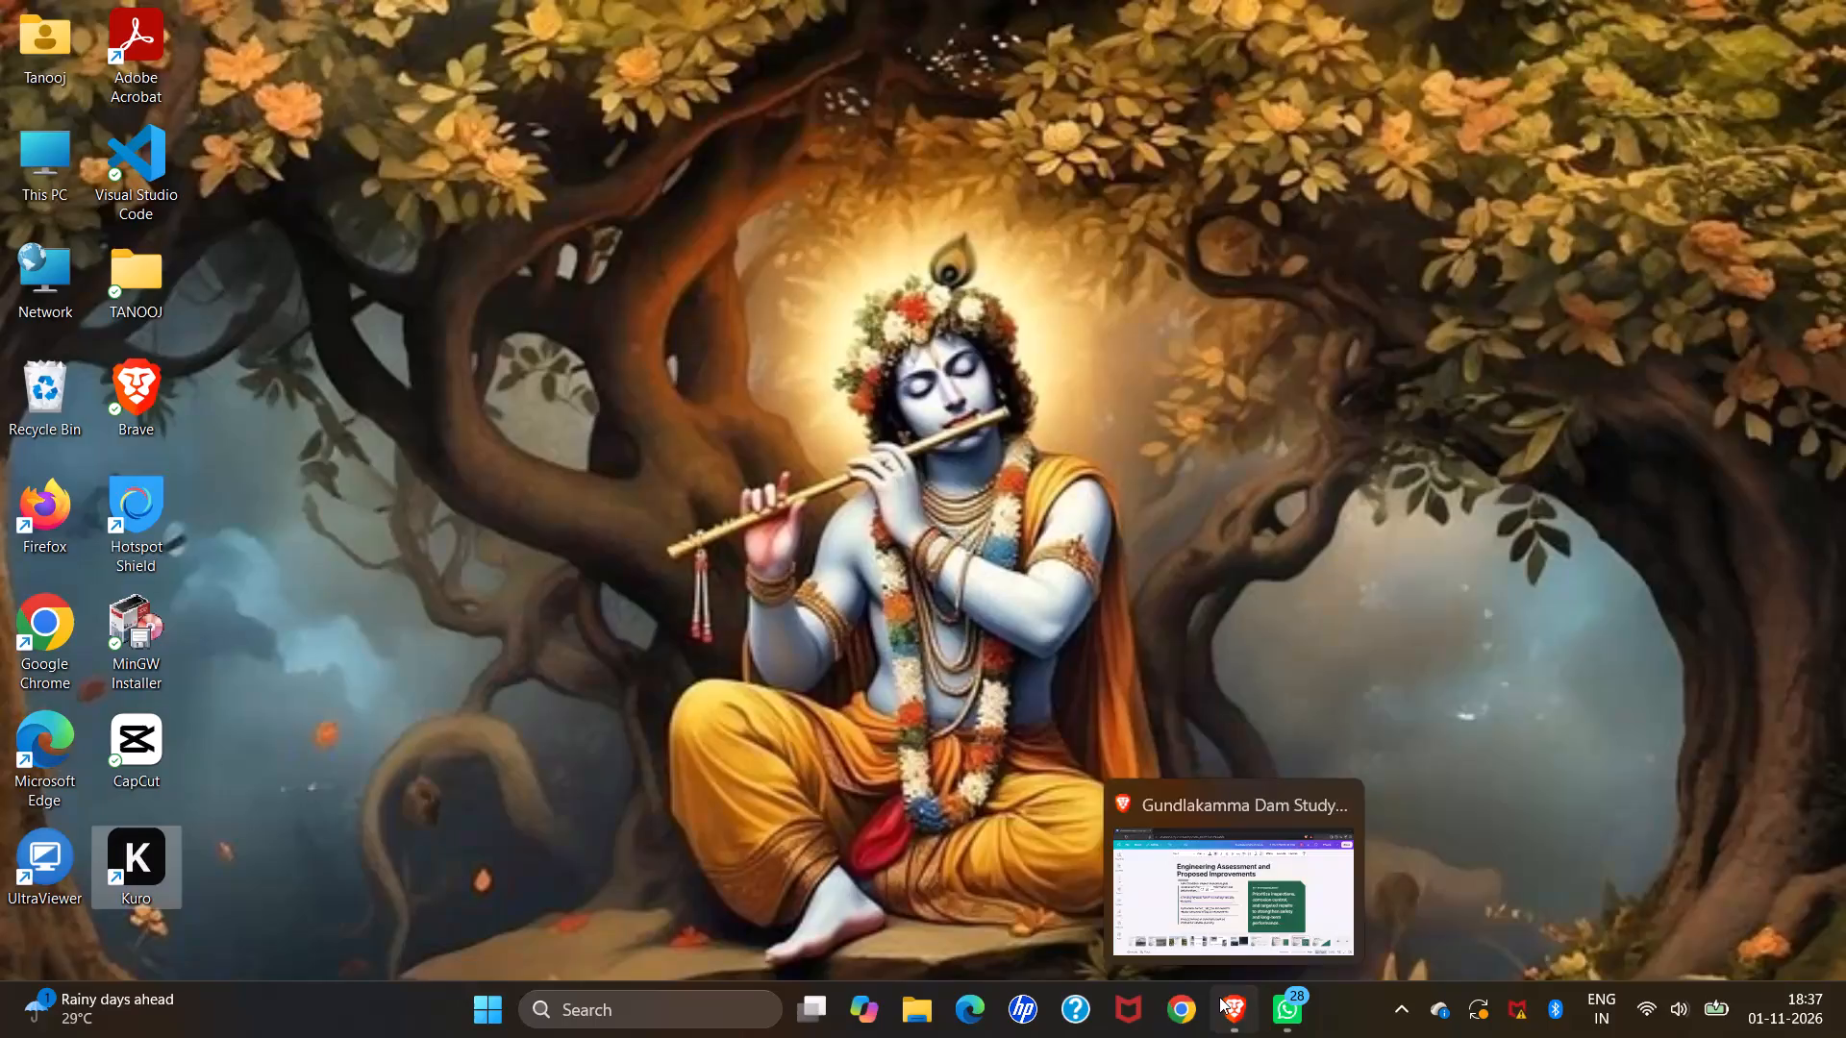
Switch to the Canva presentation in Brave and change the Sealing System point's ending to "the gate edges and seals.".
{"action": "left_click", "coordinate": [1219, 997]}
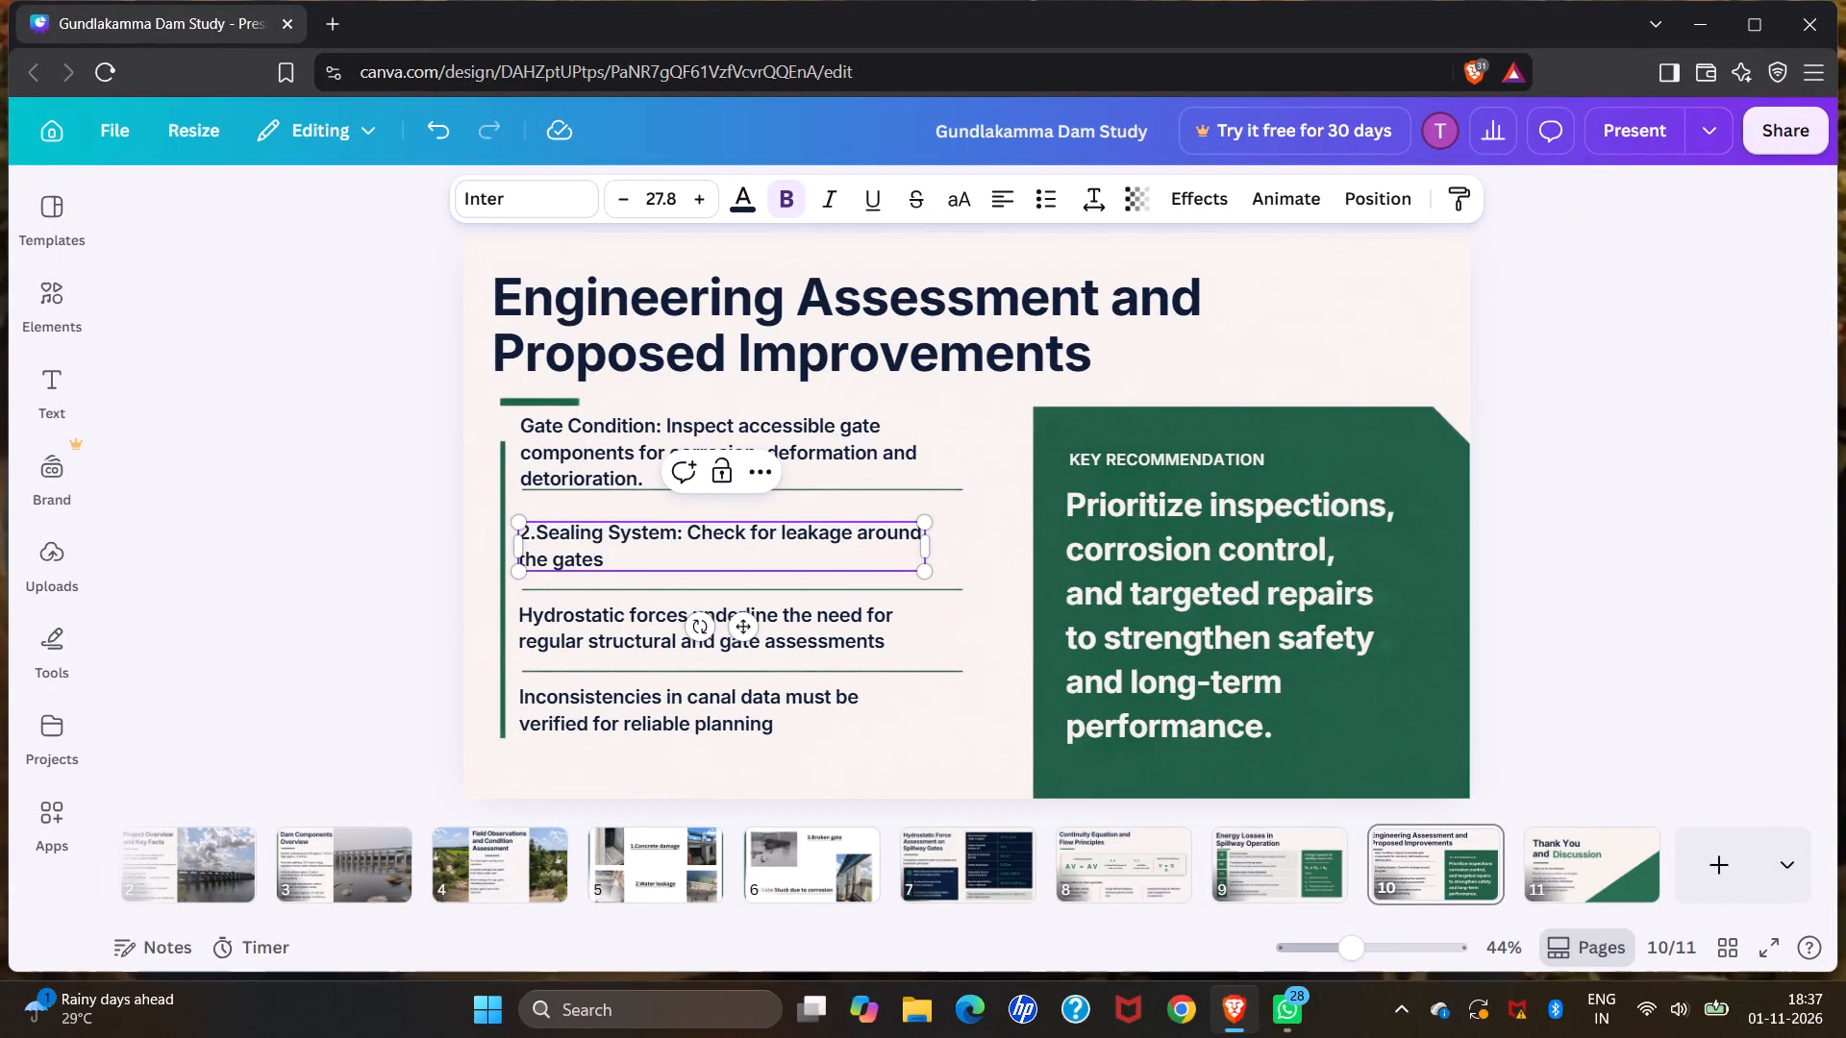
{"action": "left_click", "coordinate": [693, 556]}
{"action": "key", "text": "BackSpace"}
{"action": "key", "text": "space"}
{"action": "type", "text": "ed"}
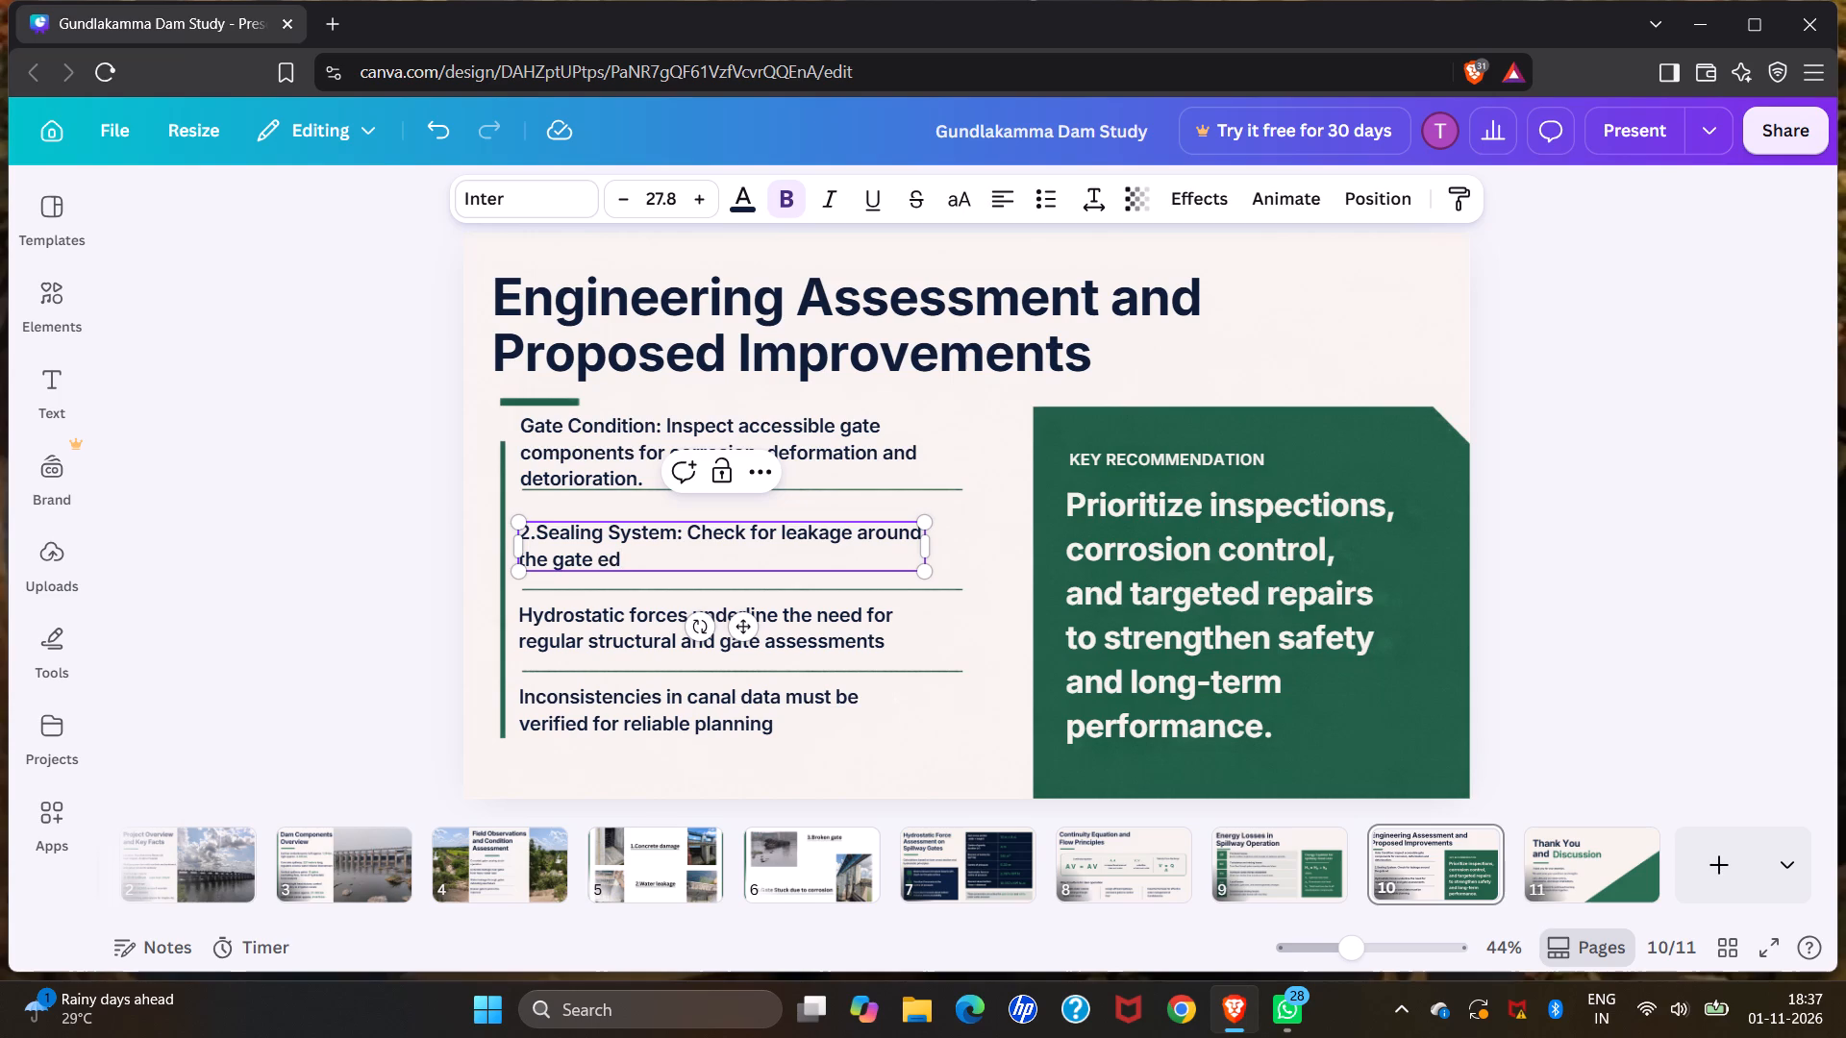
{"action": "key", "text": "BackSpace"}
{"action": "type", "text": "dges"}
{"action": "key", "text": "space"}
{"action": "type", "text": "and seals"}
{"action": "key", "text": "period"}
Add the sentence "Replace damaged seals to minimize water leakage." at the end of the Sealing System point.
{"action": "key", "text": "space"}
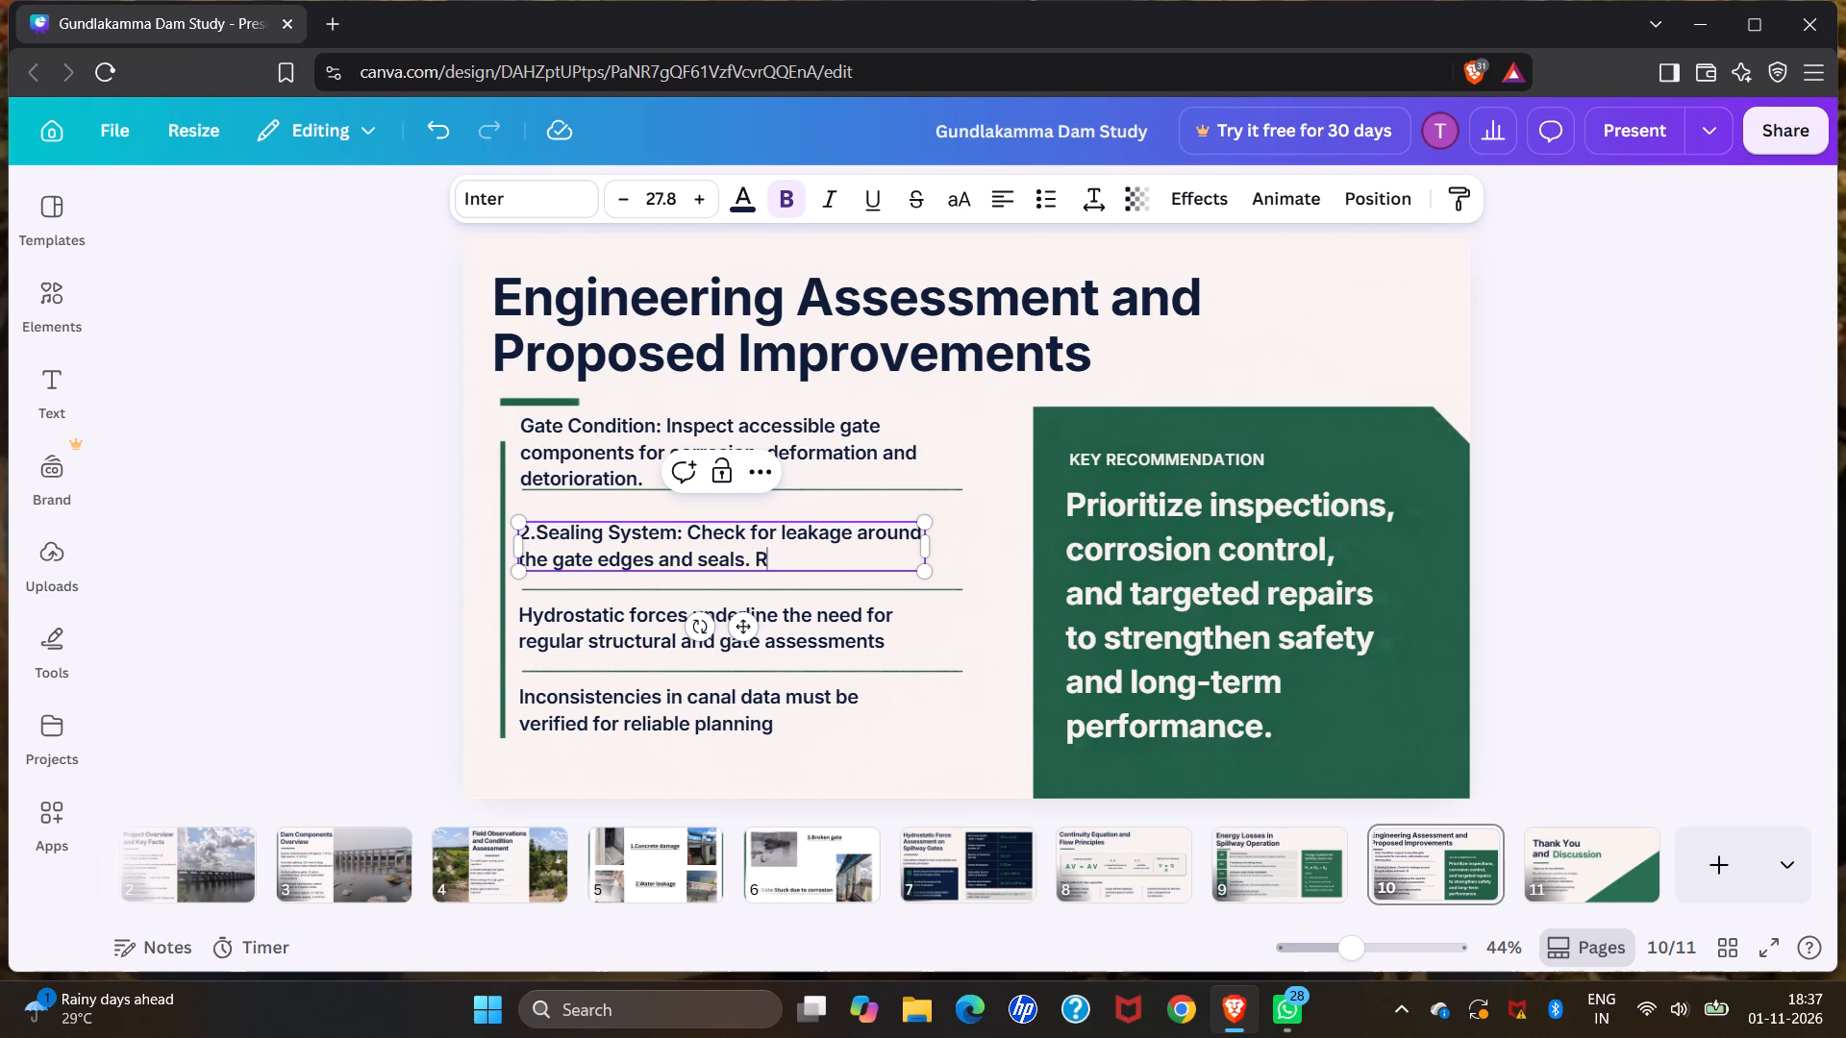
{"action": "type", "text": "eplace"}
{"action": "key", "text": "space"}
{"action": "type", "text": "daa"}
{"action": "key", "text": "BackSpace"}
{"action": "type", "text": "maged"}
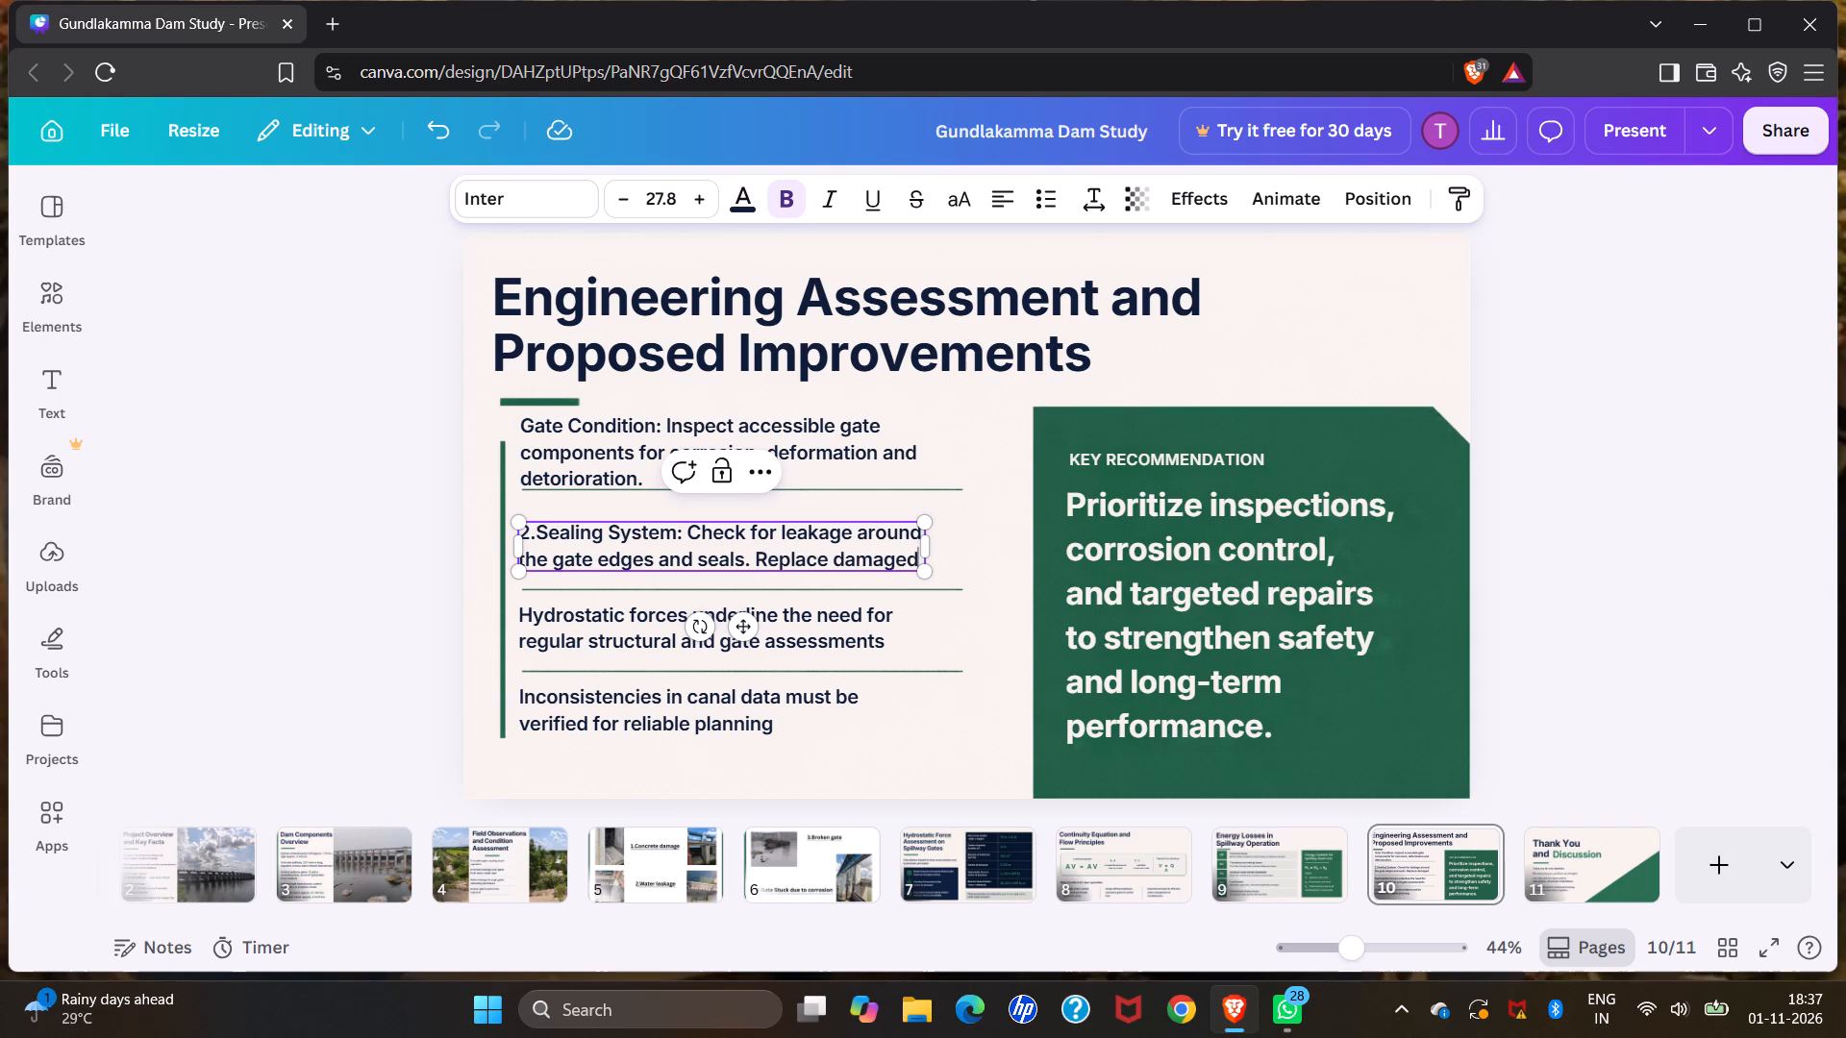
{"action": "key", "text": "space"}
{"action": "type", "text": "seals"}
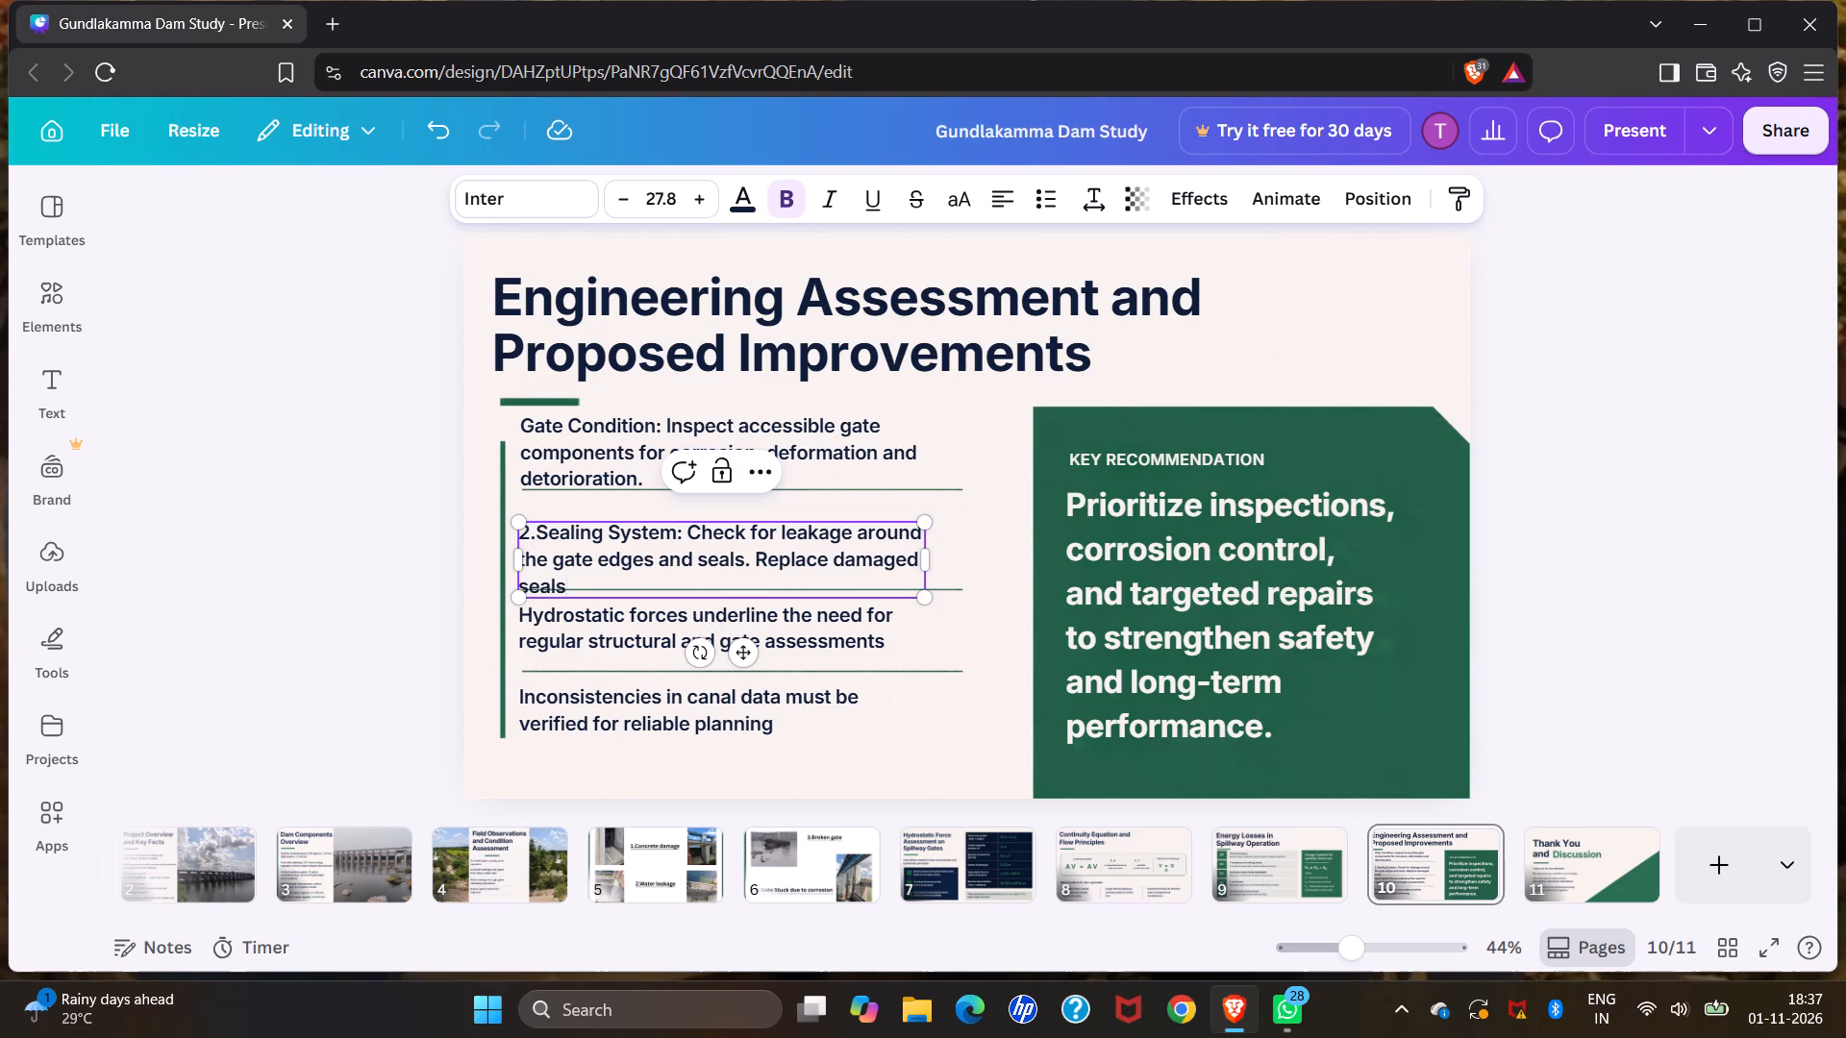
{"action": "key", "text": "space"}
{"action": "type", "text": "to minimize"}
{"action": "key", "text": "space"}
{"action": "type", "text": "water leakage"}
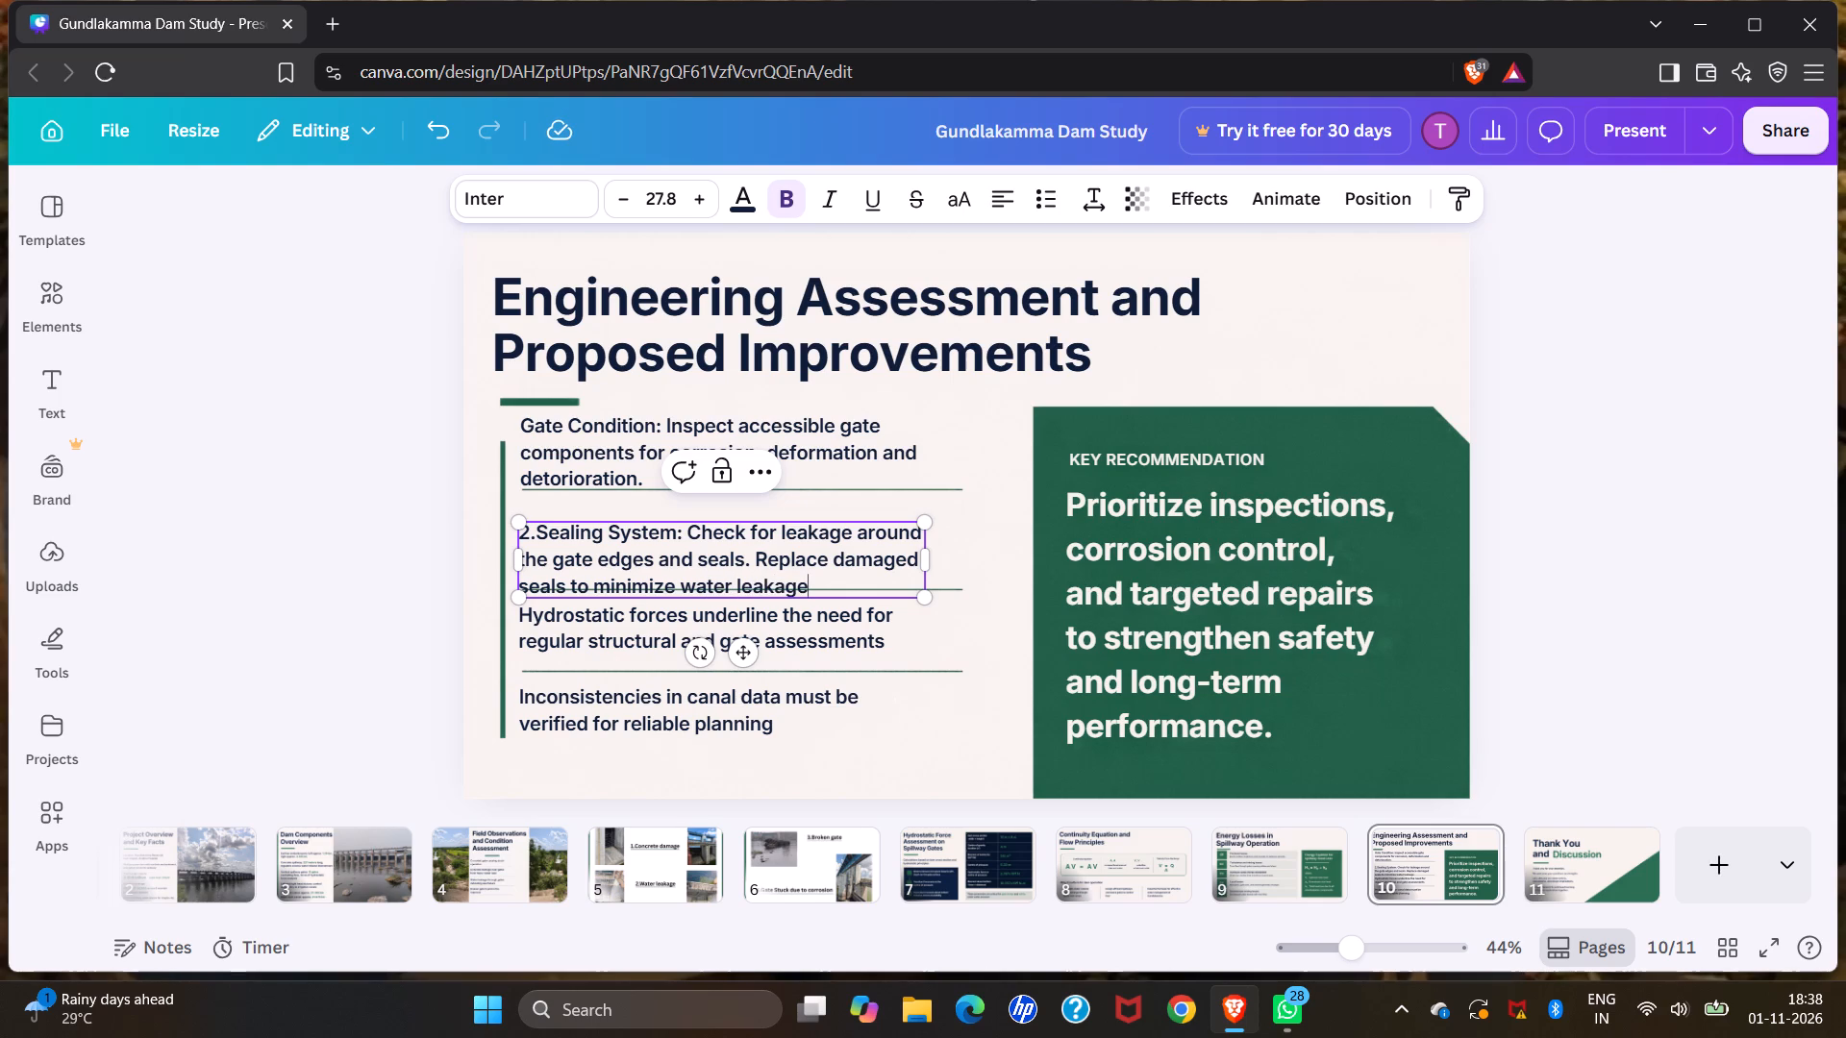
{"action": "key", "text": "period"}
Widen the Sealing System text box to about 852 and shift it up to fit between its two divider lines.
{"action": "left_click_drag", "start_coordinate": [924, 558], "coordinate": [929, 546]}
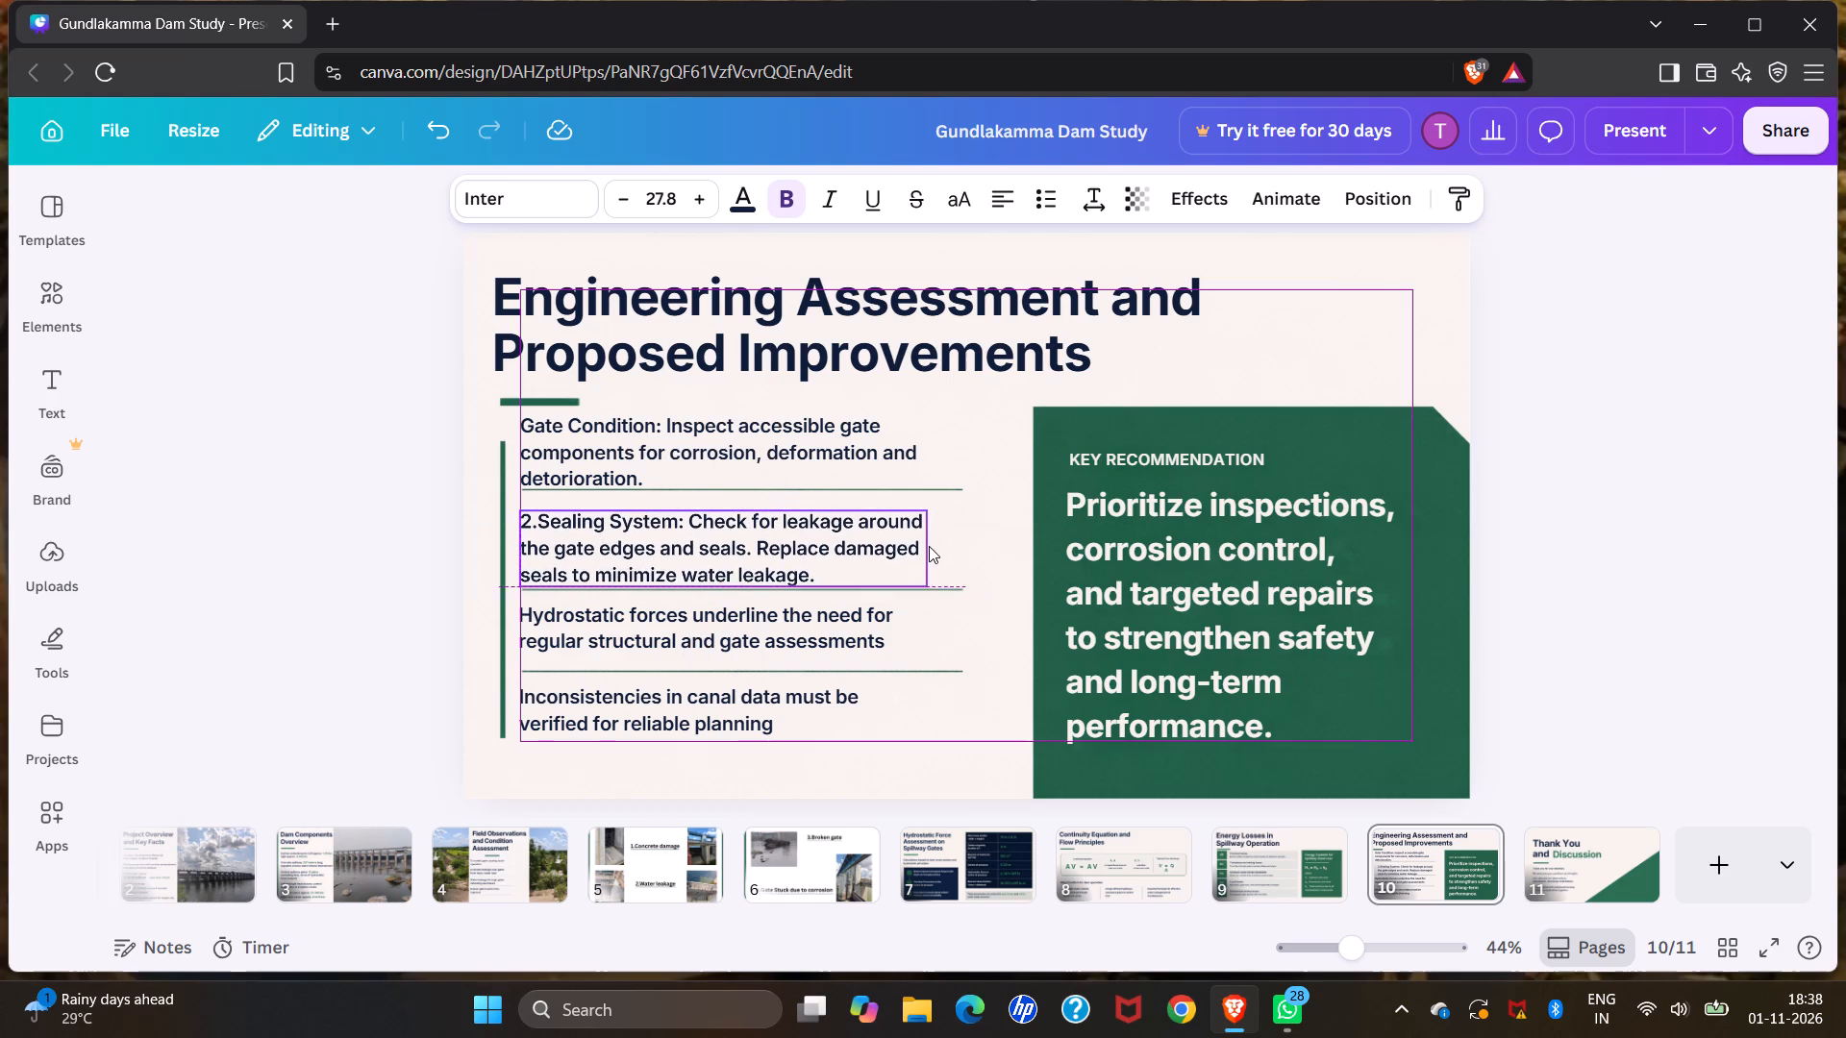
{"action": "left_click_drag", "start_coordinate": [929, 546], "coordinate": [930, 539]}
{"action": "left_click_drag", "start_coordinate": [930, 540], "coordinate": [968, 526]}
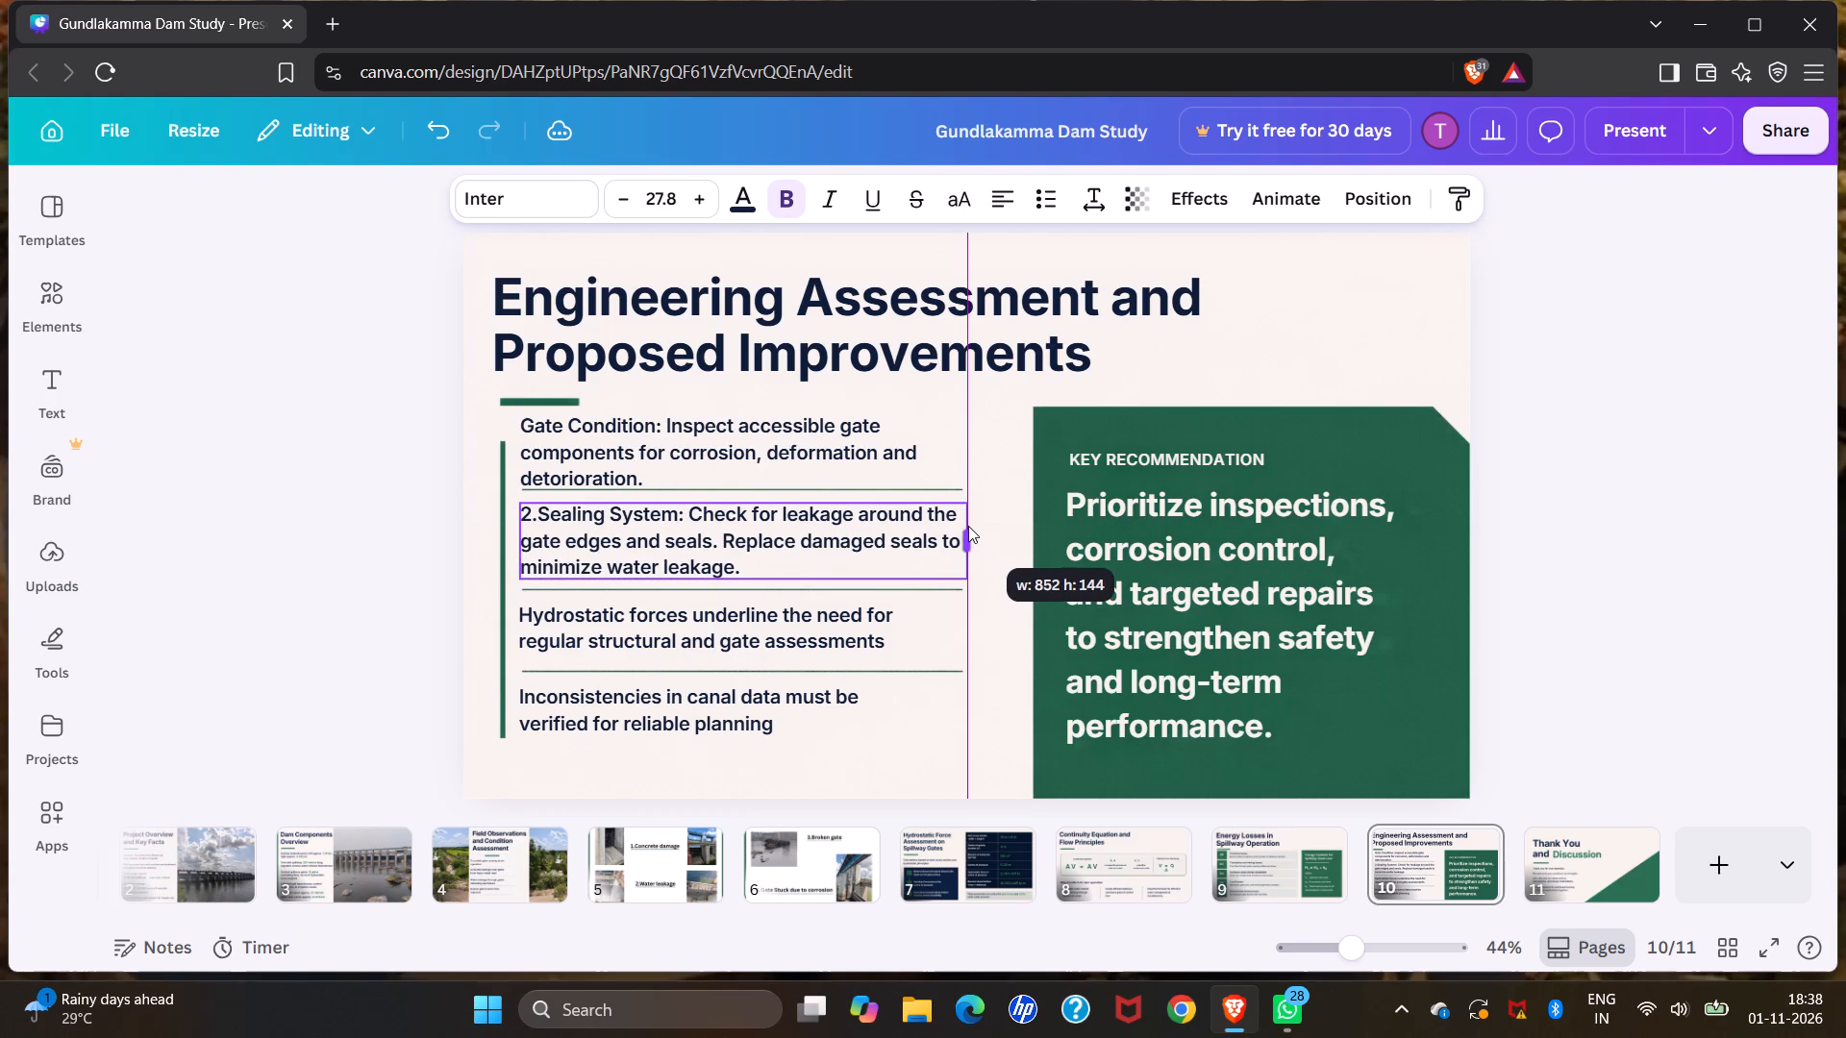
{"action": "left_click_drag", "start_coordinate": [968, 526], "coordinate": [966, 525]}
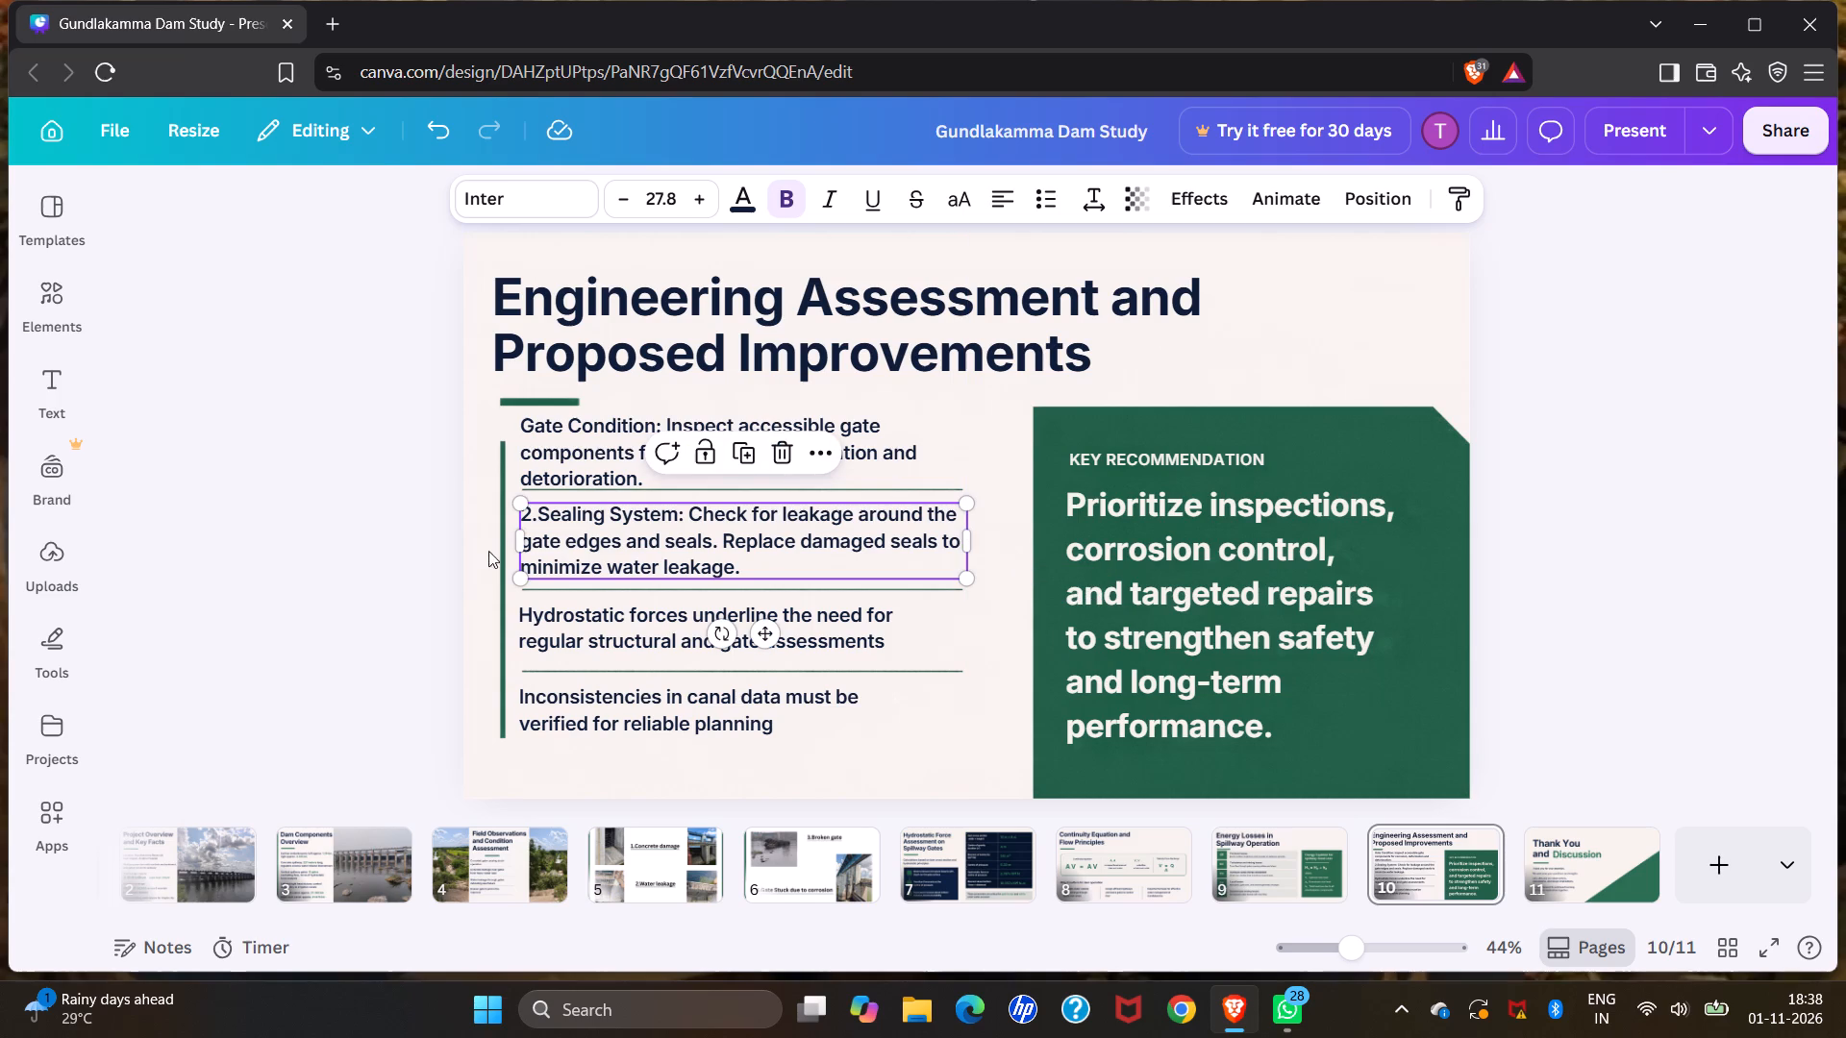
{"action": "left_click", "coordinate": [398, 525]}
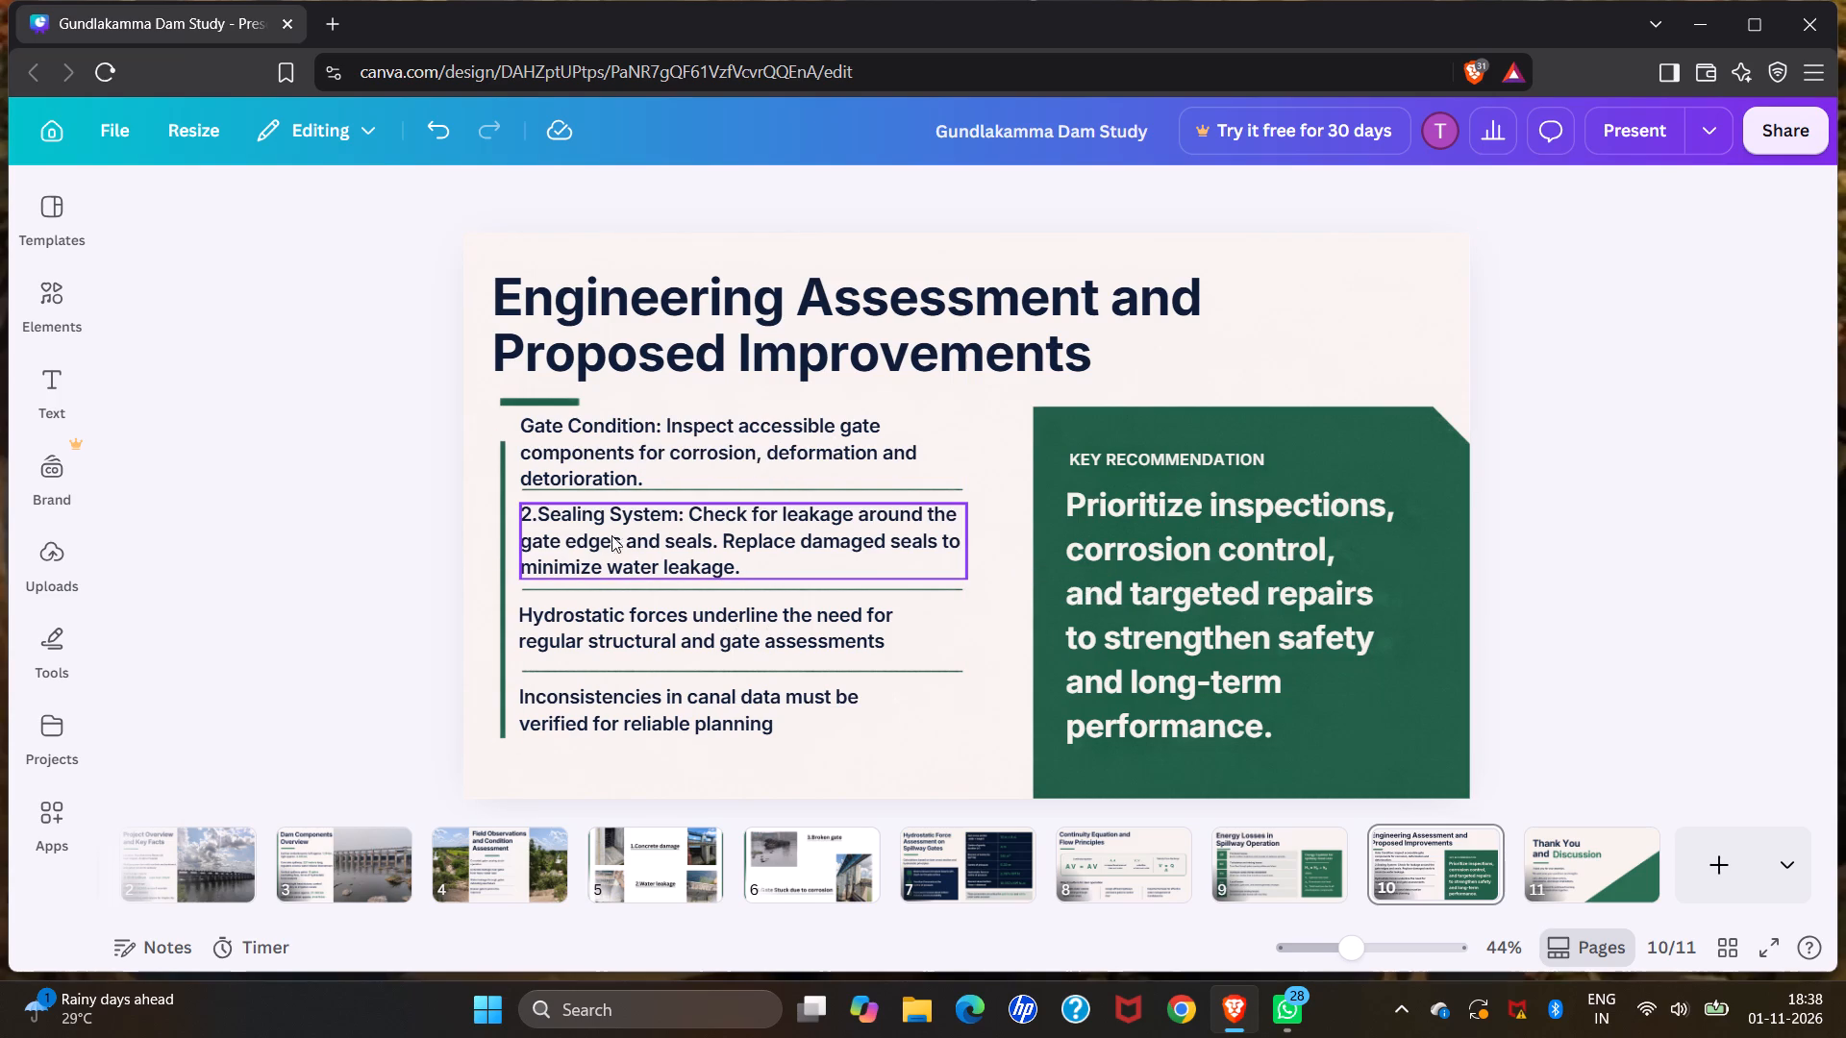
{"action": "left_click", "coordinate": [715, 569]}
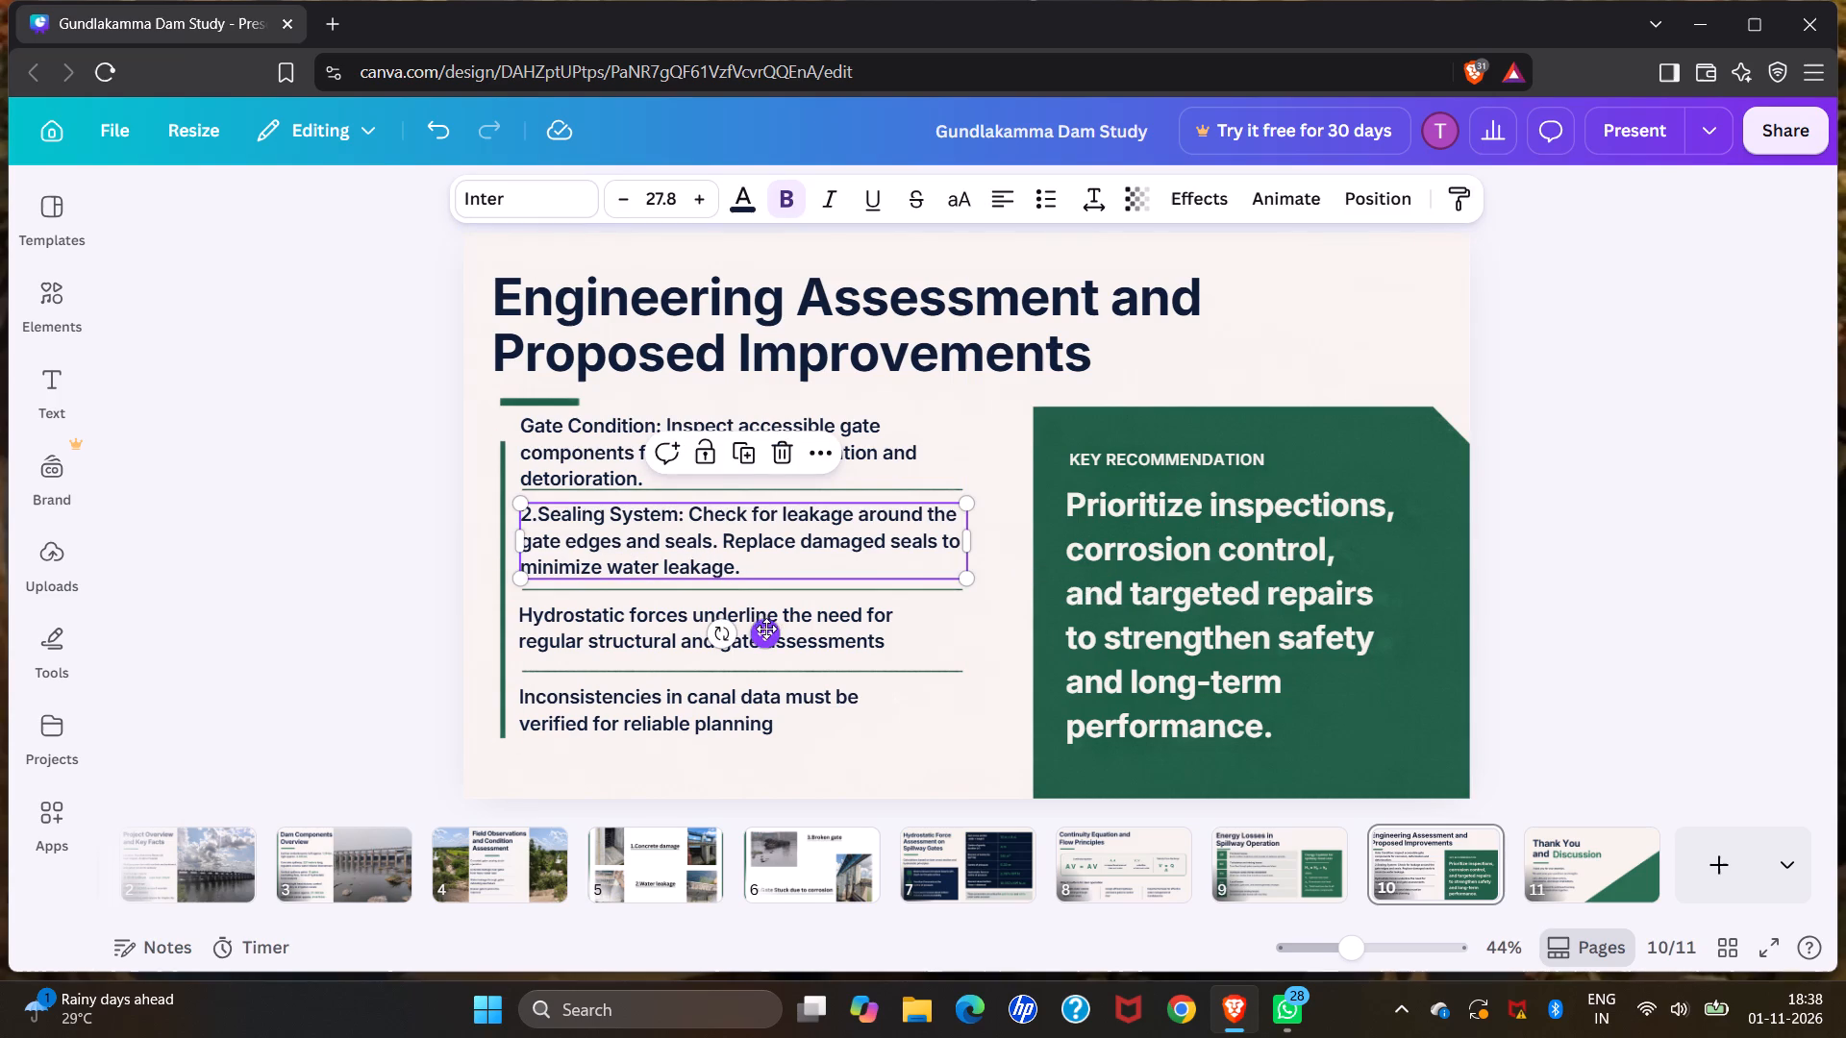
{"action": "double_click", "coordinate": [766, 632]}
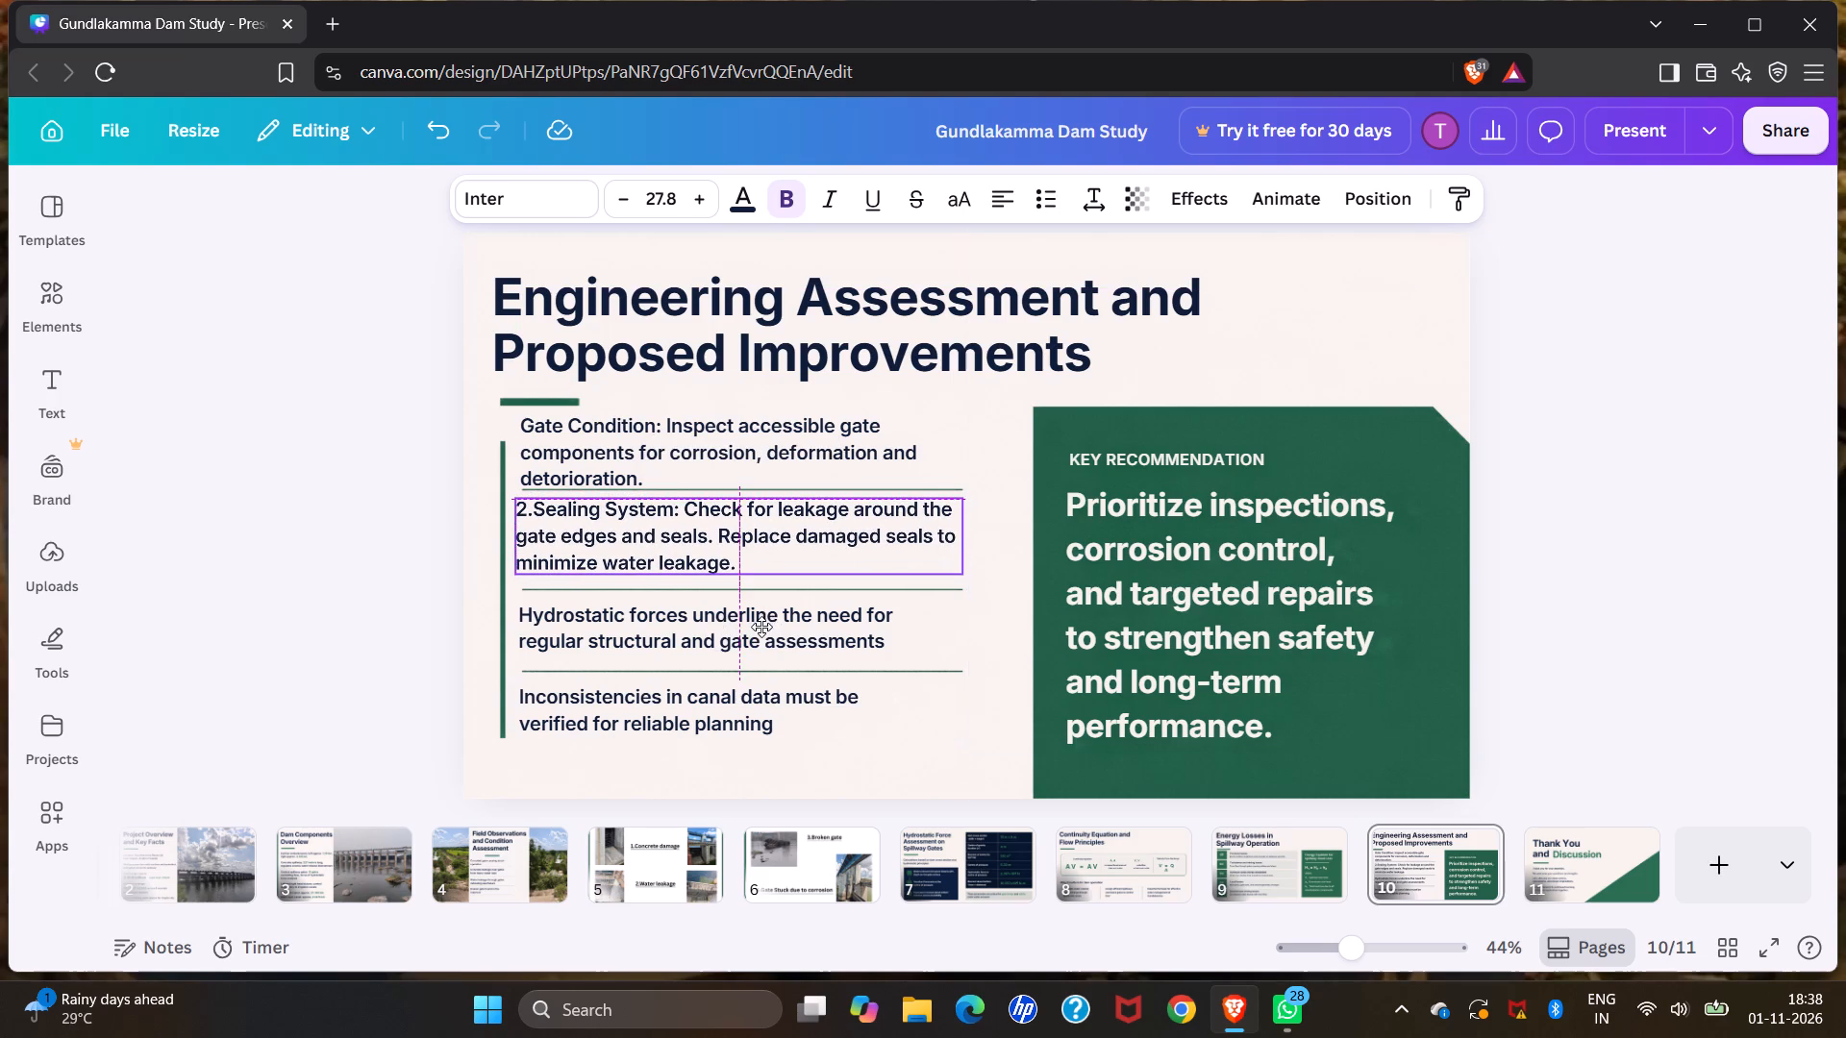
{"action": "left_click", "coordinate": [346, 532]}
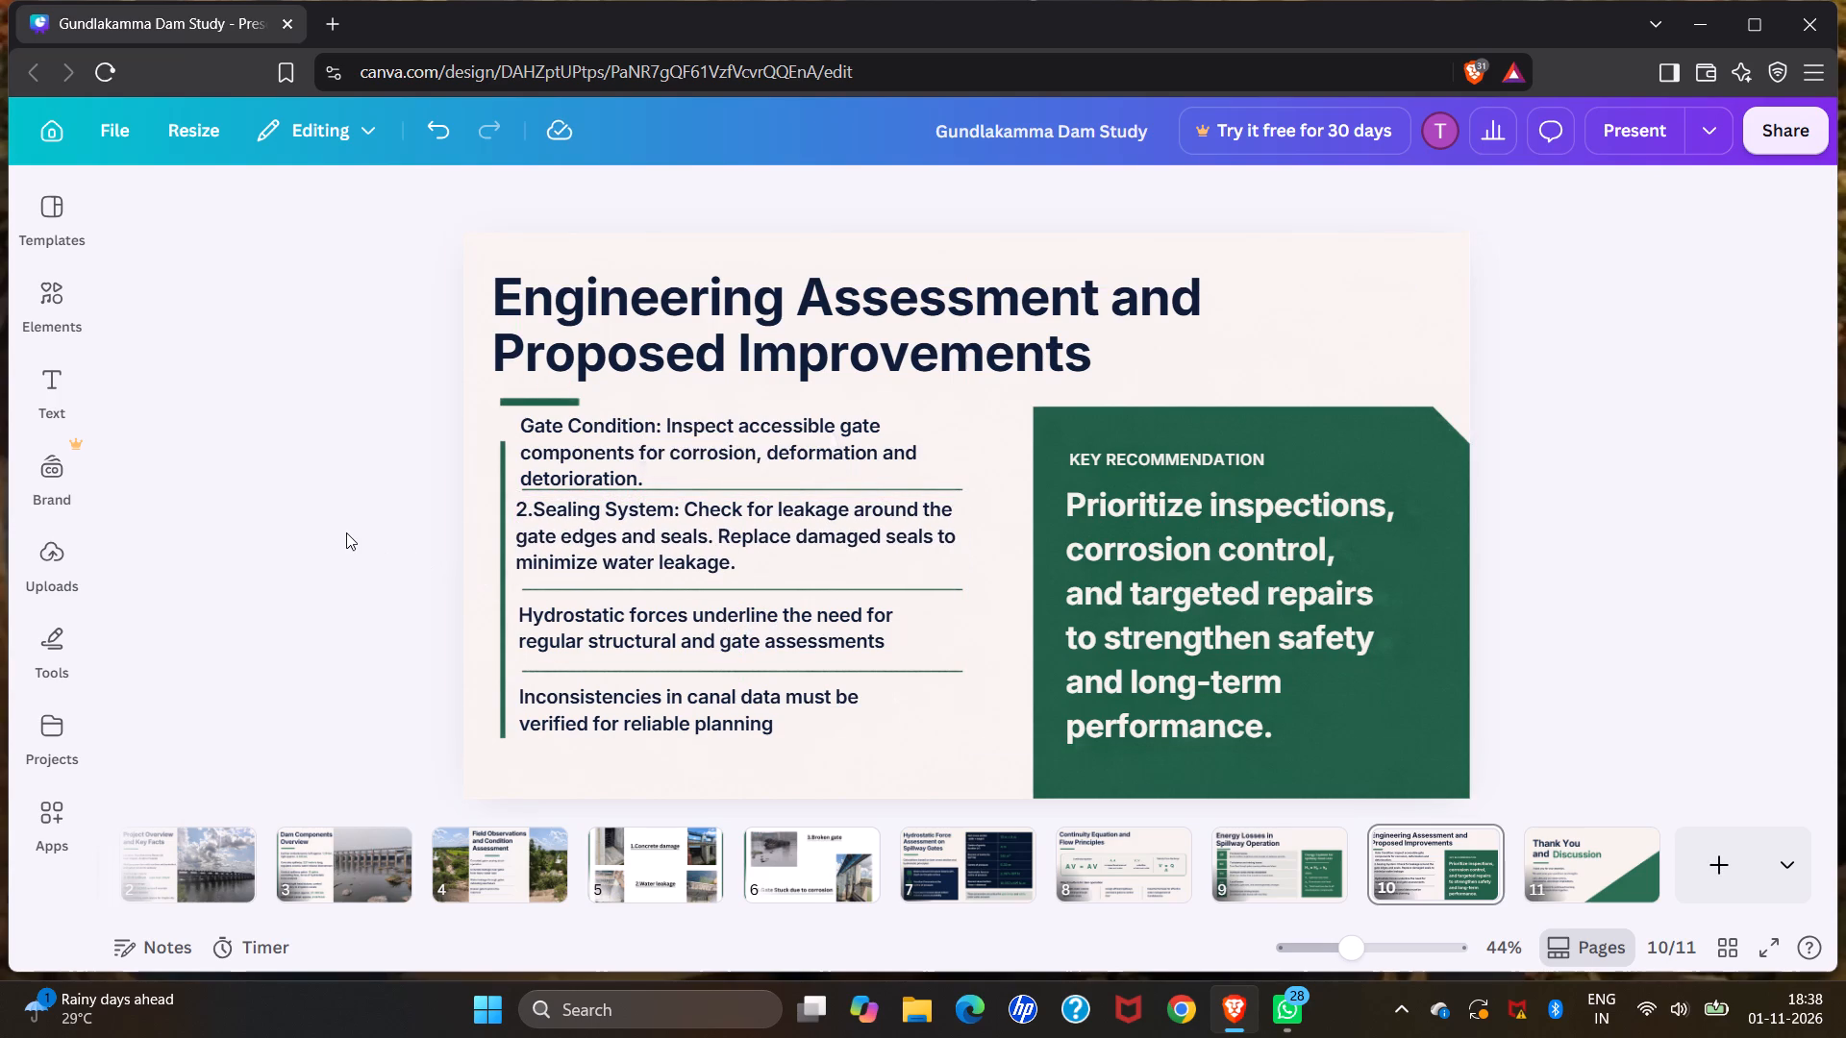
Insert the number "1." in front of the Gate Condition point.
{"action": "left_click", "coordinate": [524, 426]}
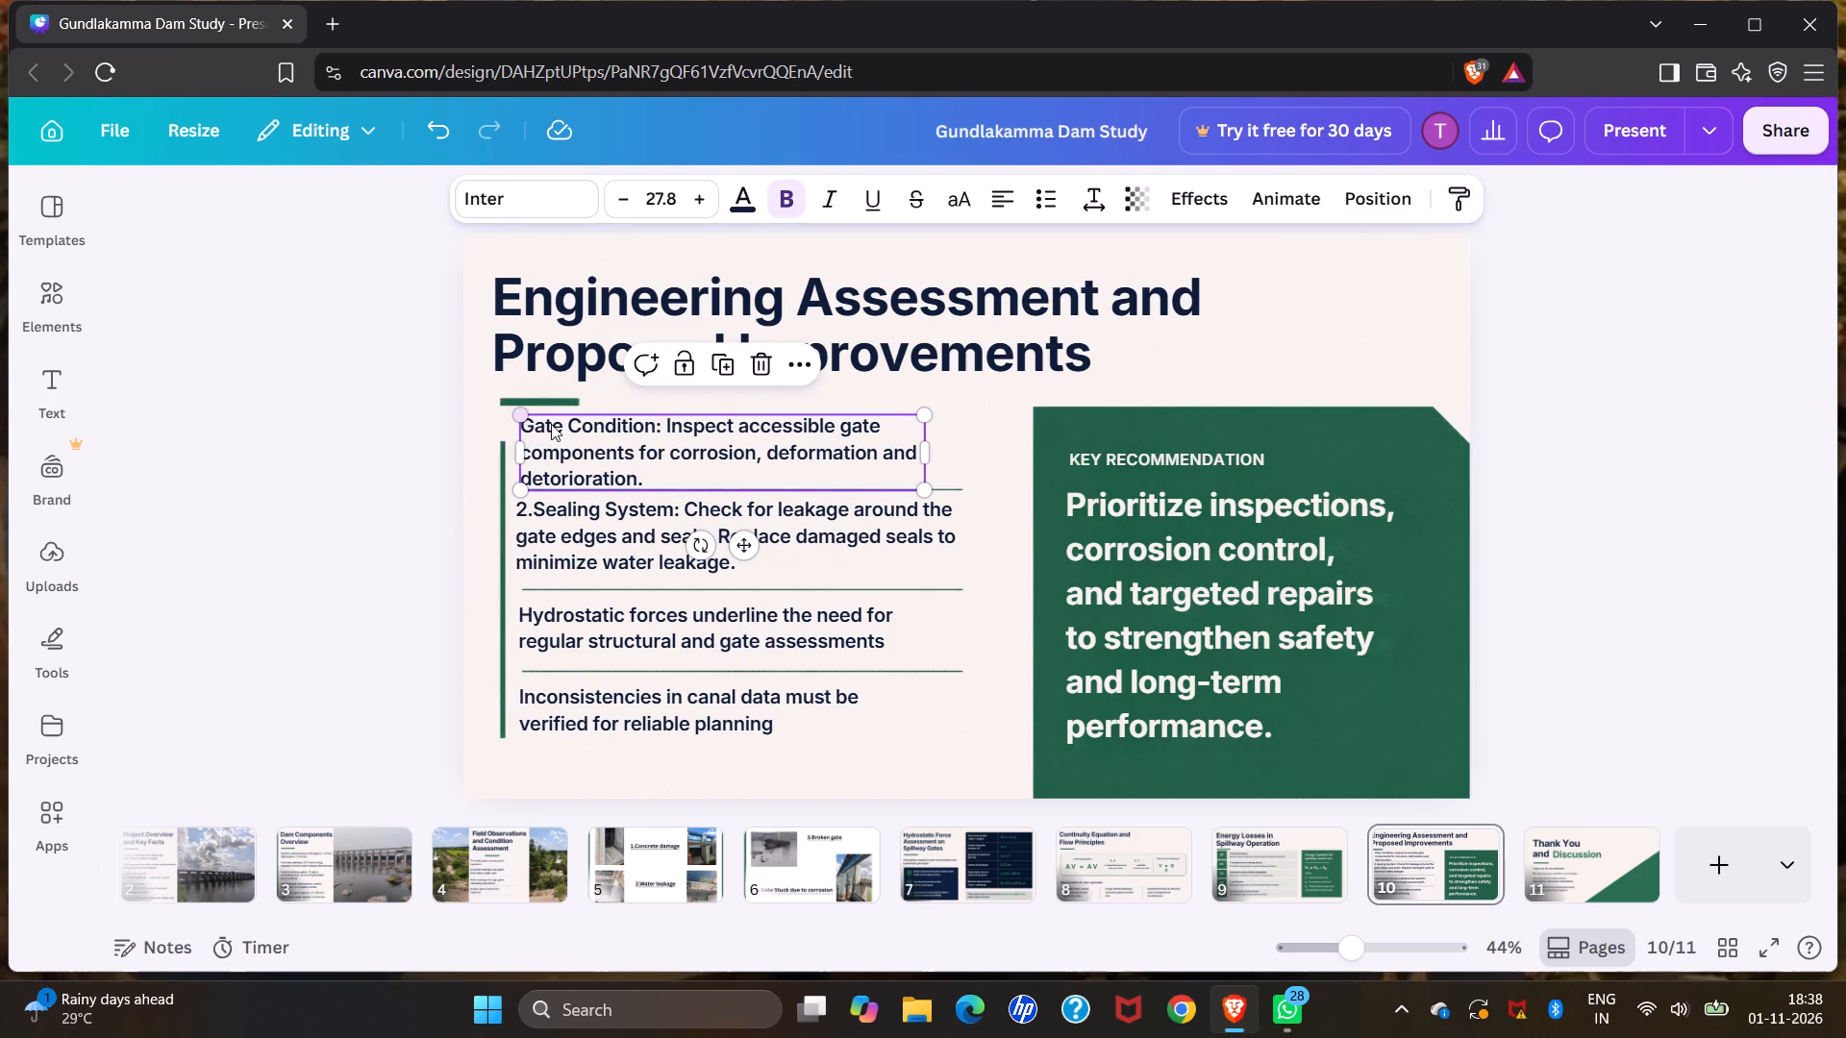
{"action": "left_click", "coordinate": [553, 422]}
{"action": "key", "text": "Left"}
{"action": "key", "text": "Left"}
{"action": "key", "text": "Left"}
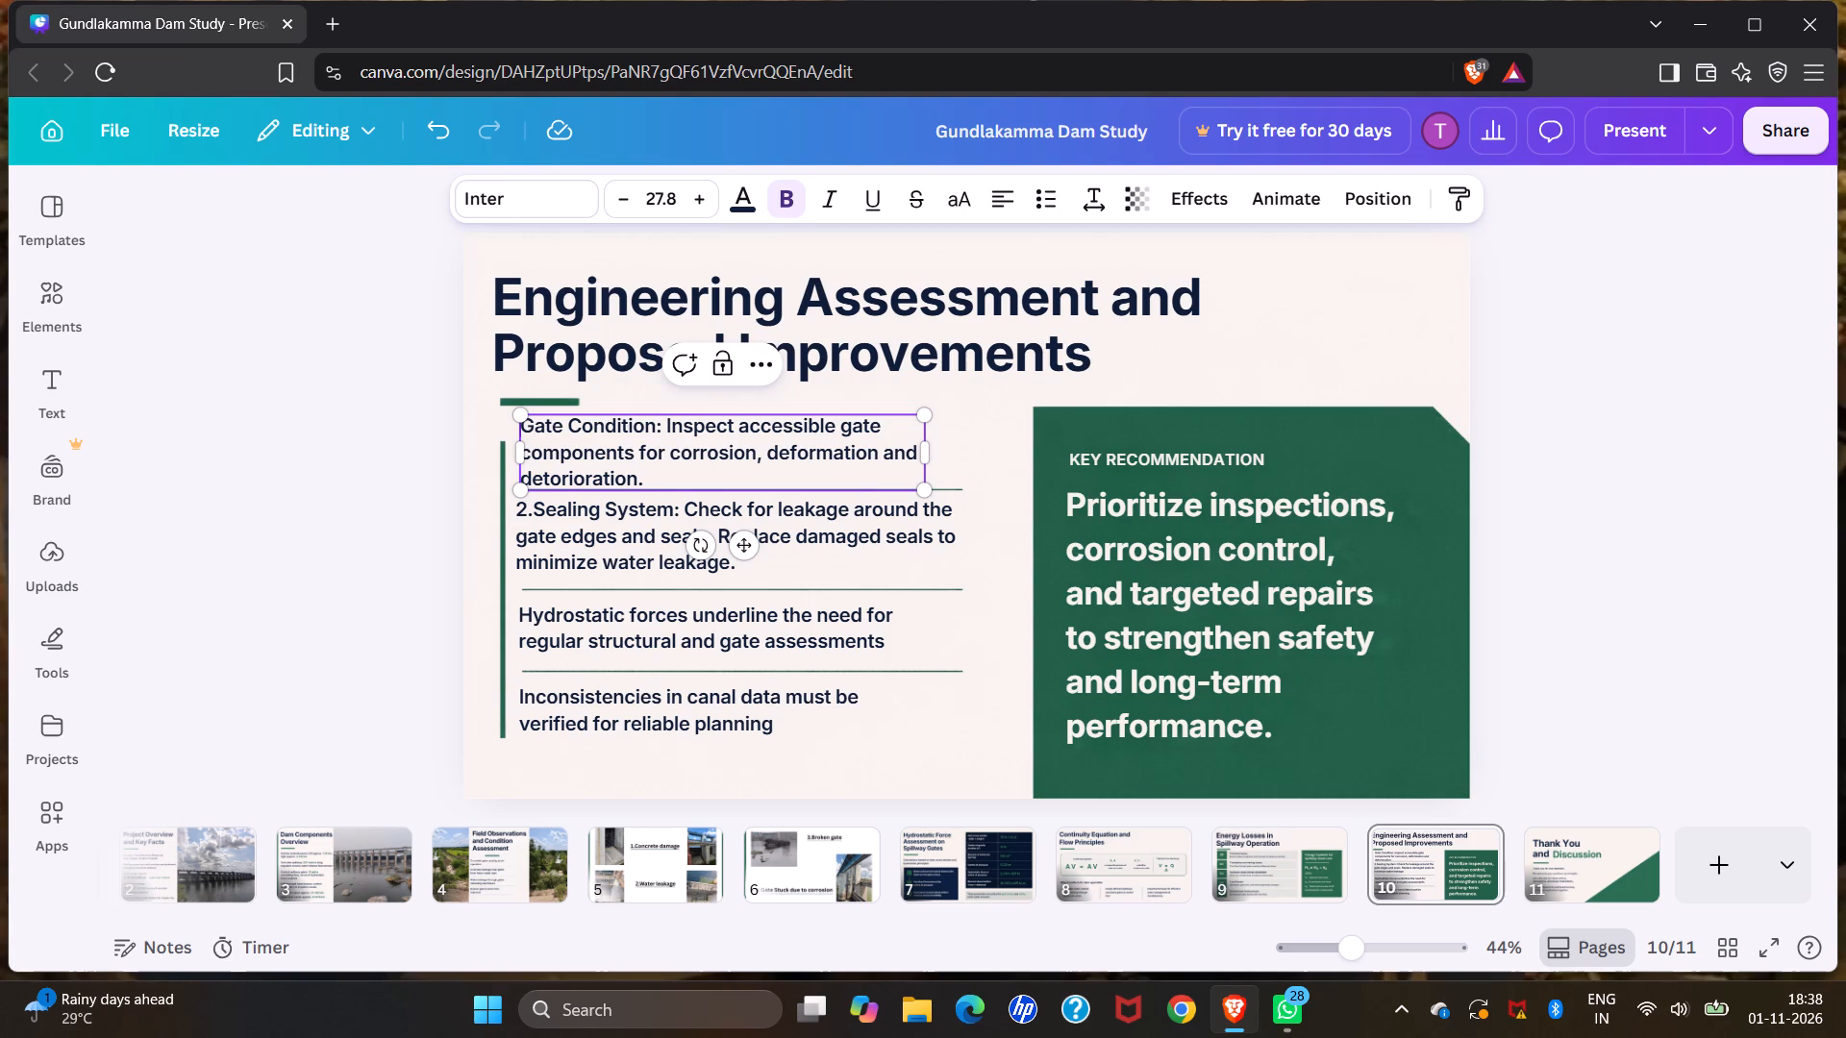
{"action": "key", "text": "1"}
{"action": "key", "text": "period"}
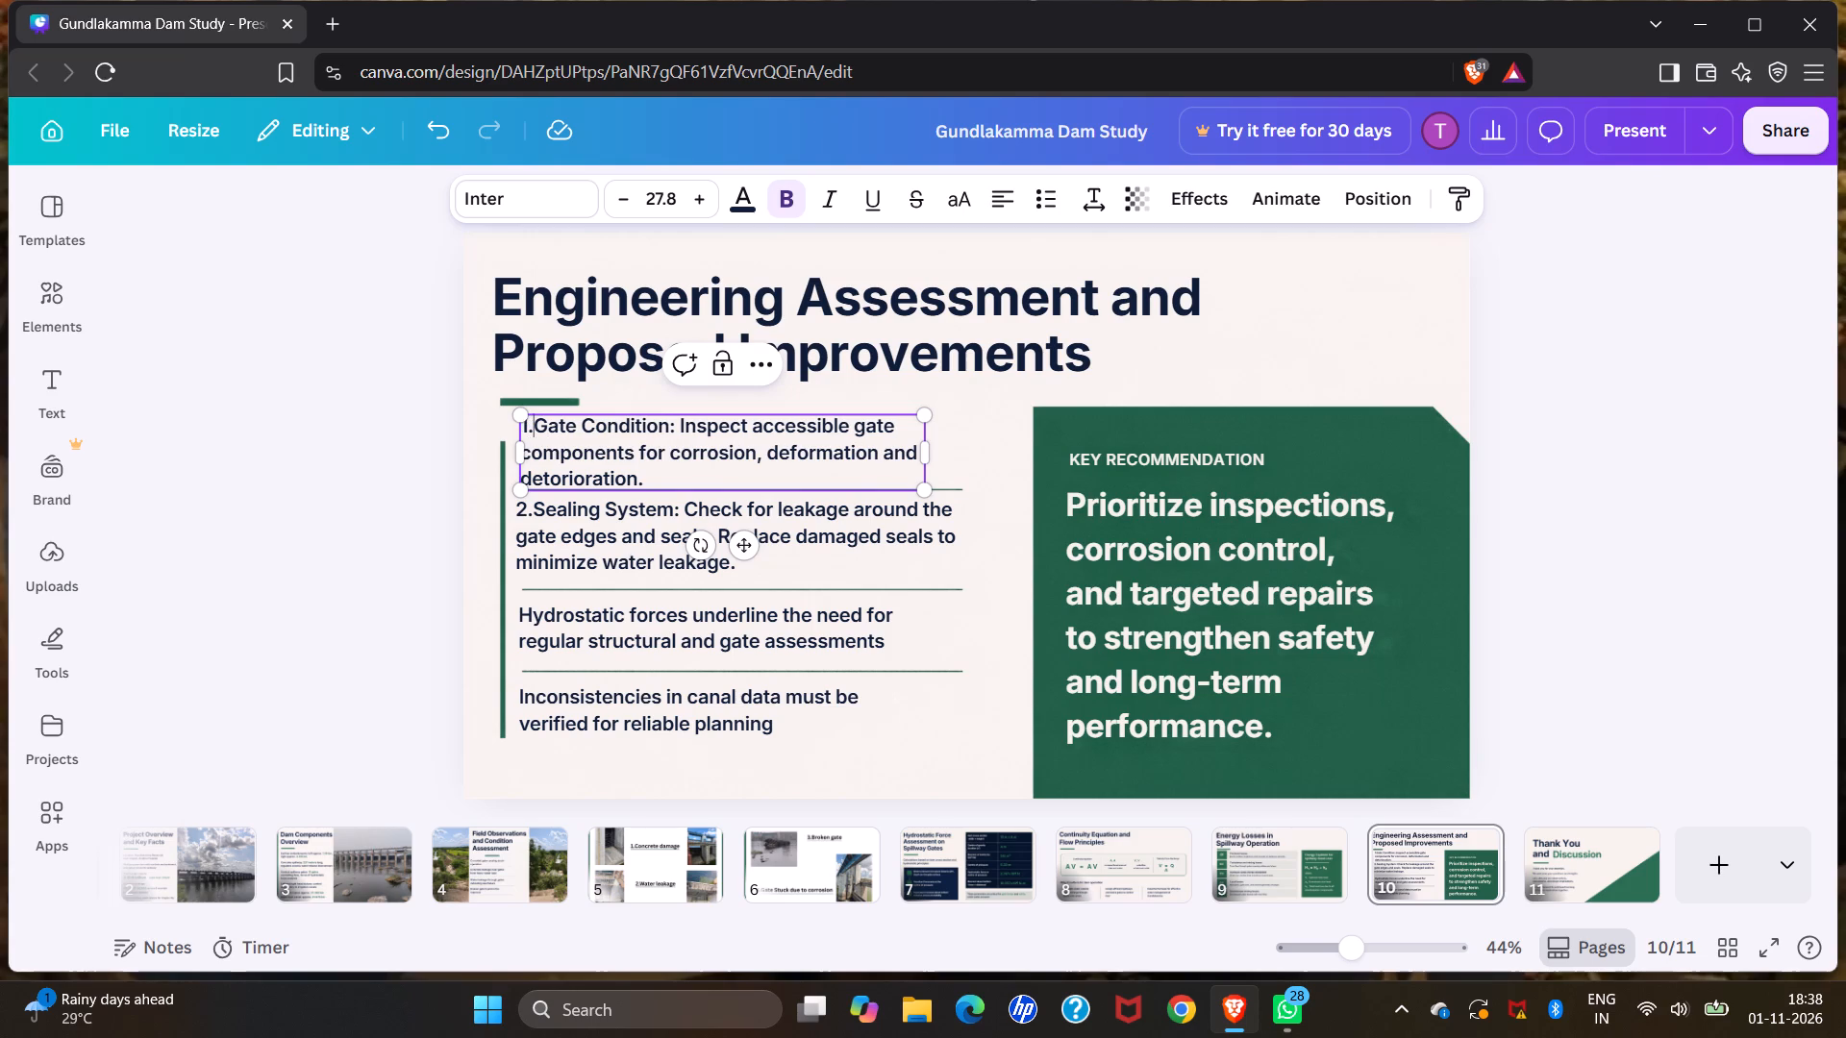
Move the divider line below the Sealing System point up to sit directly under its last text line.
{"action": "left_click", "coordinate": [567, 584]}
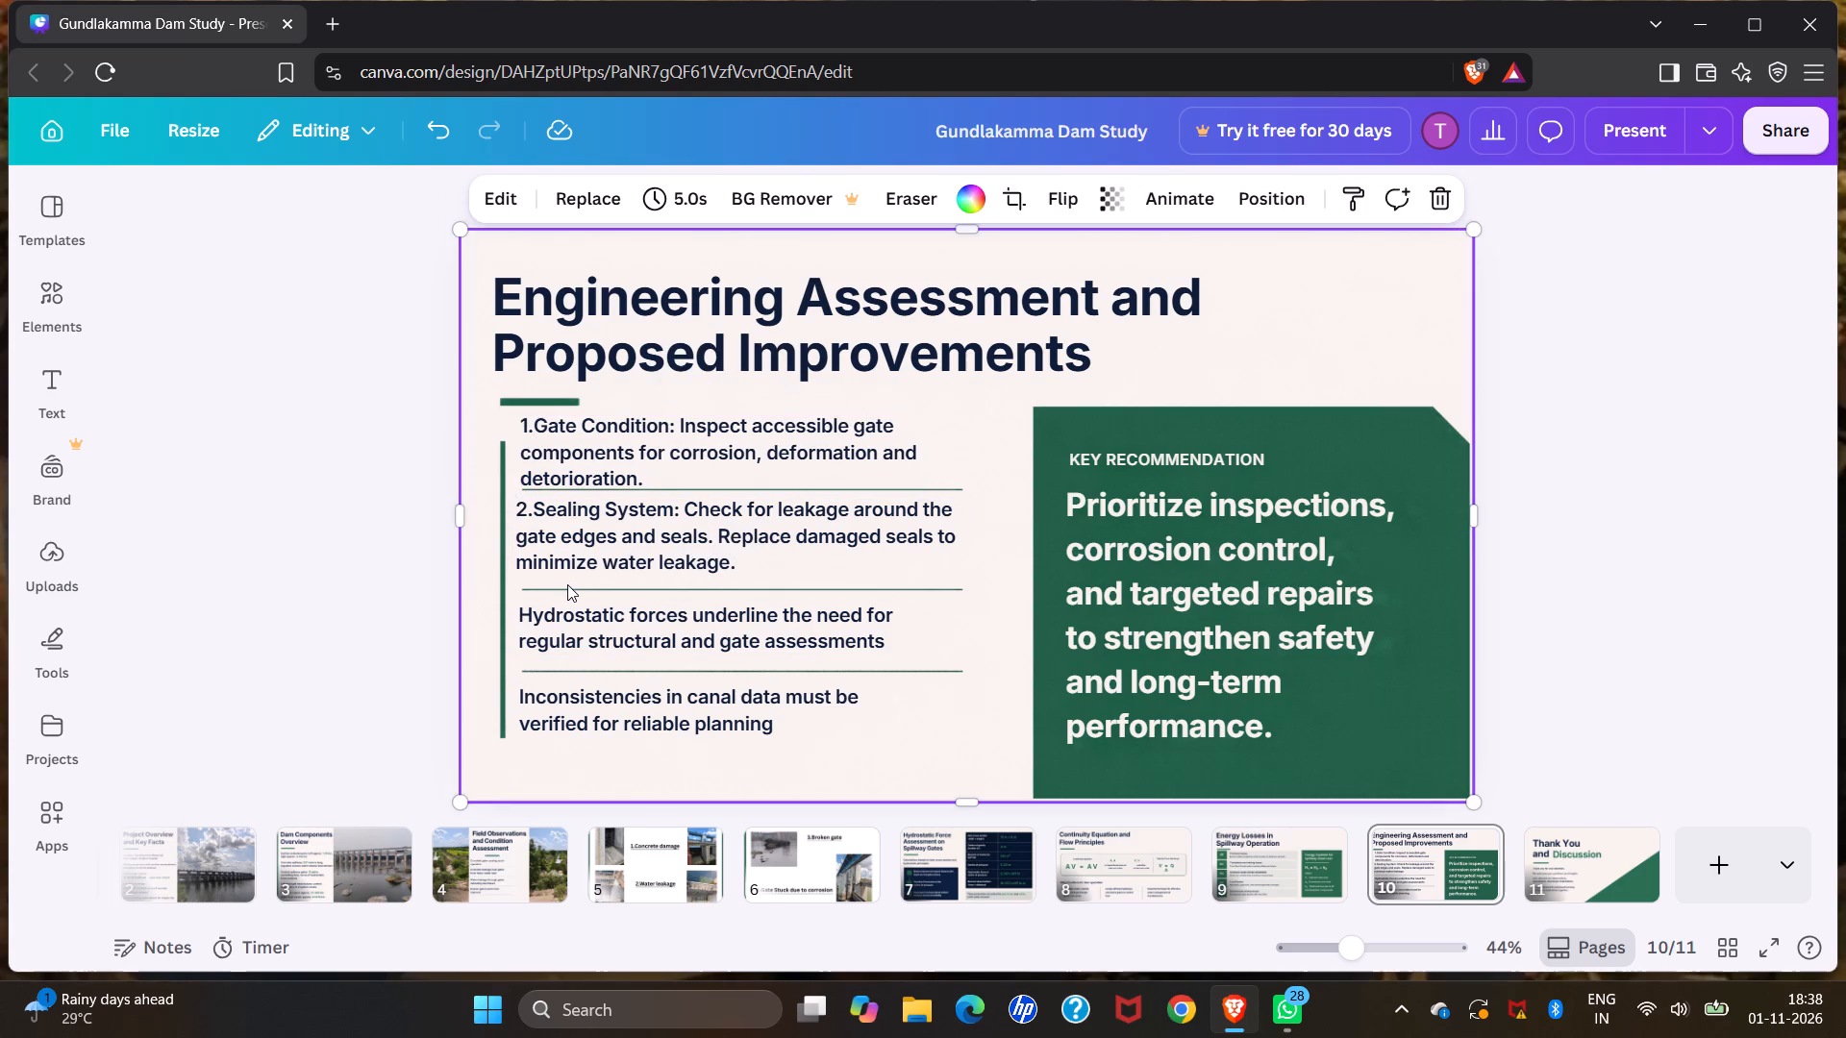
{"action": "left_click", "coordinate": [567, 593]}
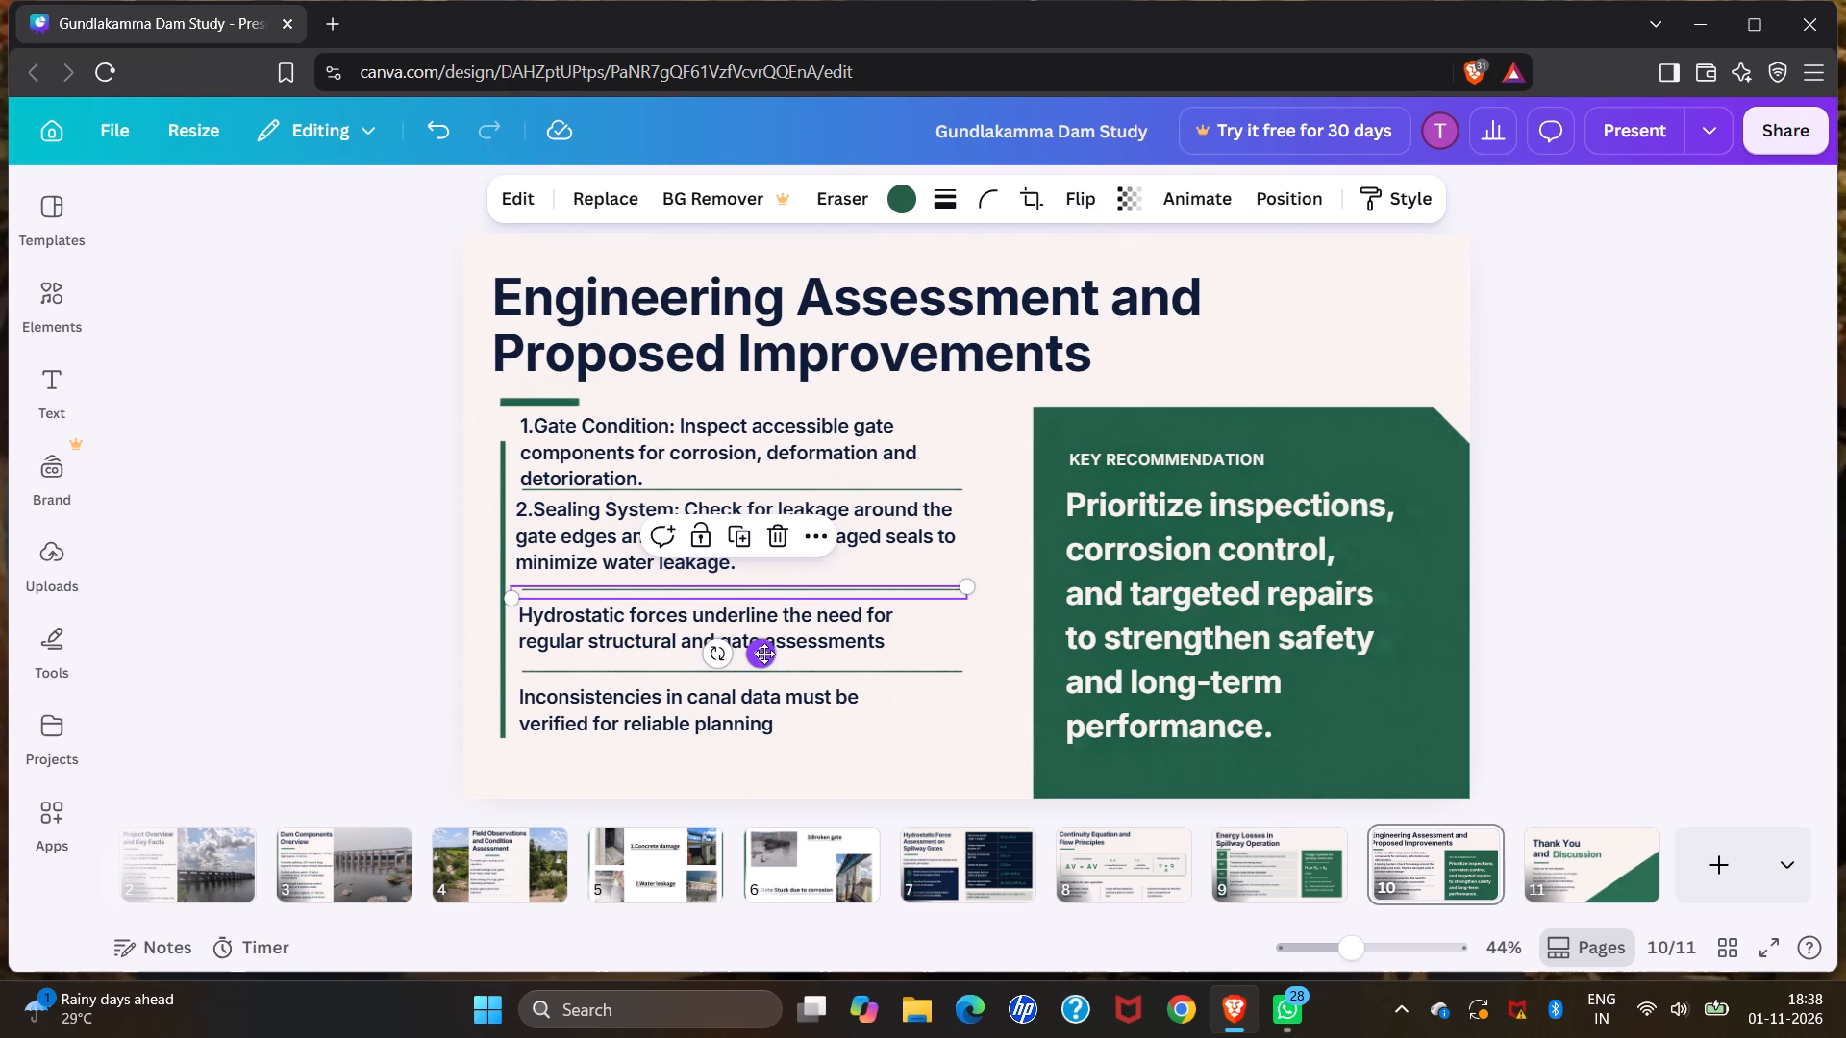
{"action": "left_click", "coordinate": [764, 654]}
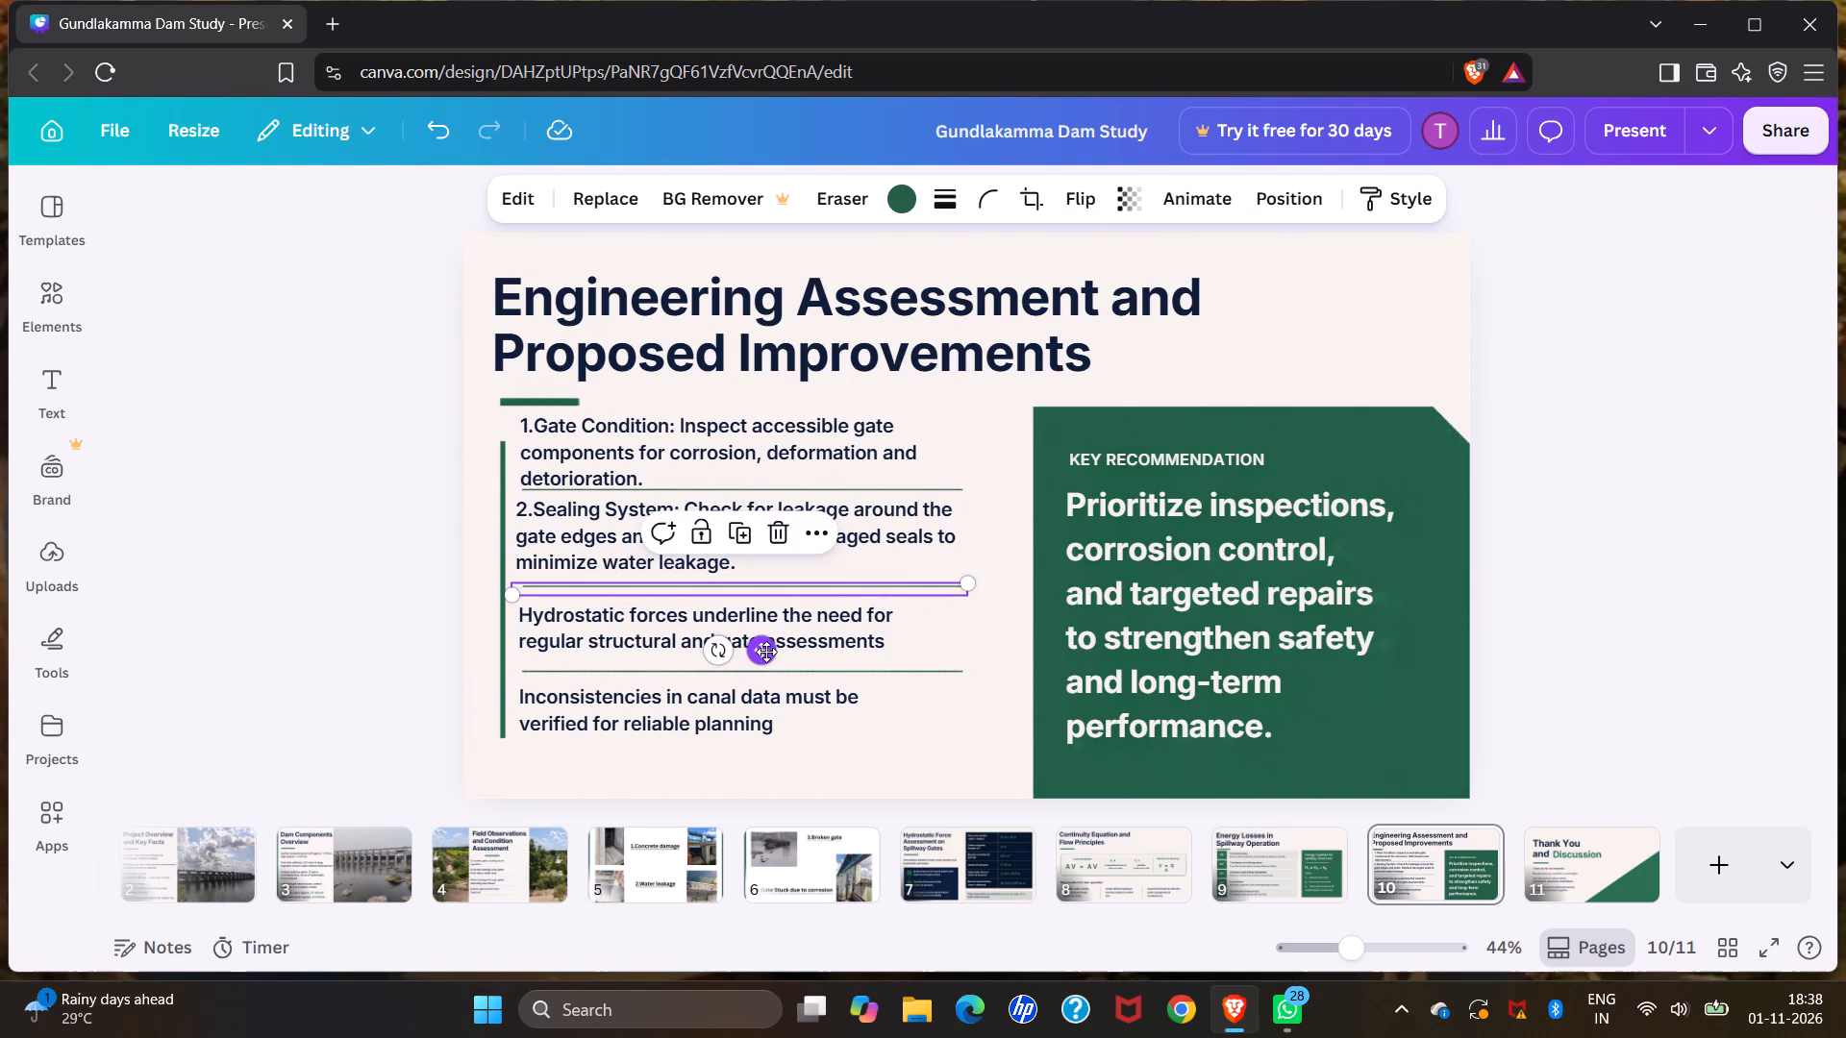
{"action": "left_click", "coordinate": [278, 573]}
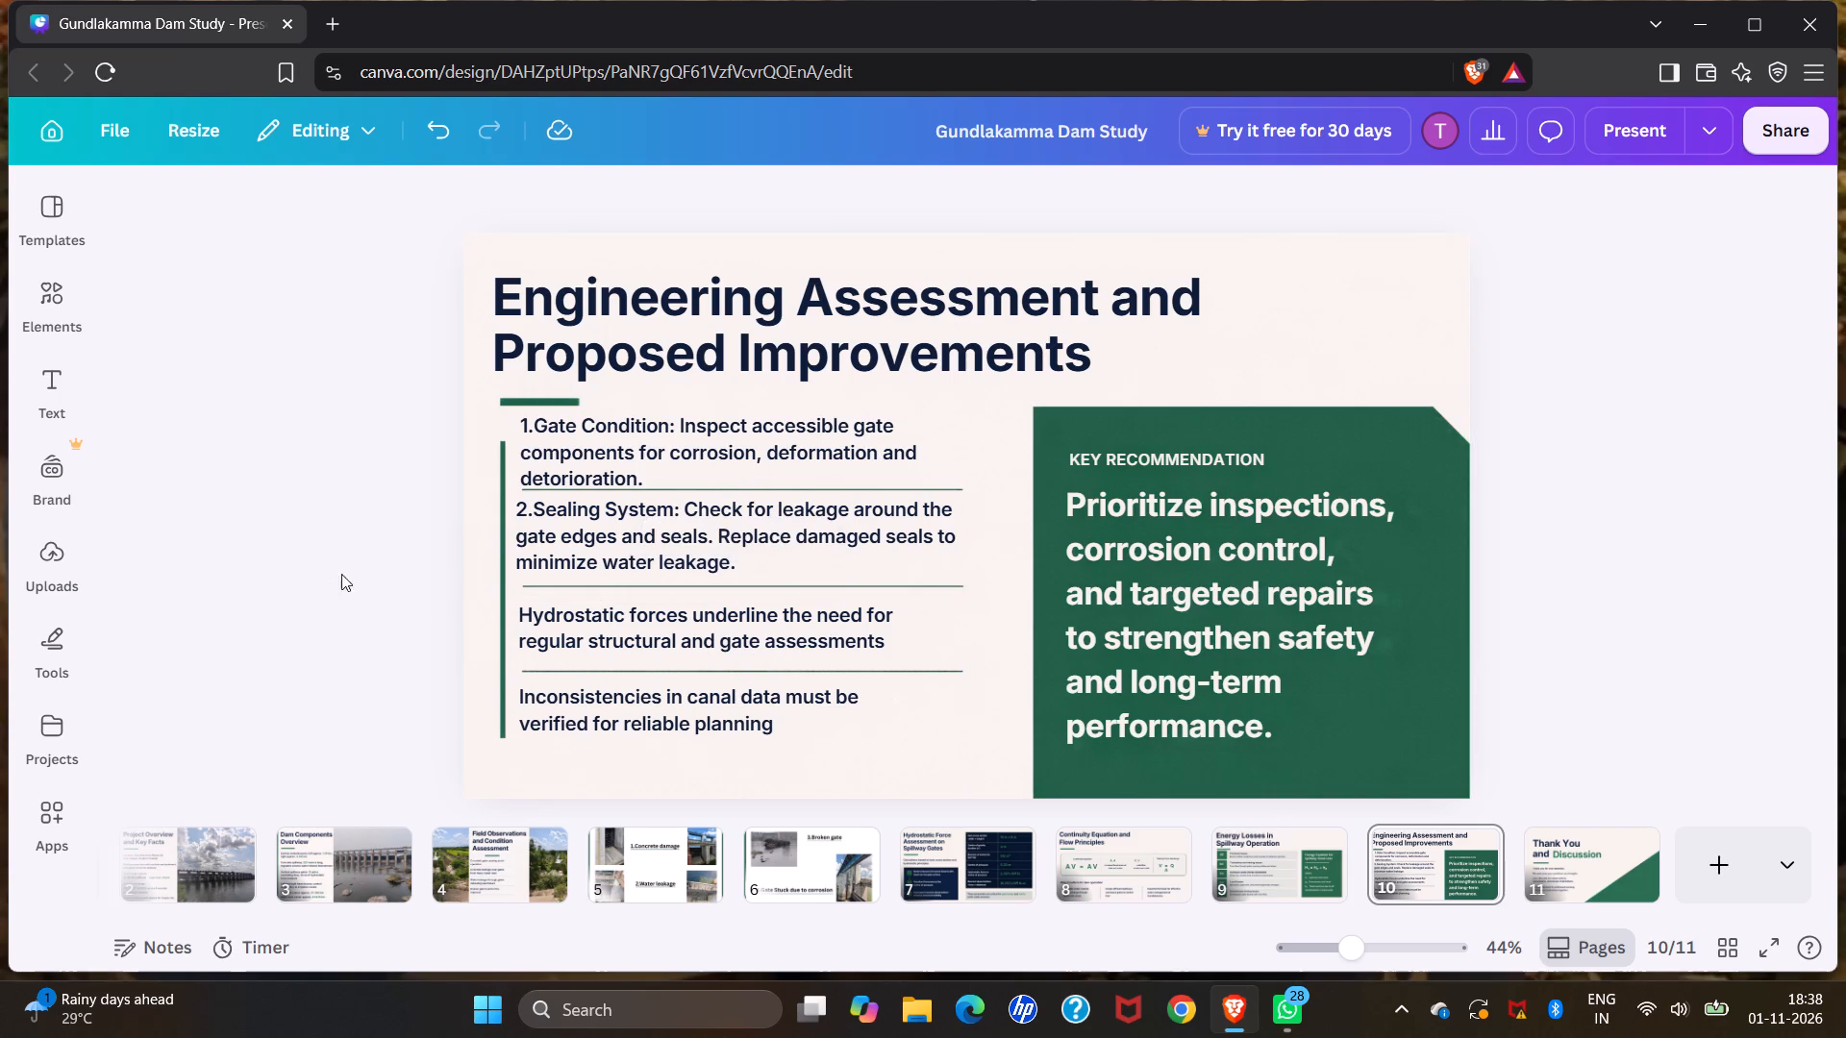
{"action": "left_click", "coordinate": [673, 488]}
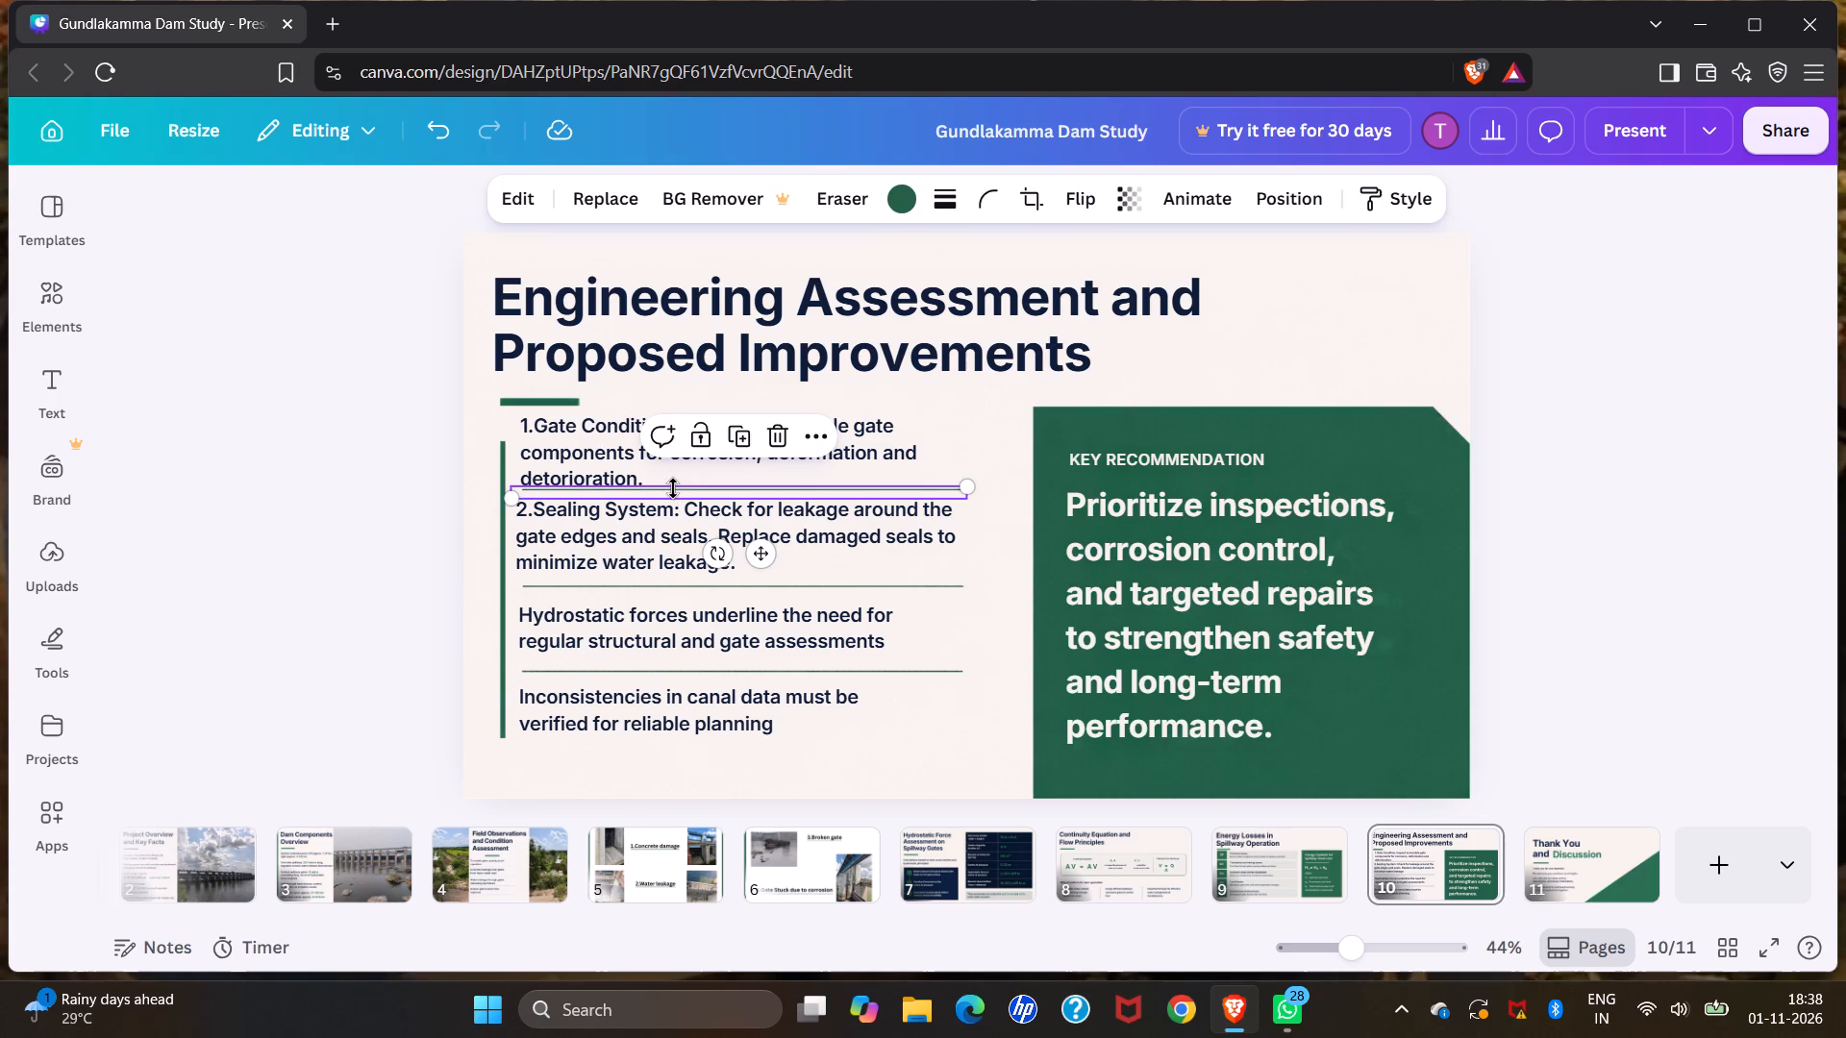
{"action": "left_click", "coordinate": [328, 521]}
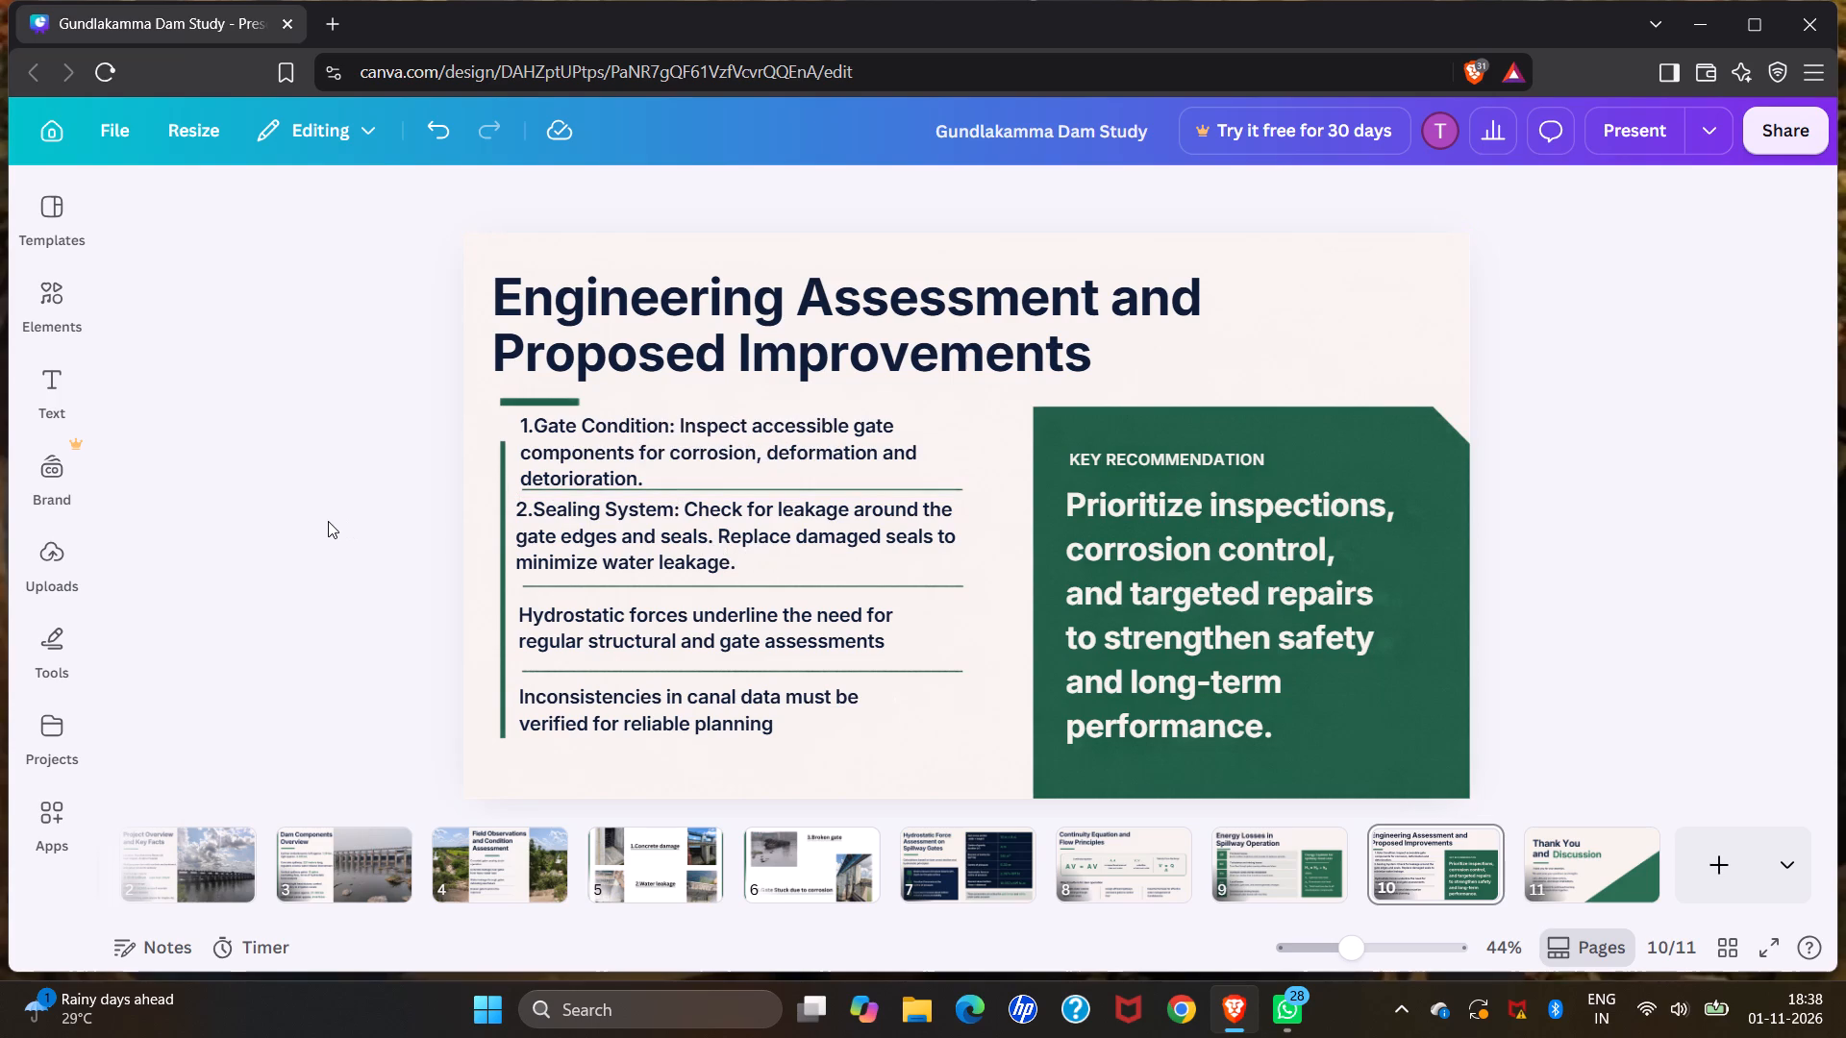
{"action": "left_click", "coordinate": [689, 590]}
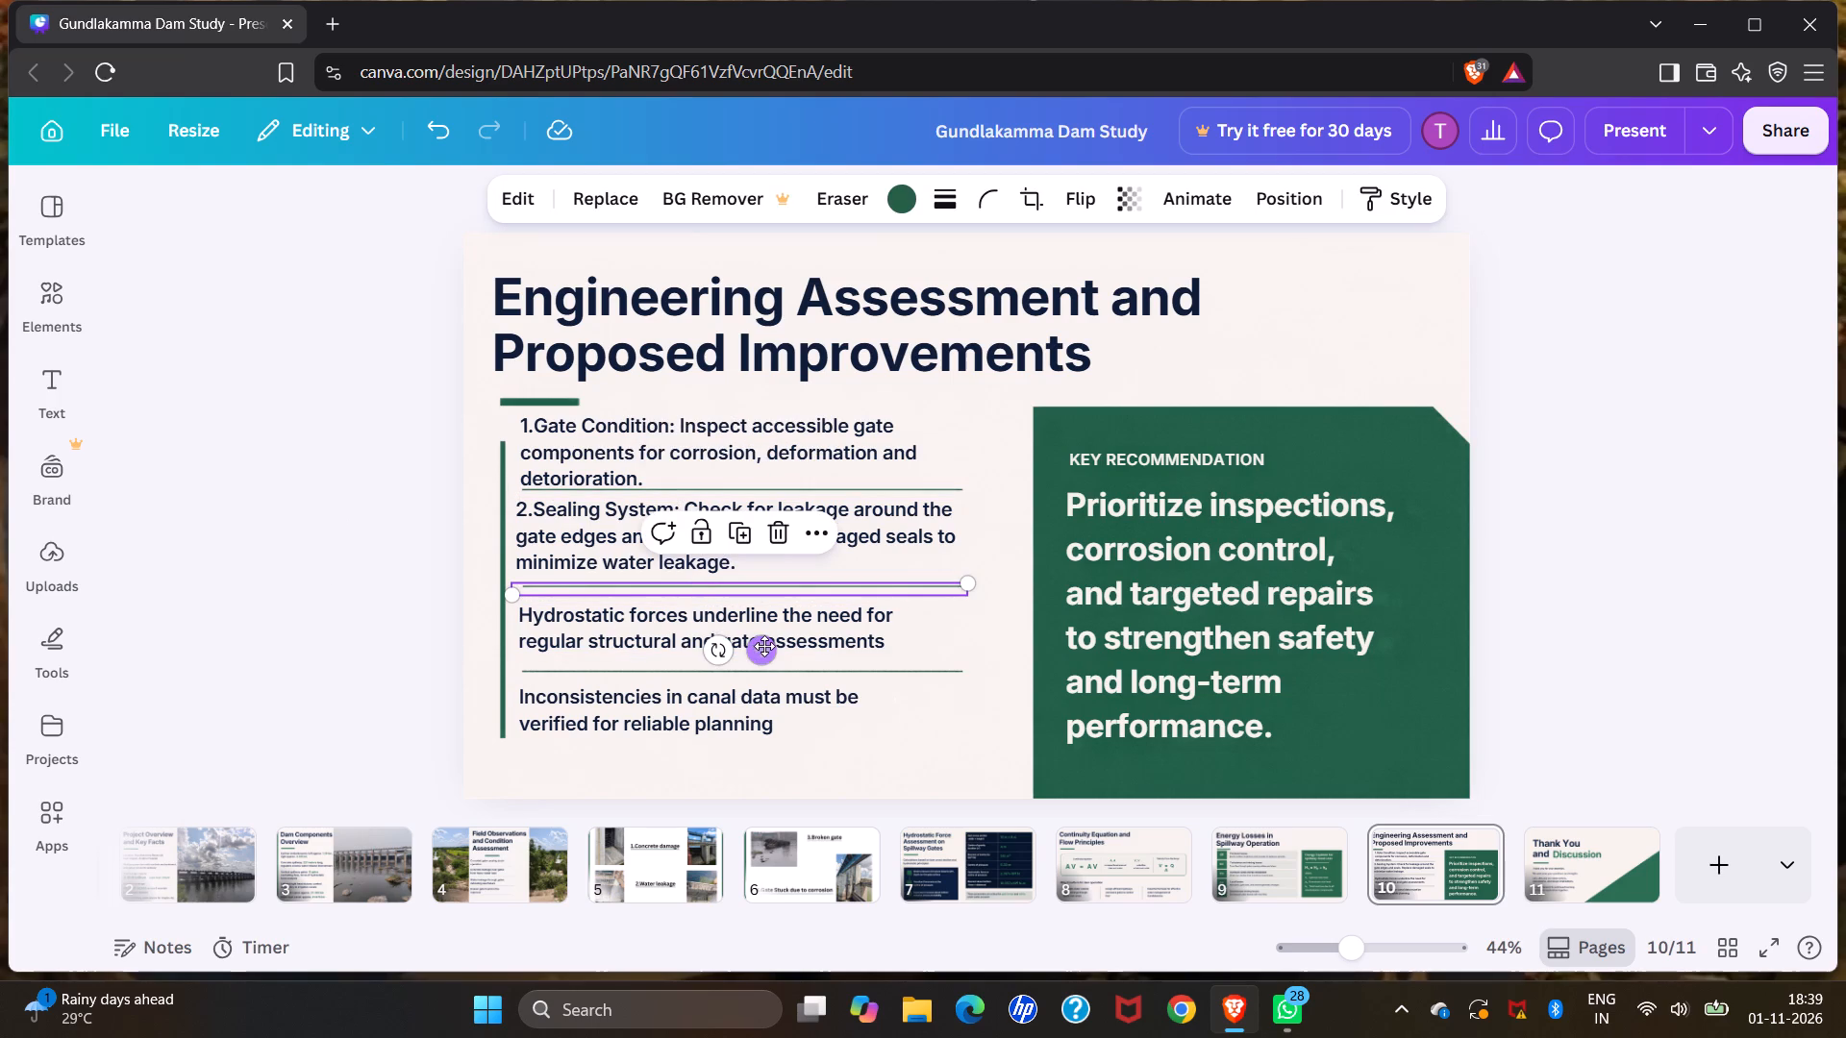
{"action": "left_click_drag", "start_coordinate": [764, 646], "coordinate": [762, 635]}
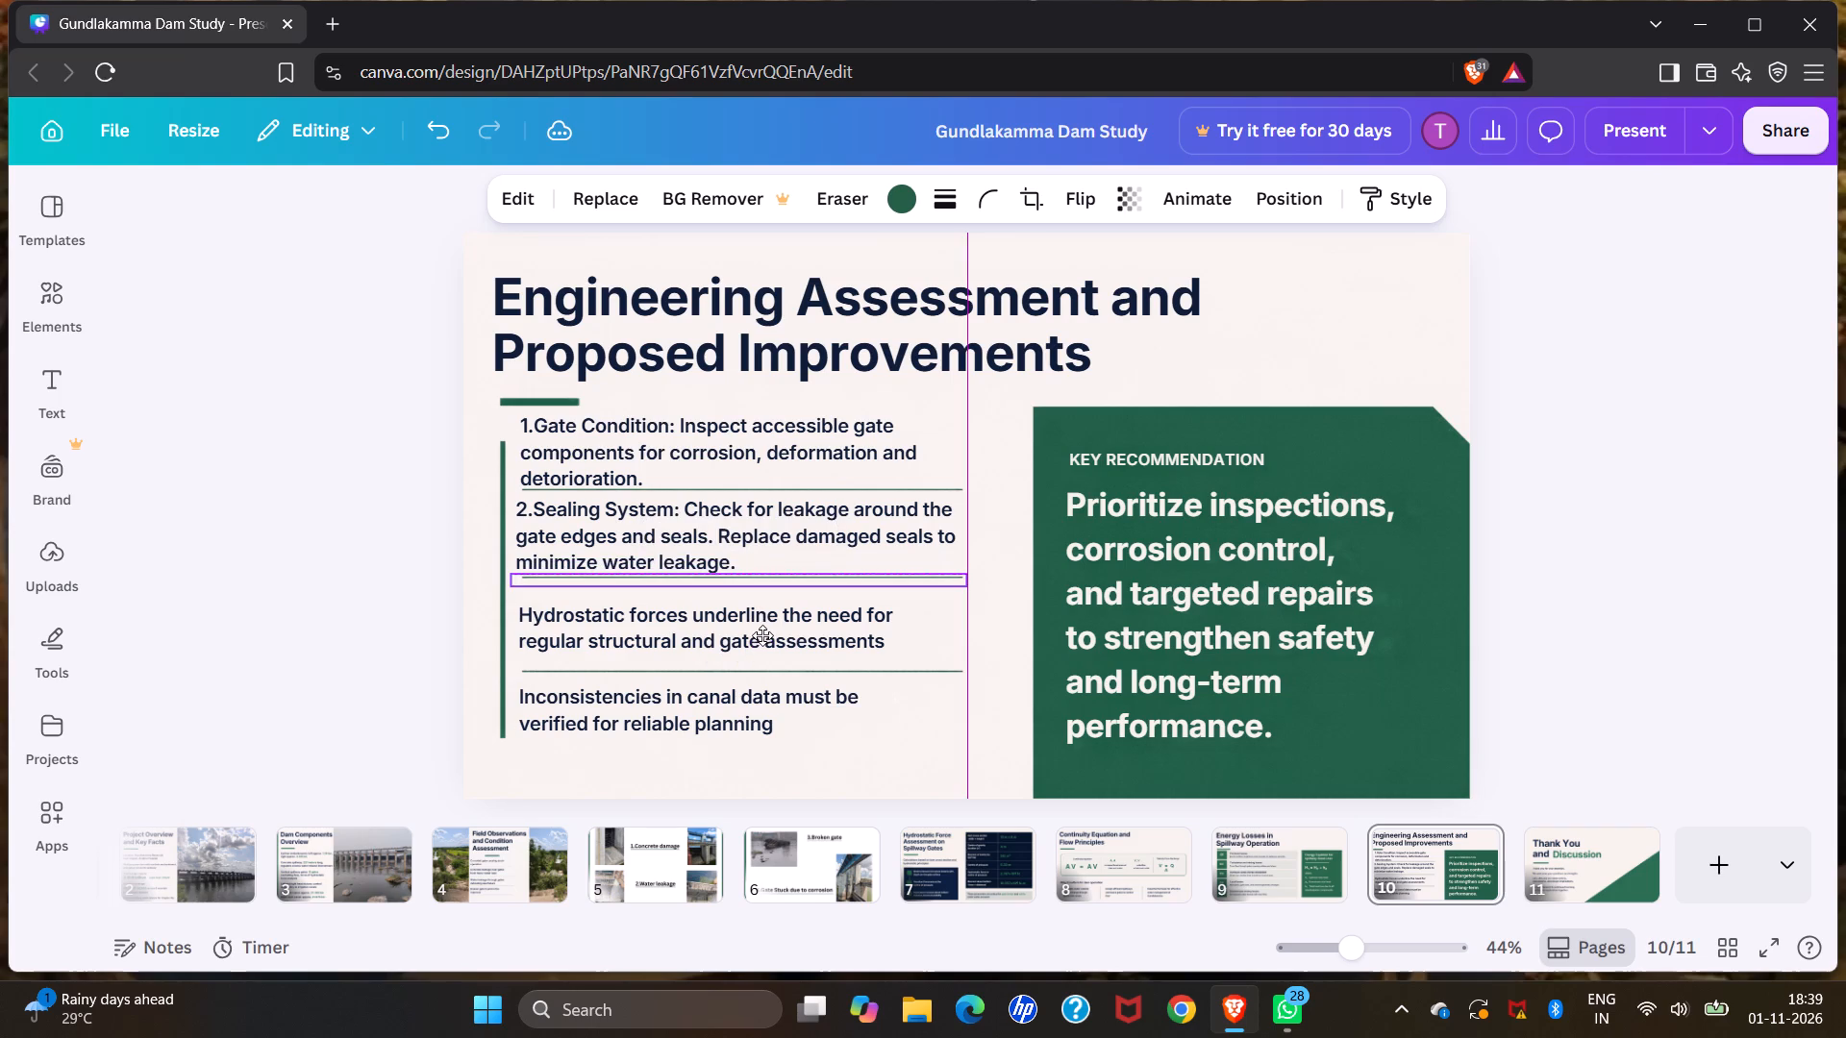
{"action": "left_click_drag", "start_coordinate": [762, 635], "coordinate": [764, 633]}
{"action": "left_click", "coordinate": [354, 595]}
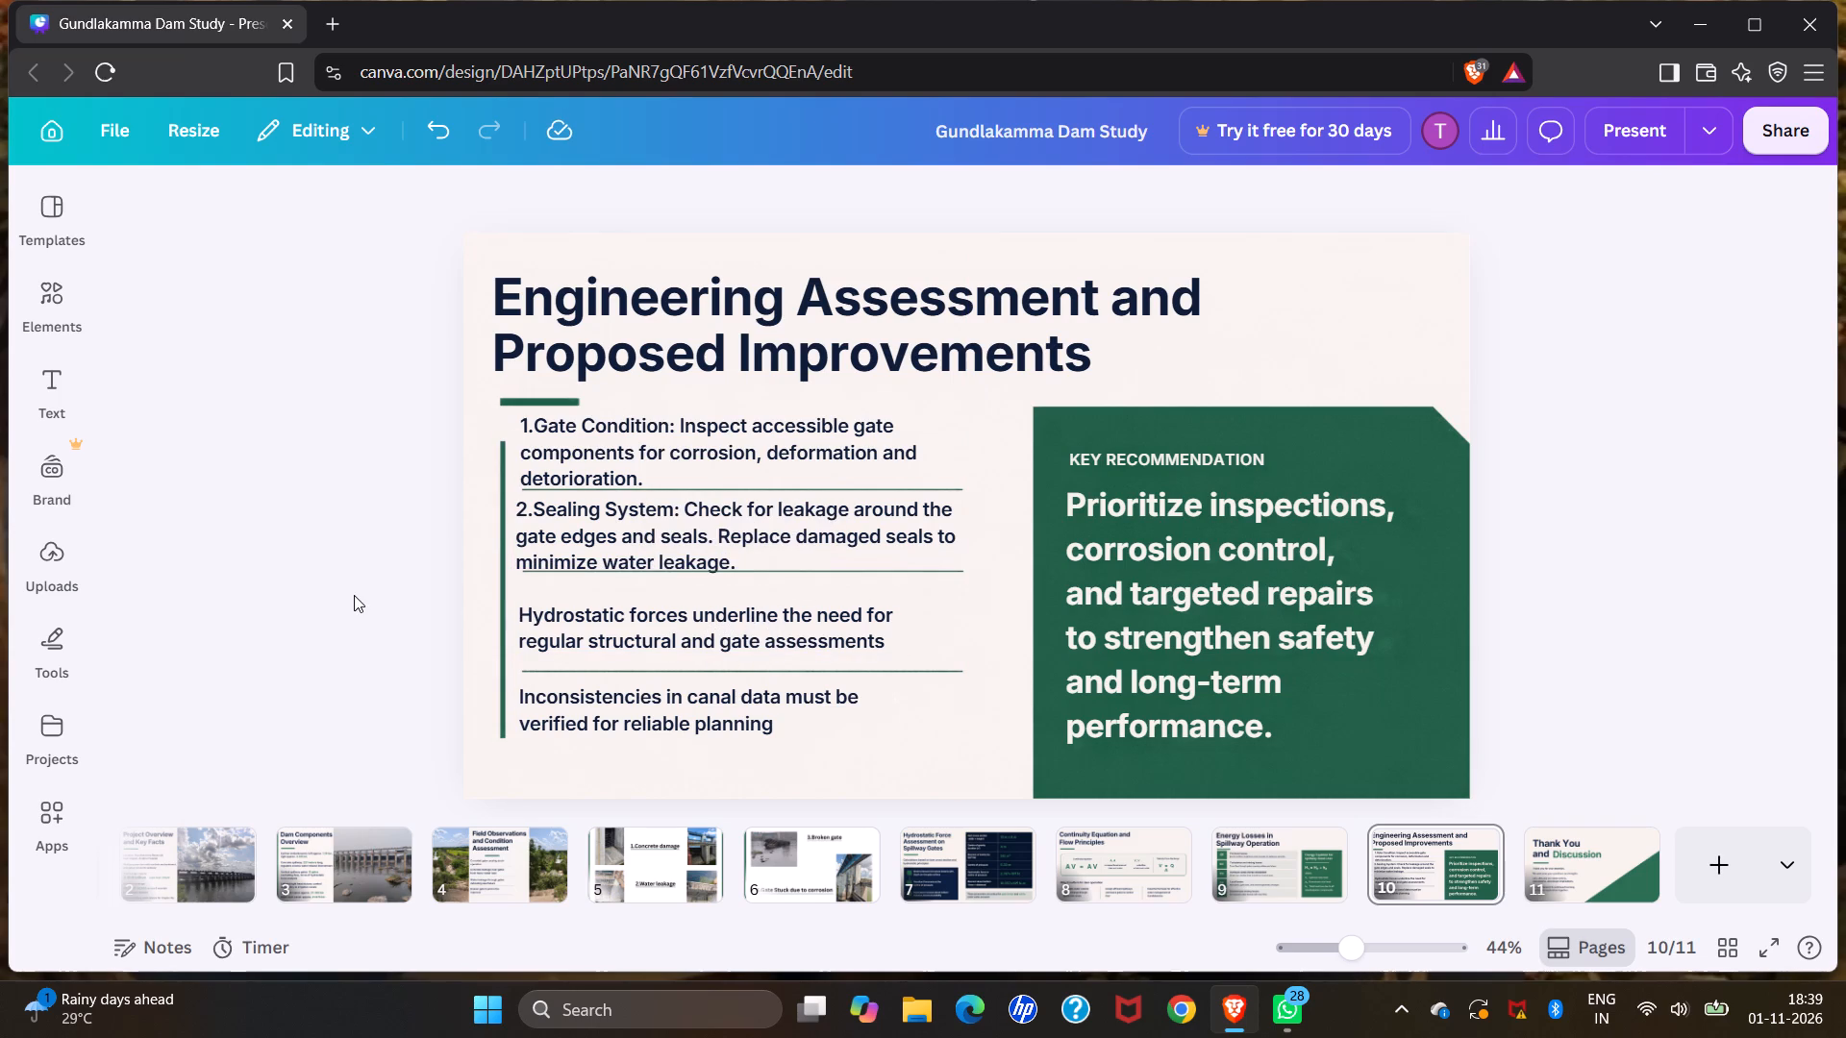
Nudge the divider line below the Sealing System point slightly to the left.
{"action": "left_click", "coordinate": [739, 574]}
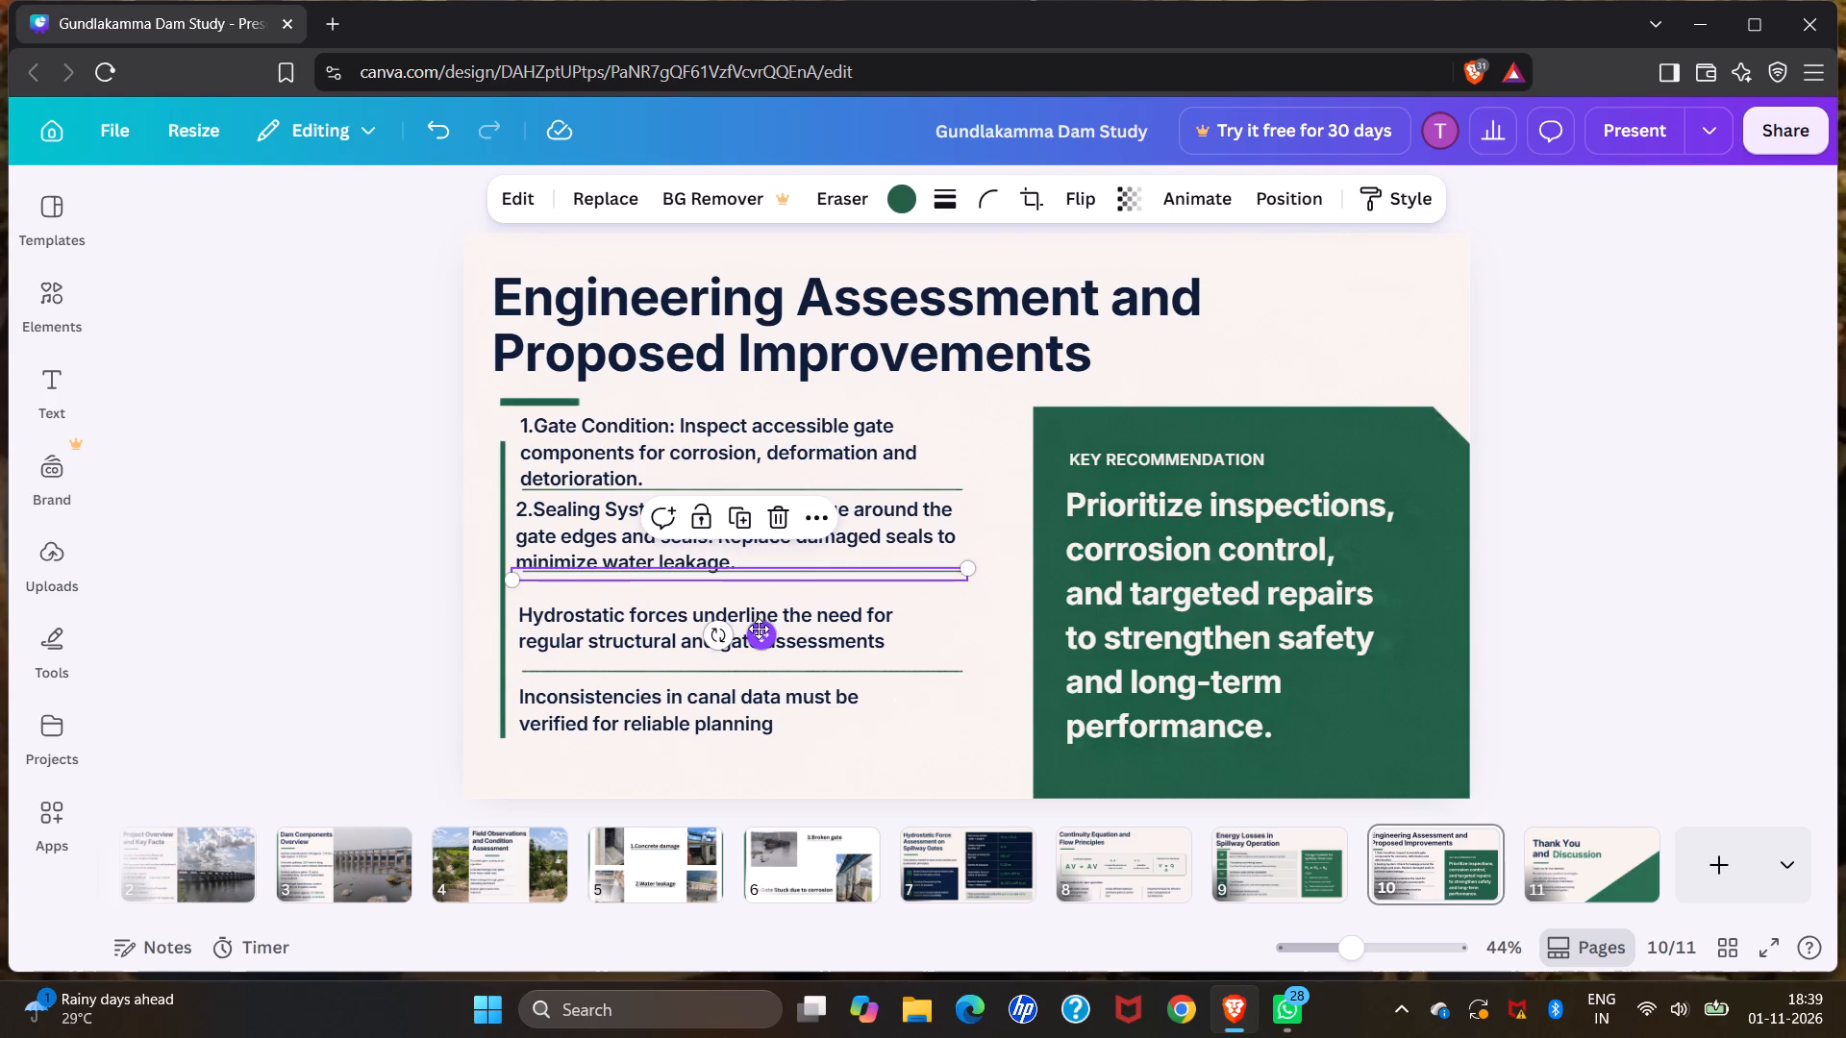
{"action": "left_click", "coordinate": [761, 633]}
{"action": "left_click", "coordinate": [389, 599]}
Replace the Hydrostatic forces point's text with the heading "3.Concrete Piers:".
{"action": "left_click", "coordinate": [640, 628]}
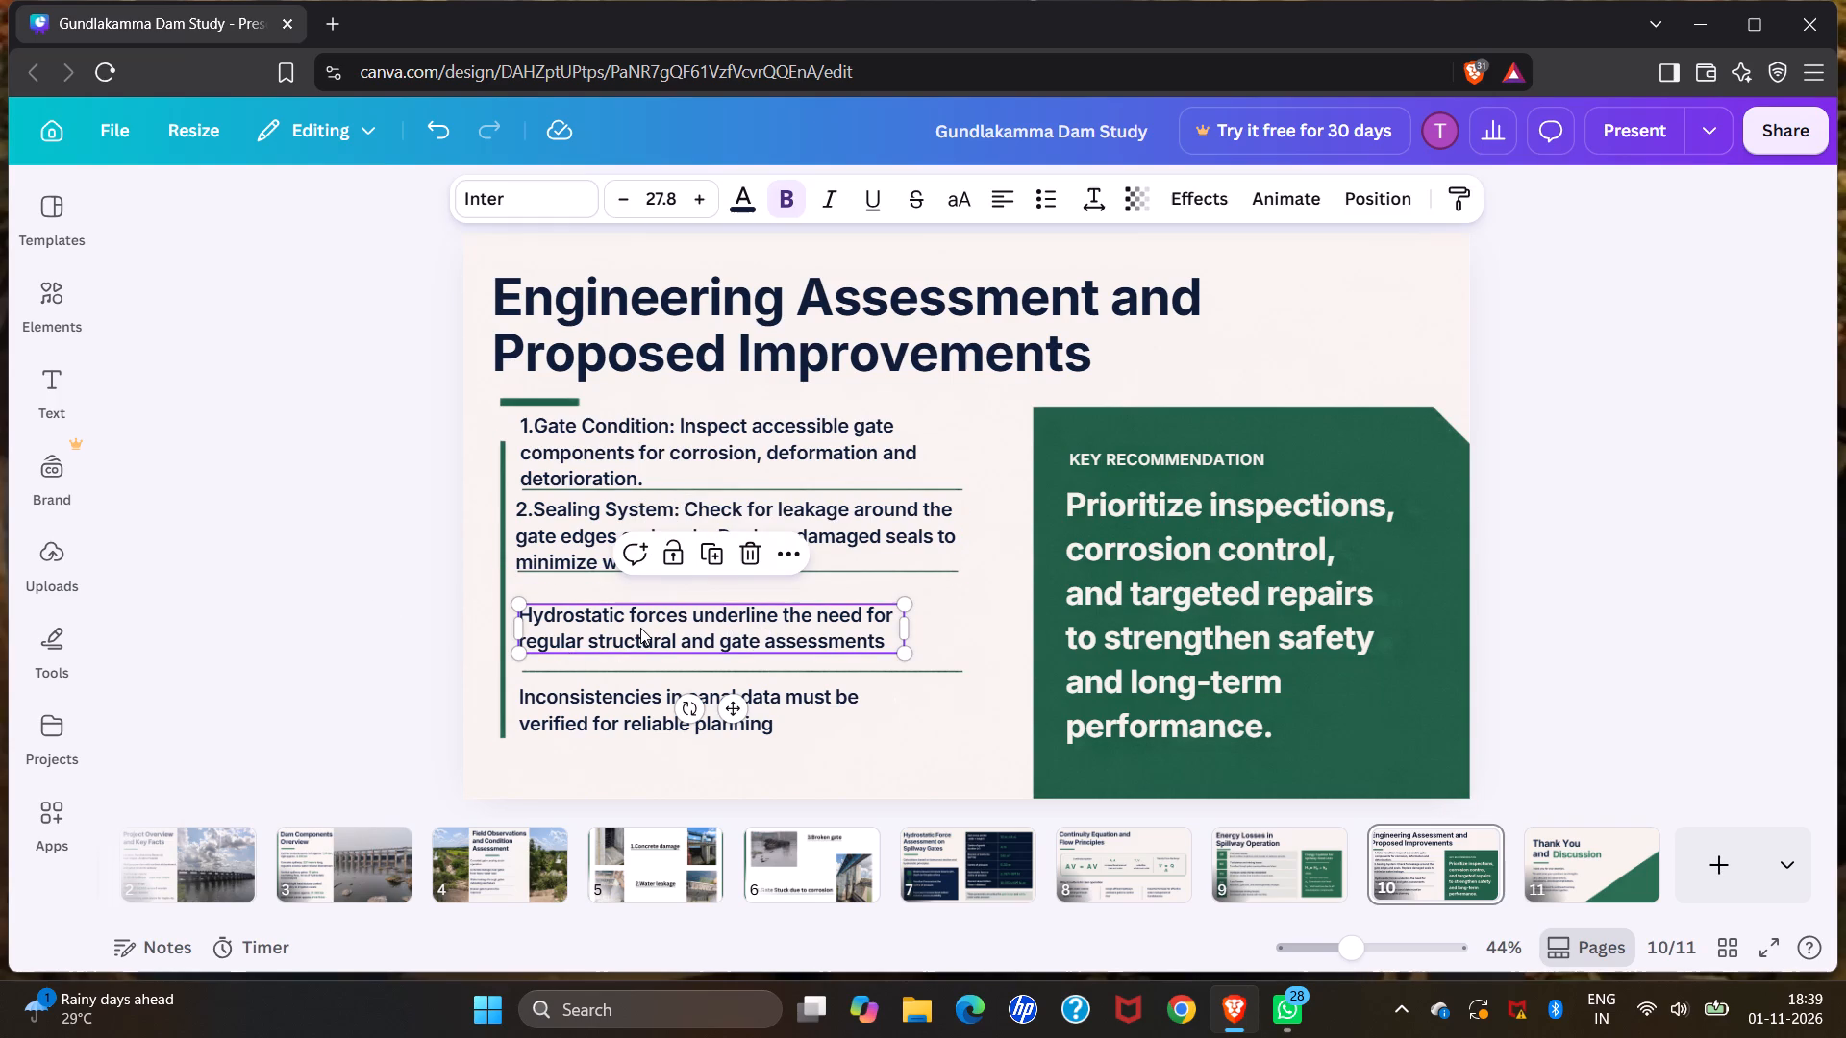
{"action": "left_click", "coordinate": [888, 636]}
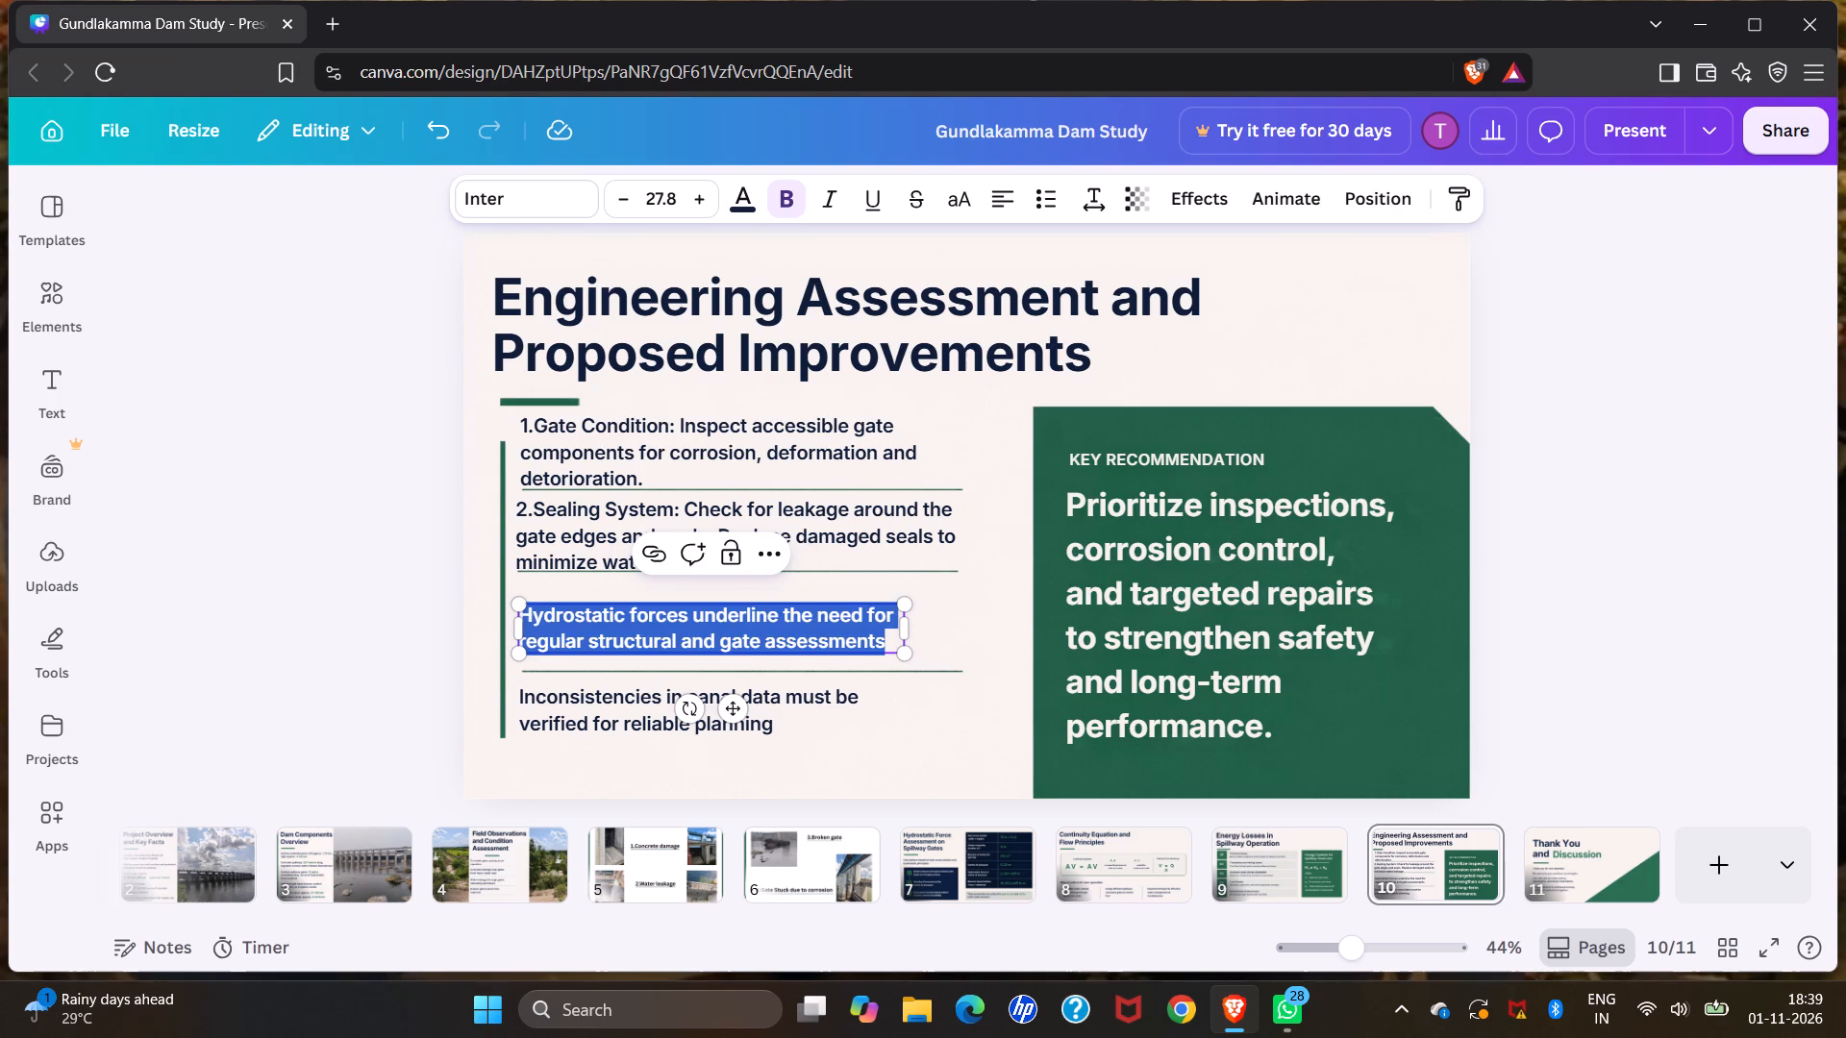
{"action": "key", "text": "BackSpace"}
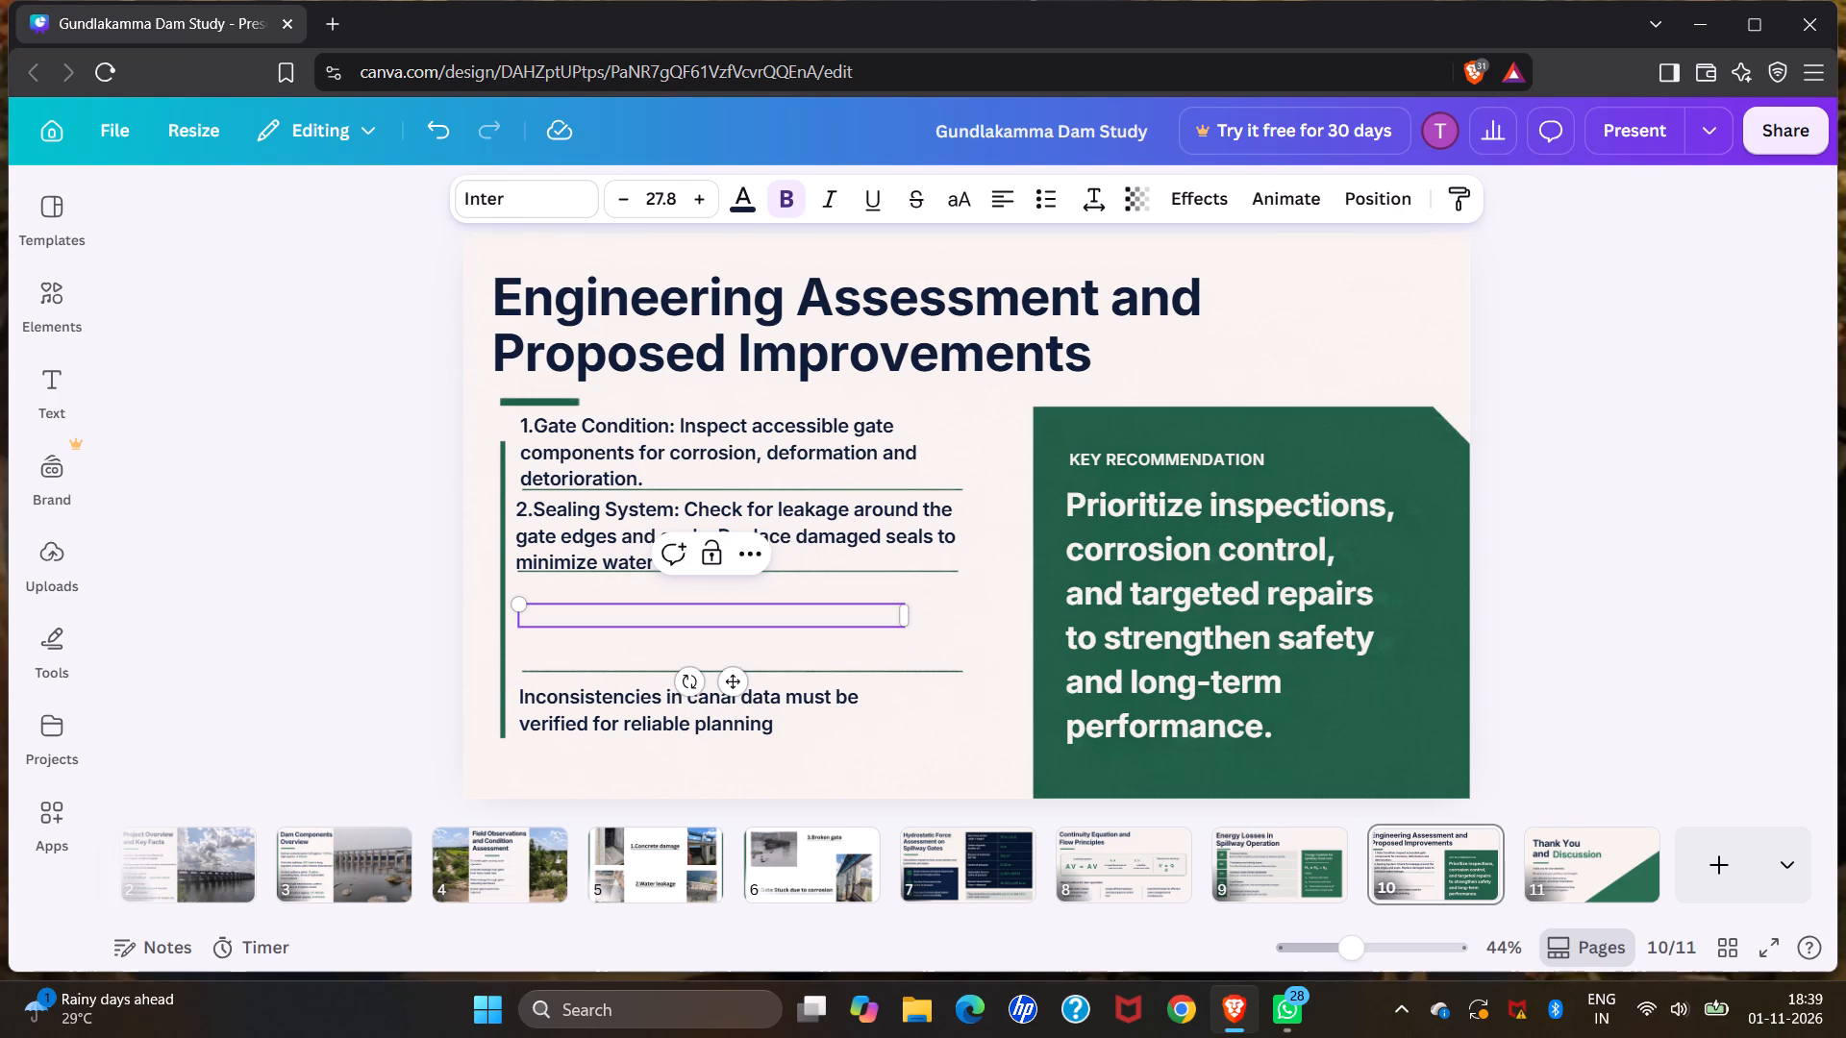
{"action": "key", "text": "3"}
{"action": "key", "text": "period"}
{"action": "type", "text": "iers"}
{"action": "key", "text": "shift+colon"}
{"action": "key", "text": "space"}
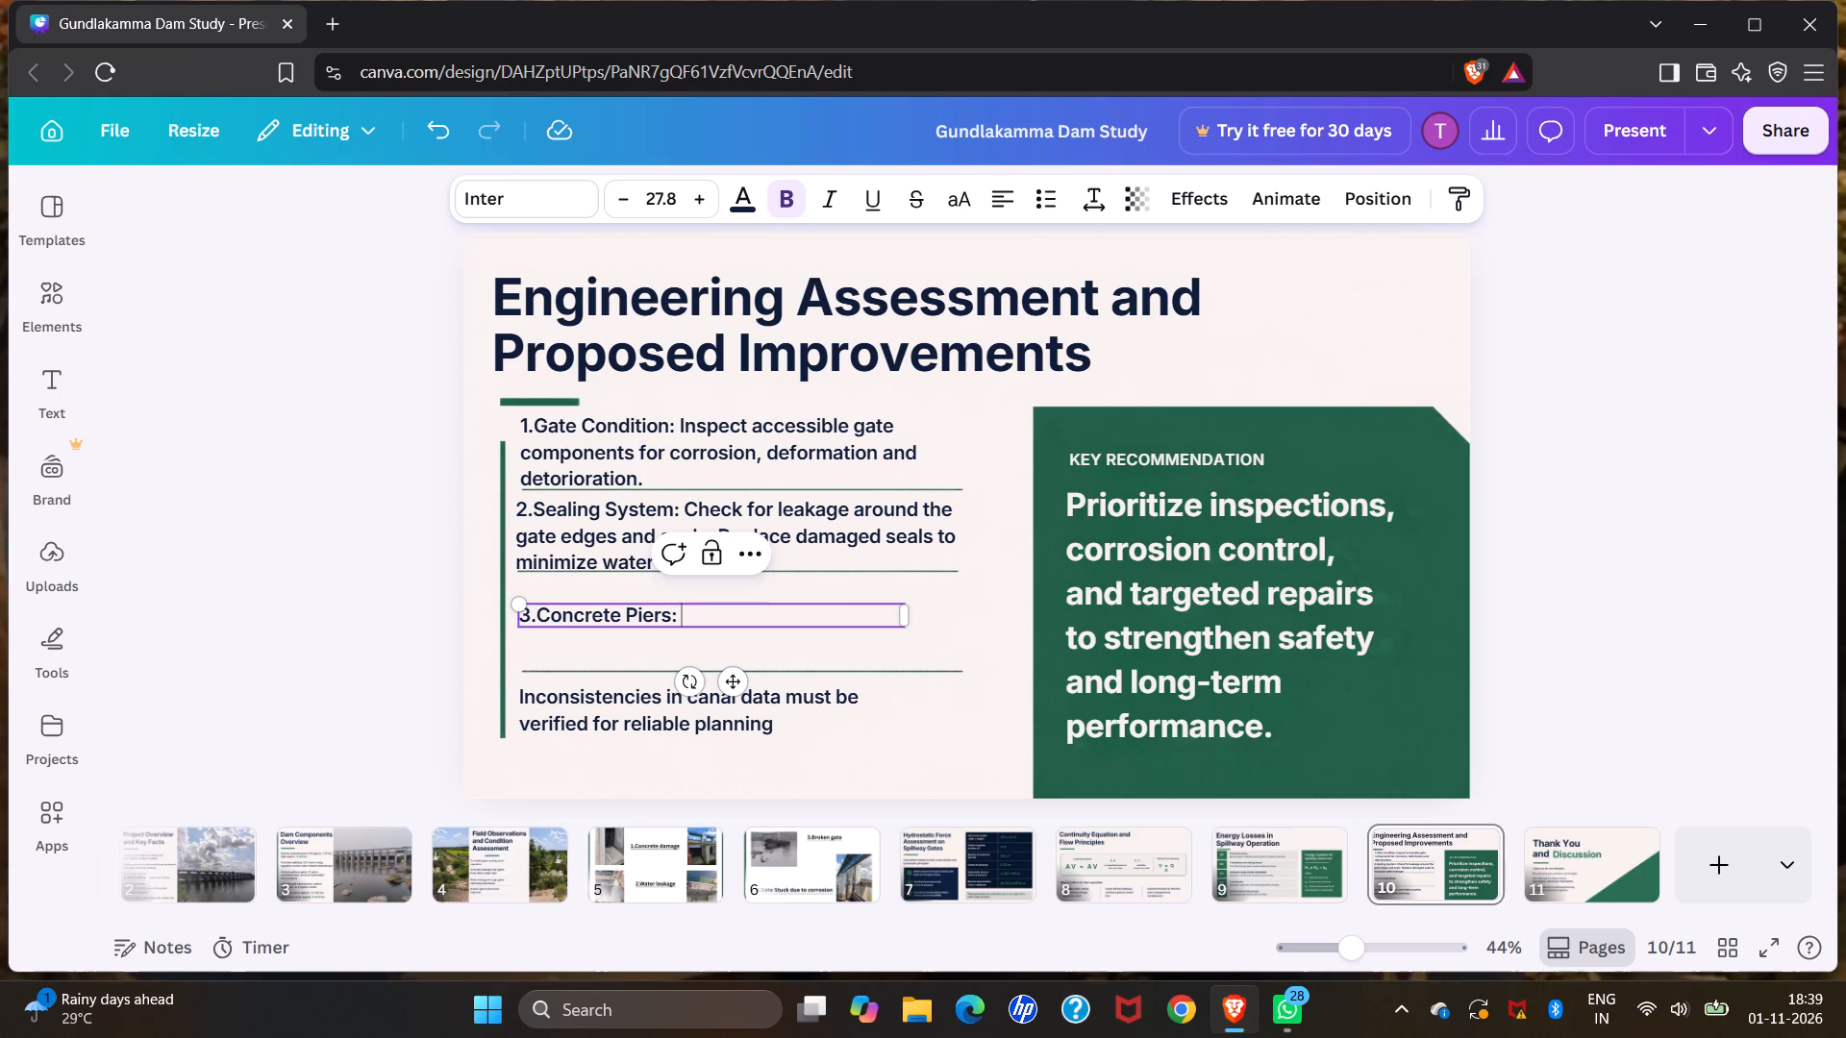
Continue the Concrete Piers point with "Inspect for visible cracks, spalling and concrete detorioration.".
{"action": "key", "text": "BackSpace"}
{"action": "type", "text": "pect"}
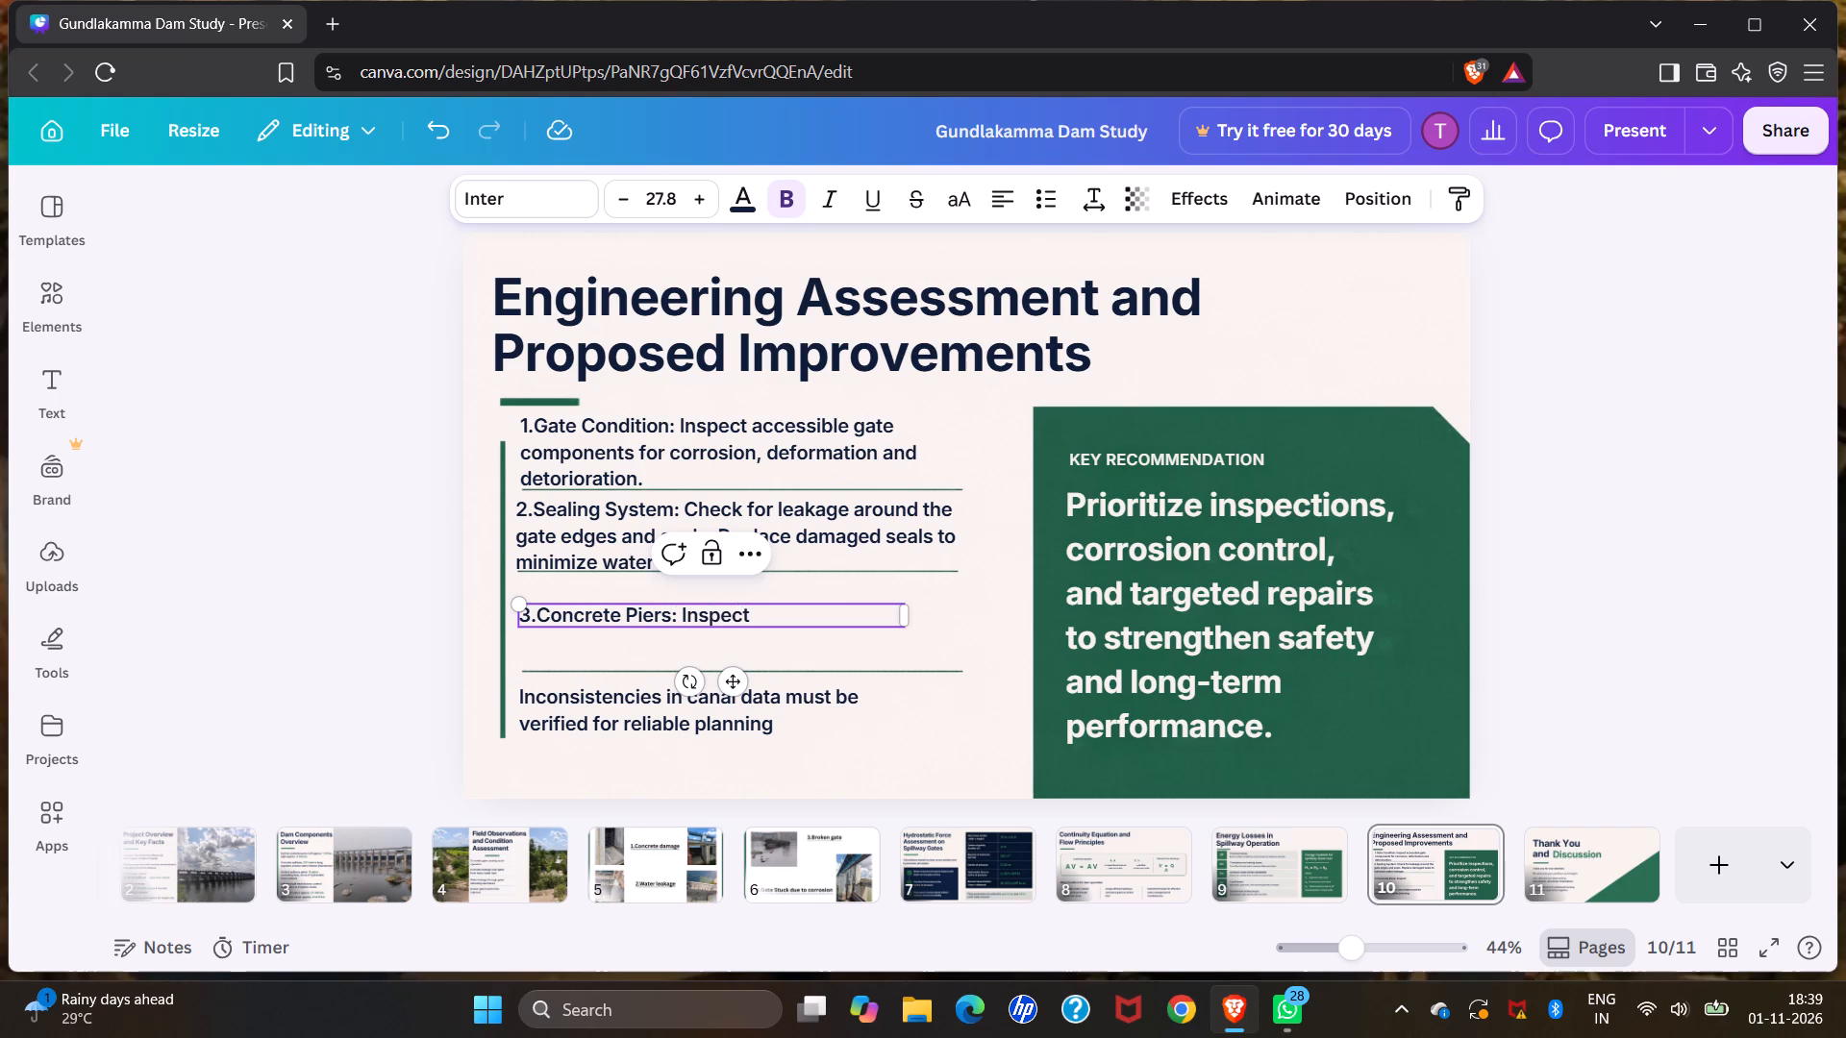
{"action": "key", "text": "space"}
{"action": "type", "text": "for vid"}
{"action": "key", "text": "BackSpace"}
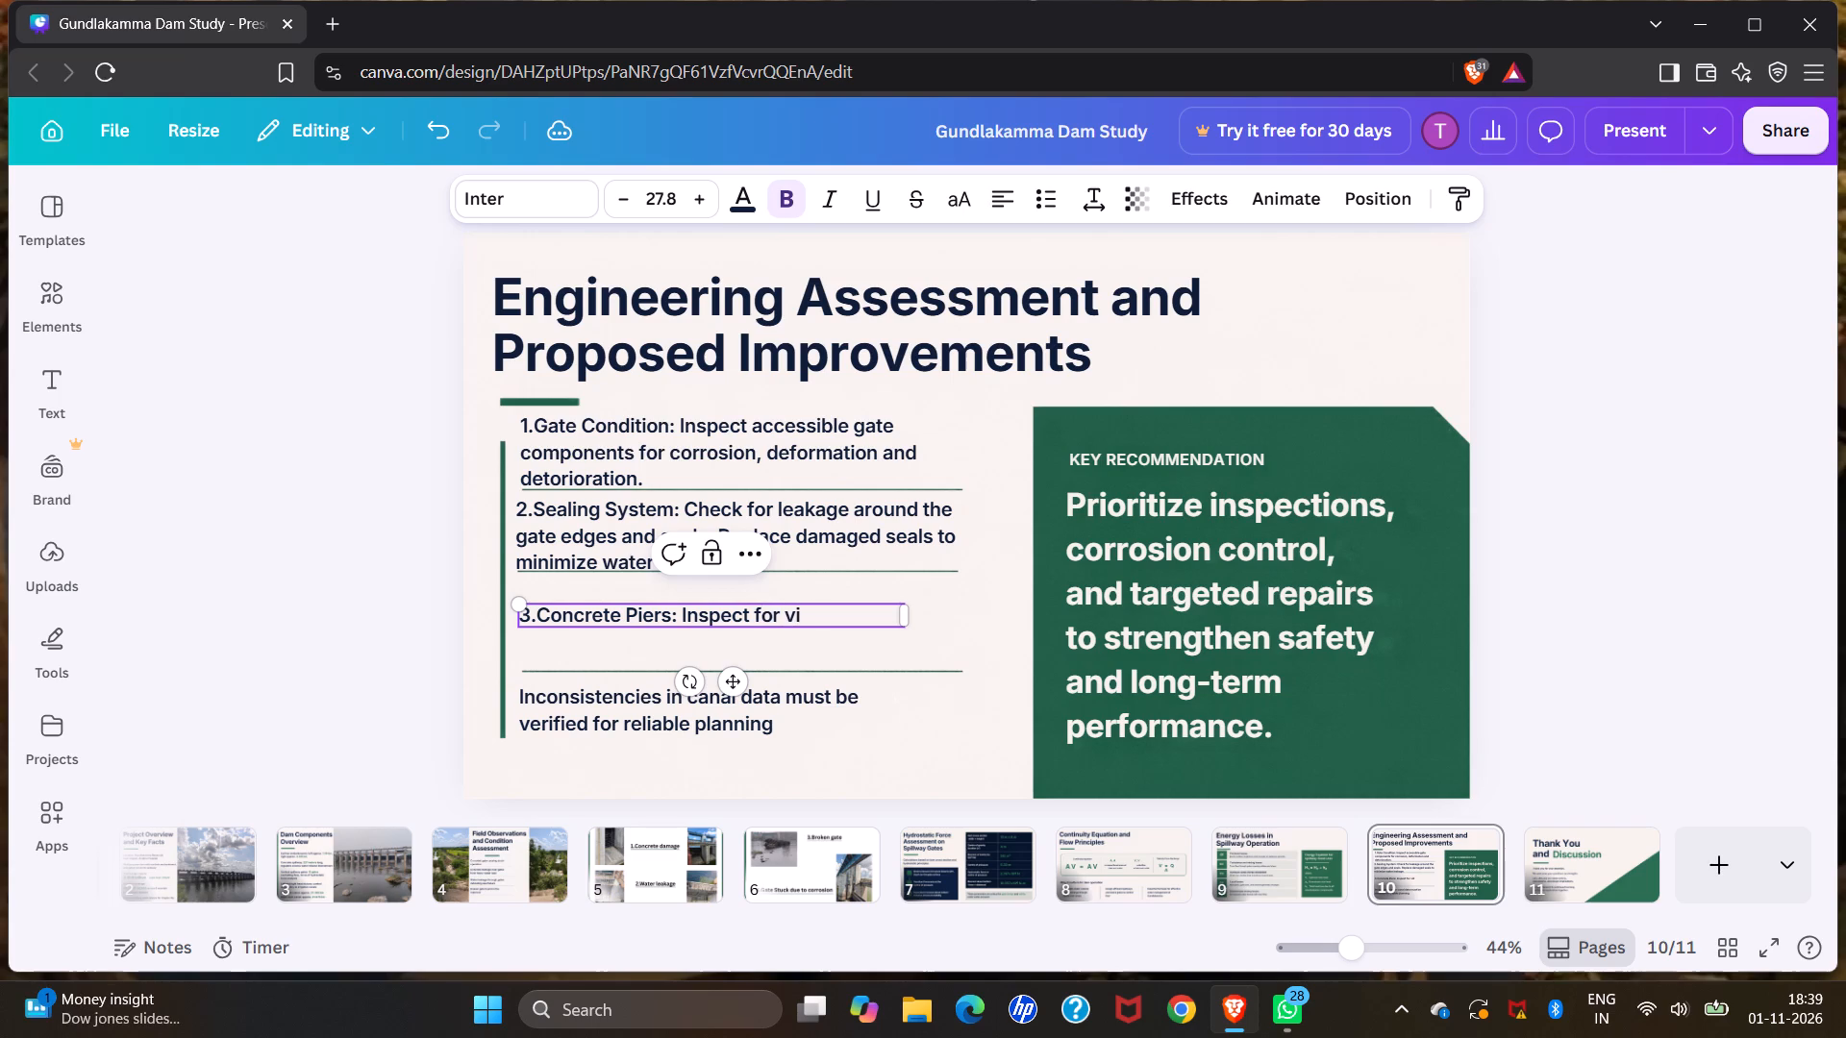
{"action": "type", "text": "sible cra"}
{"action": "type", "text": "ck"}
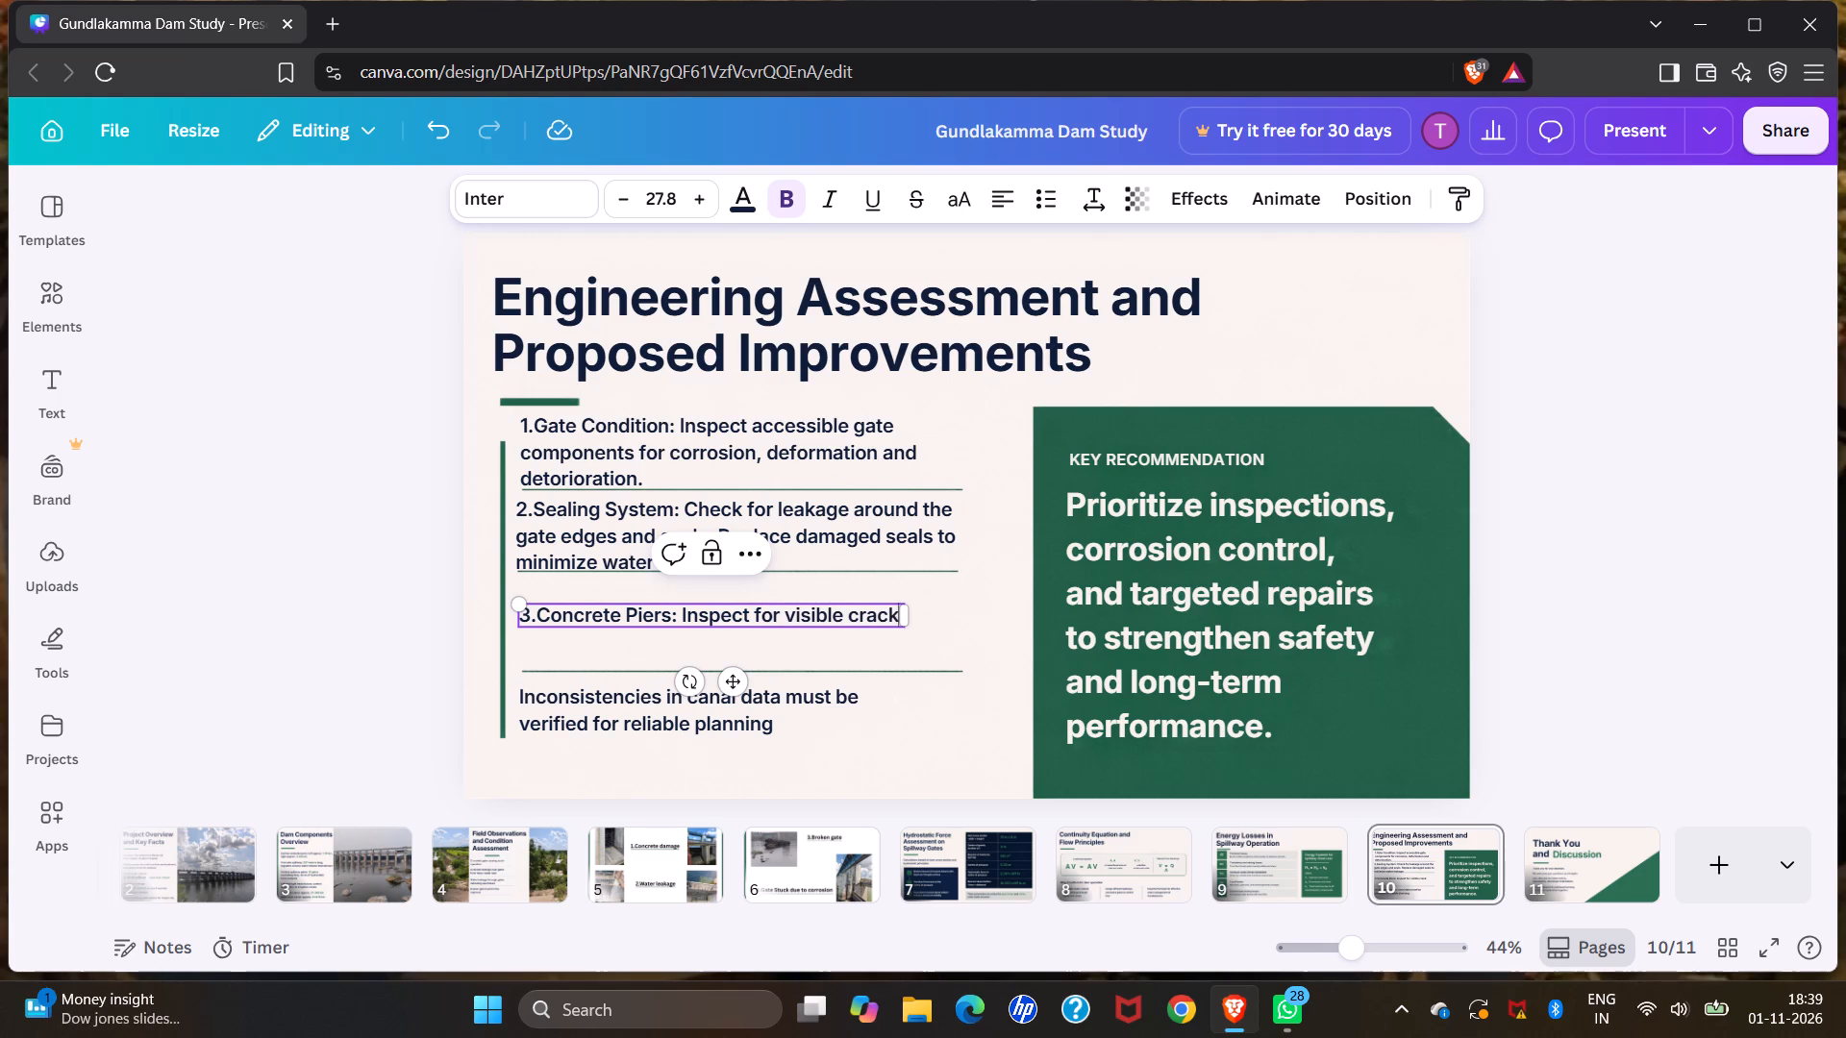
{"action": "key", "text": "s"}
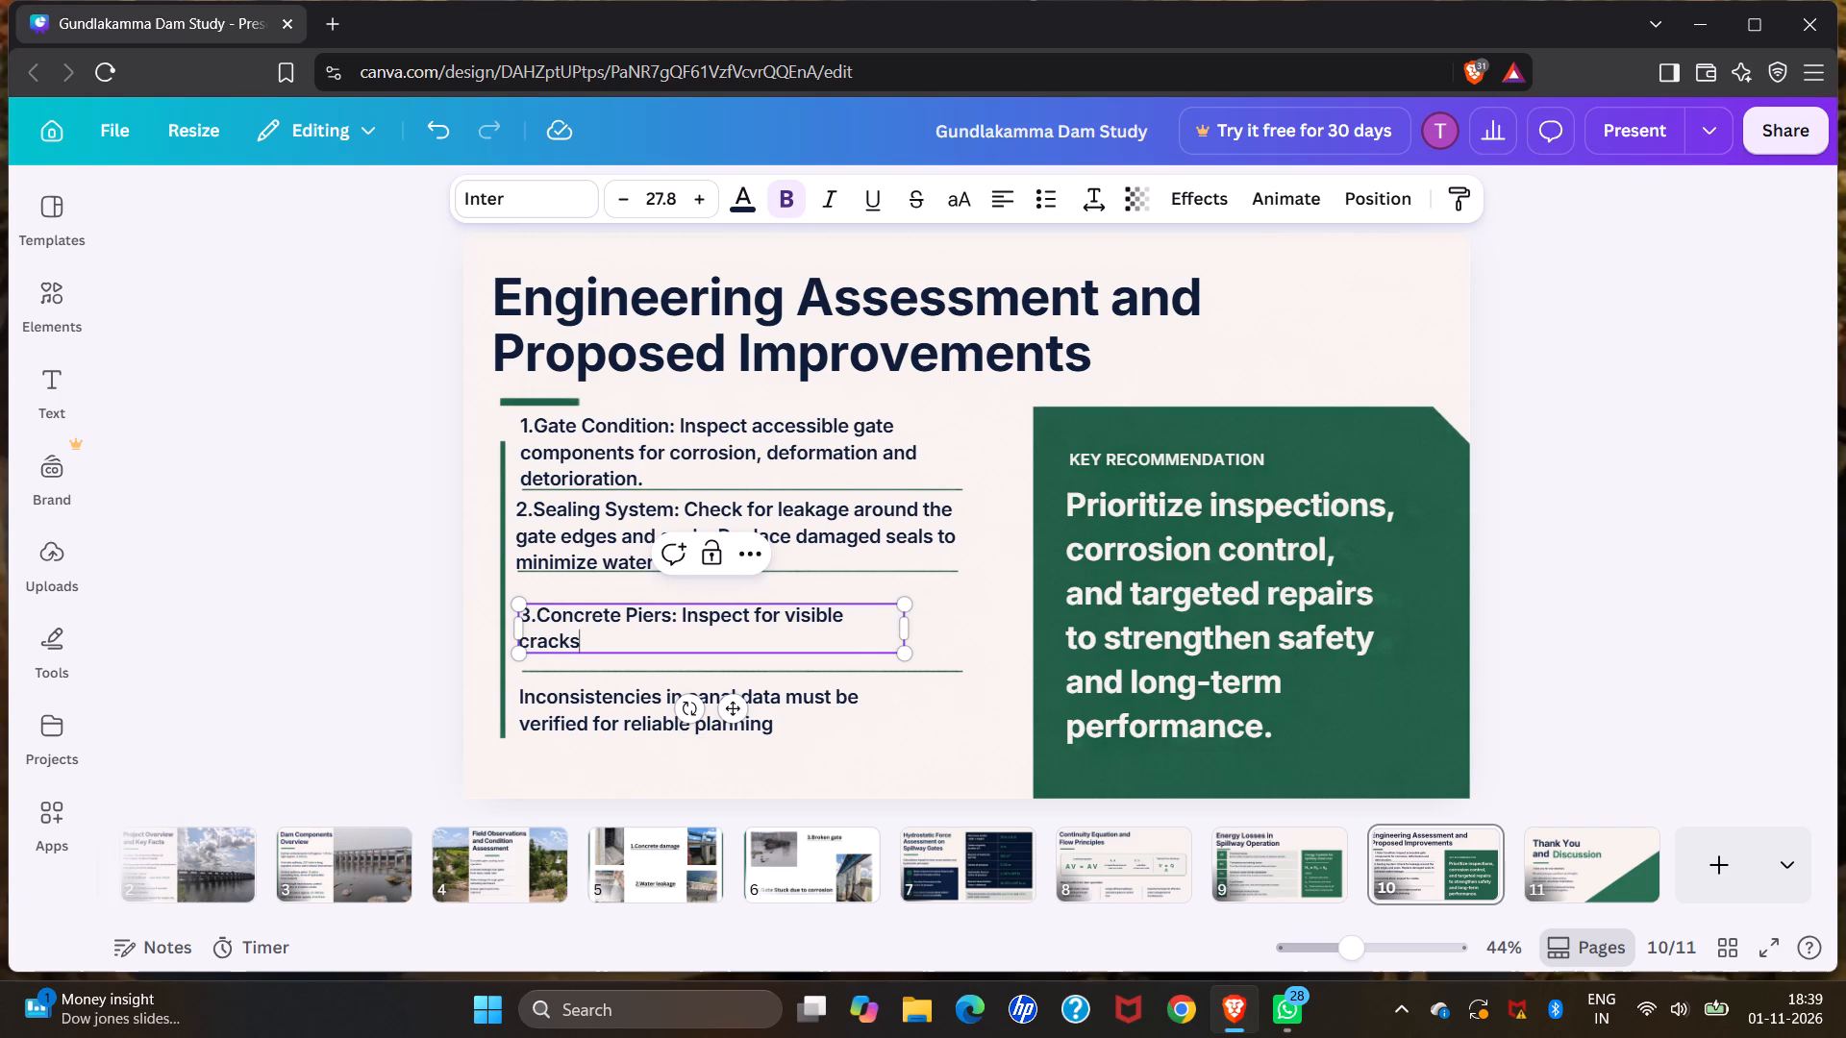
{"action": "type", "text": ", spalling and concrete"}
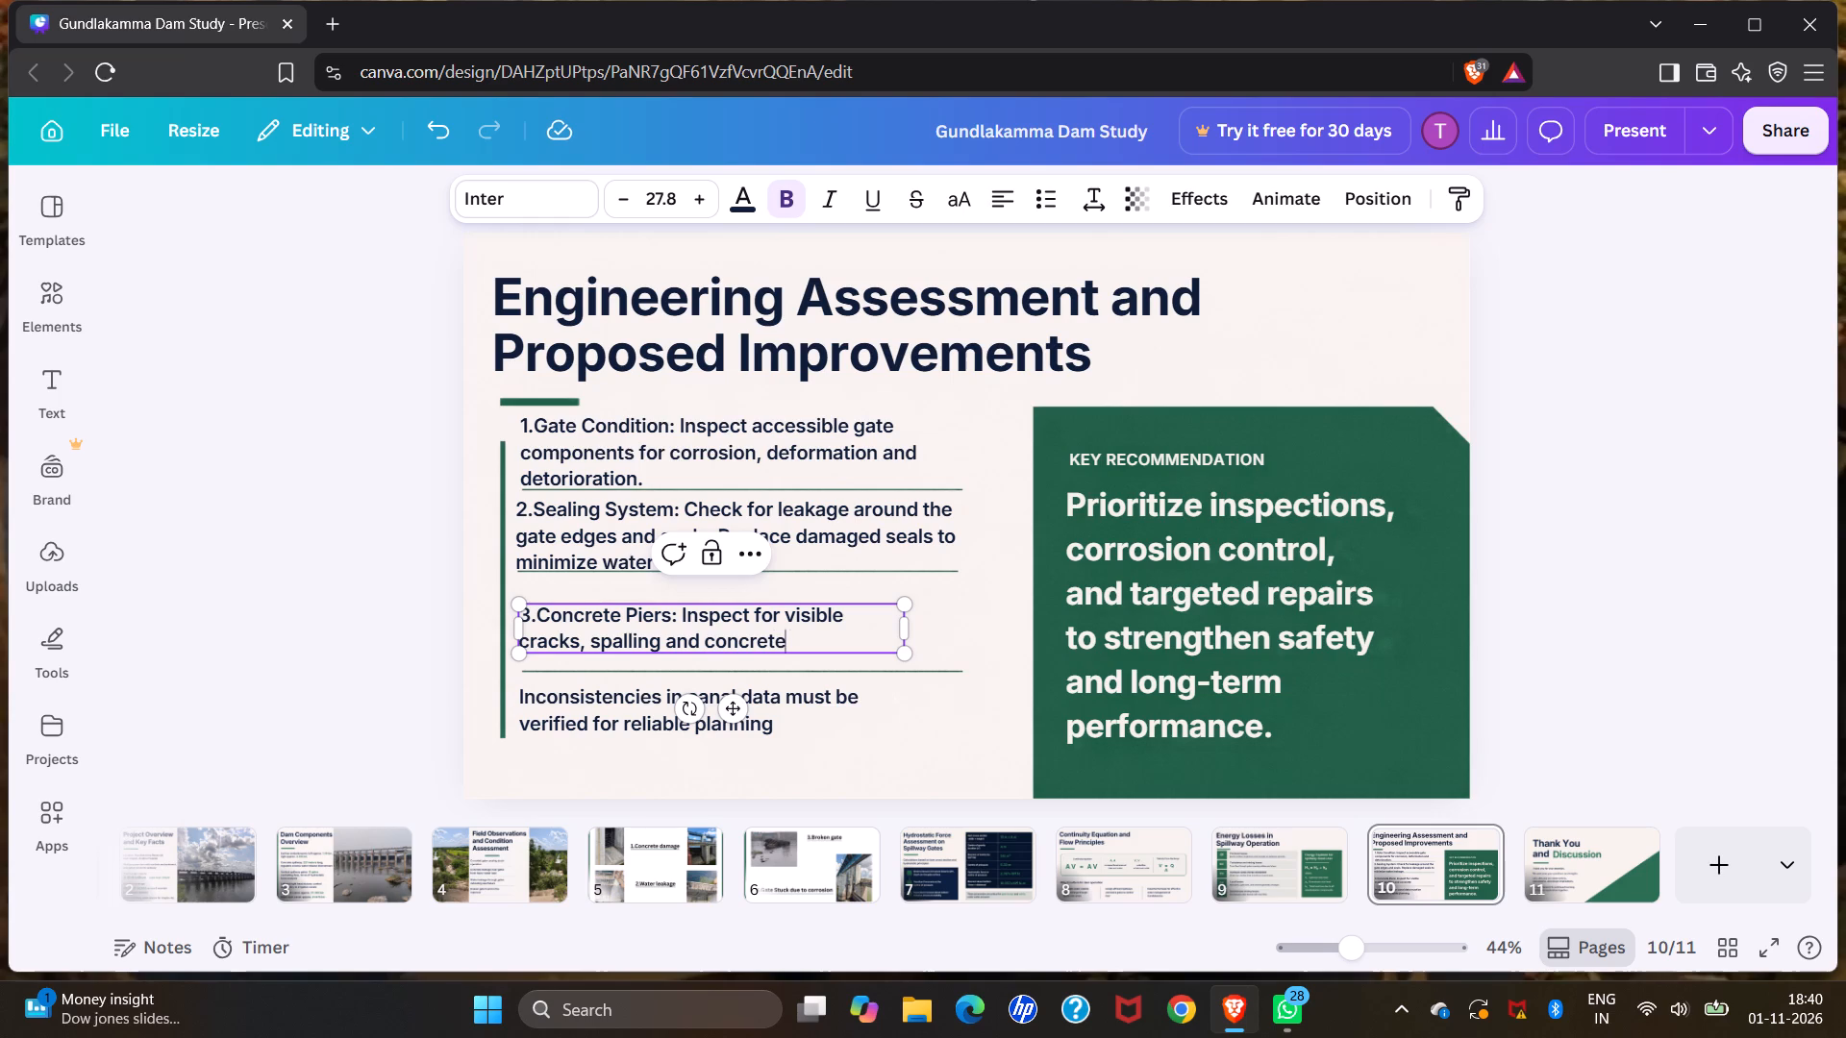
{"action": "key", "text": "space"}
{"action": "type", "text": "detorioration"}
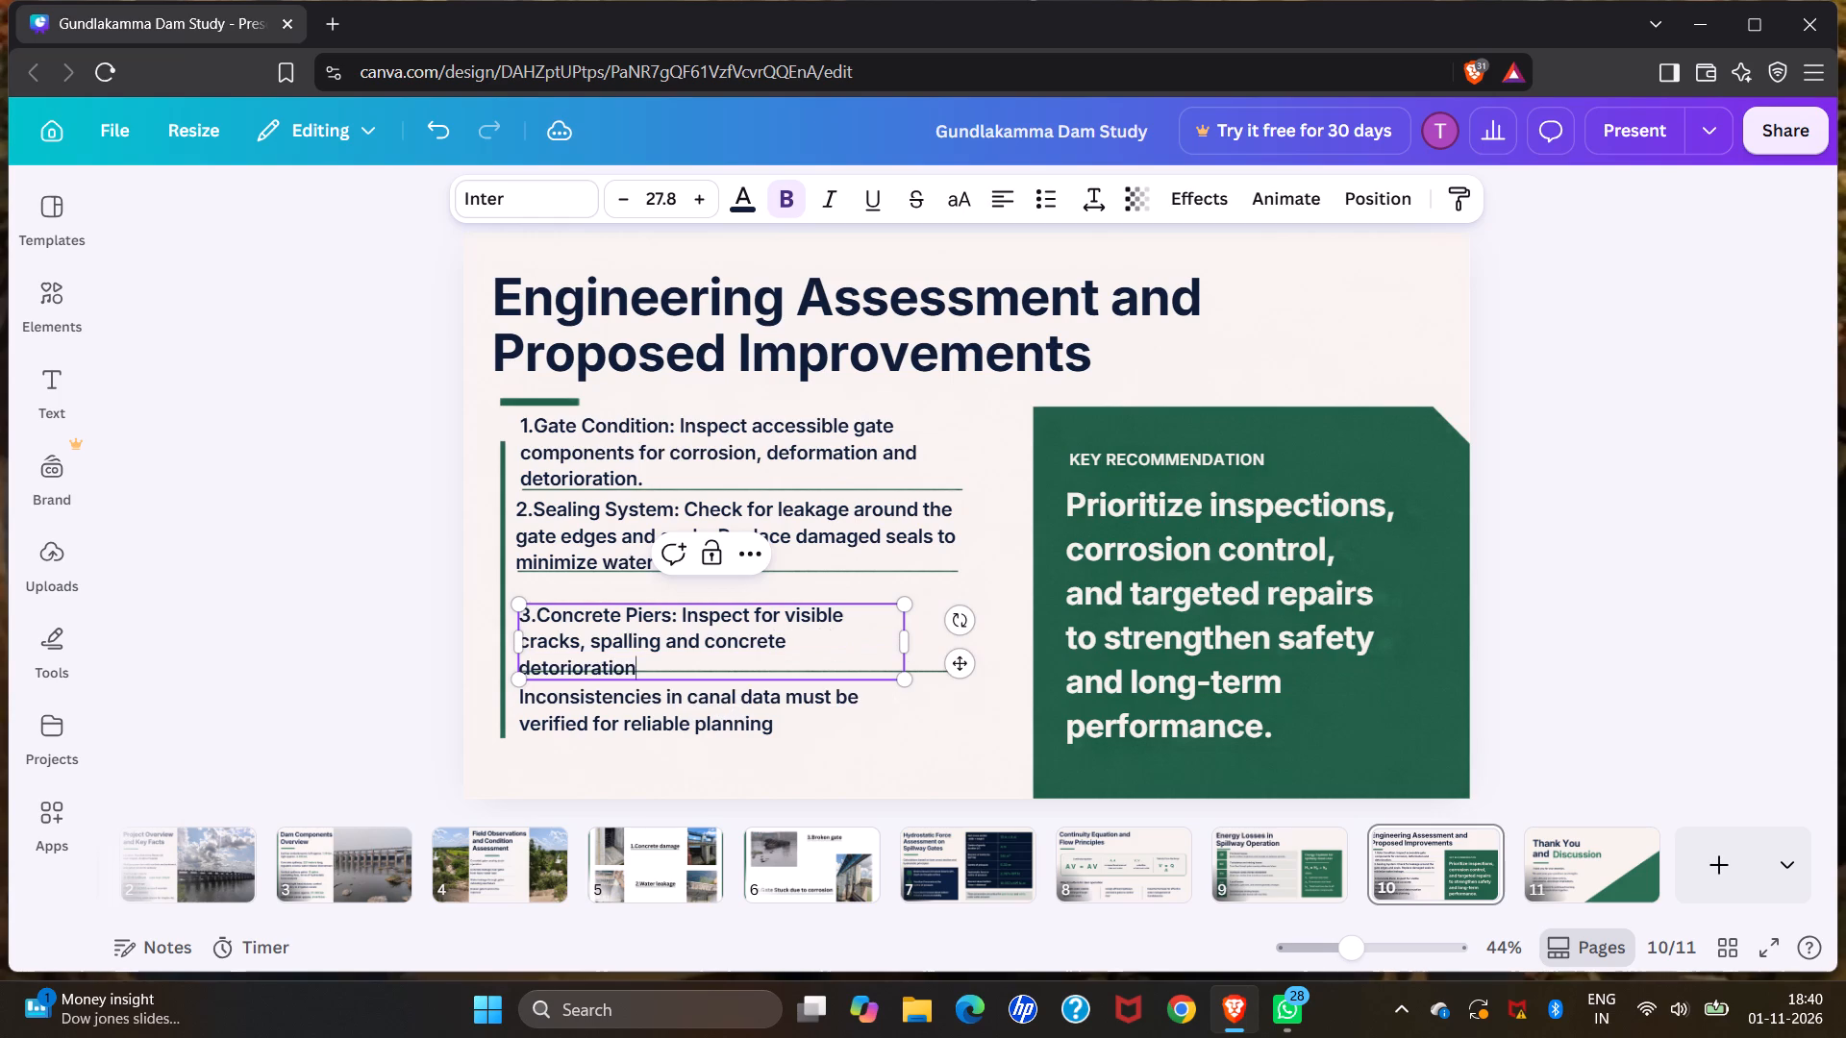
{"action": "key", "text": "period"}
Add "Recommend appropriate repair and maintainance" at the end of the Concrete Piers point.
{"action": "type", "text": "co"}
{"action": "type", "text": "mmend app"}
{"action": "type", "text": "ropriat"}
{"action": "type", "text": "e repair"}
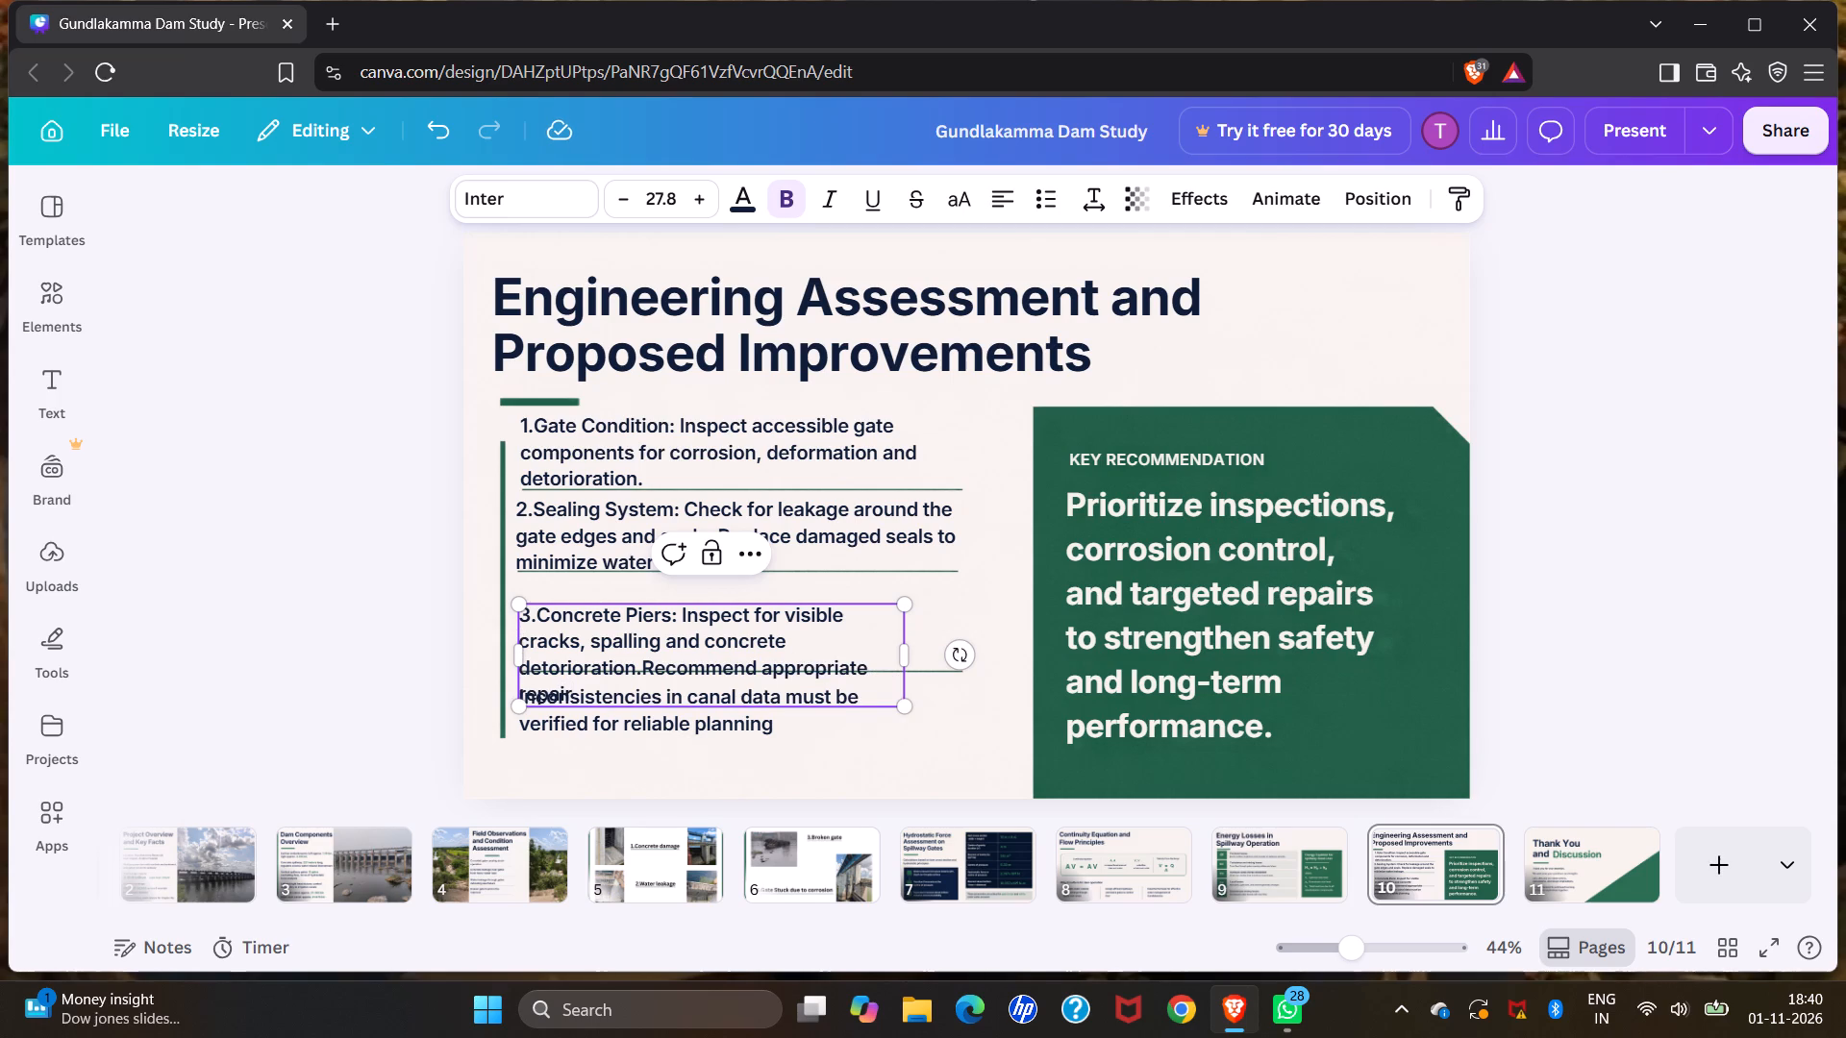
{"action": "key", "text": "space"}
{"action": "type", "text": "and maintainance"}
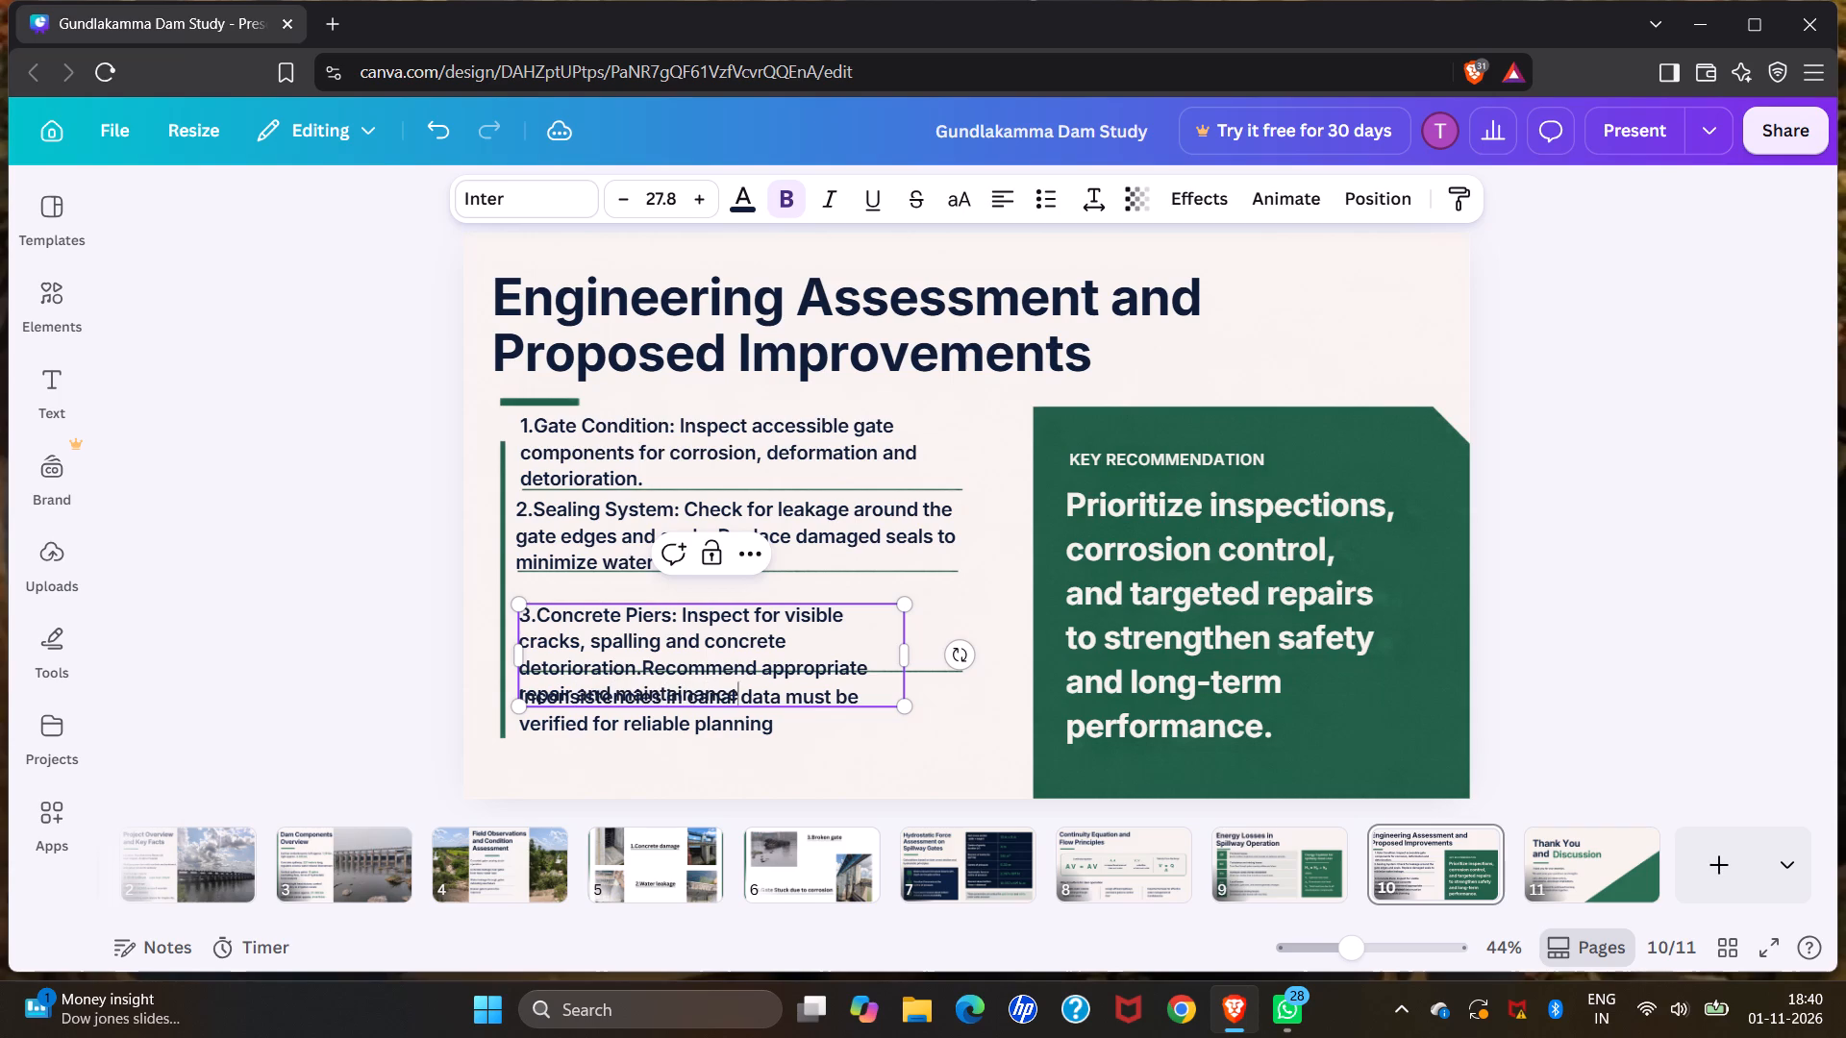
Widen the Concrete Piers text box to three lines and move it up between its divider lines, left-aligned with the Sealing System point.
{"action": "left_click", "coordinate": [904, 652]}
{"action": "left_click_drag", "start_coordinate": [907, 656], "coordinate": [943, 639]}
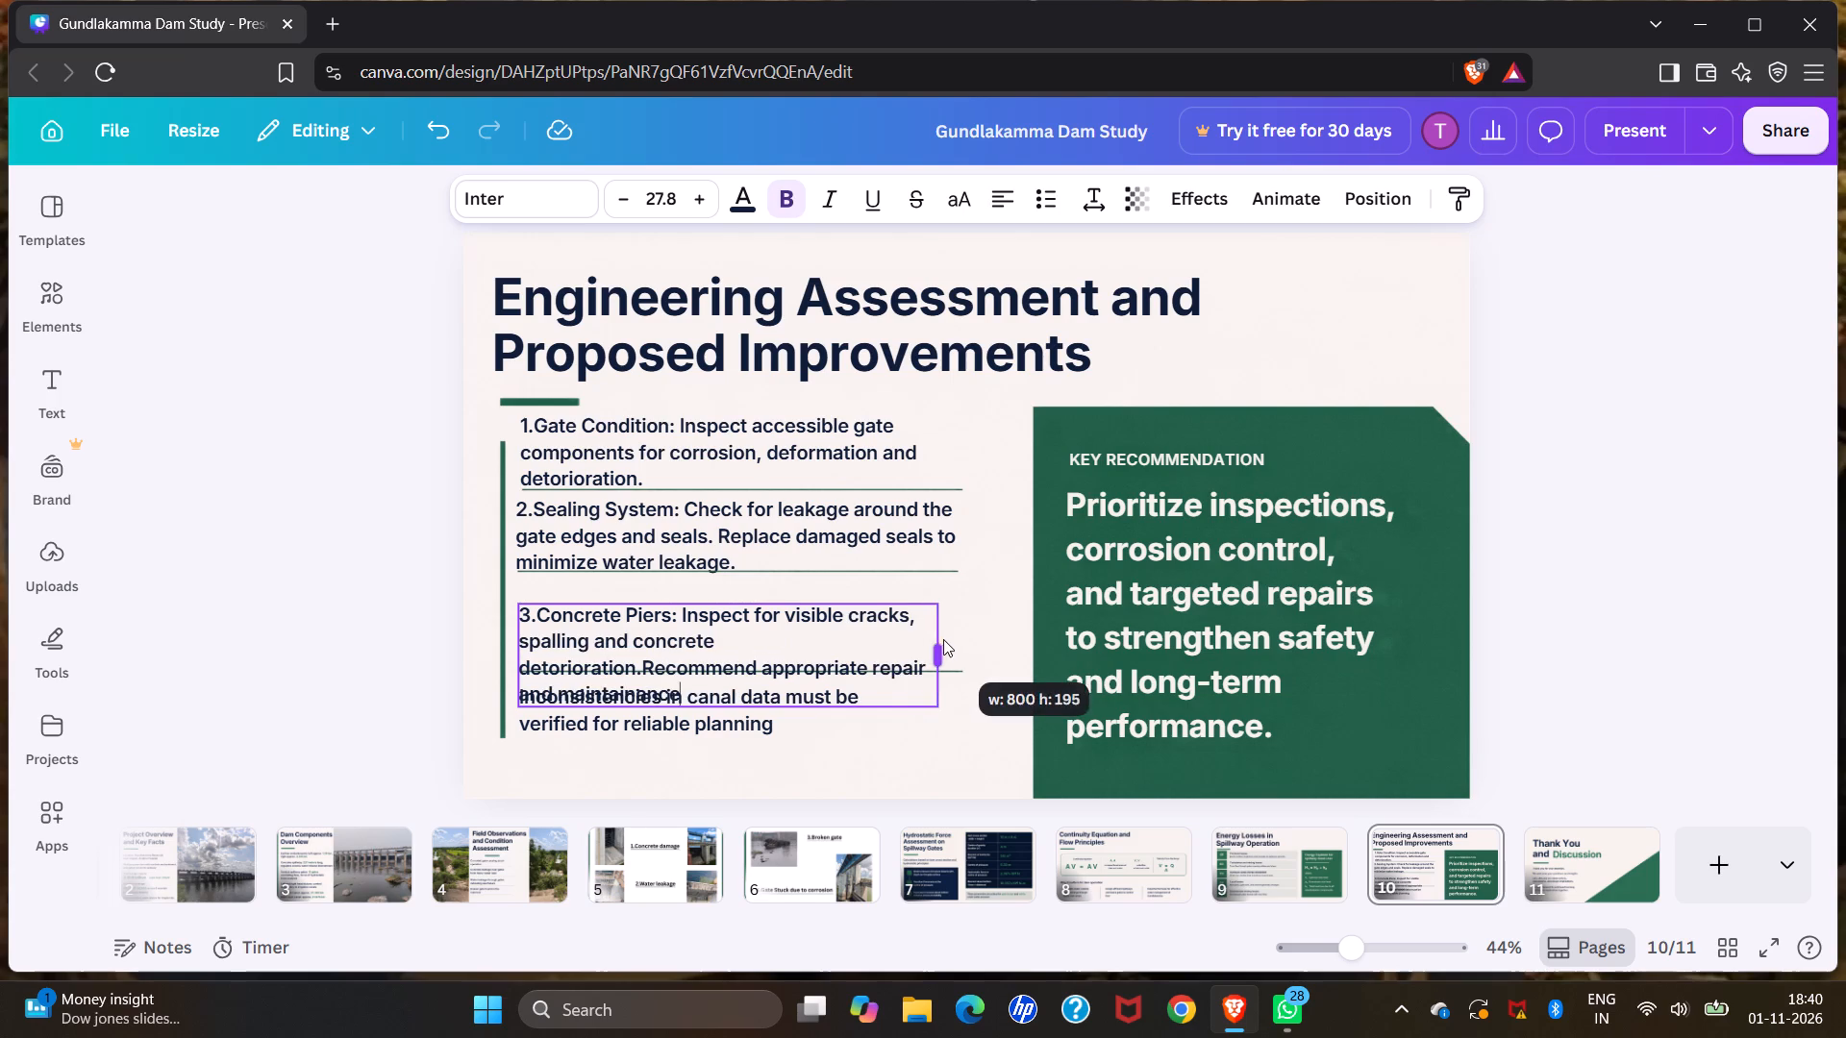
{"action": "left_click_drag", "start_coordinate": [943, 639], "coordinate": [980, 605]}
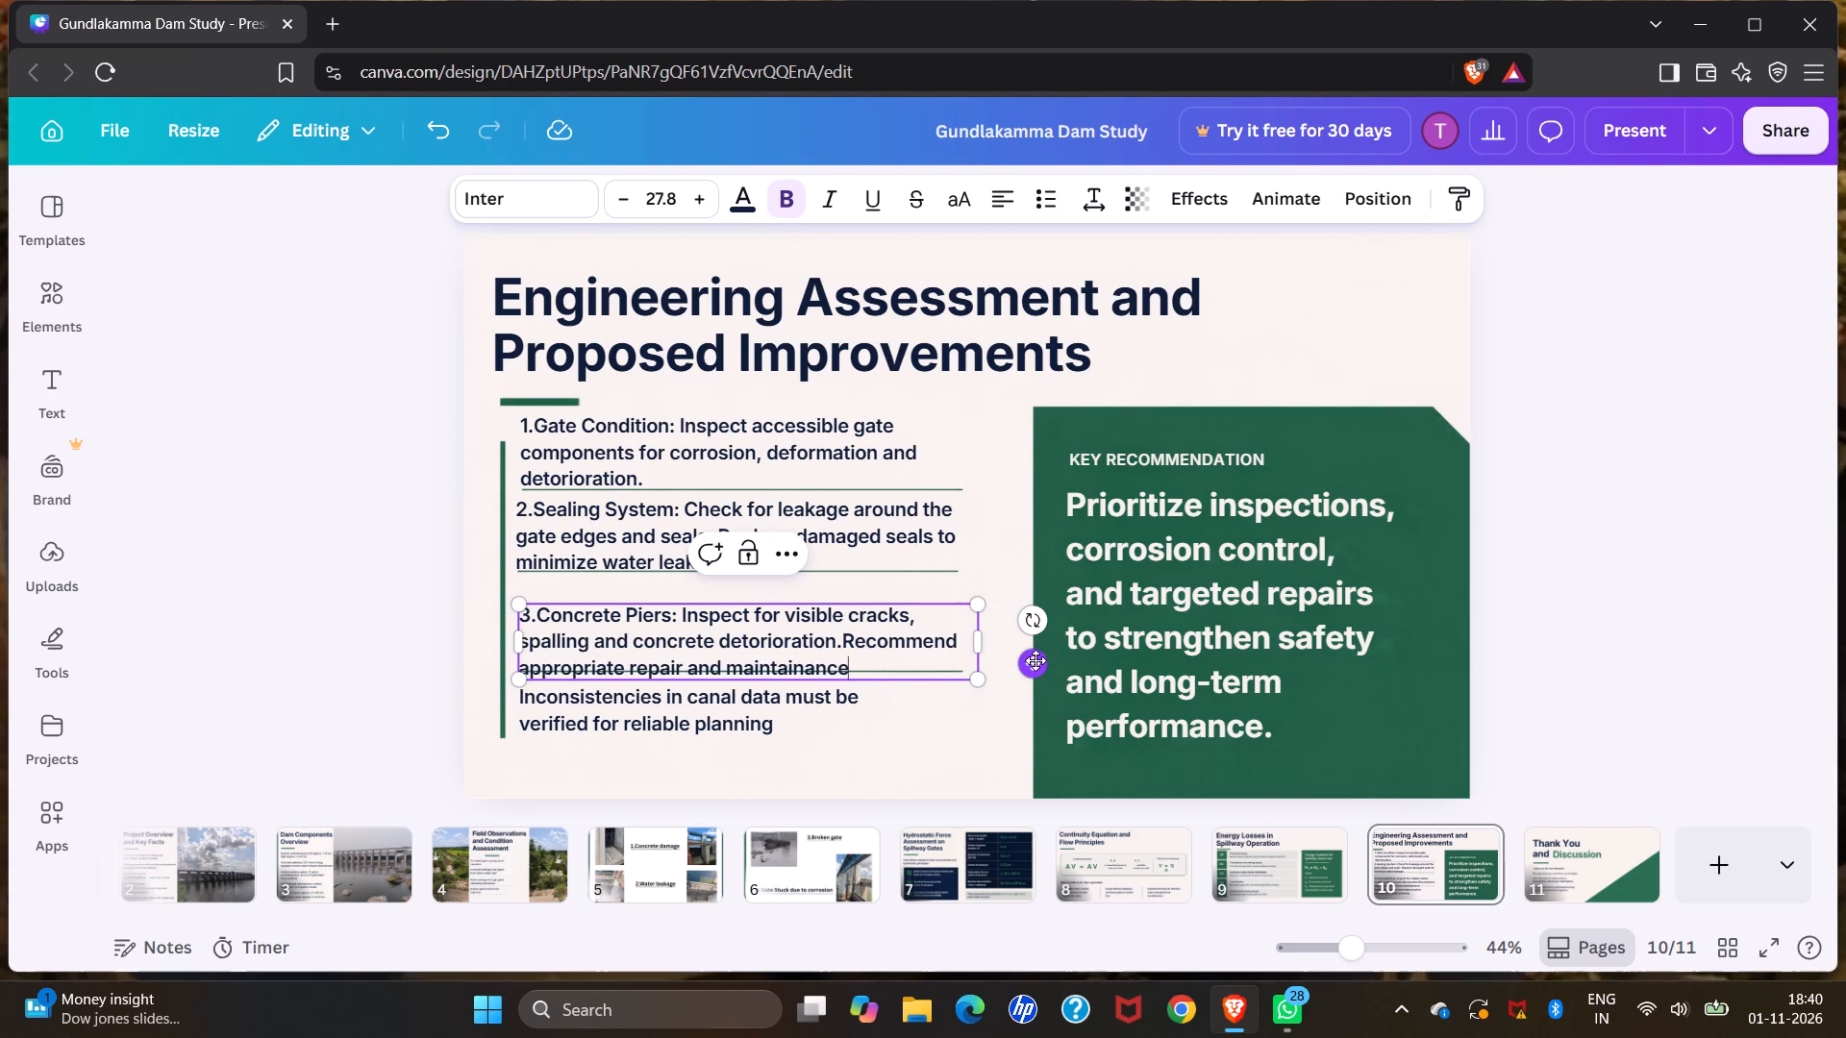
{"action": "left_click_drag", "start_coordinate": [1035, 660], "coordinate": [1033, 638]}
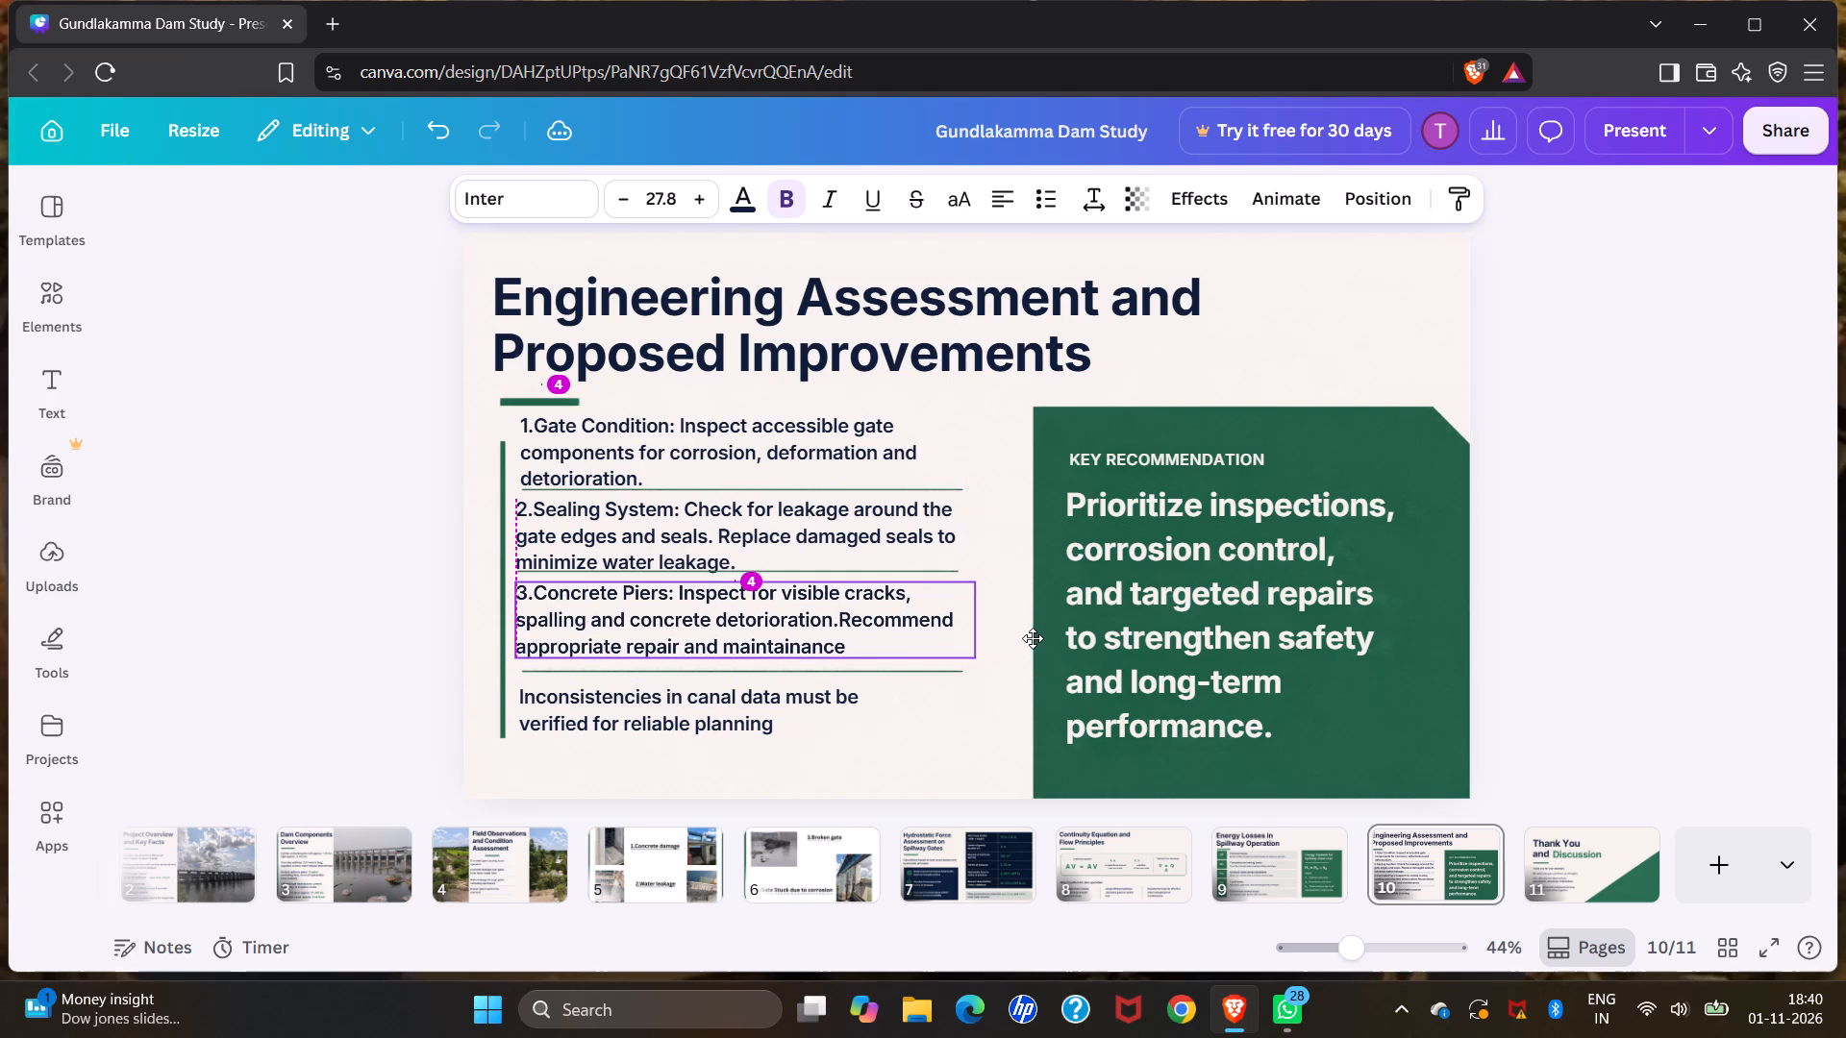
{"action": "left_click_drag", "start_coordinate": [1033, 638], "coordinate": [1032, 638]}
{"action": "left_click", "coordinate": [334, 613]}
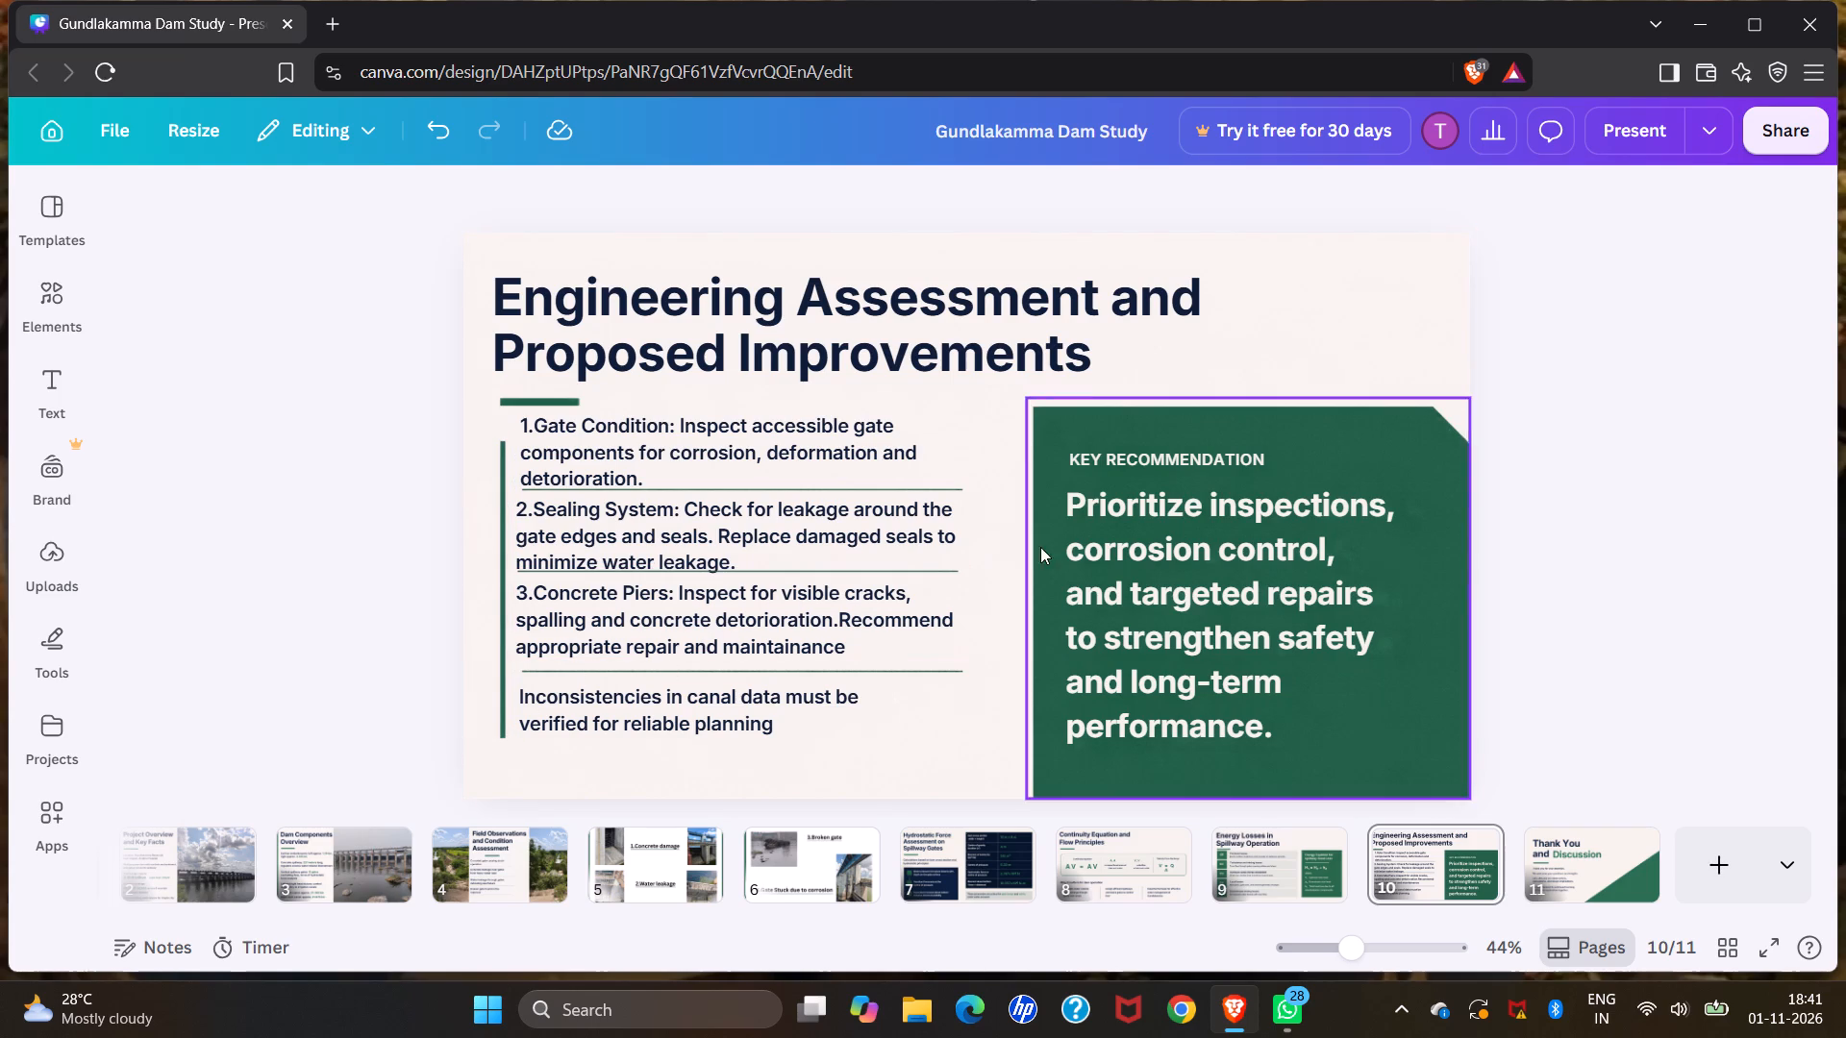
Enlarge the green Key Recommendation panel slightly from its upper-left corner.
{"action": "left_click", "coordinate": [1036, 439]}
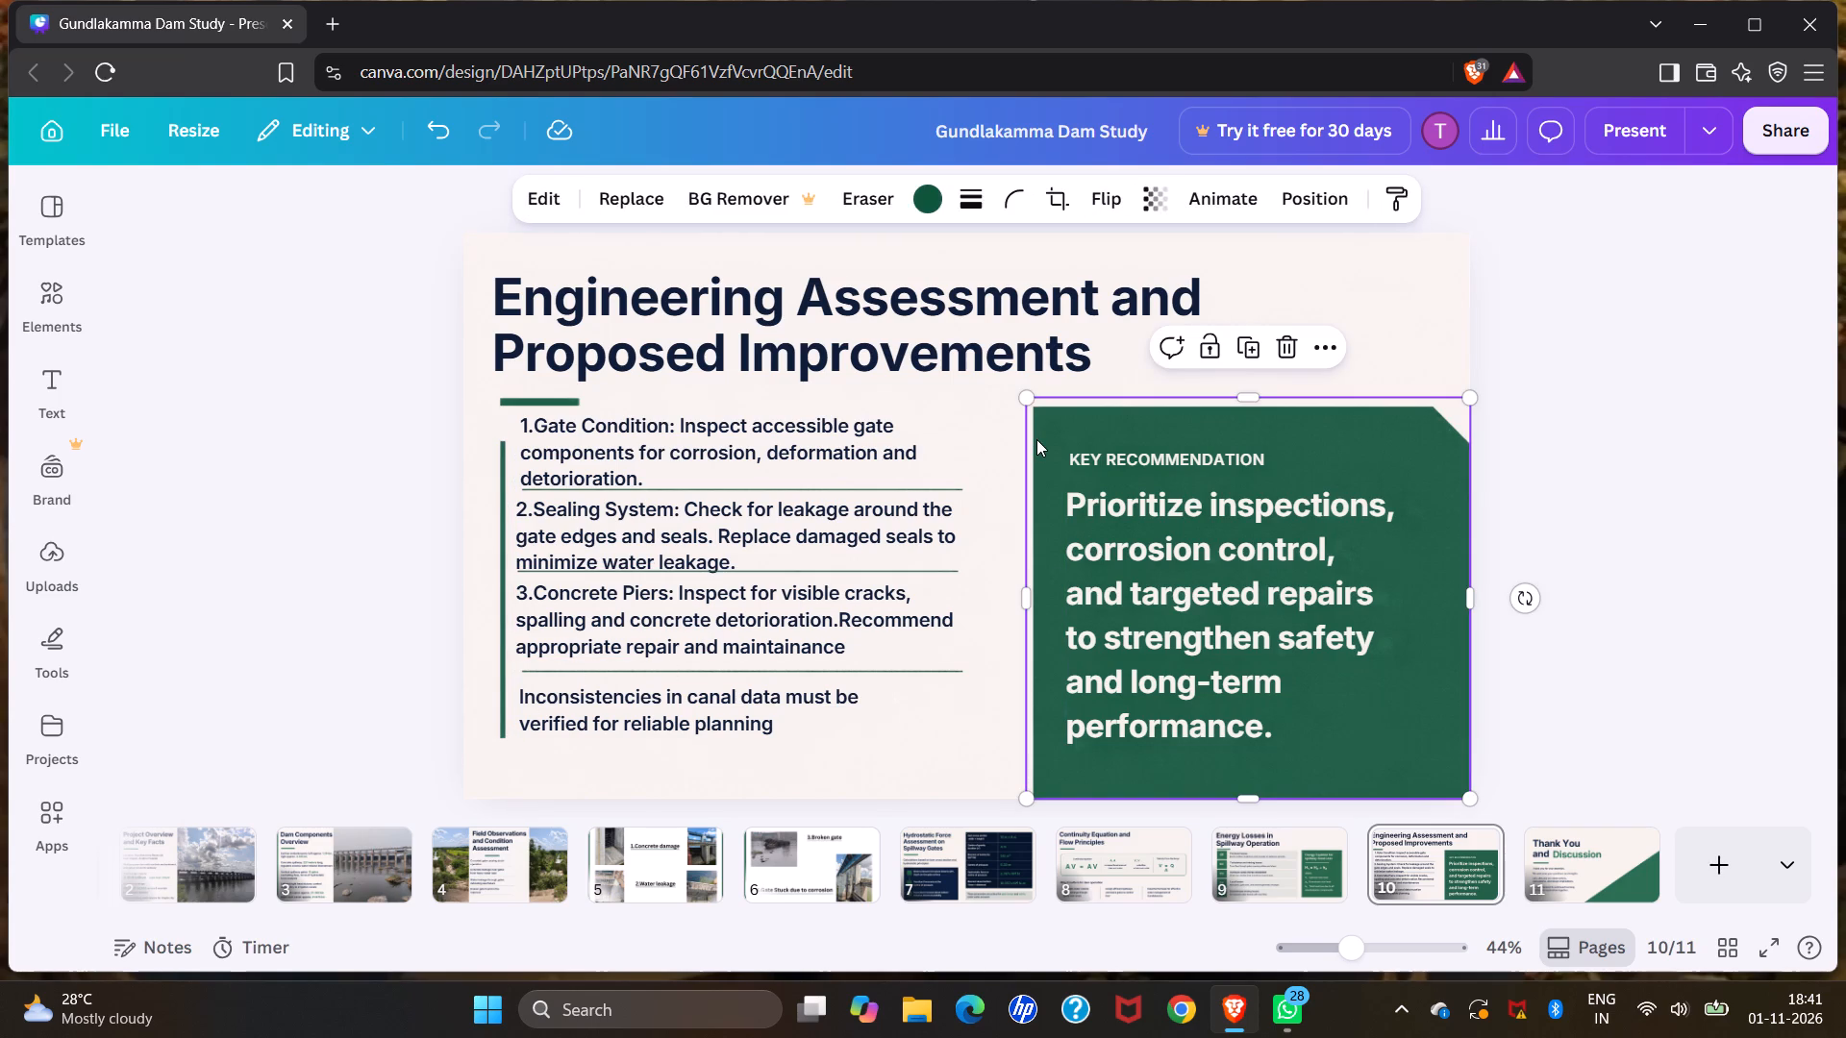
{"action": "left_click", "coordinate": [1026, 399]}
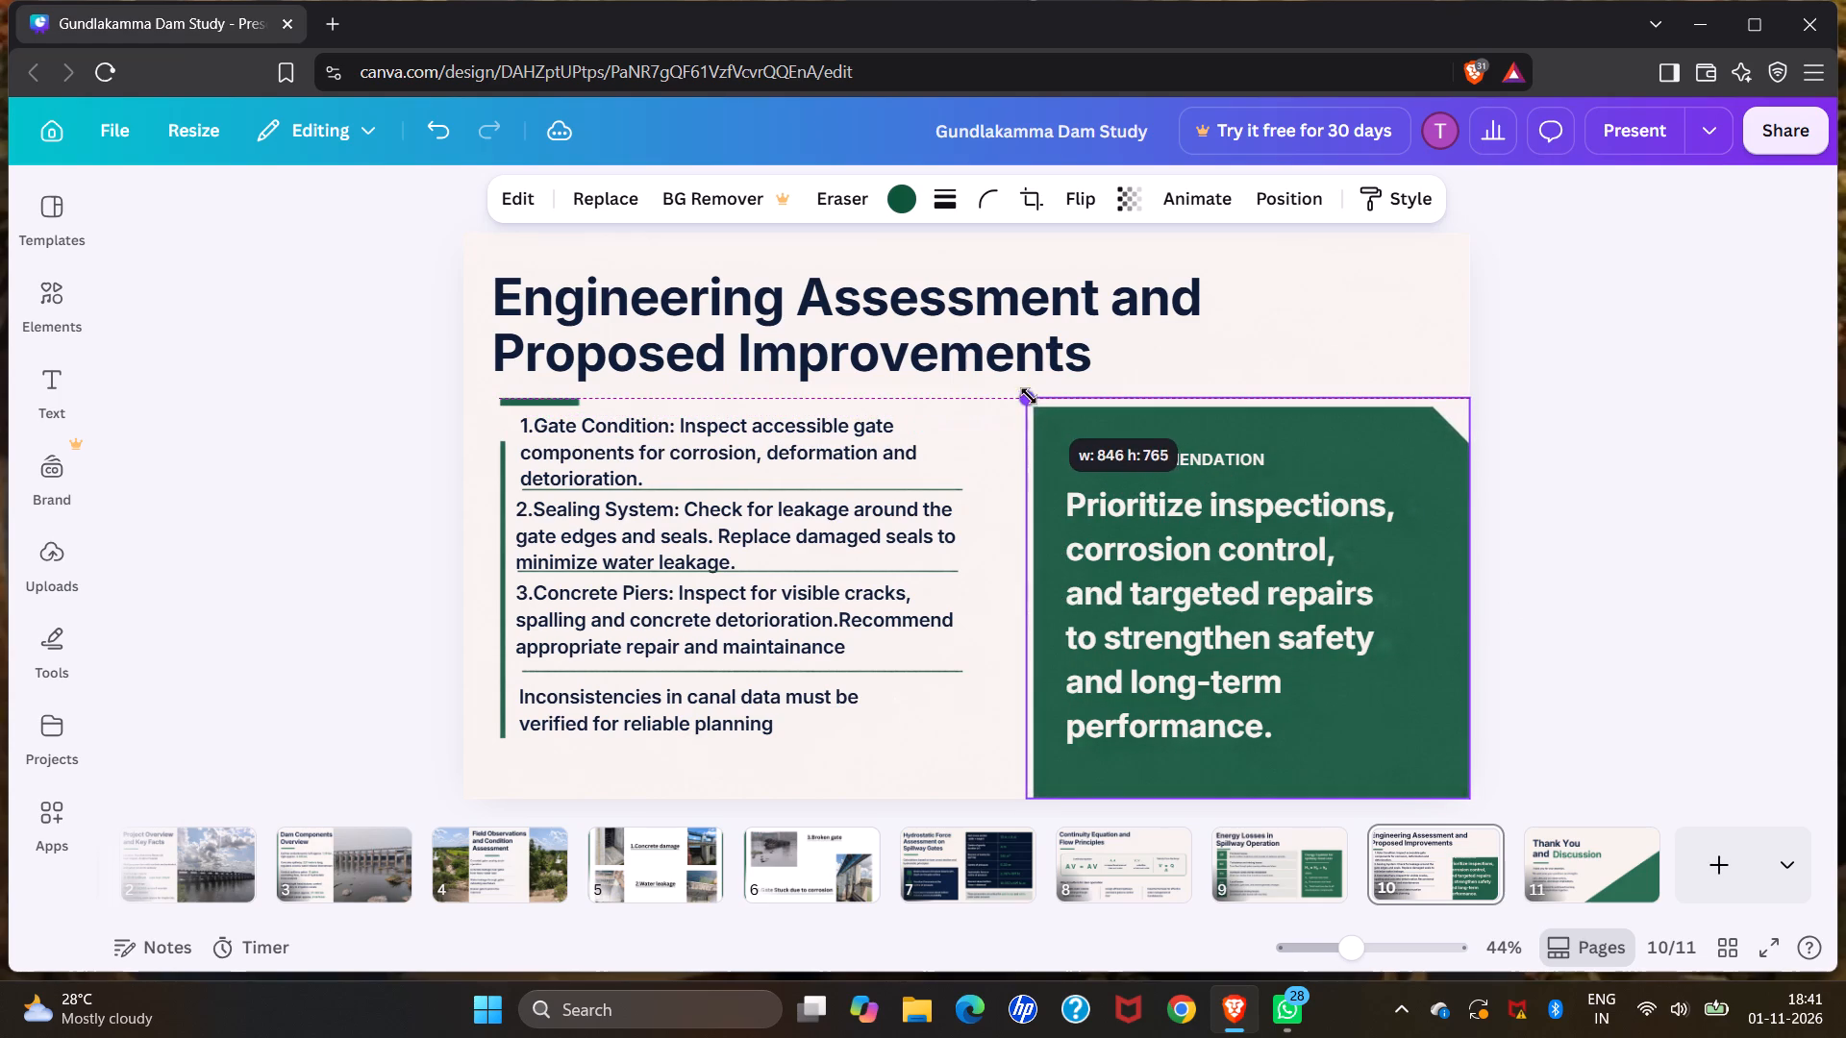
Scale the "Prioritize inspections, corrosion control..." recommendation text down to font size 36.7.
{"action": "left_click", "coordinate": [1128, 505]}
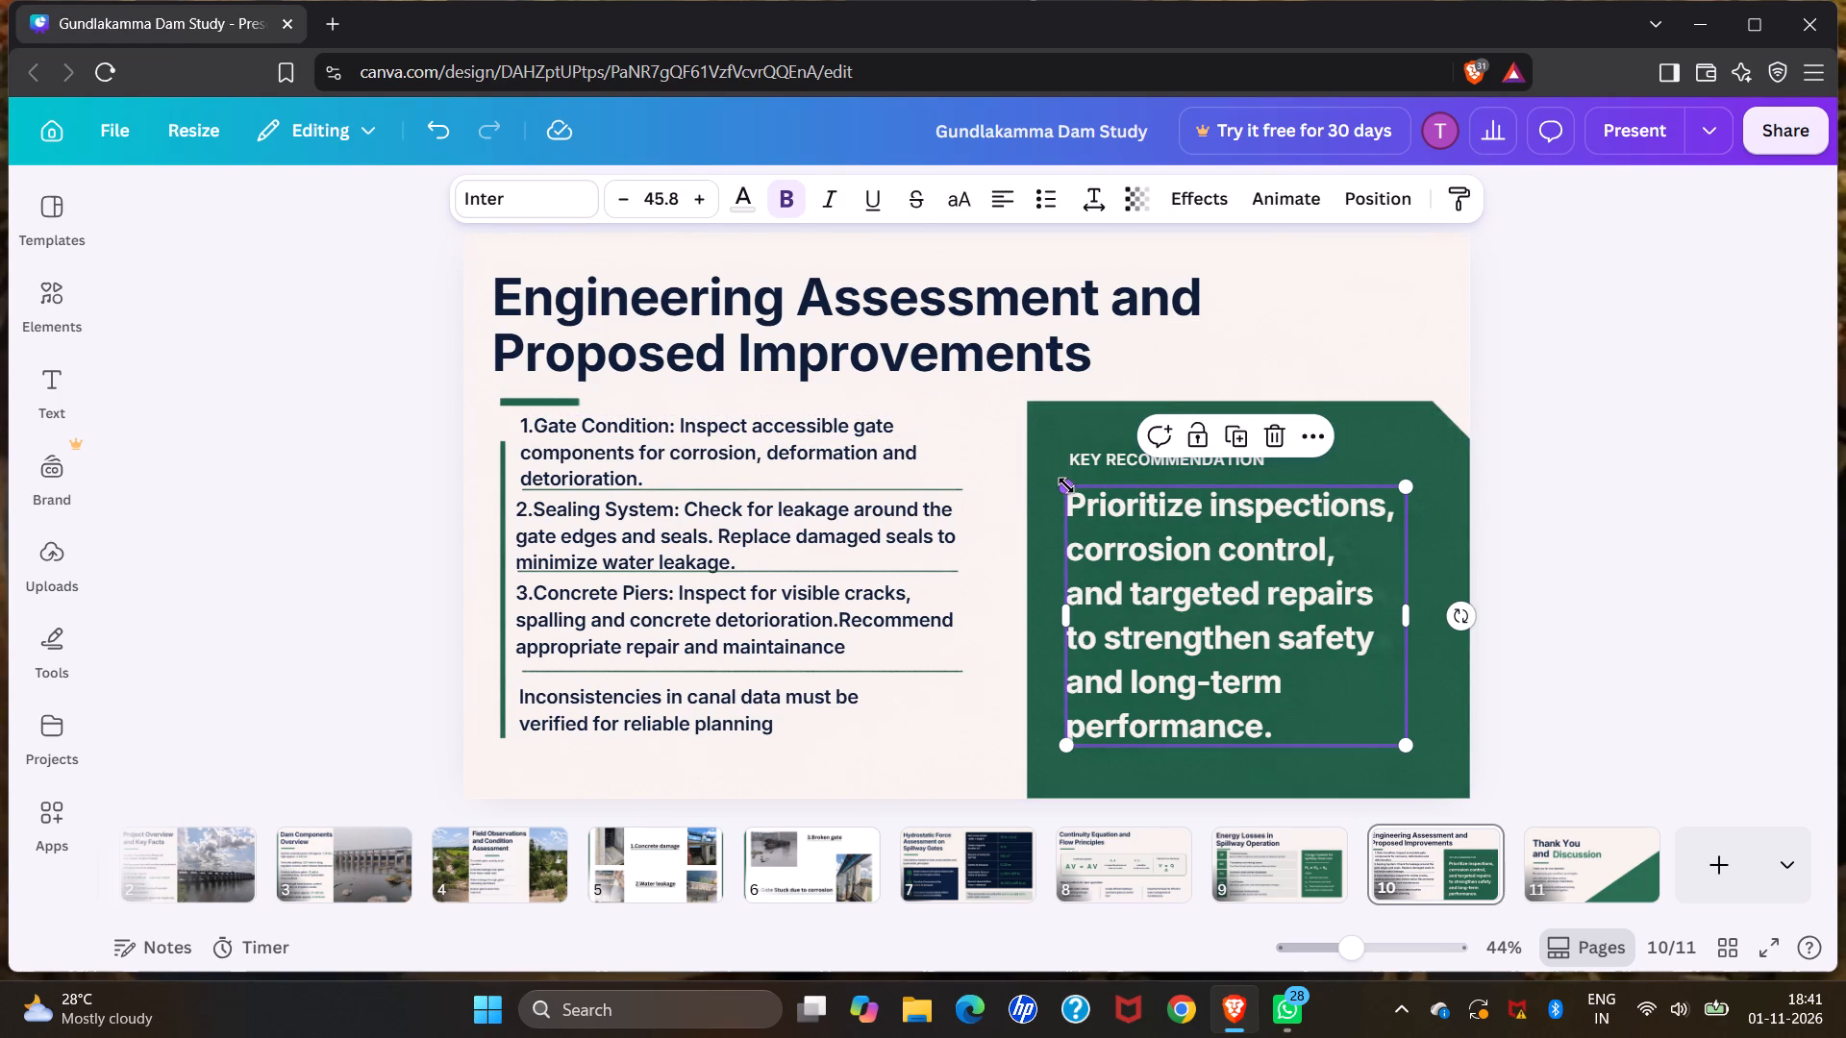
{"action": "left_click", "coordinate": [1087, 454]}
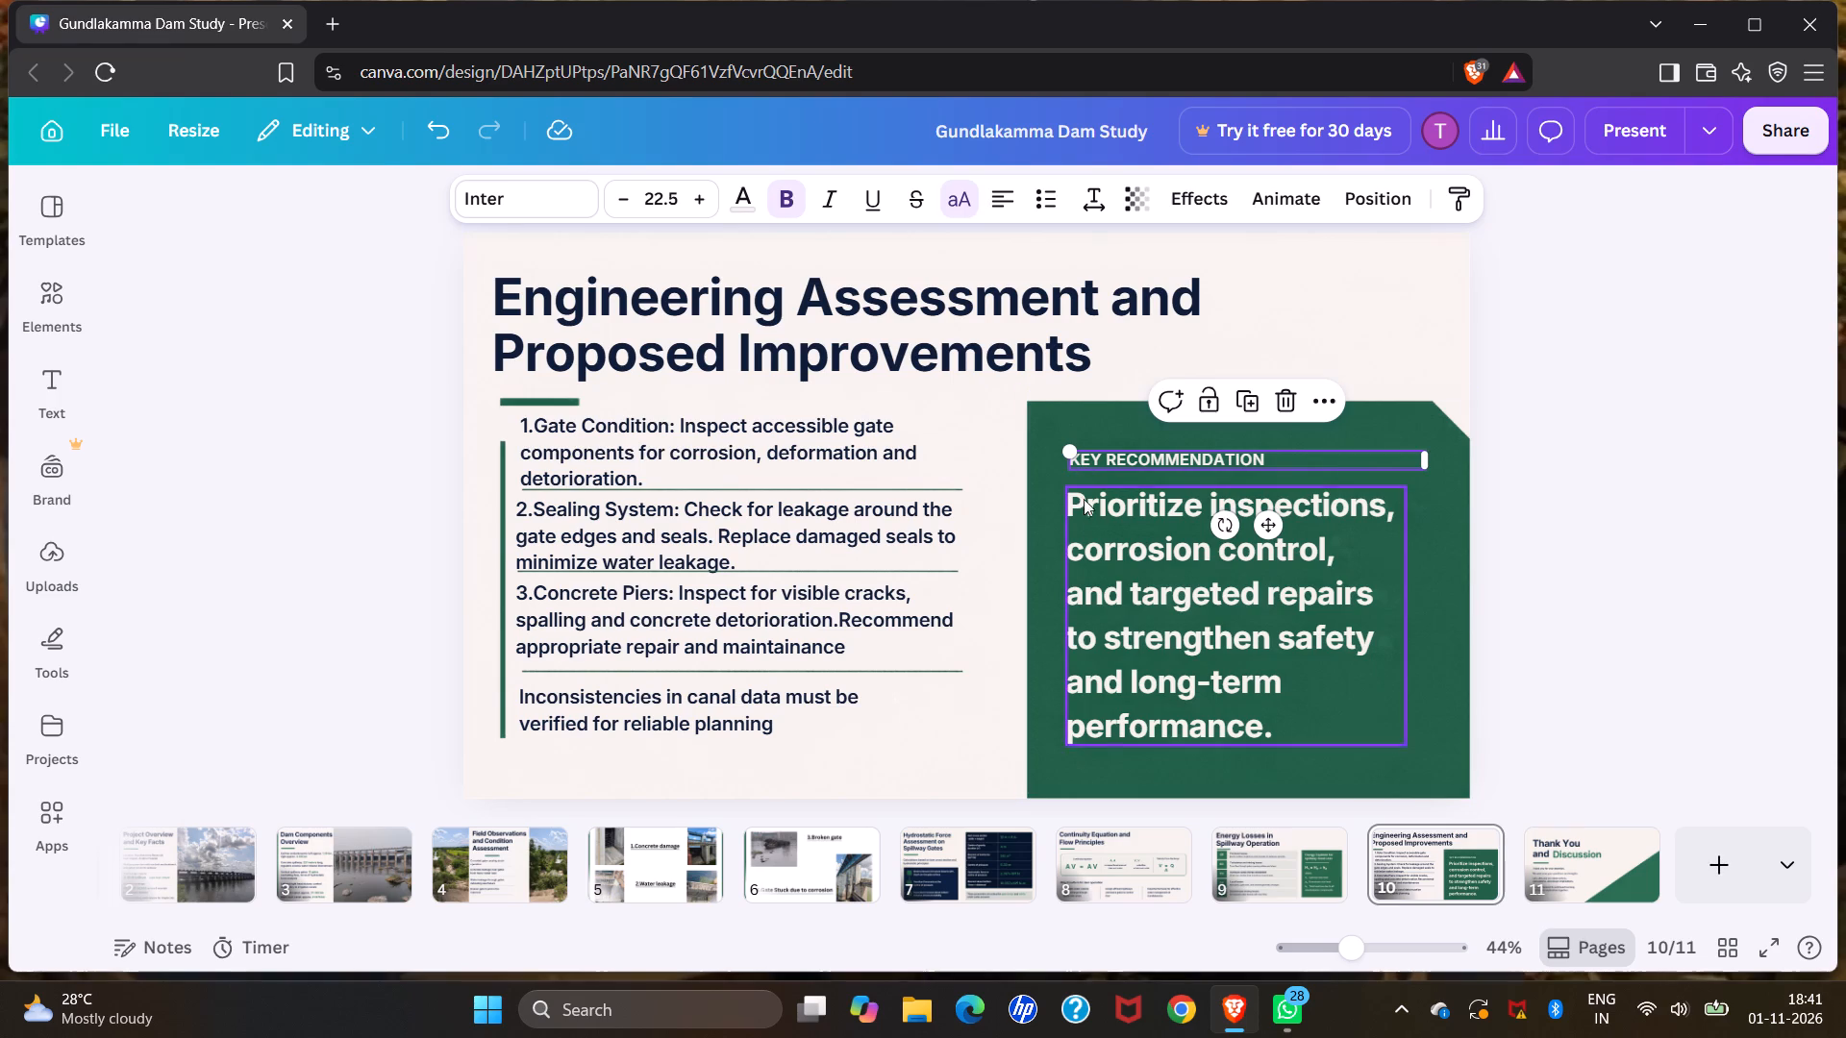
{"action": "left_click", "coordinate": [1084, 506]}
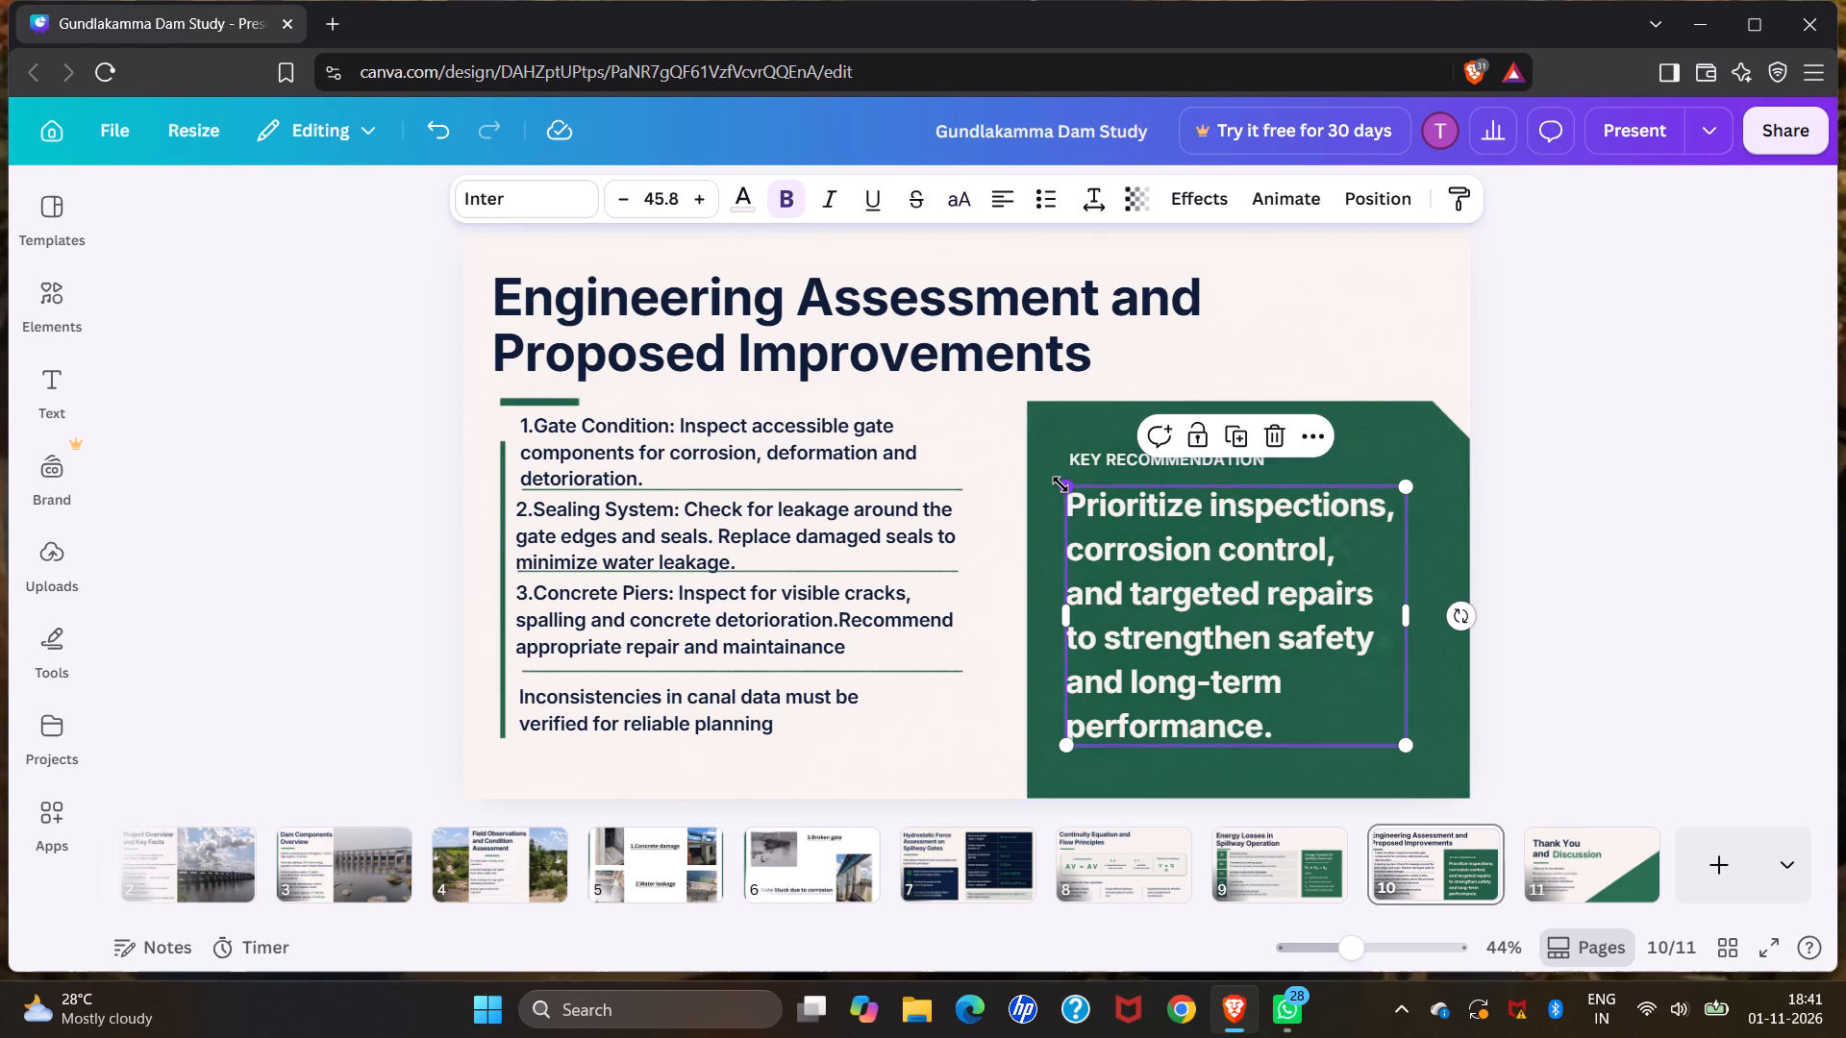
{"action": "left_click_drag", "start_coordinate": [1066, 485], "coordinate": [1121, 502]}
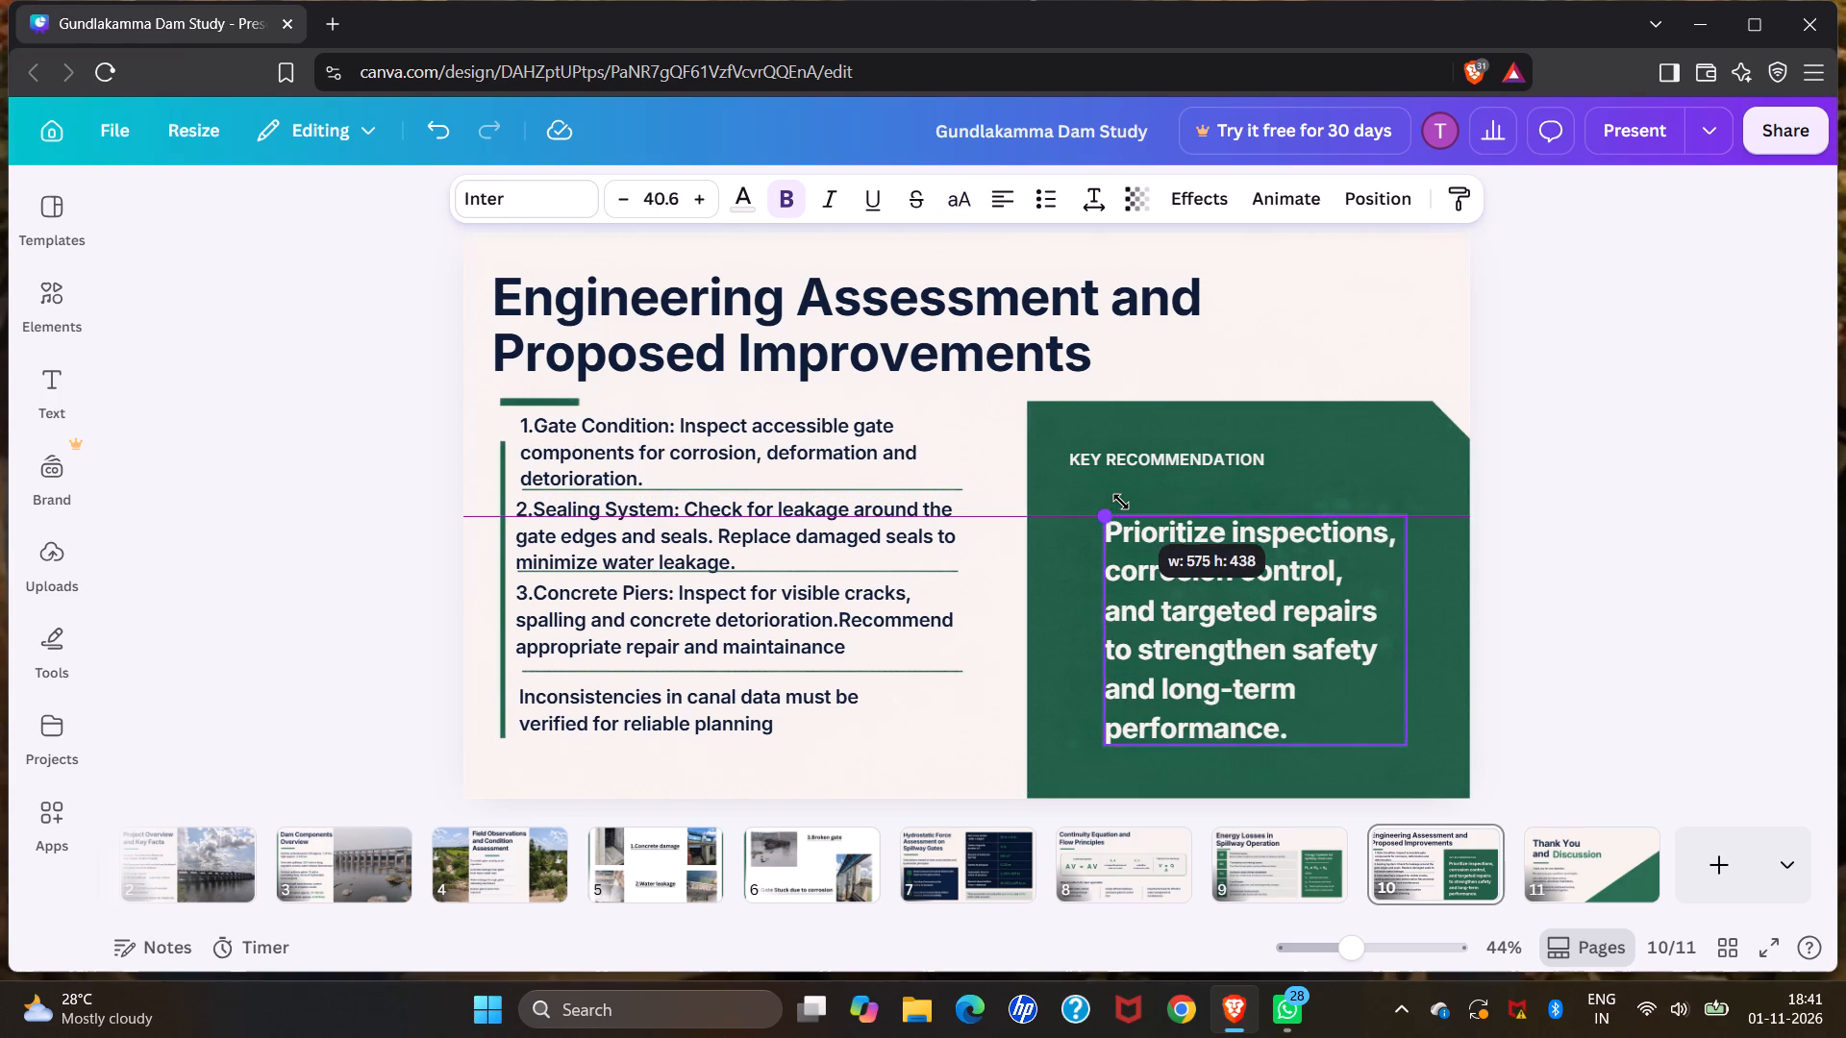
{"action": "left_click_drag", "start_coordinate": [1121, 502], "coordinate": [1155, 519]}
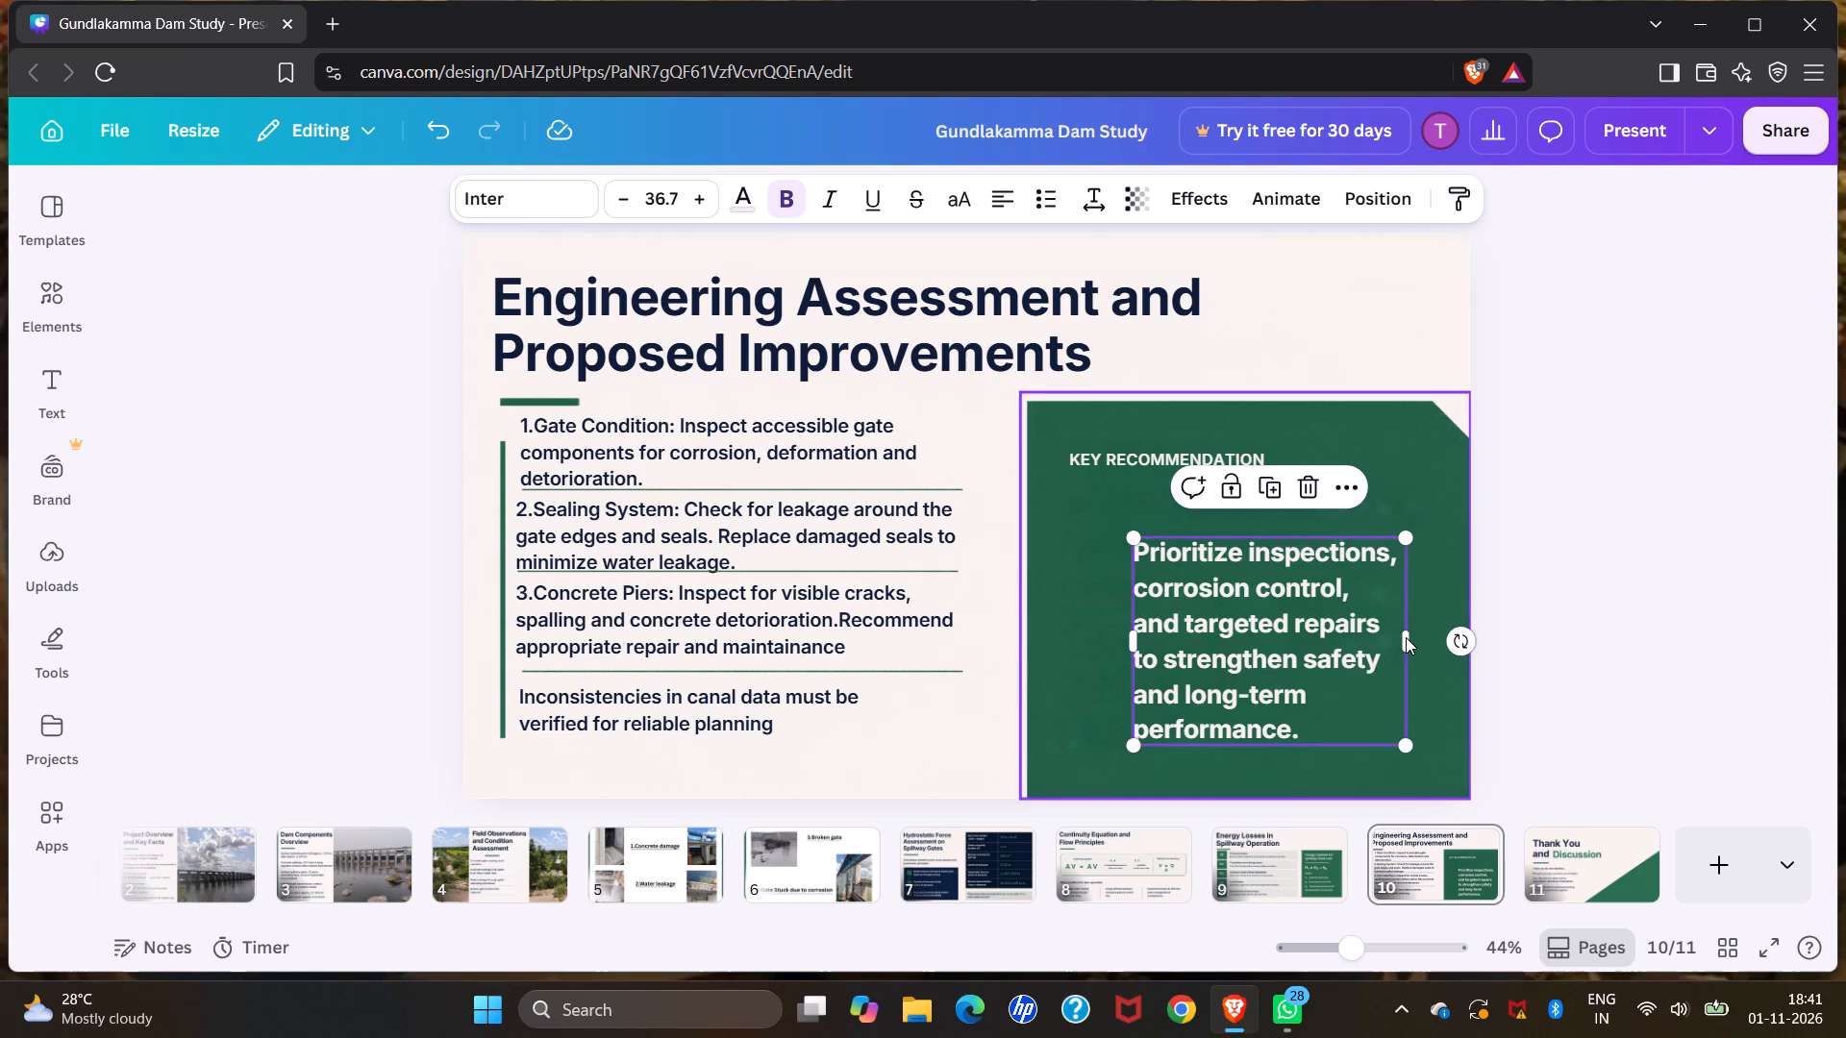
Move the recommendation text block into the lower-right corner of the green panel.
{"action": "left_click_drag", "start_coordinate": [1406, 637], "coordinate": [1440, 646]}
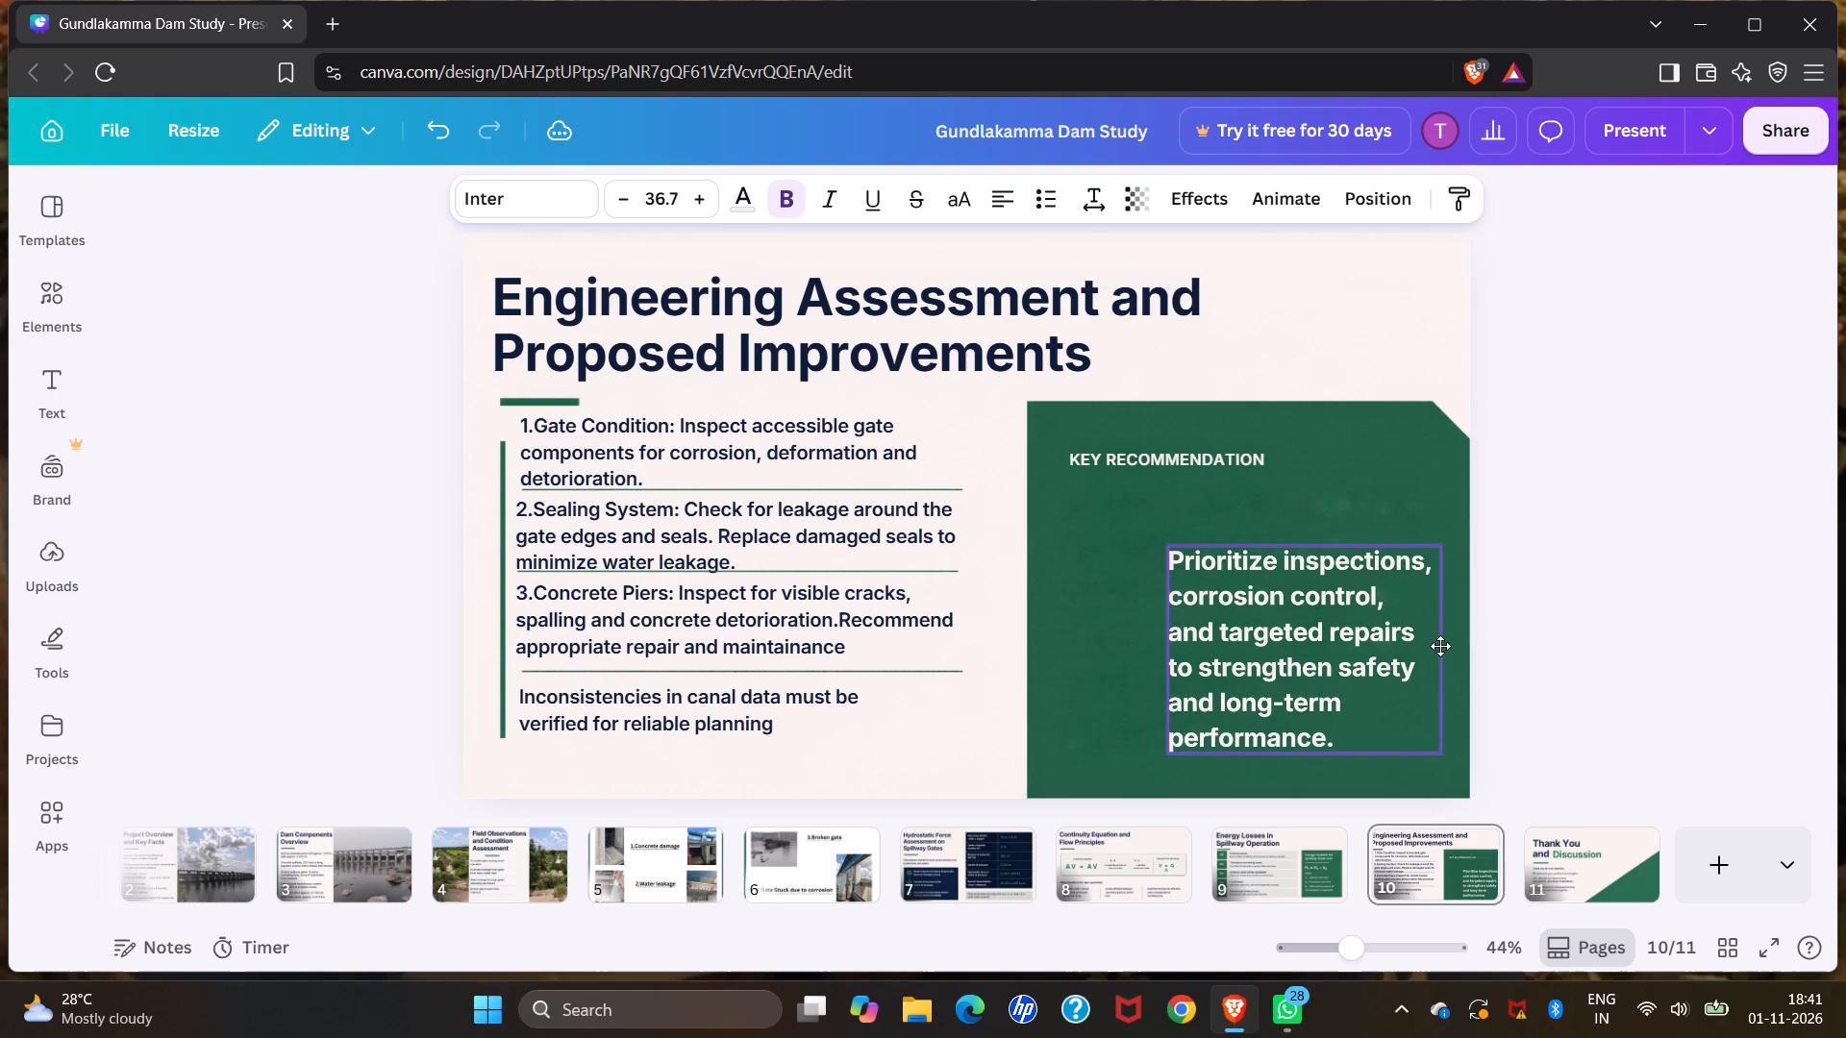
{"action": "left_click_drag", "start_coordinate": [1440, 646], "coordinate": [1450, 649]}
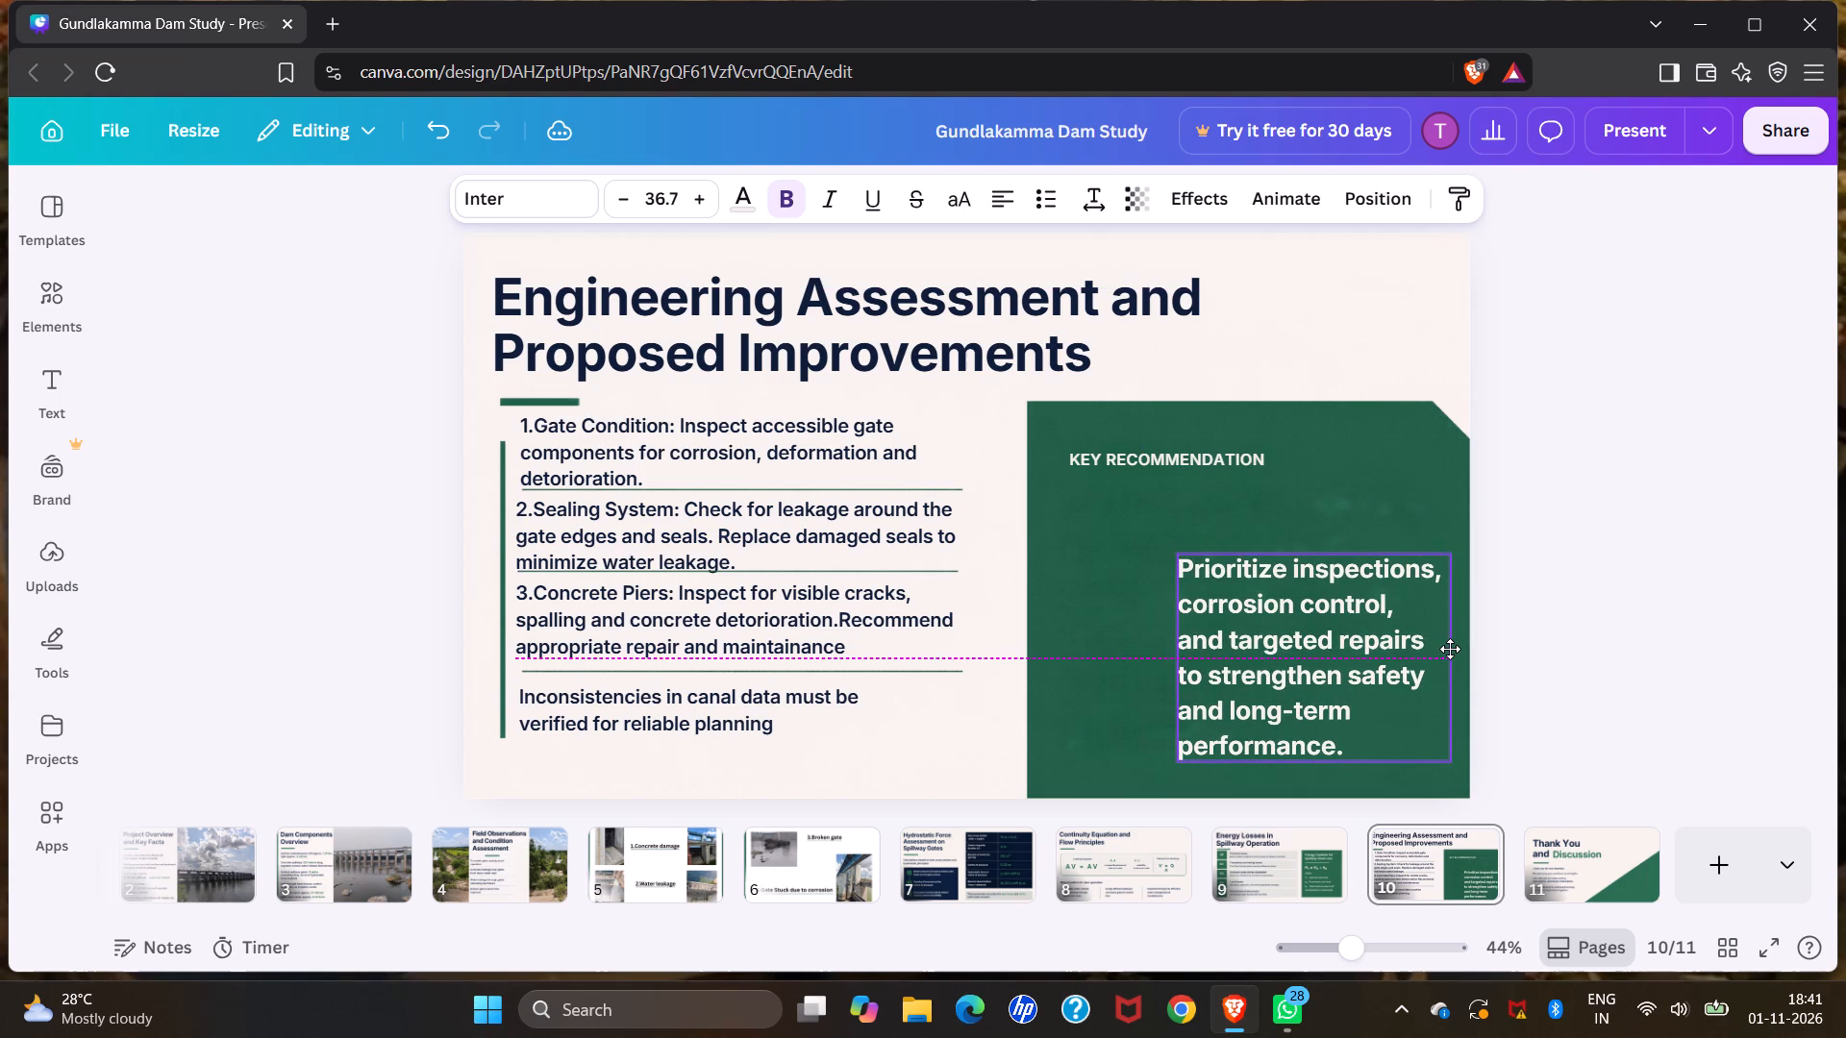
{"action": "left_click_drag", "start_coordinate": [1450, 649], "coordinate": [1453, 663]}
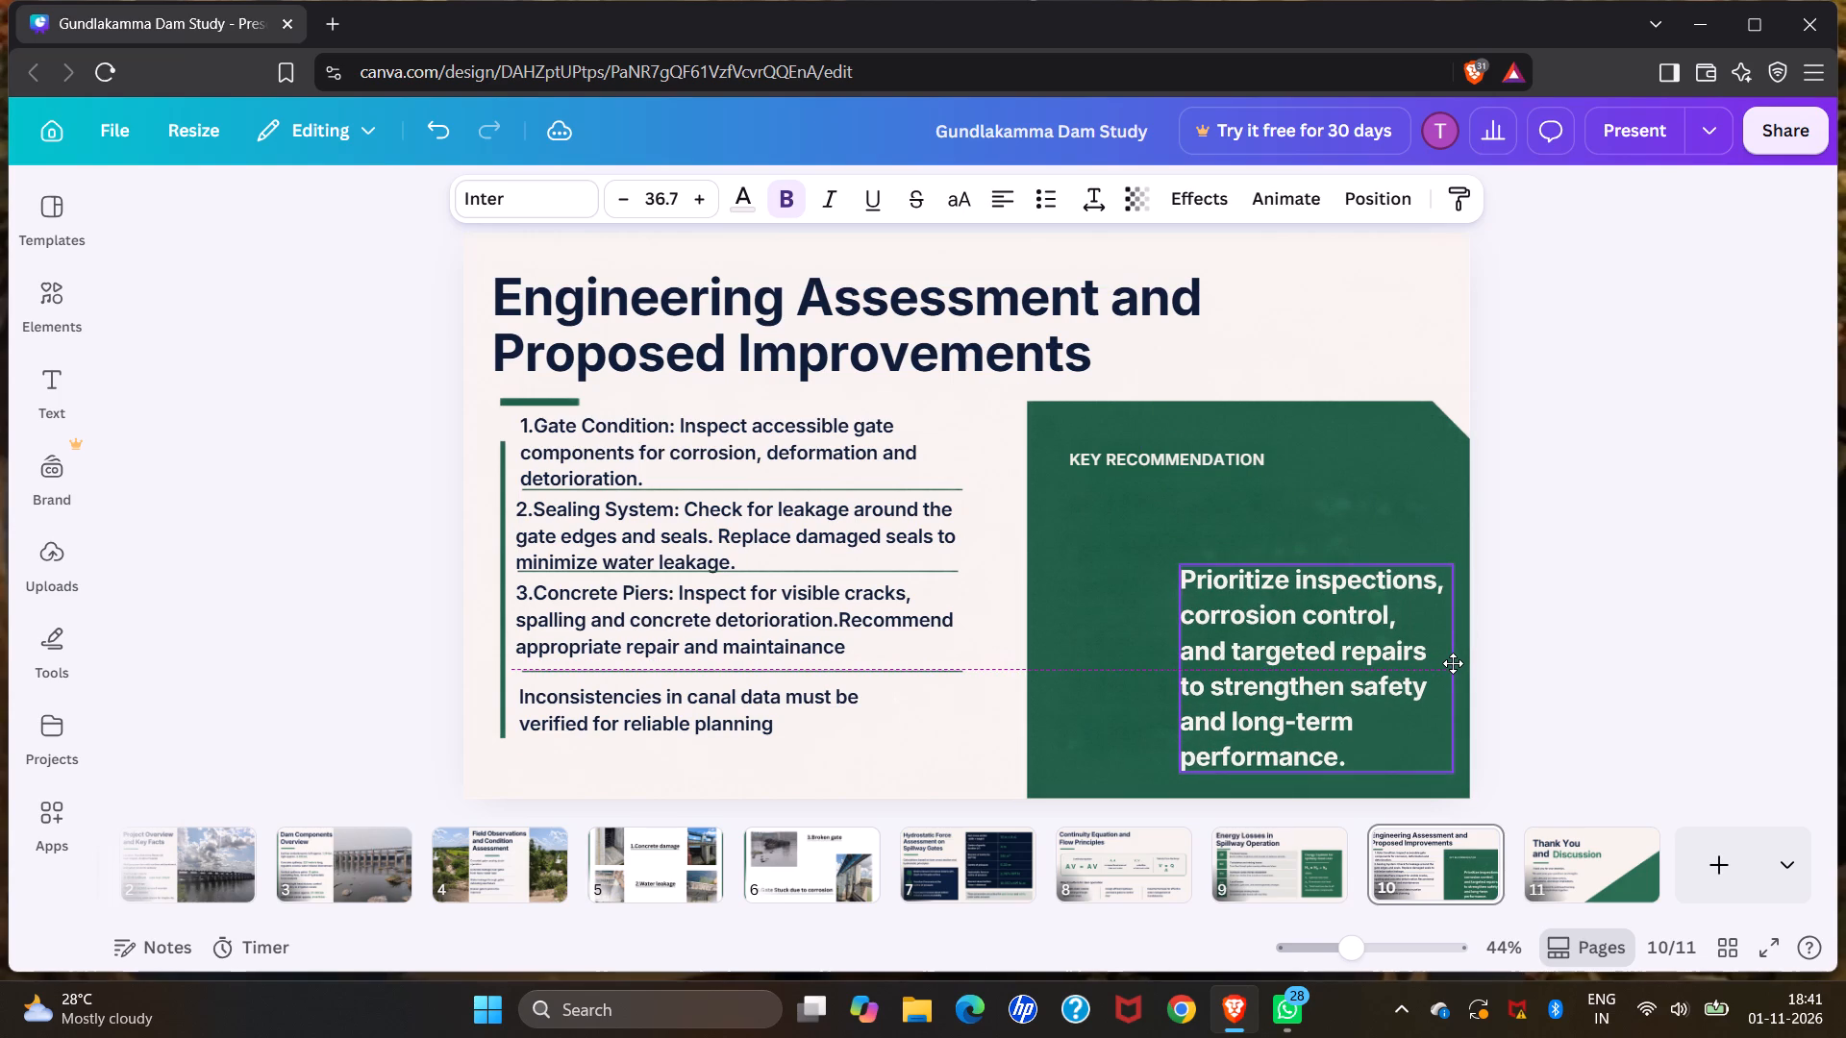
{"action": "left_click_drag", "start_coordinate": [1453, 663], "coordinate": [1458, 671]}
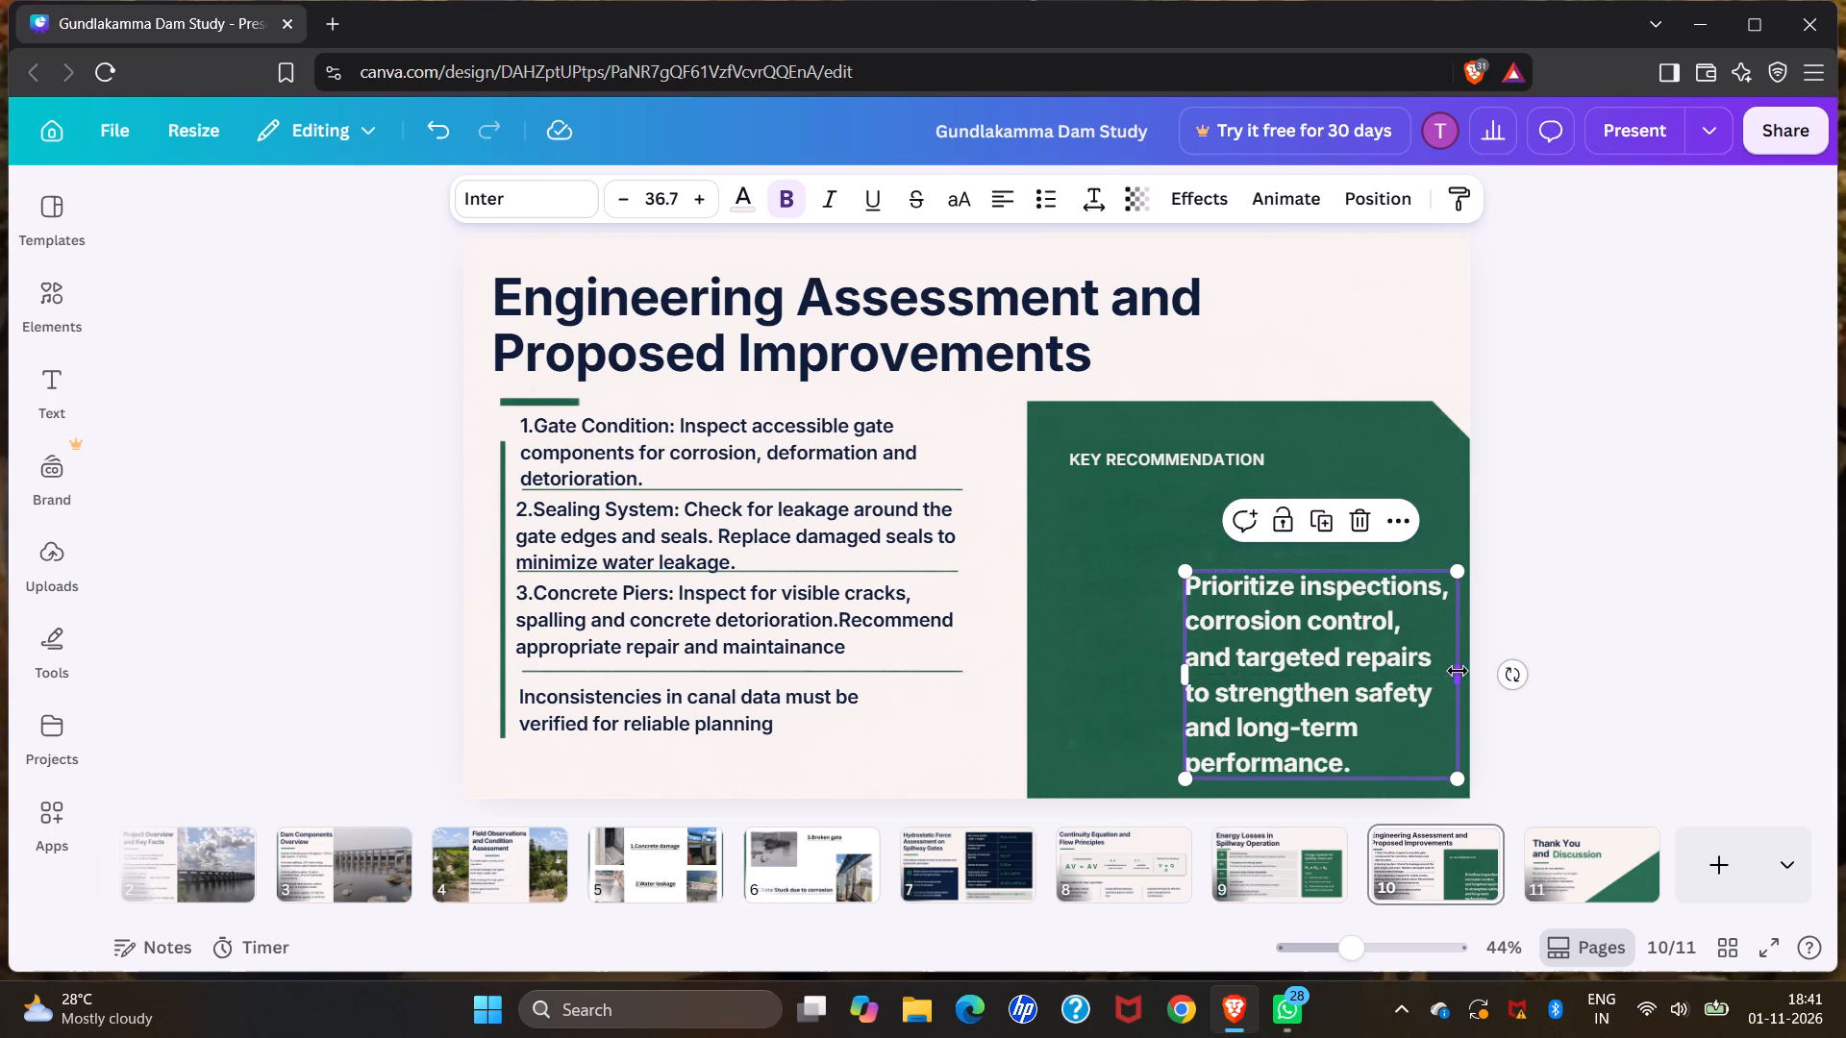
Move the KEY RECOMMENDATION heading directly above the recommendation text, aligned with the text's left edge.
{"action": "left_click_drag", "start_coordinate": [1199, 454], "coordinate": [1235, 481]}
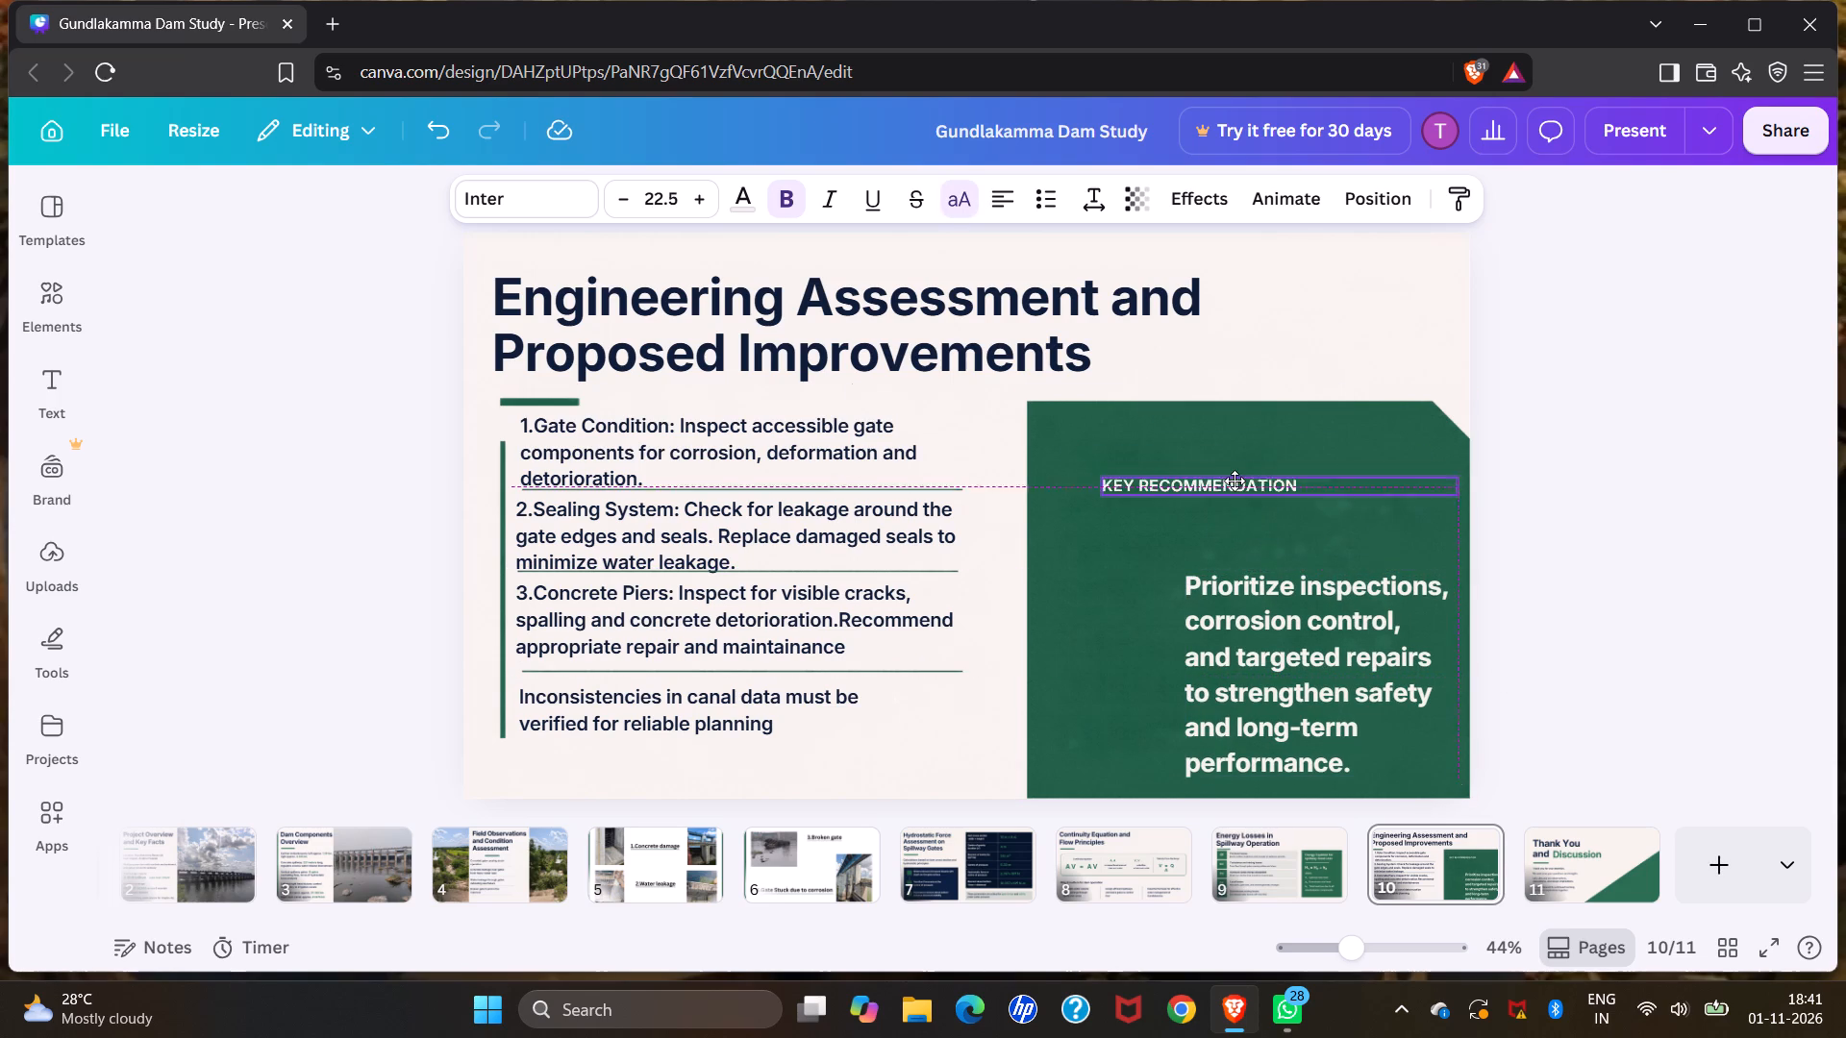
{"action": "left_click_drag", "start_coordinate": [1235, 481], "coordinate": [1307, 538]}
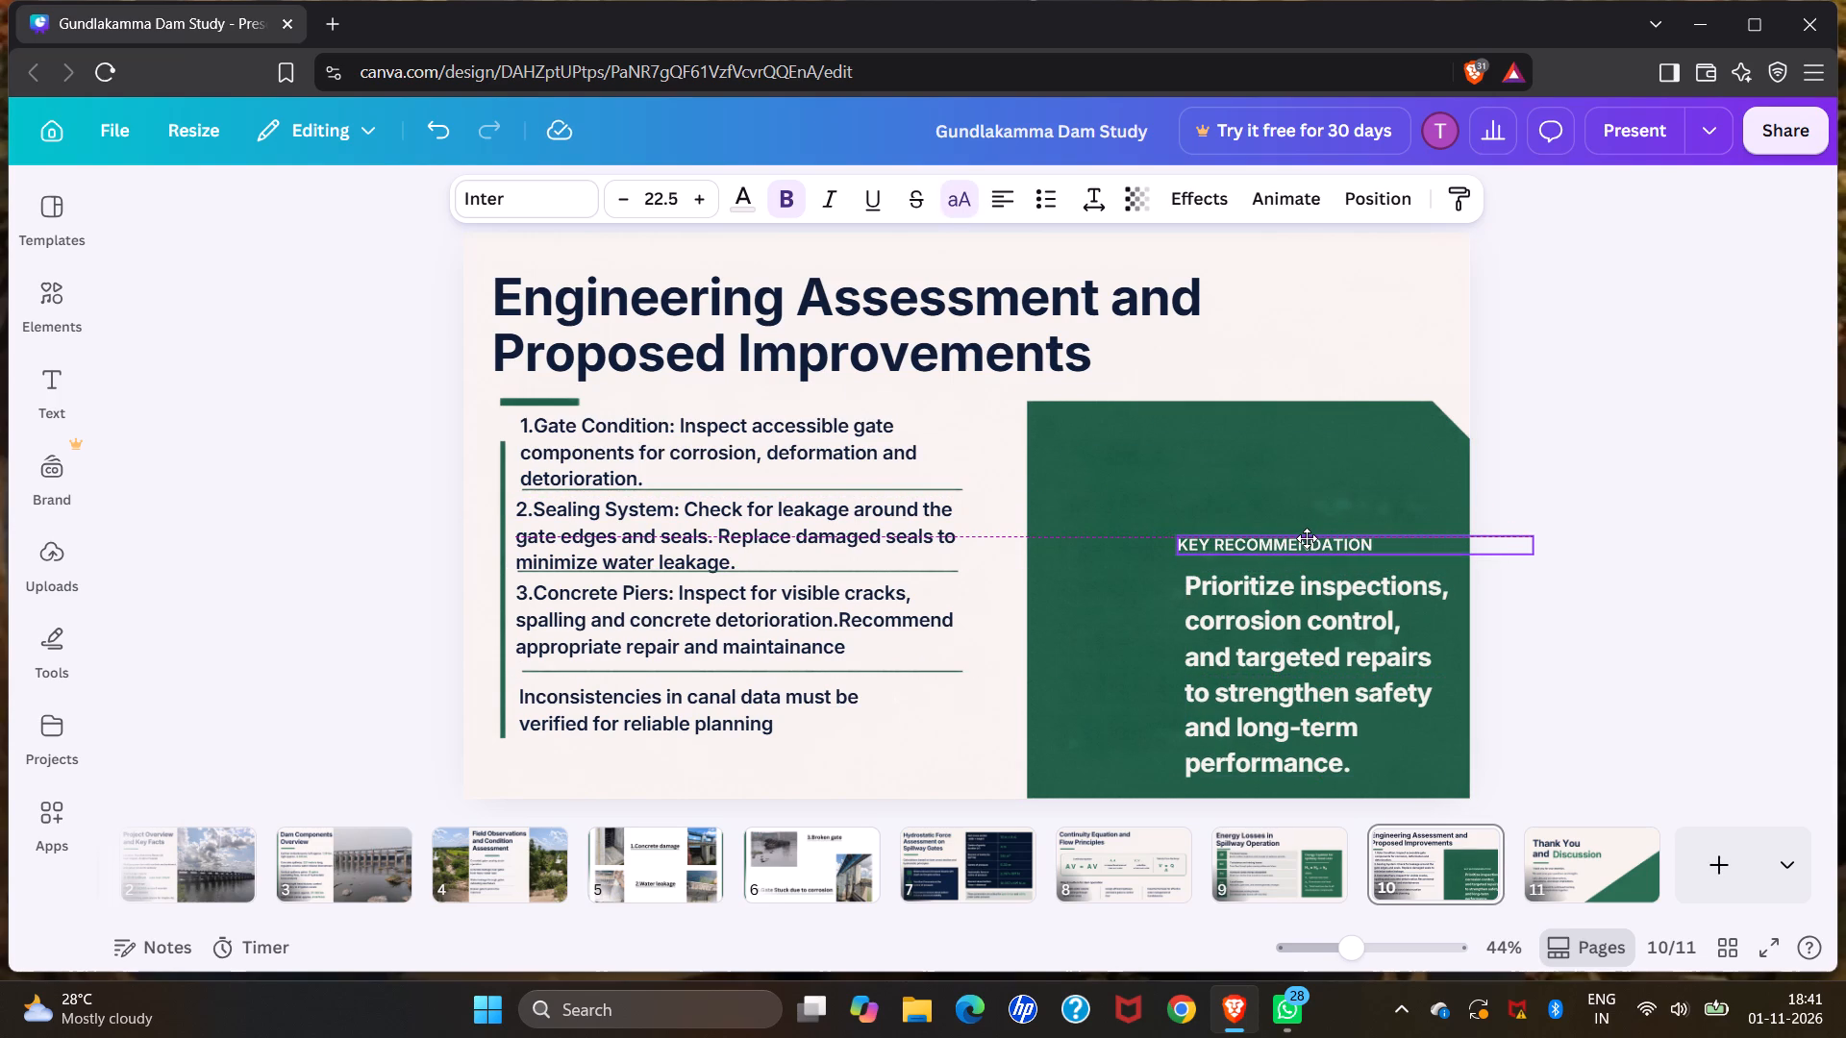
{"action": "left_click_drag", "start_coordinate": [1307, 538], "coordinate": [1310, 537]}
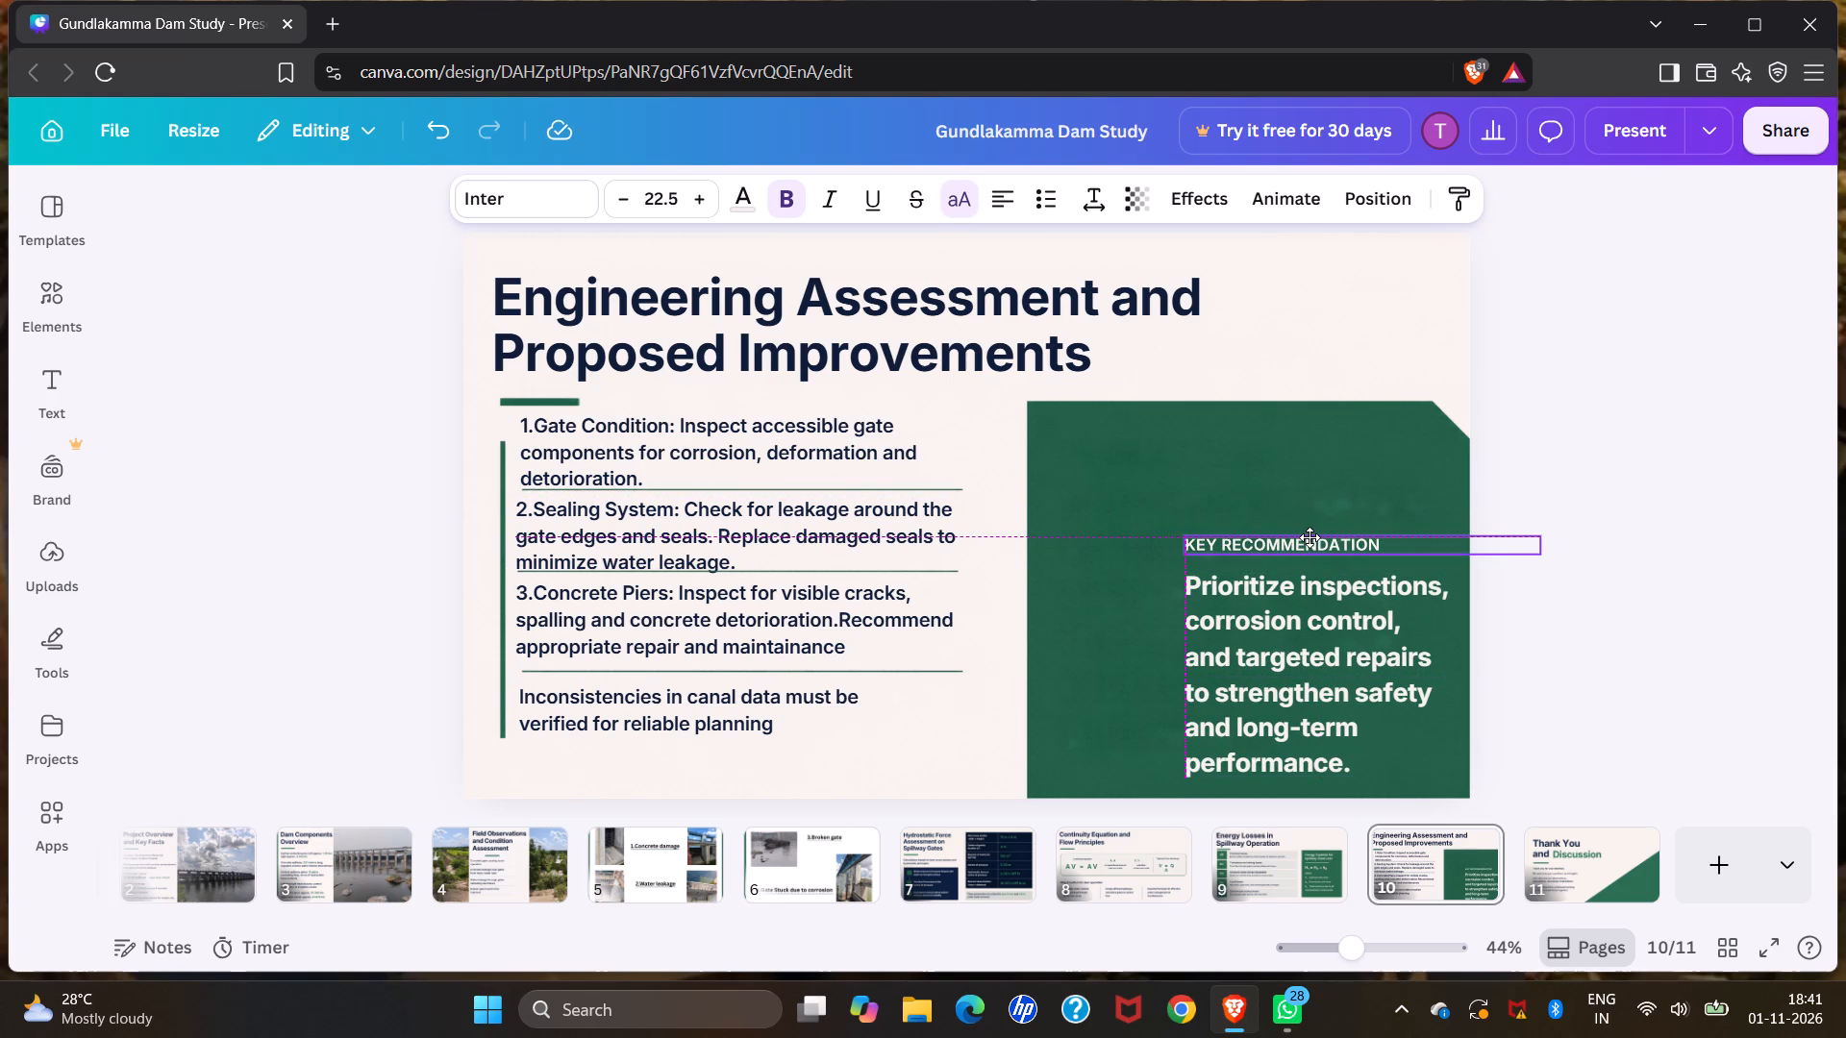
{"action": "left_click_drag", "start_coordinate": [1310, 537], "coordinate": [1309, 537]}
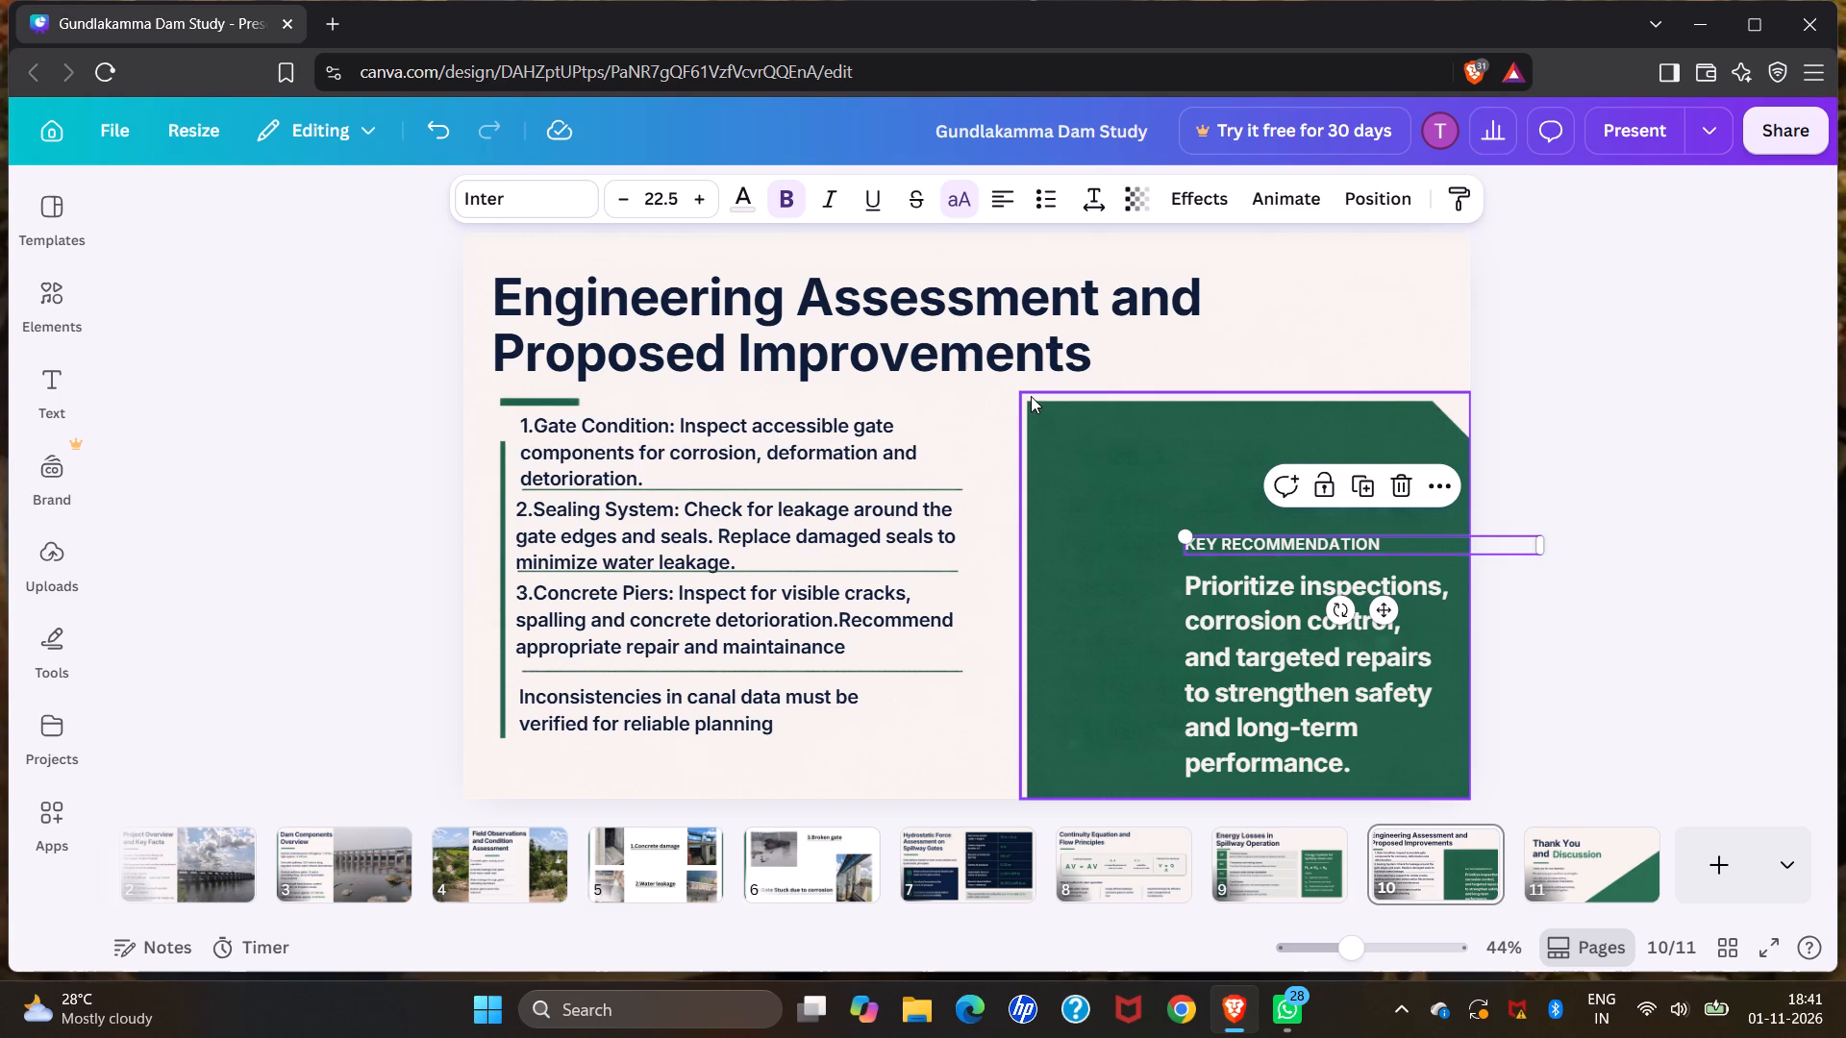
Shrink the green panel from its upper-left corner to about 617 by 558 so it fits closely around the recommendation text.
{"action": "left_click", "coordinate": [1027, 393]}
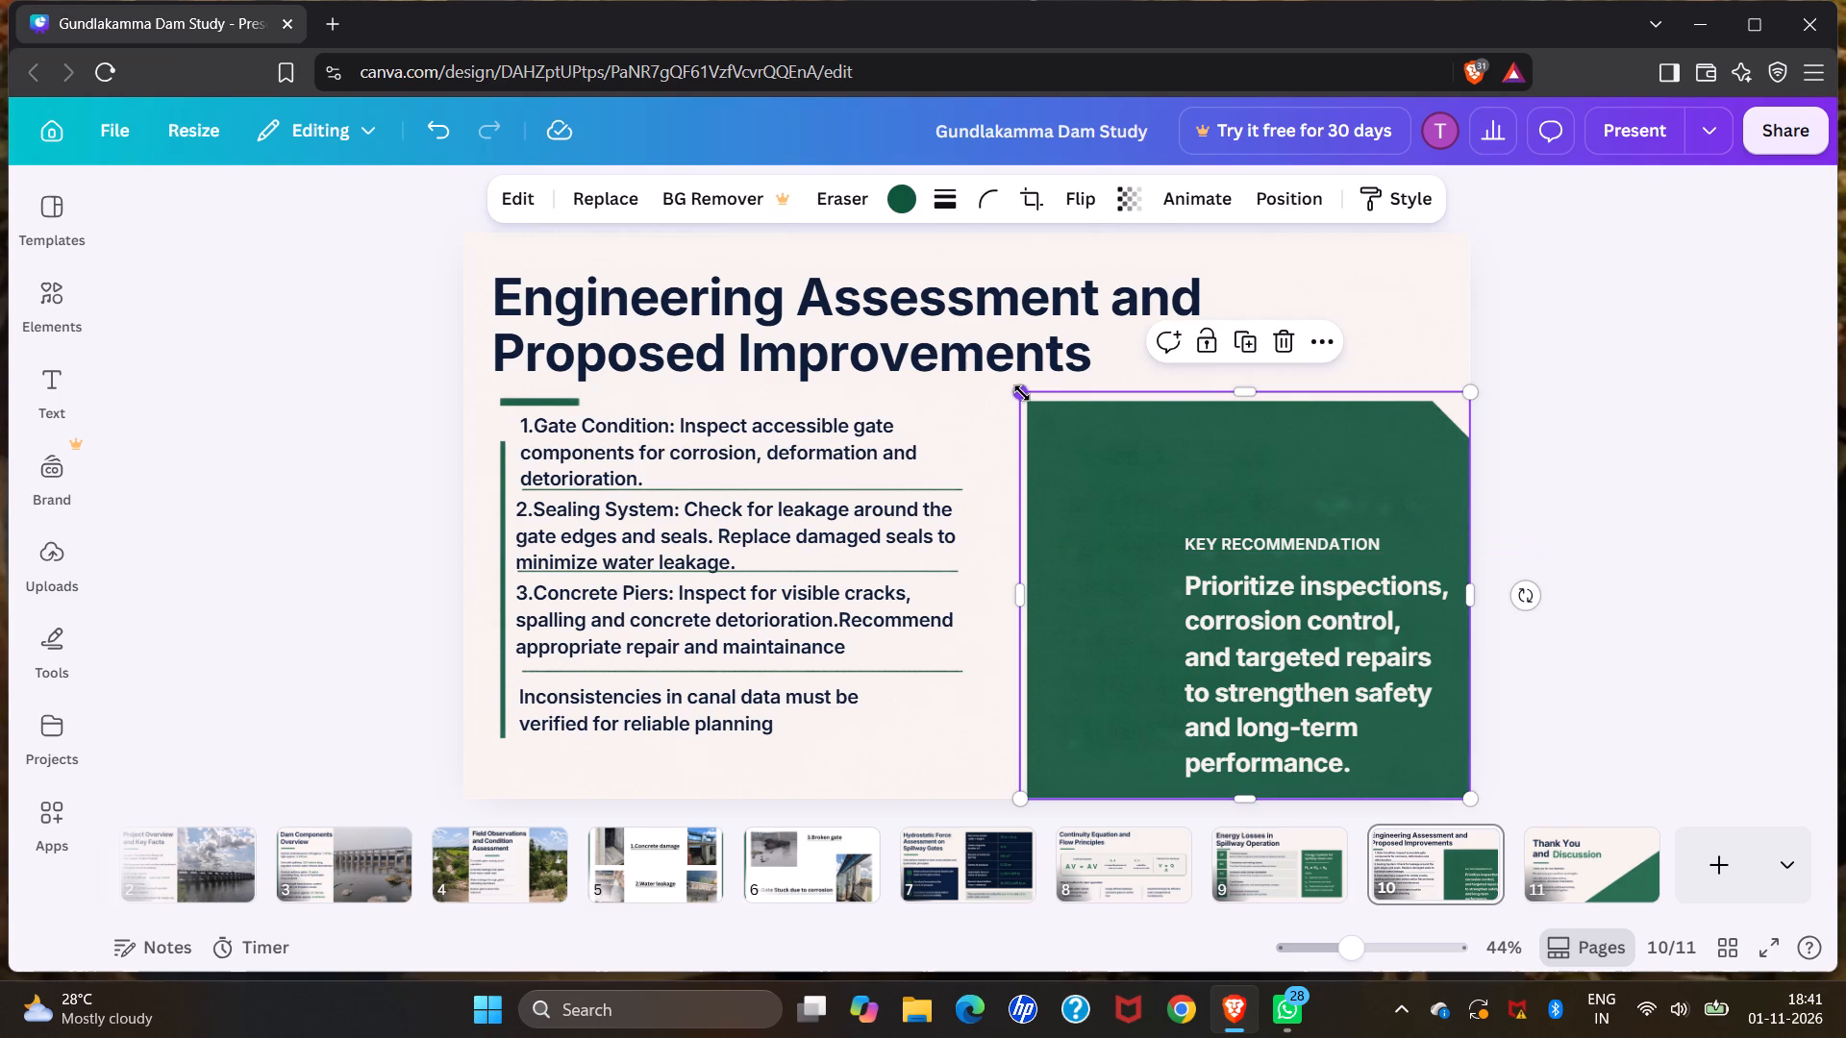
{"action": "left_click_drag", "start_coordinate": [1022, 393], "coordinate": [1097, 474]}
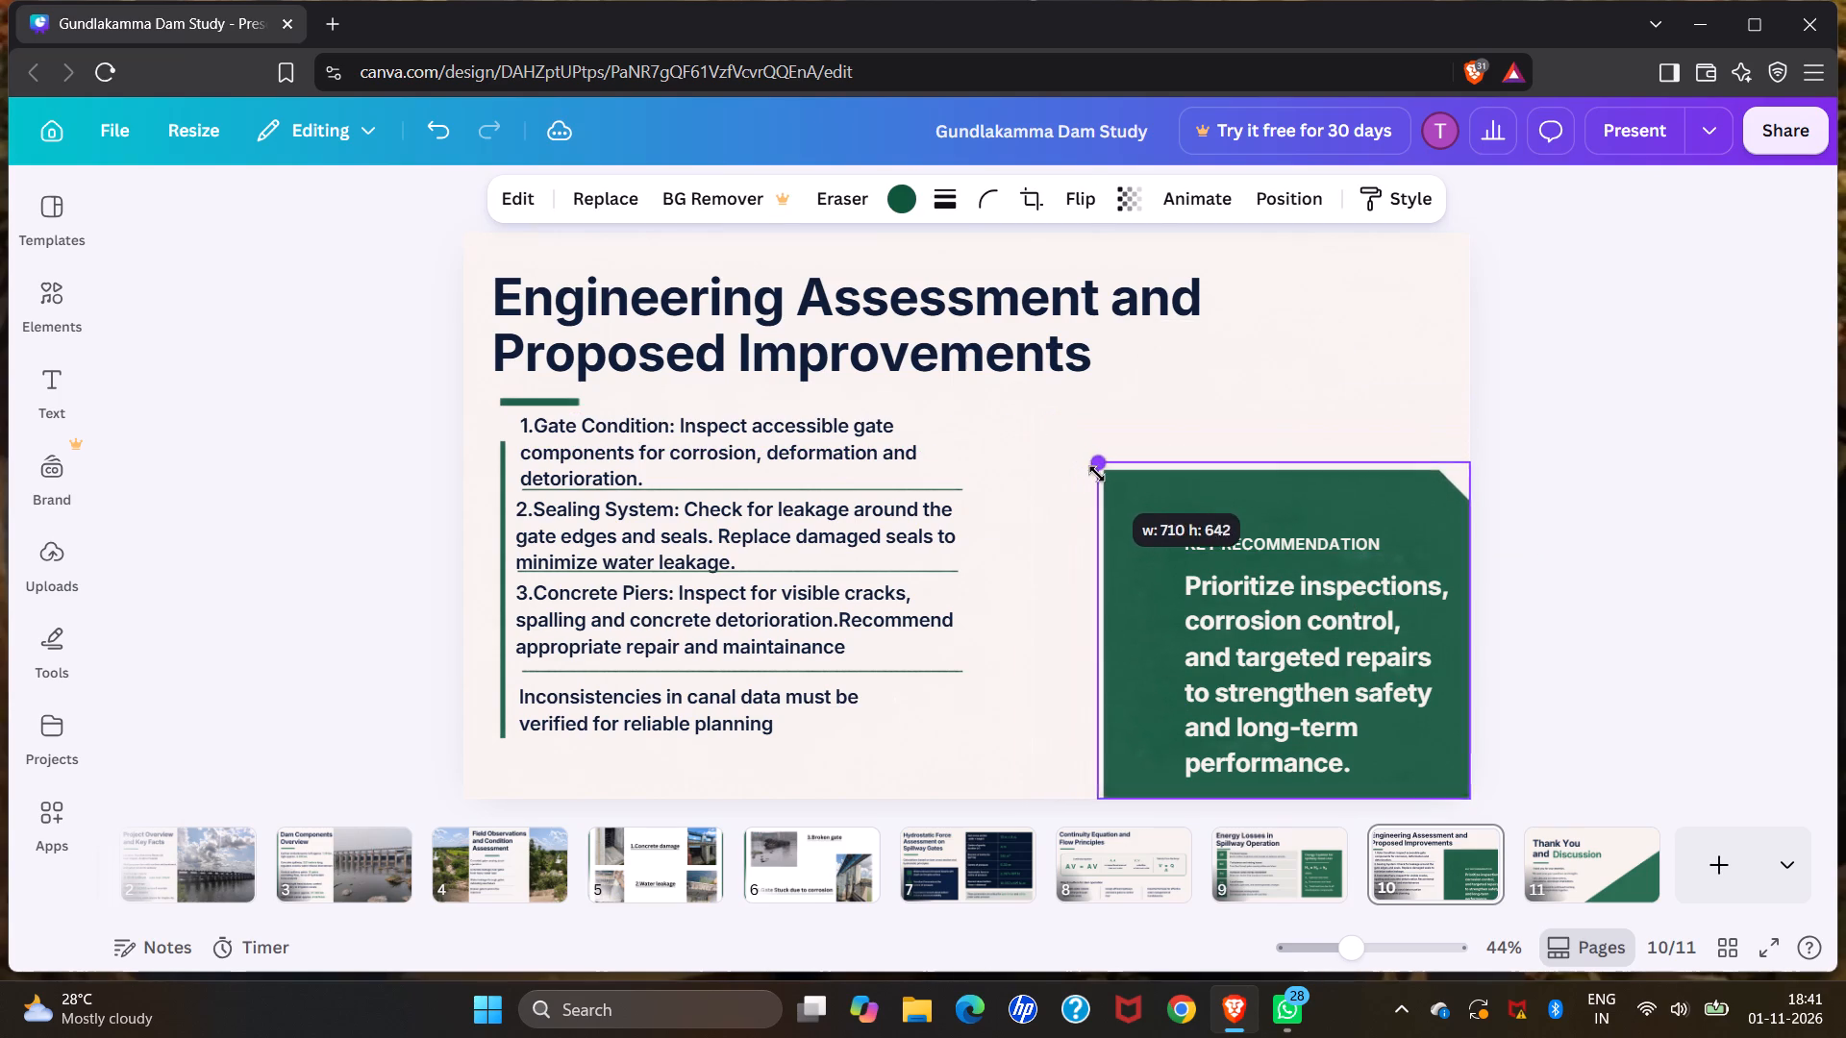
{"action": "left_click_drag", "start_coordinate": [1097, 474], "coordinate": [1128, 500]}
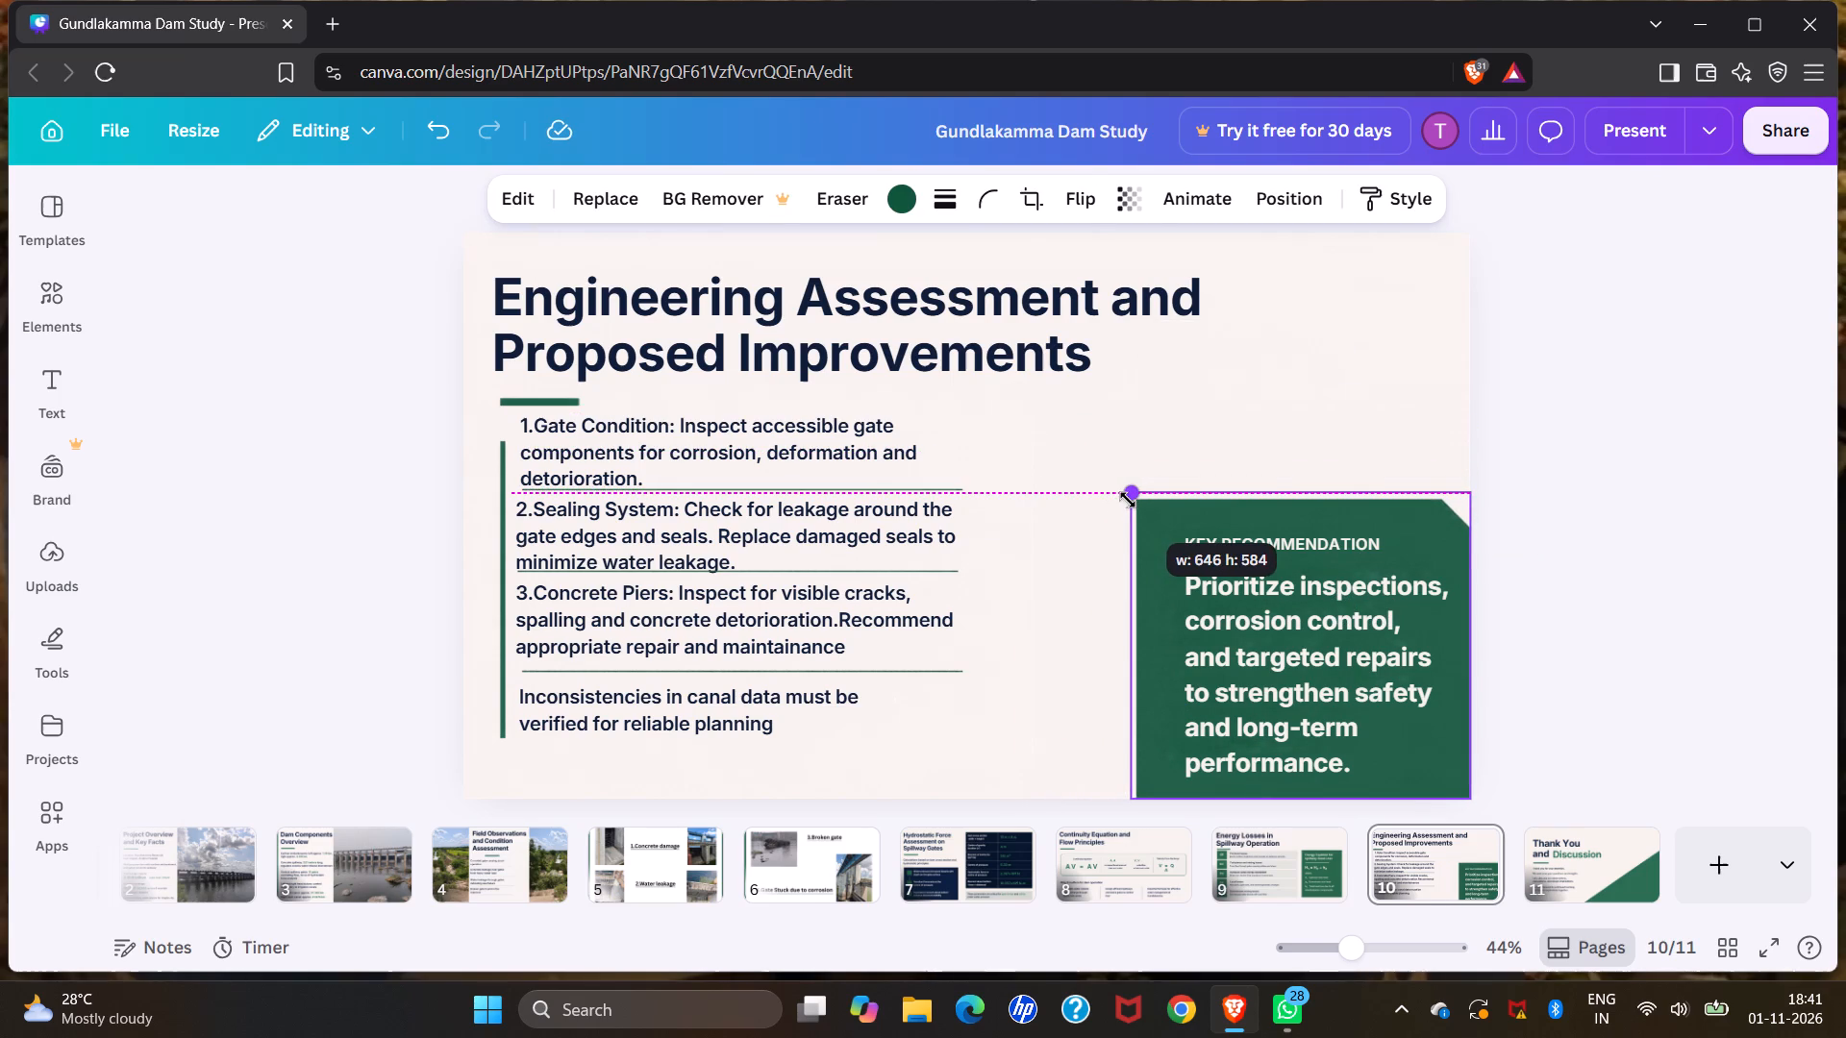
{"action": "left_click_drag", "start_coordinate": [1128, 500], "coordinate": [1146, 511]}
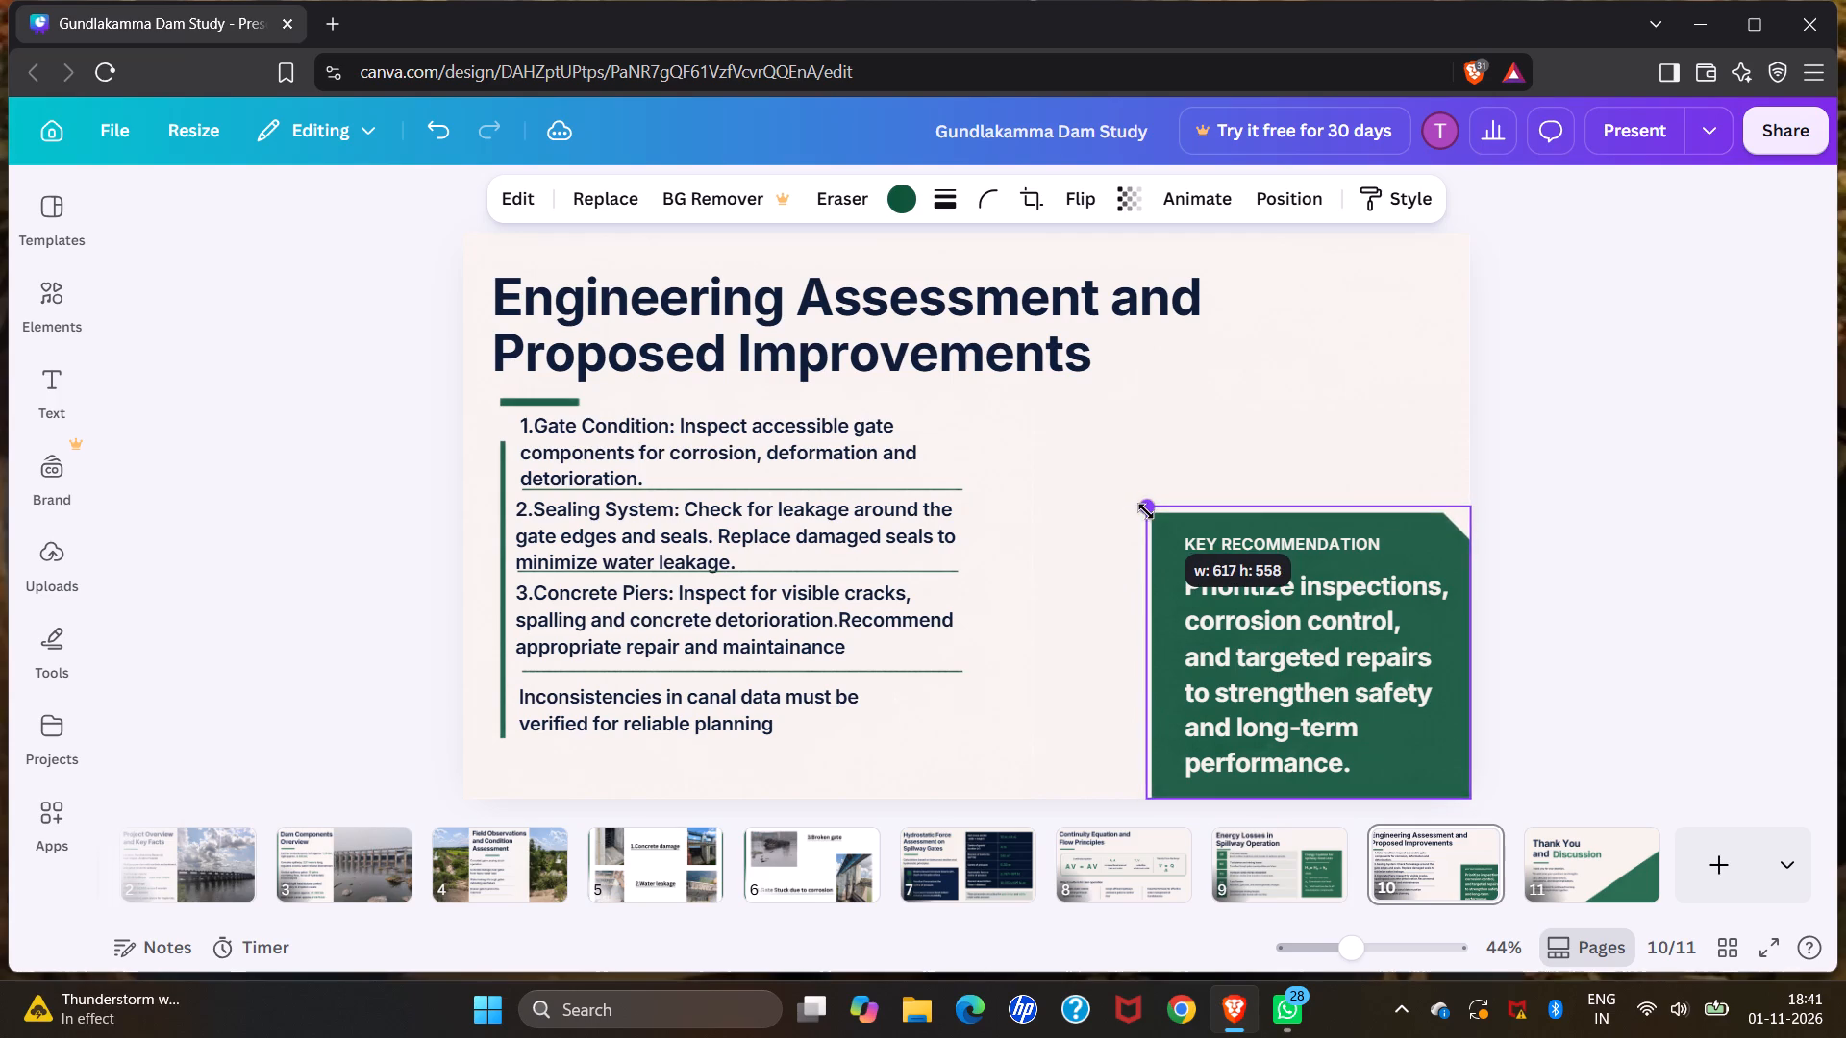
{"action": "left_click_drag", "start_coordinate": [1146, 511], "coordinate": [1148, 512]}
Widen the Gate Condition text box so its text wraps onto two lines.
{"action": "left_click", "coordinate": [802, 435]}
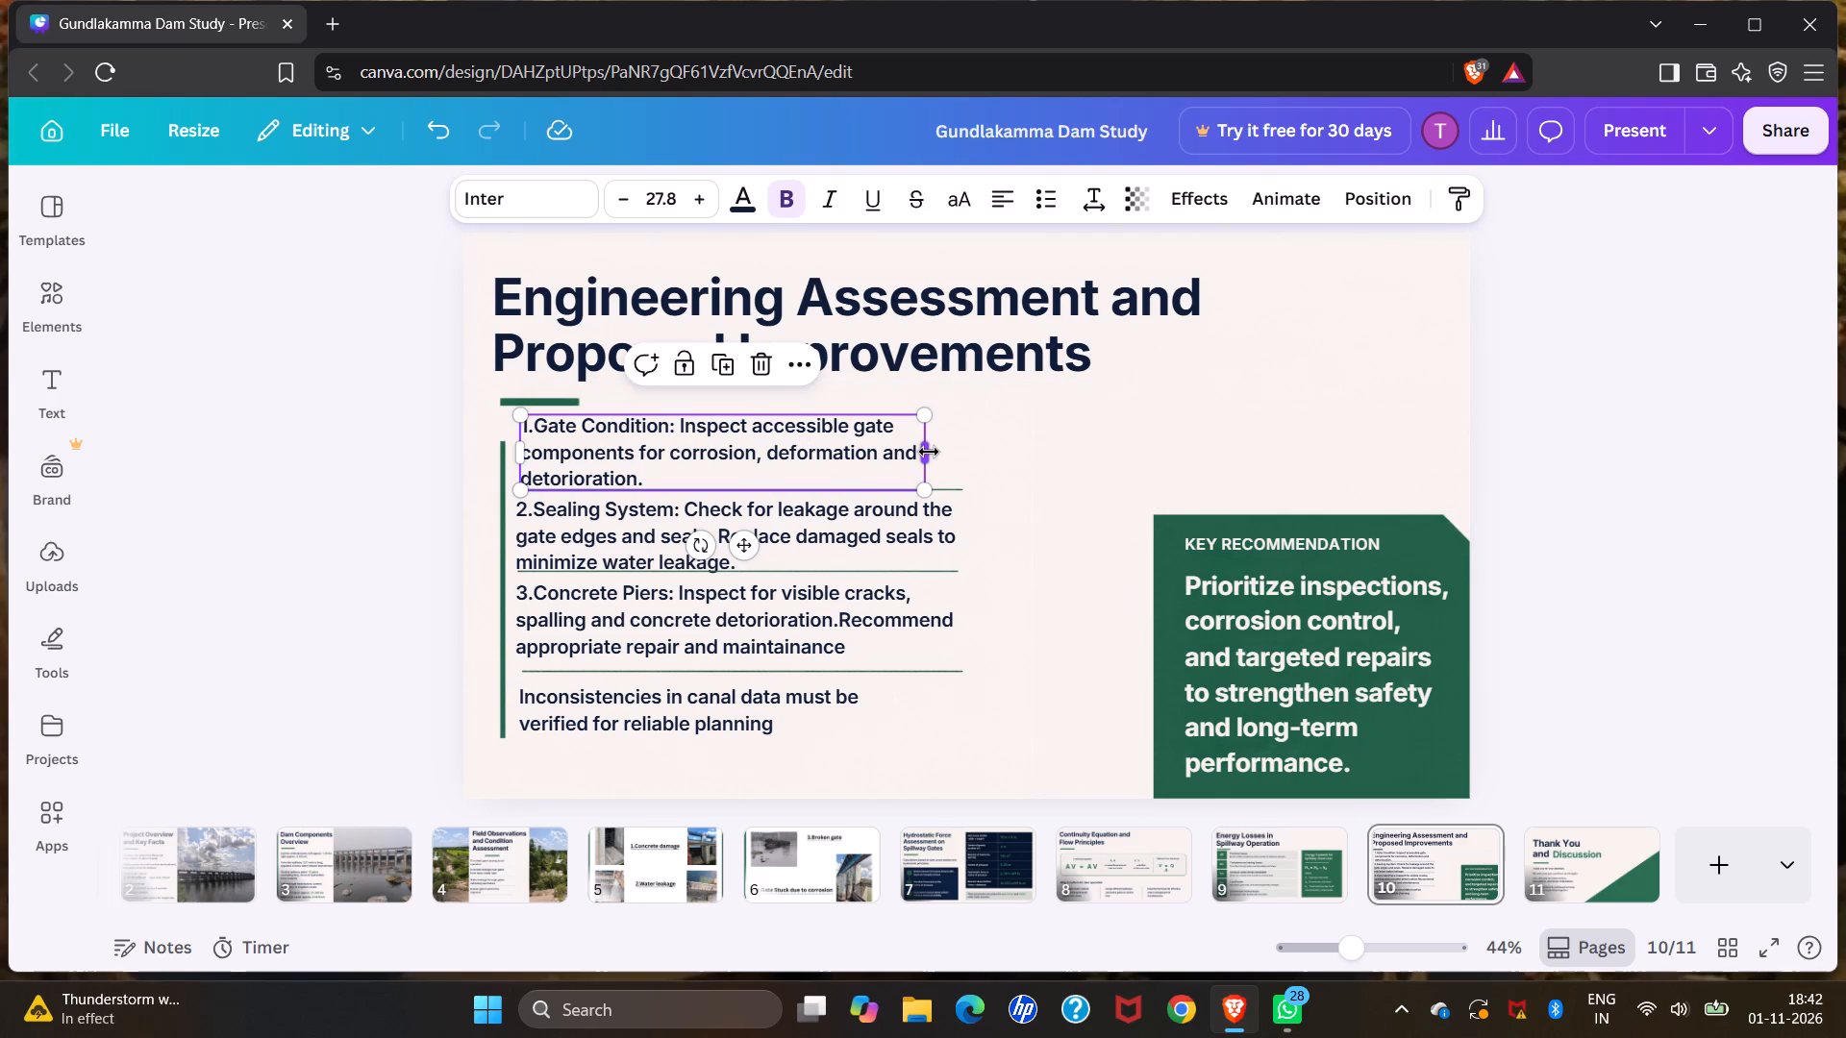
{"action": "left_click_drag", "start_coordinate": [929, 452], "coordinate": [1024, 446]}
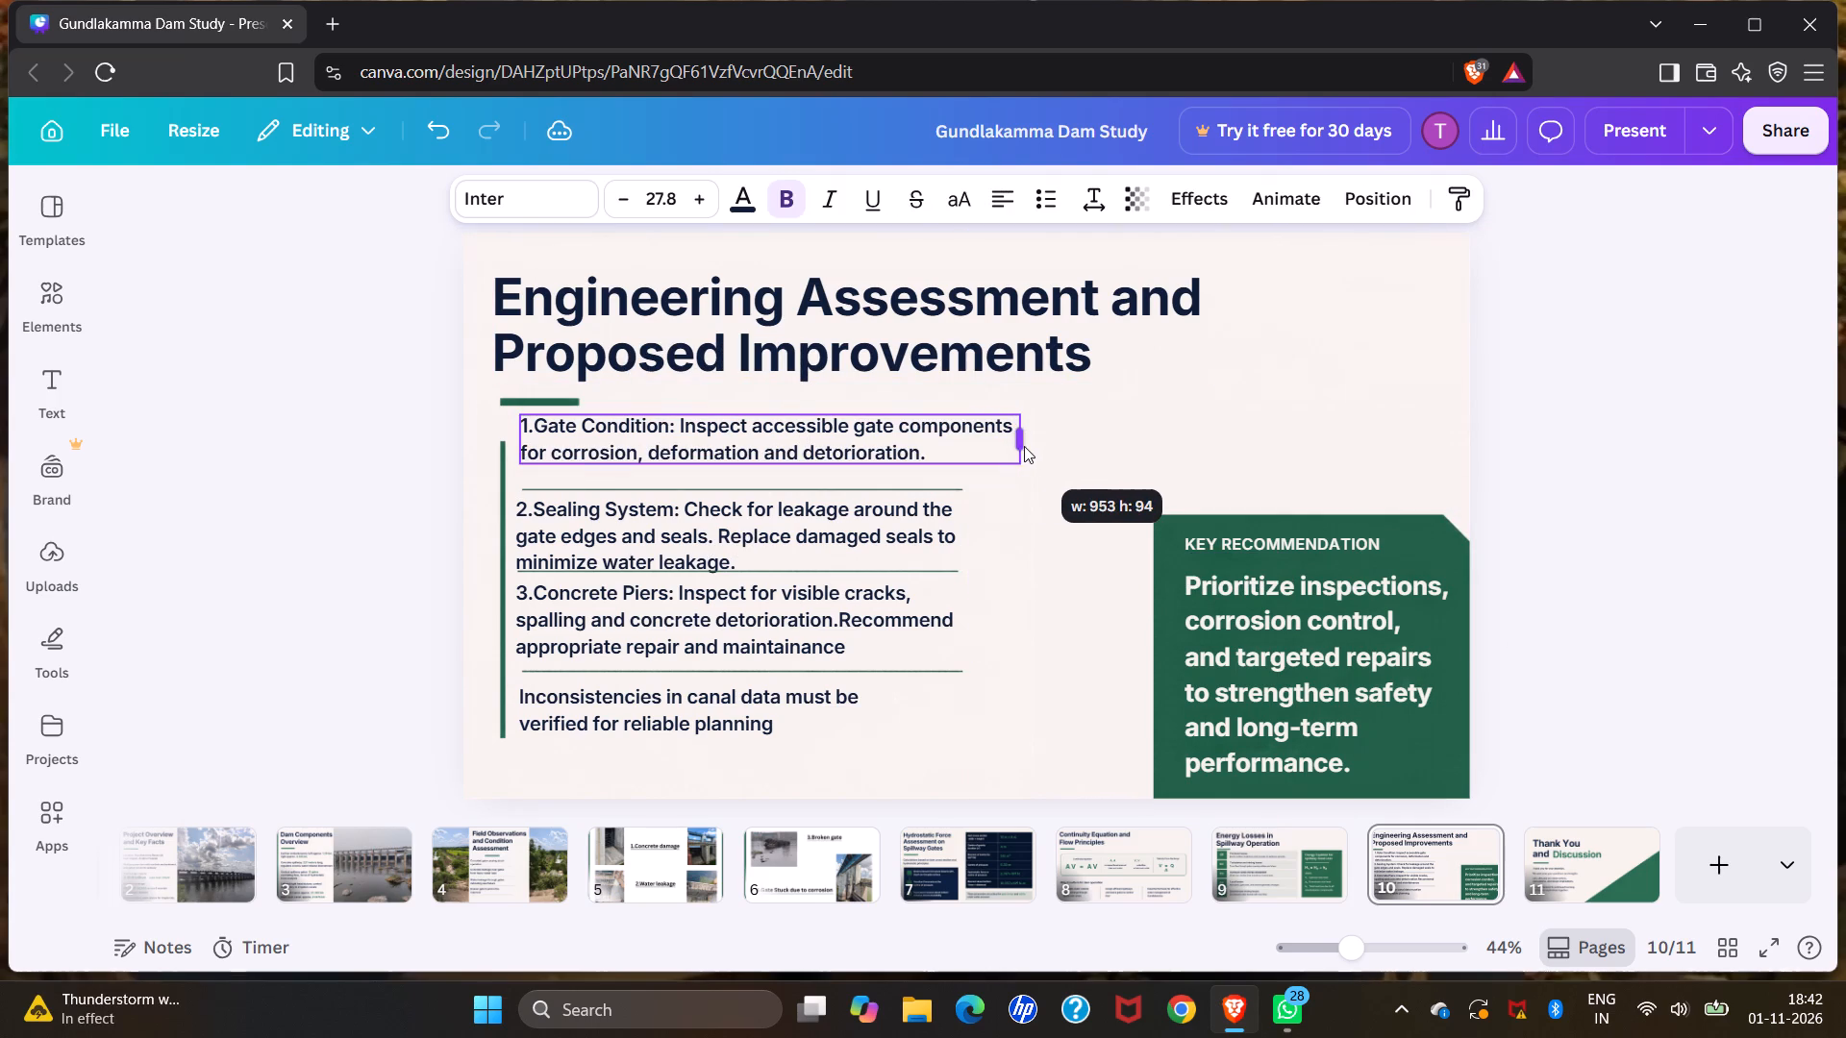
{"action": "left_click_drag", "start_coordinate": [1024, 446], "coordinate": [1053, 445]}
{"action": "left_click", "coordinate": [376, 461]}
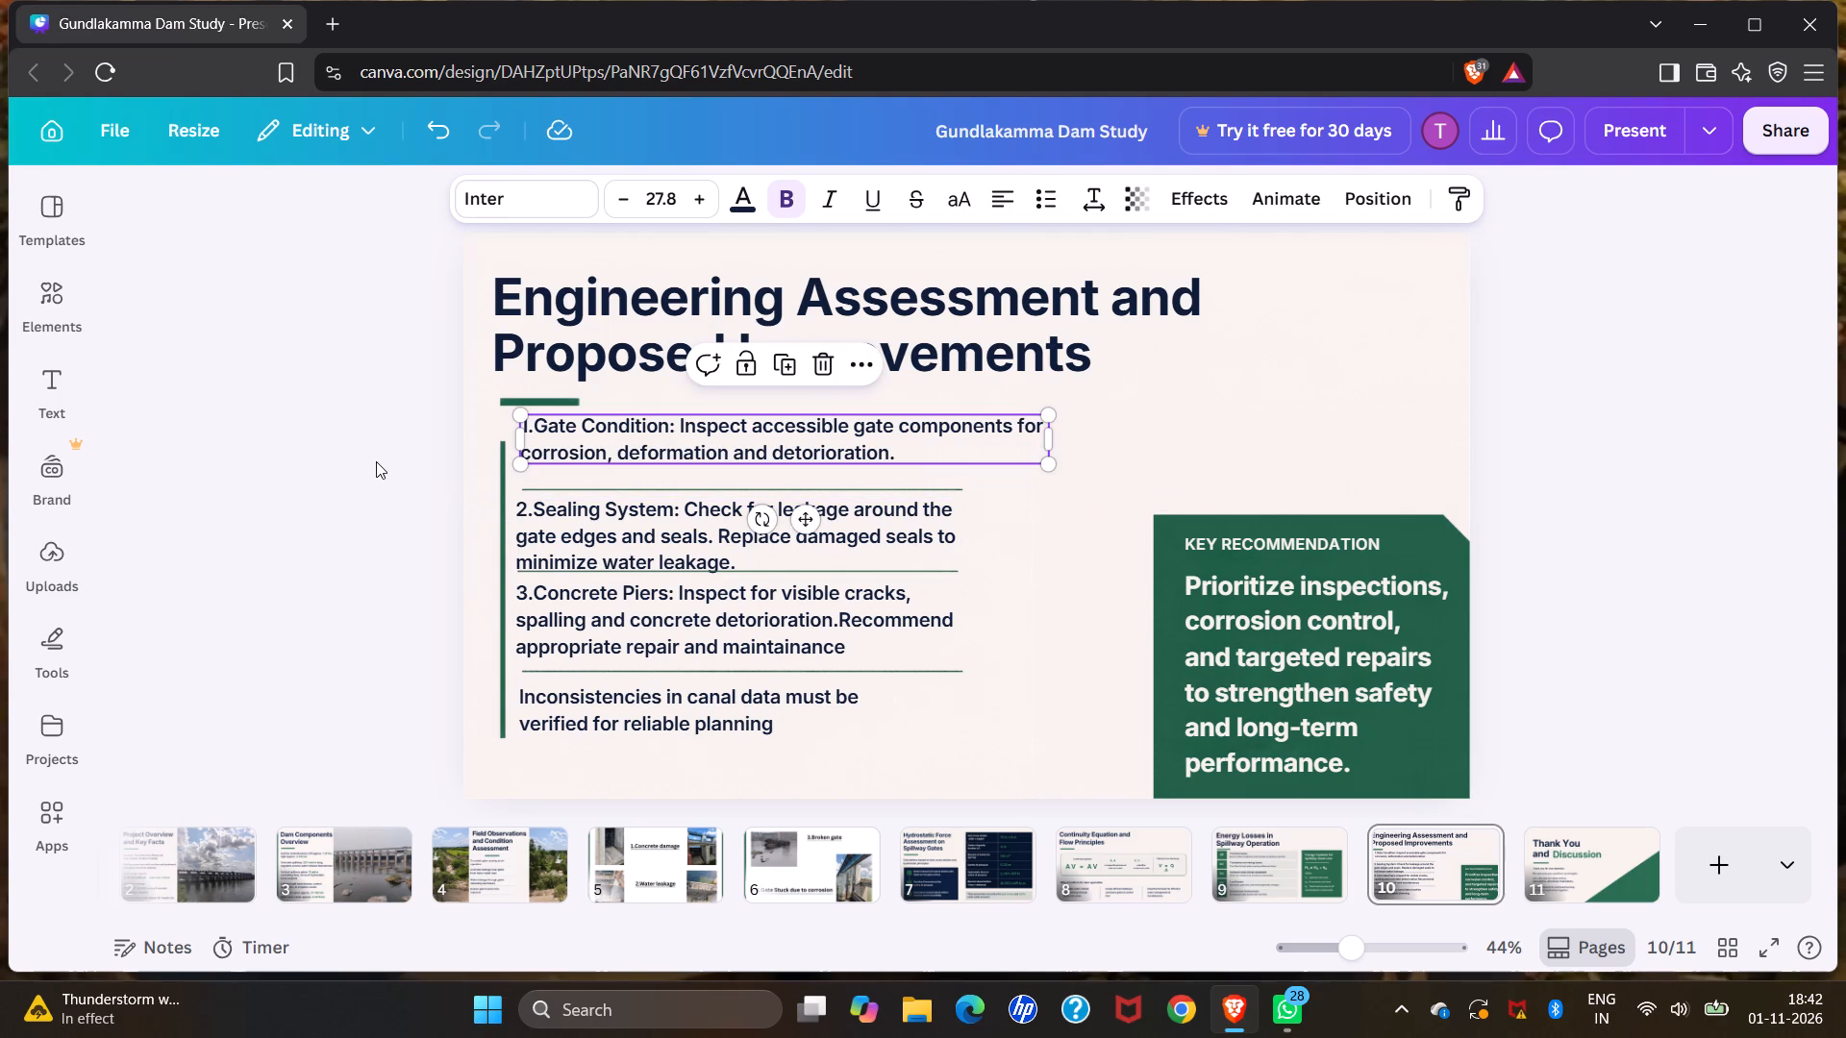
Stretch the divider below the Gate Condition point upward and lengthen it to about 1,025 wide, matching the text's width.
{"action": "left_click", "coordinate": [840, 486]}
{"action": "left_click_drag", "start_coordinate": [840, 486], "coordinate": [864, 467]}
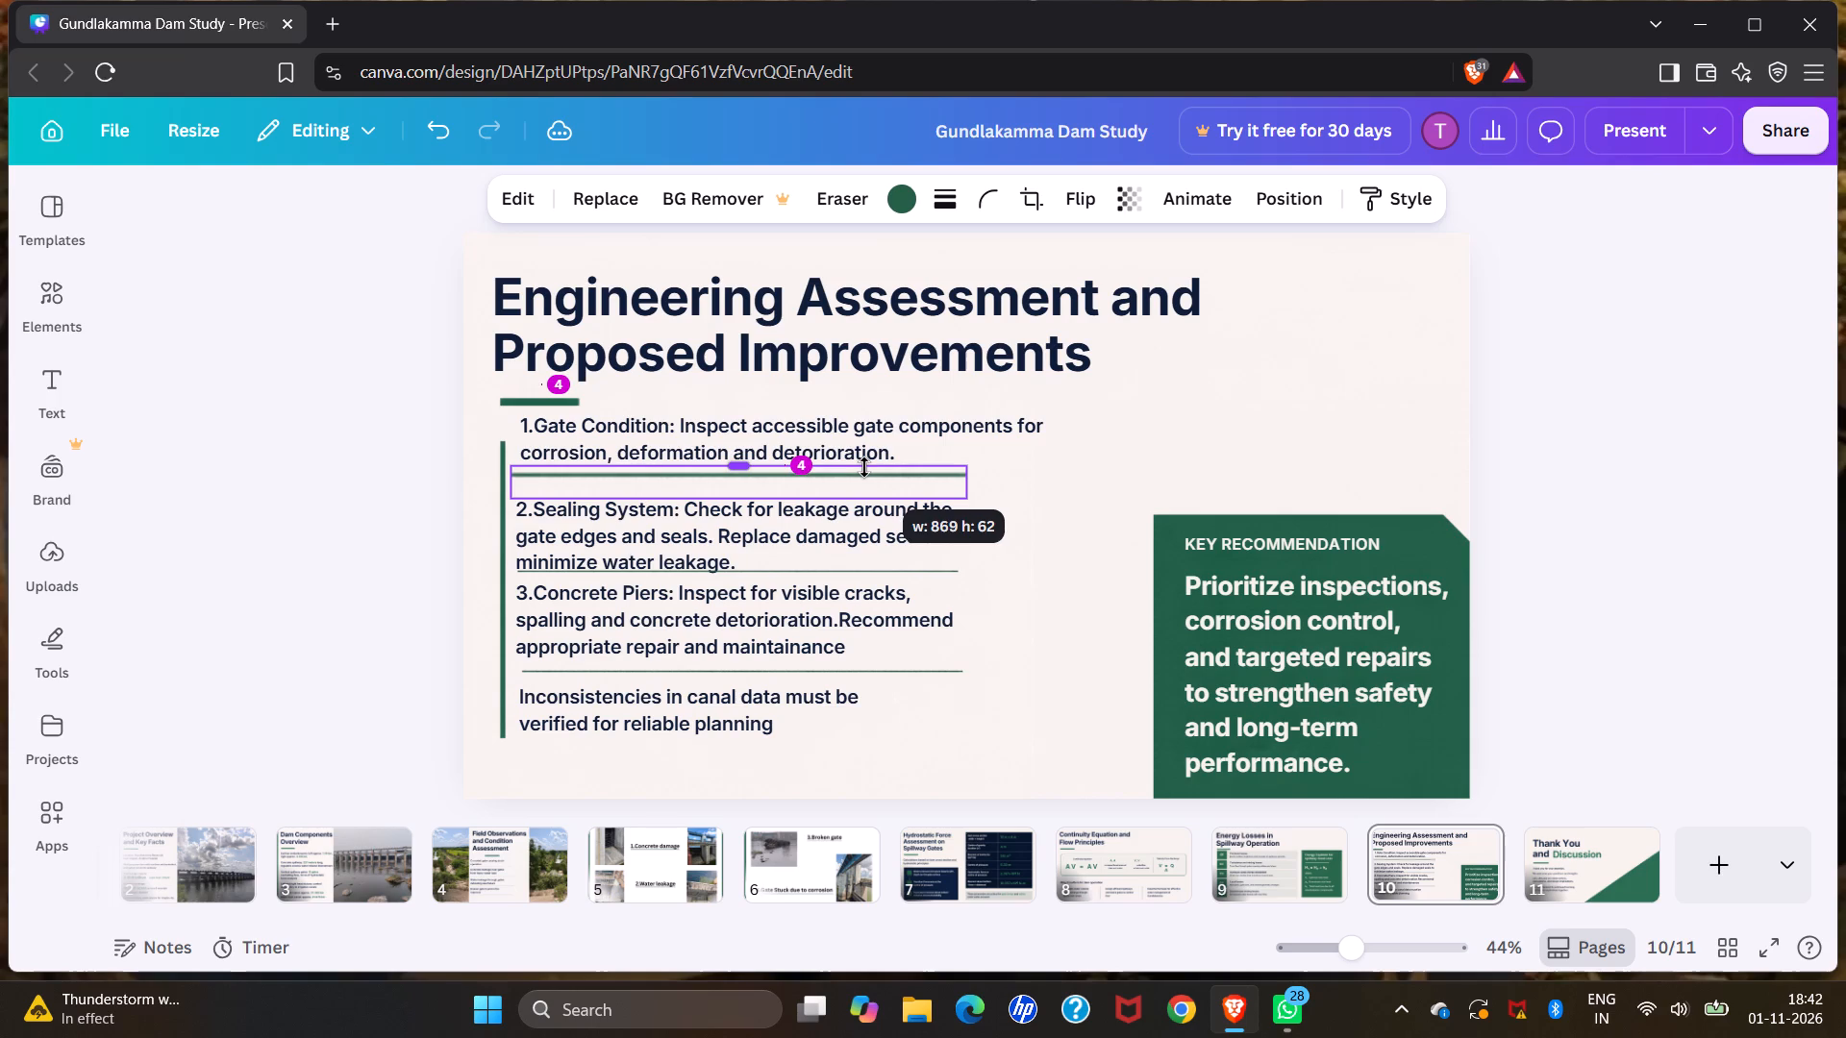
{"action": "left_click_drag", "start_coordinate": [864, 467], "coordinate": [862, 468]}
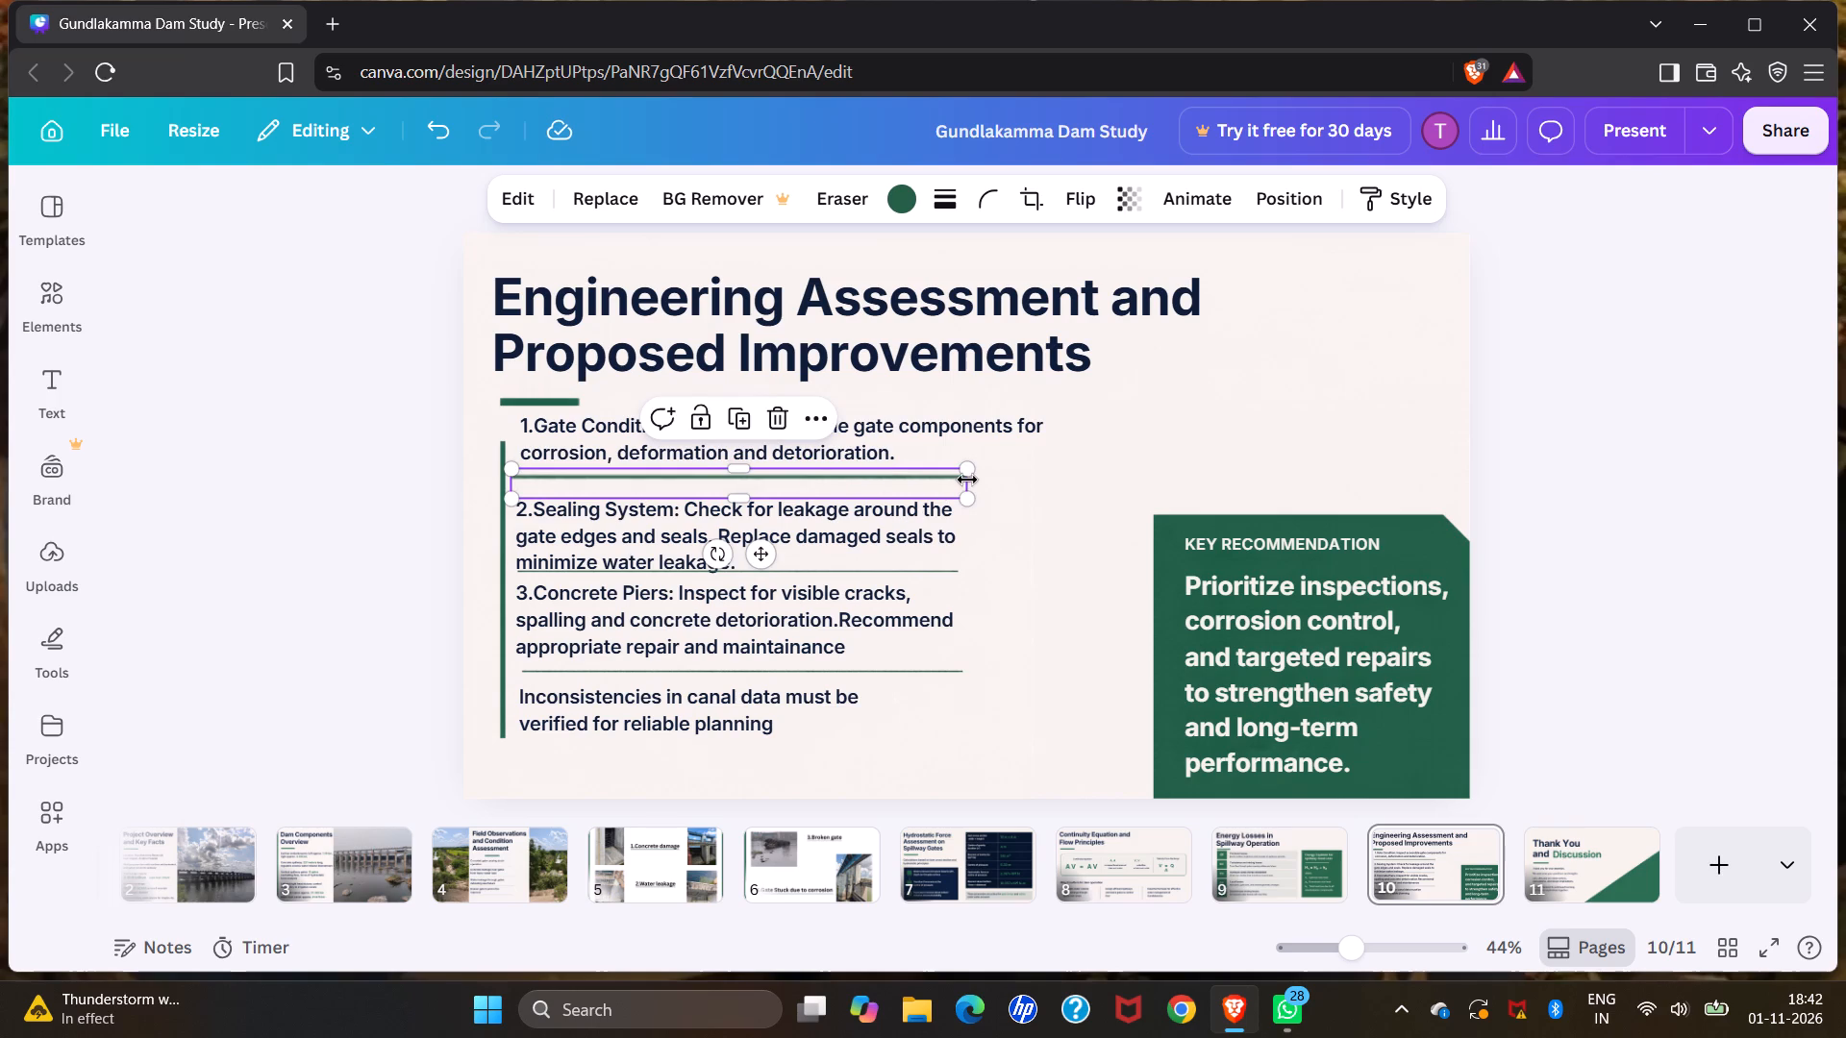
{"action": "left_click_drag", "start_coordinate": [967, 480], "coordinate": [1012, 472]}
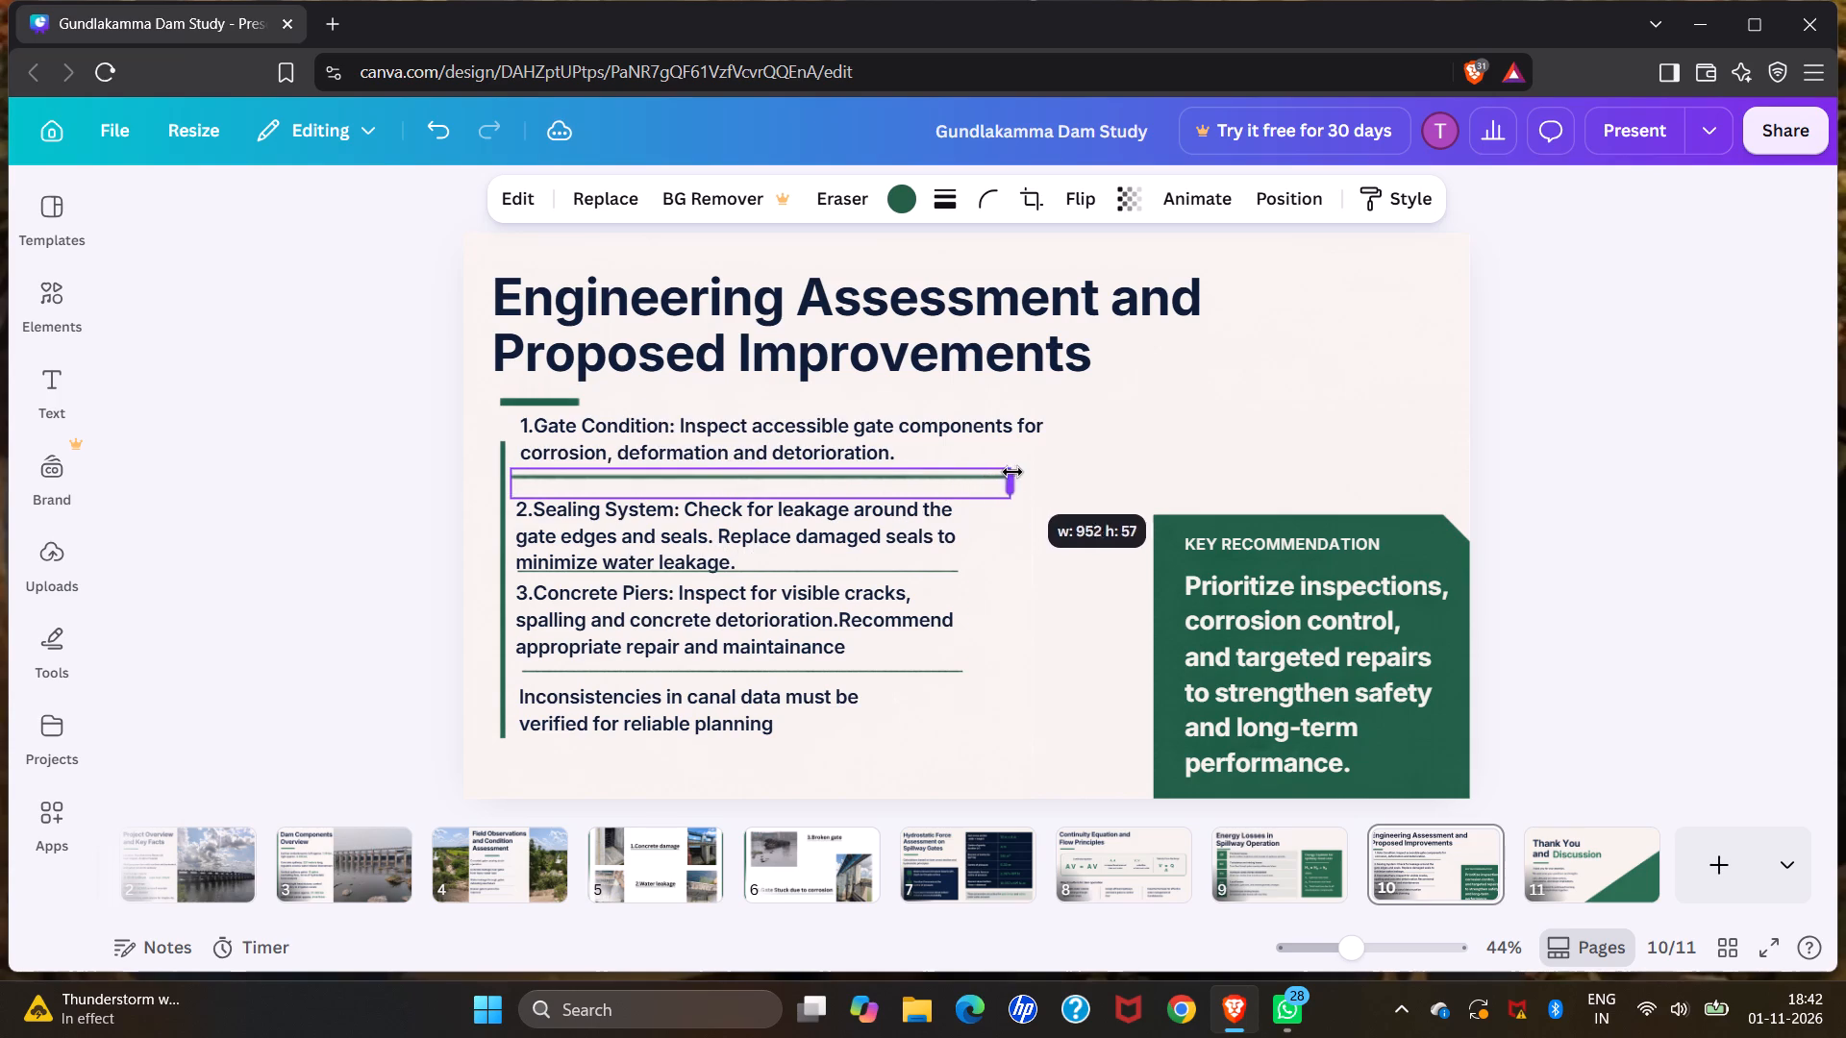
{"action": "left_click_drag", "start_coordinate": [1012, 472], "coordinate": [1044, 466]}
{"action": "left_click", "coordinate": [343, 506]}
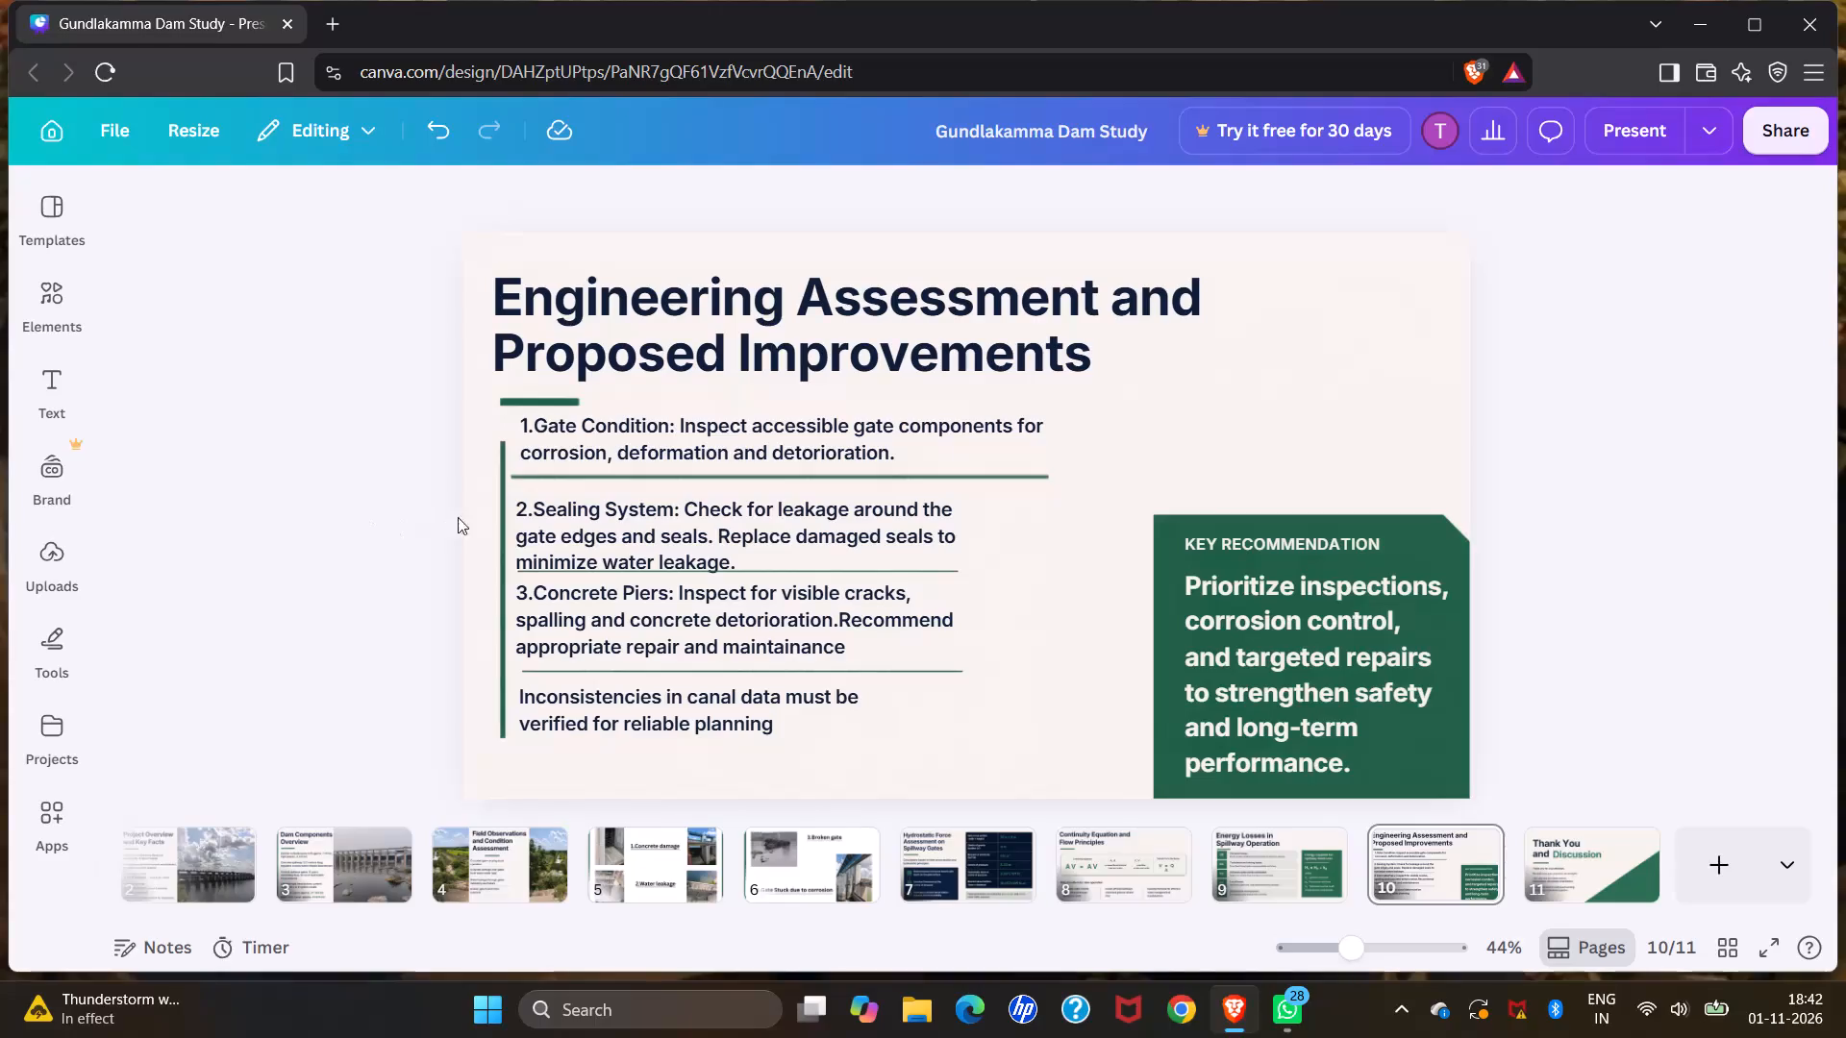
Move the Gate Condition divider slightly up and right so it sits just beneath the text.
{"action": "left_click", "coordinate": [848, 468]}
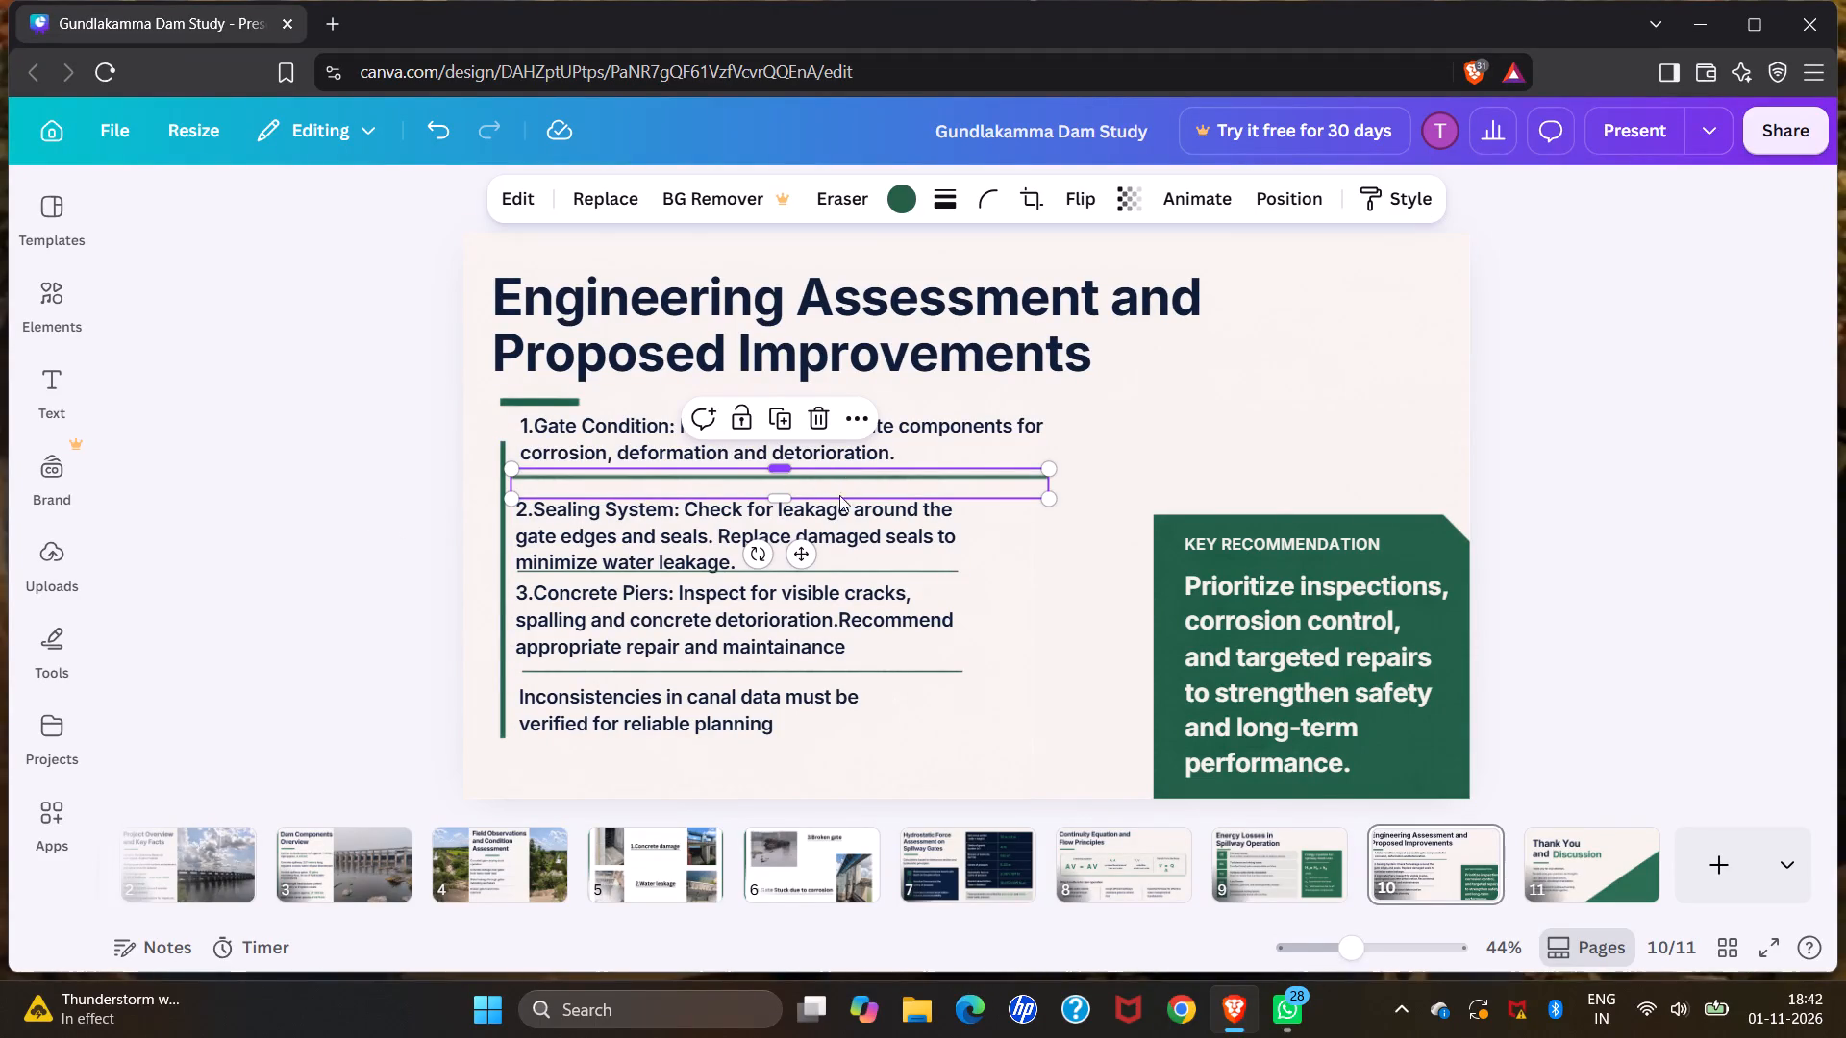
{"action": "left_click", "coordinate": [801, 553]}
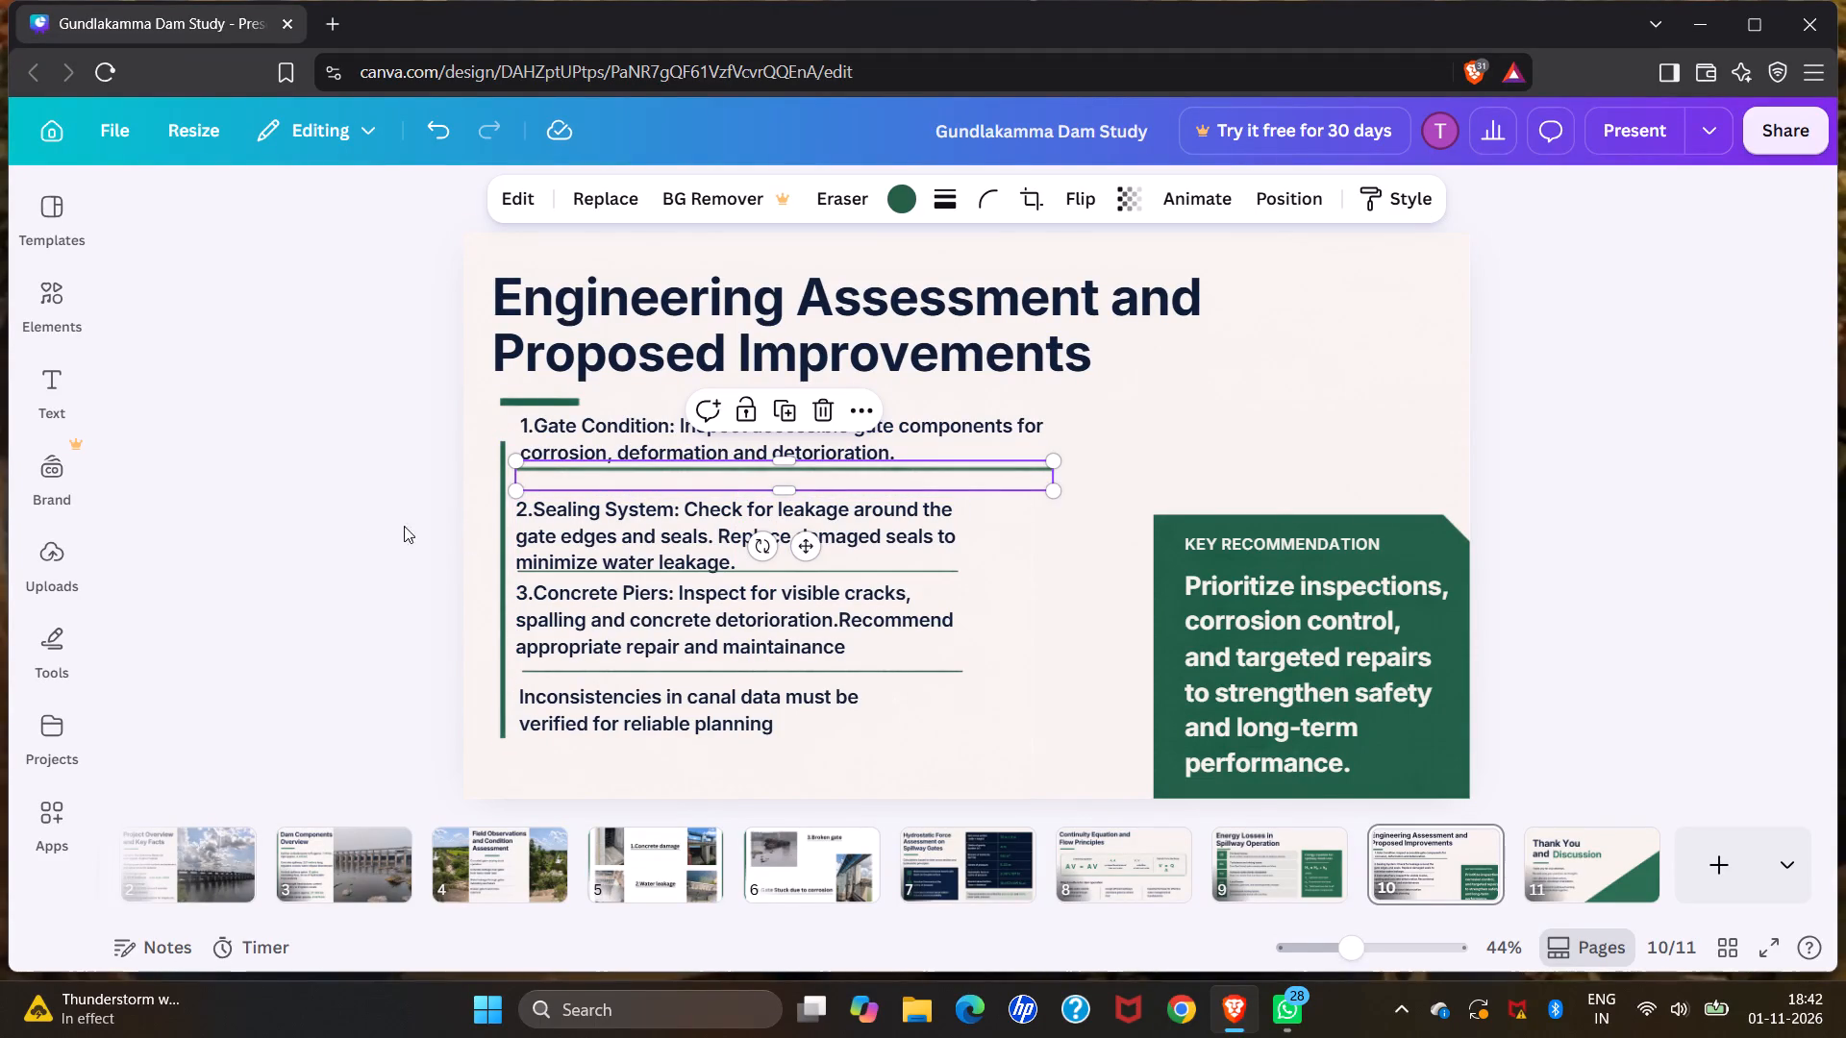
{"action": "left_click", "coordinate": [366, 506]}
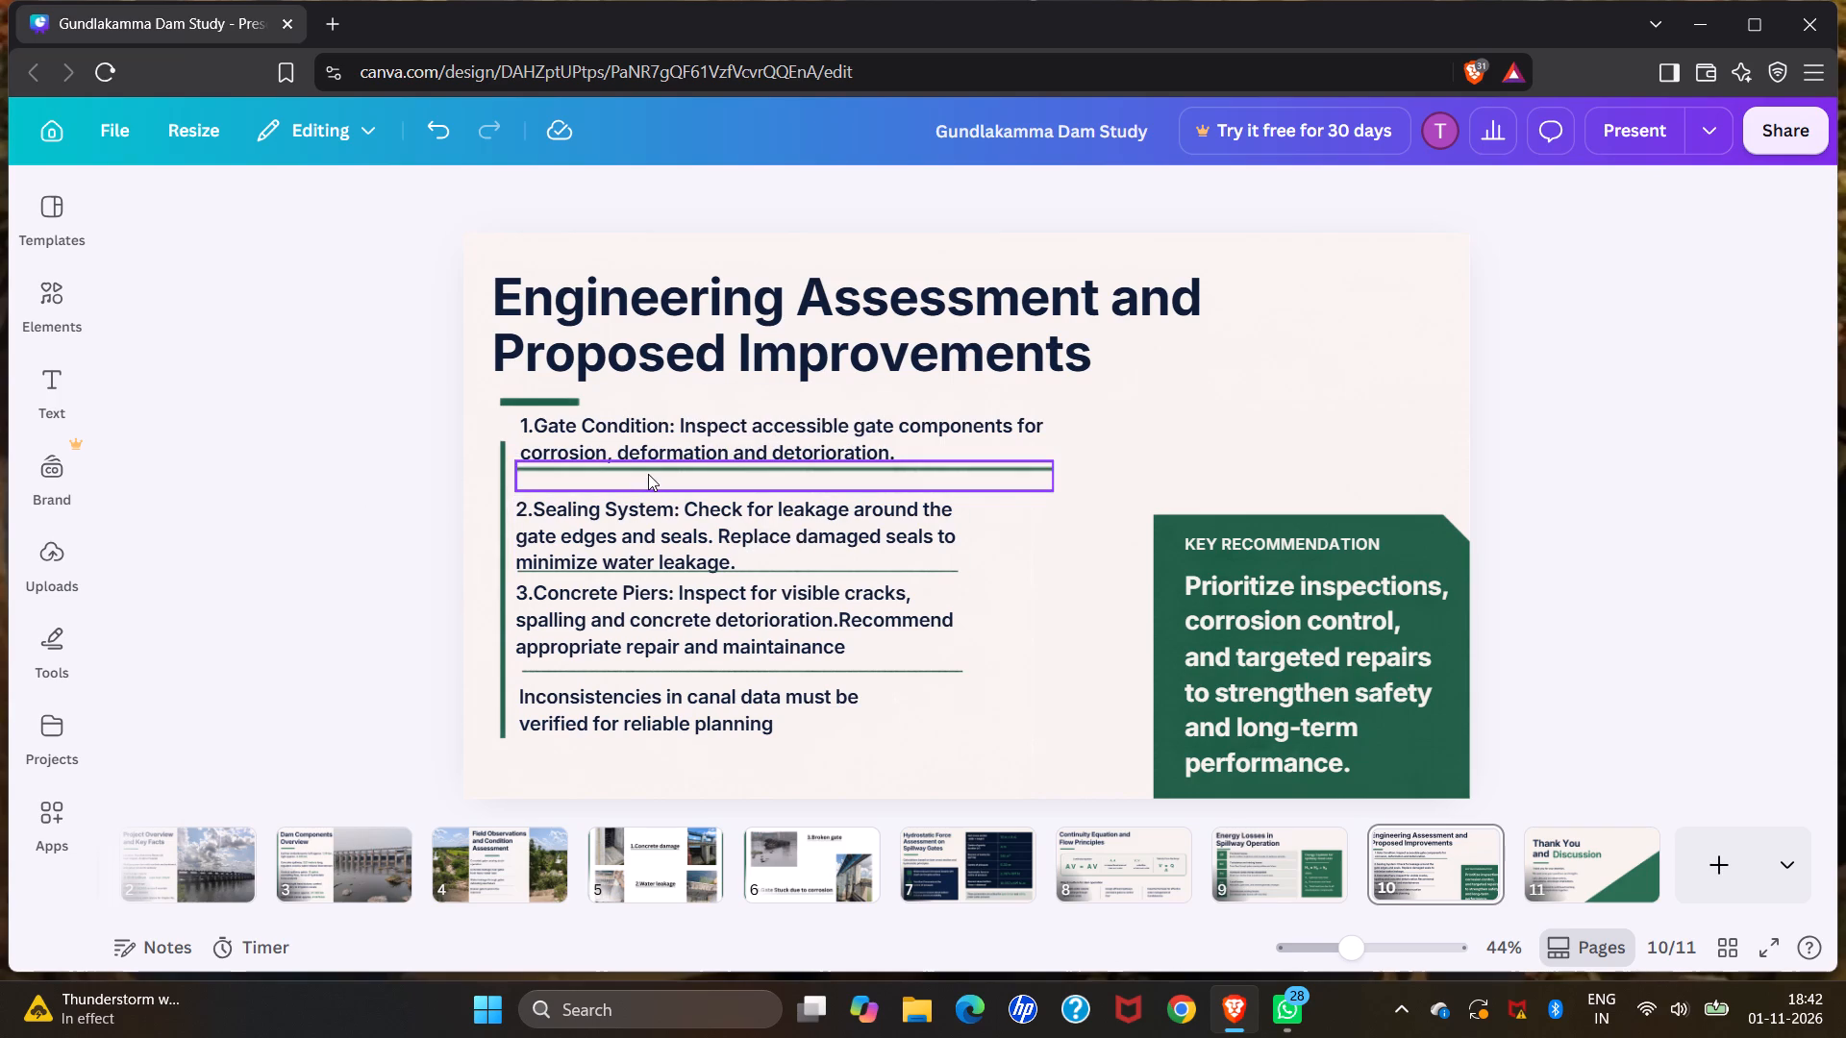
Reduce the height of the Gate Condition divider's frame to about 28 from its lower edge.
{"action": "left_click", "coordinate": [648, 474]}
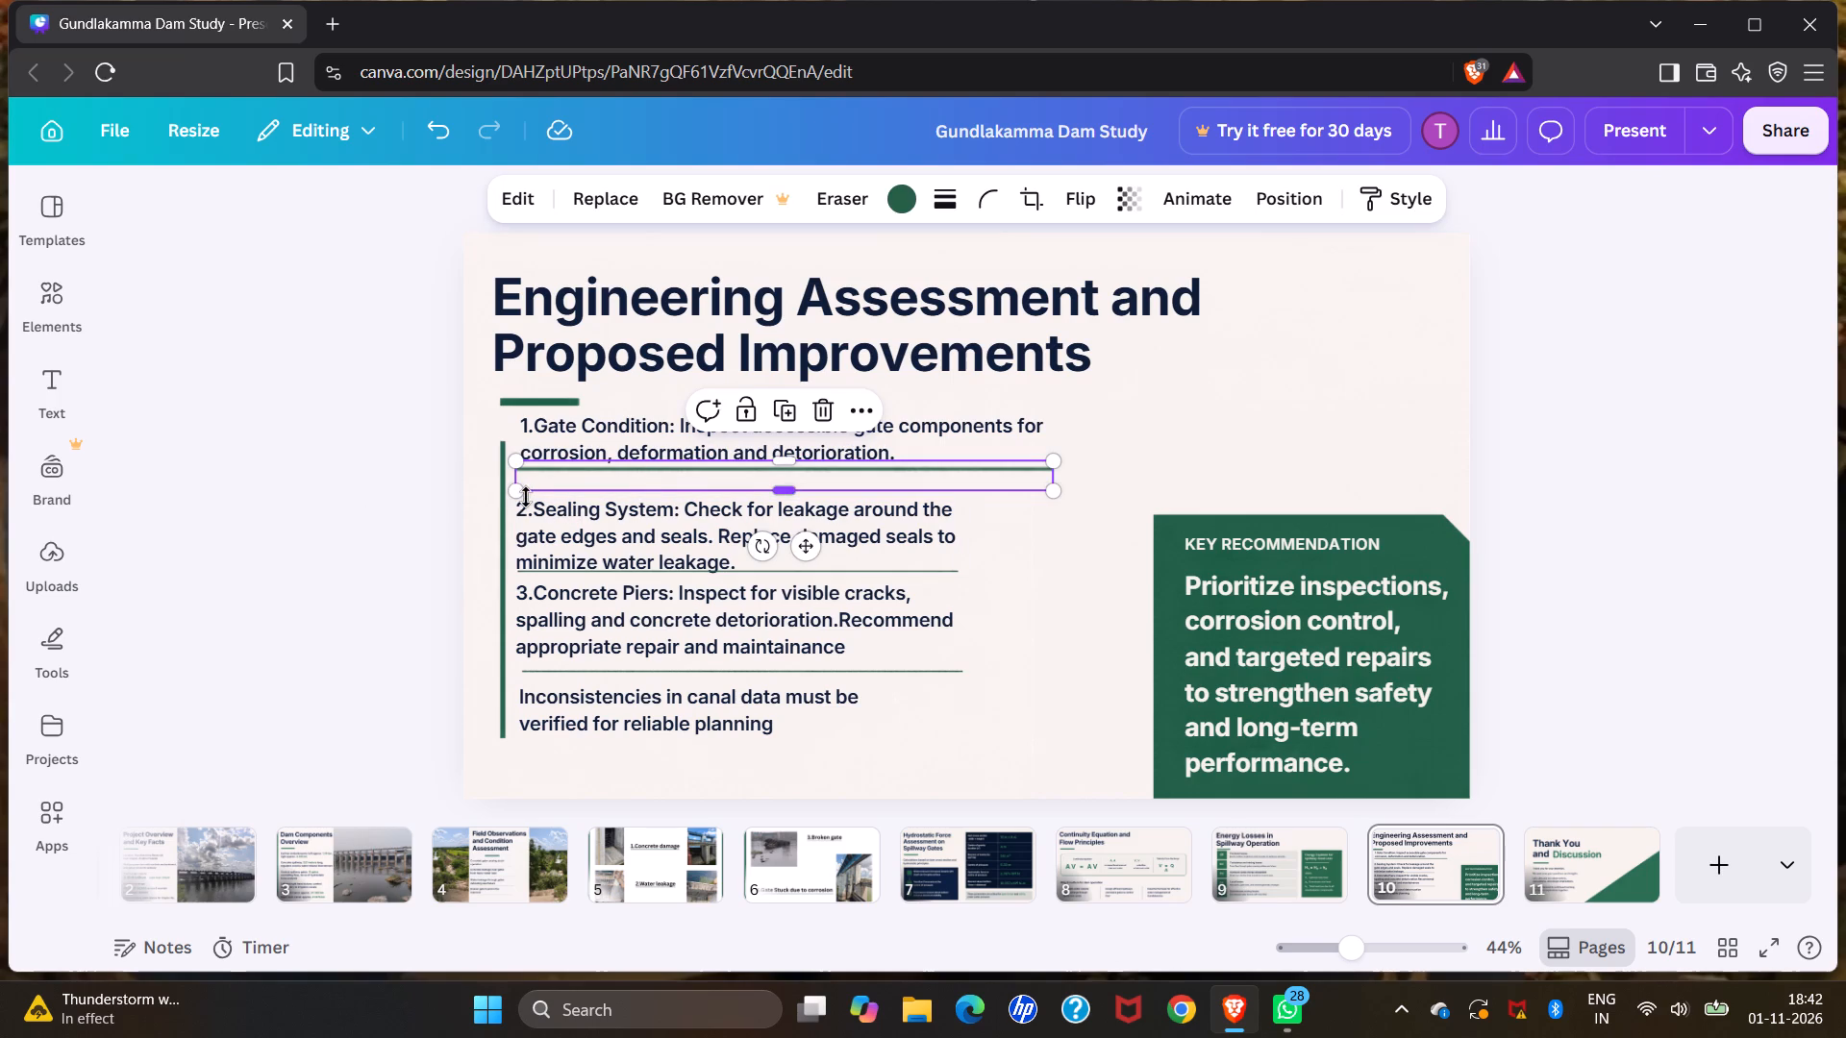
{"action": "left_click_drag", "start_coordinate": [529, 493], "coordinate": [530, 488]}
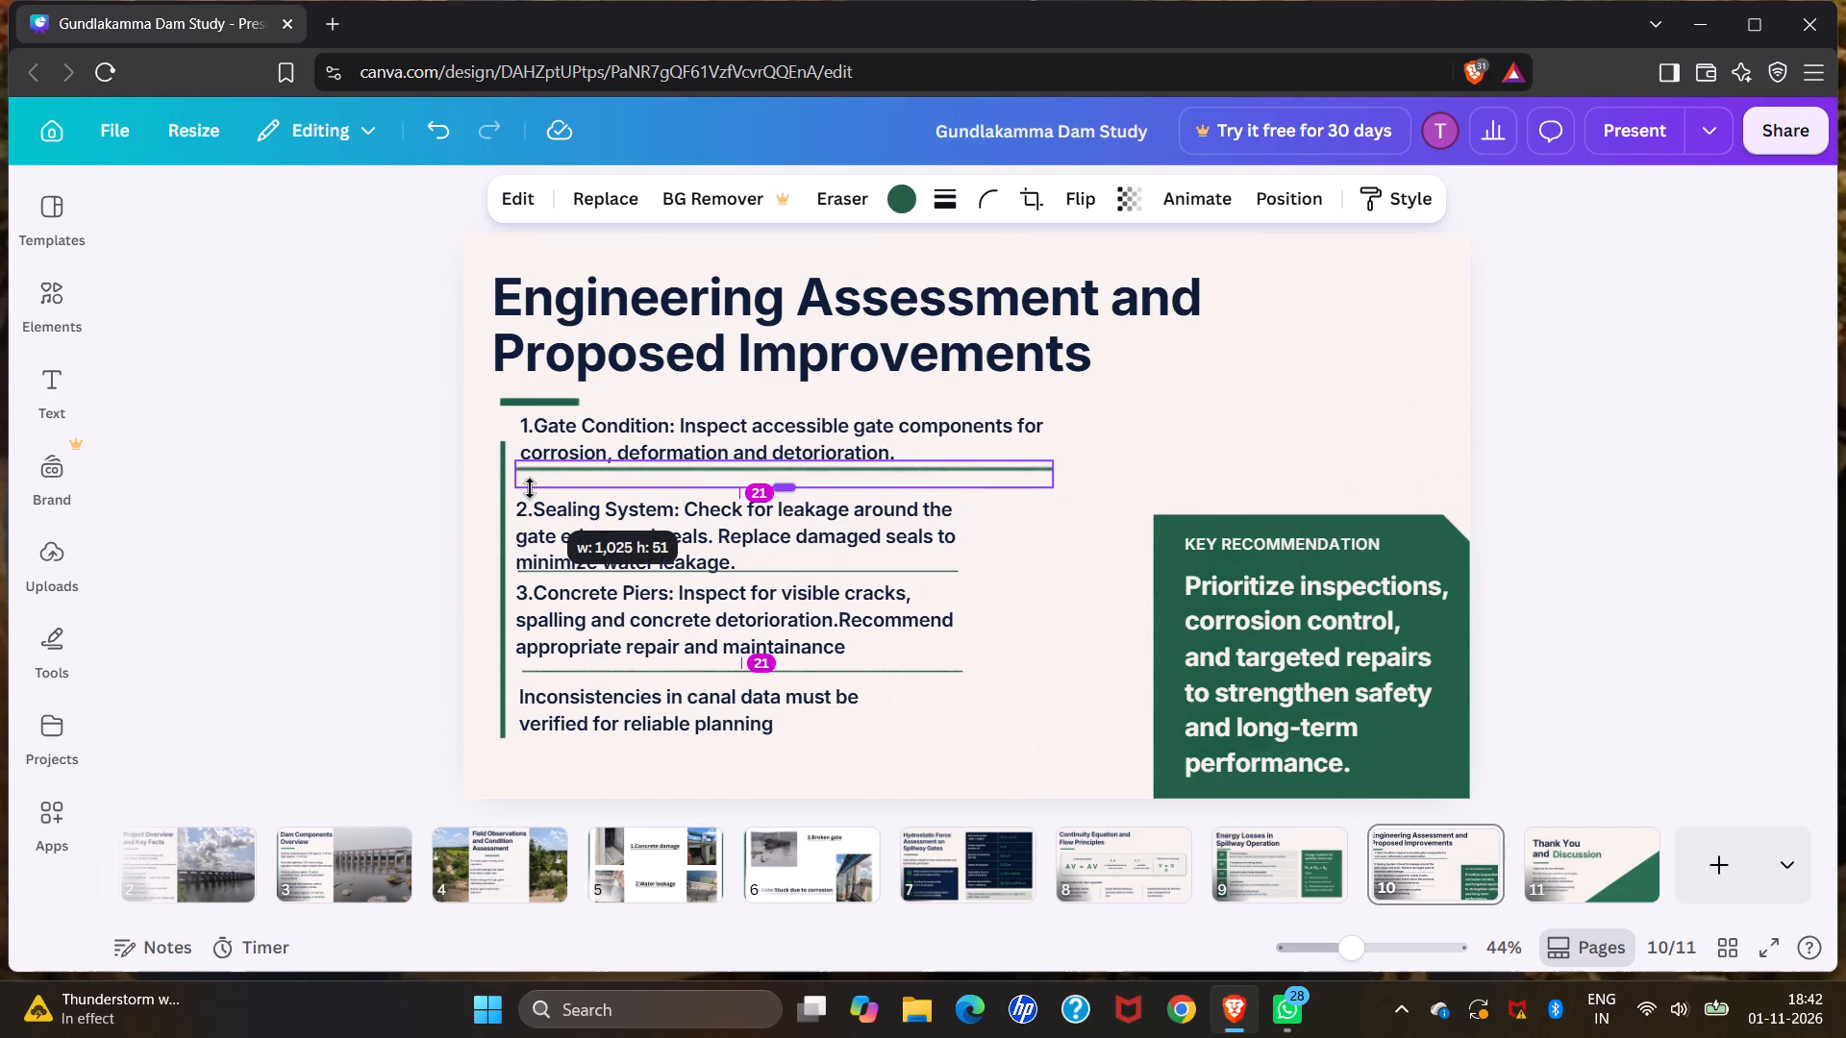
{"action": "left_click_drag", "start_coordinate": [530, 488], "coordinate": [532, 482]}
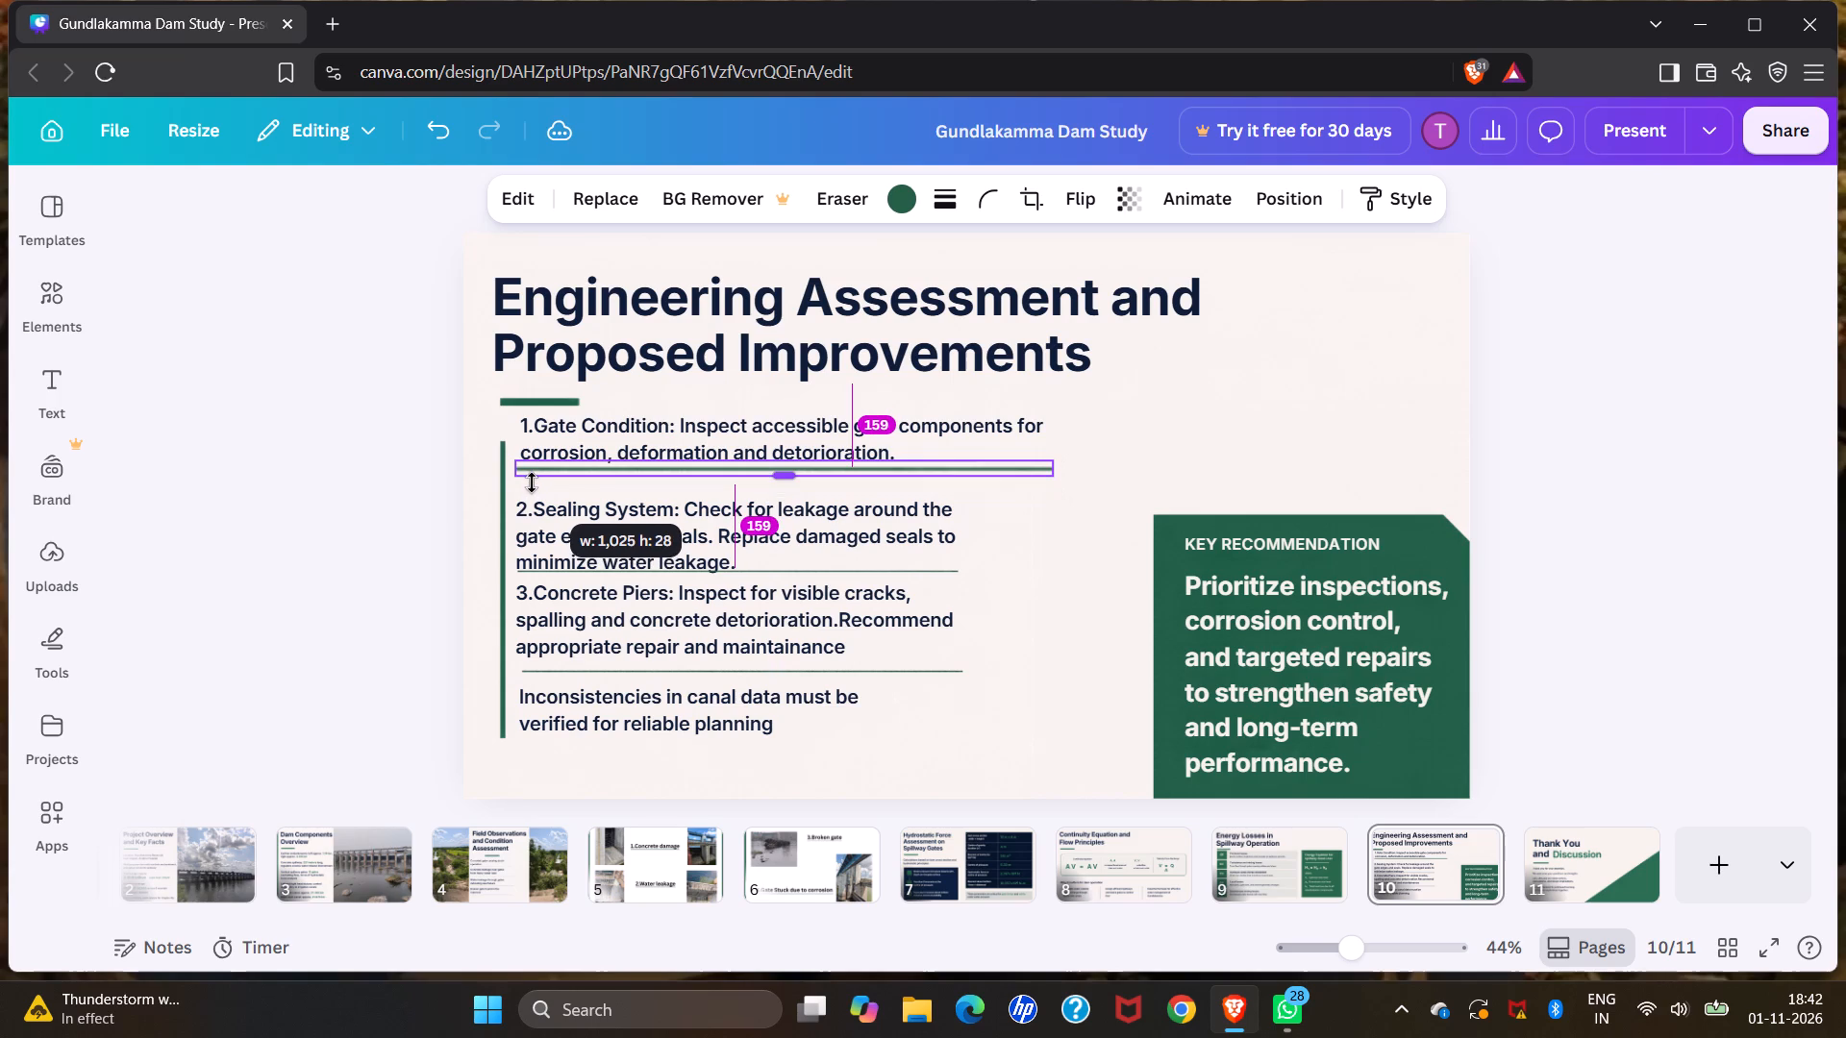
{"action": "left_click_drag", "start_coordinate": [532, 482], "coordinate": [531, 483]}
{"action": "left_click", "coordinate": [363, 505]}
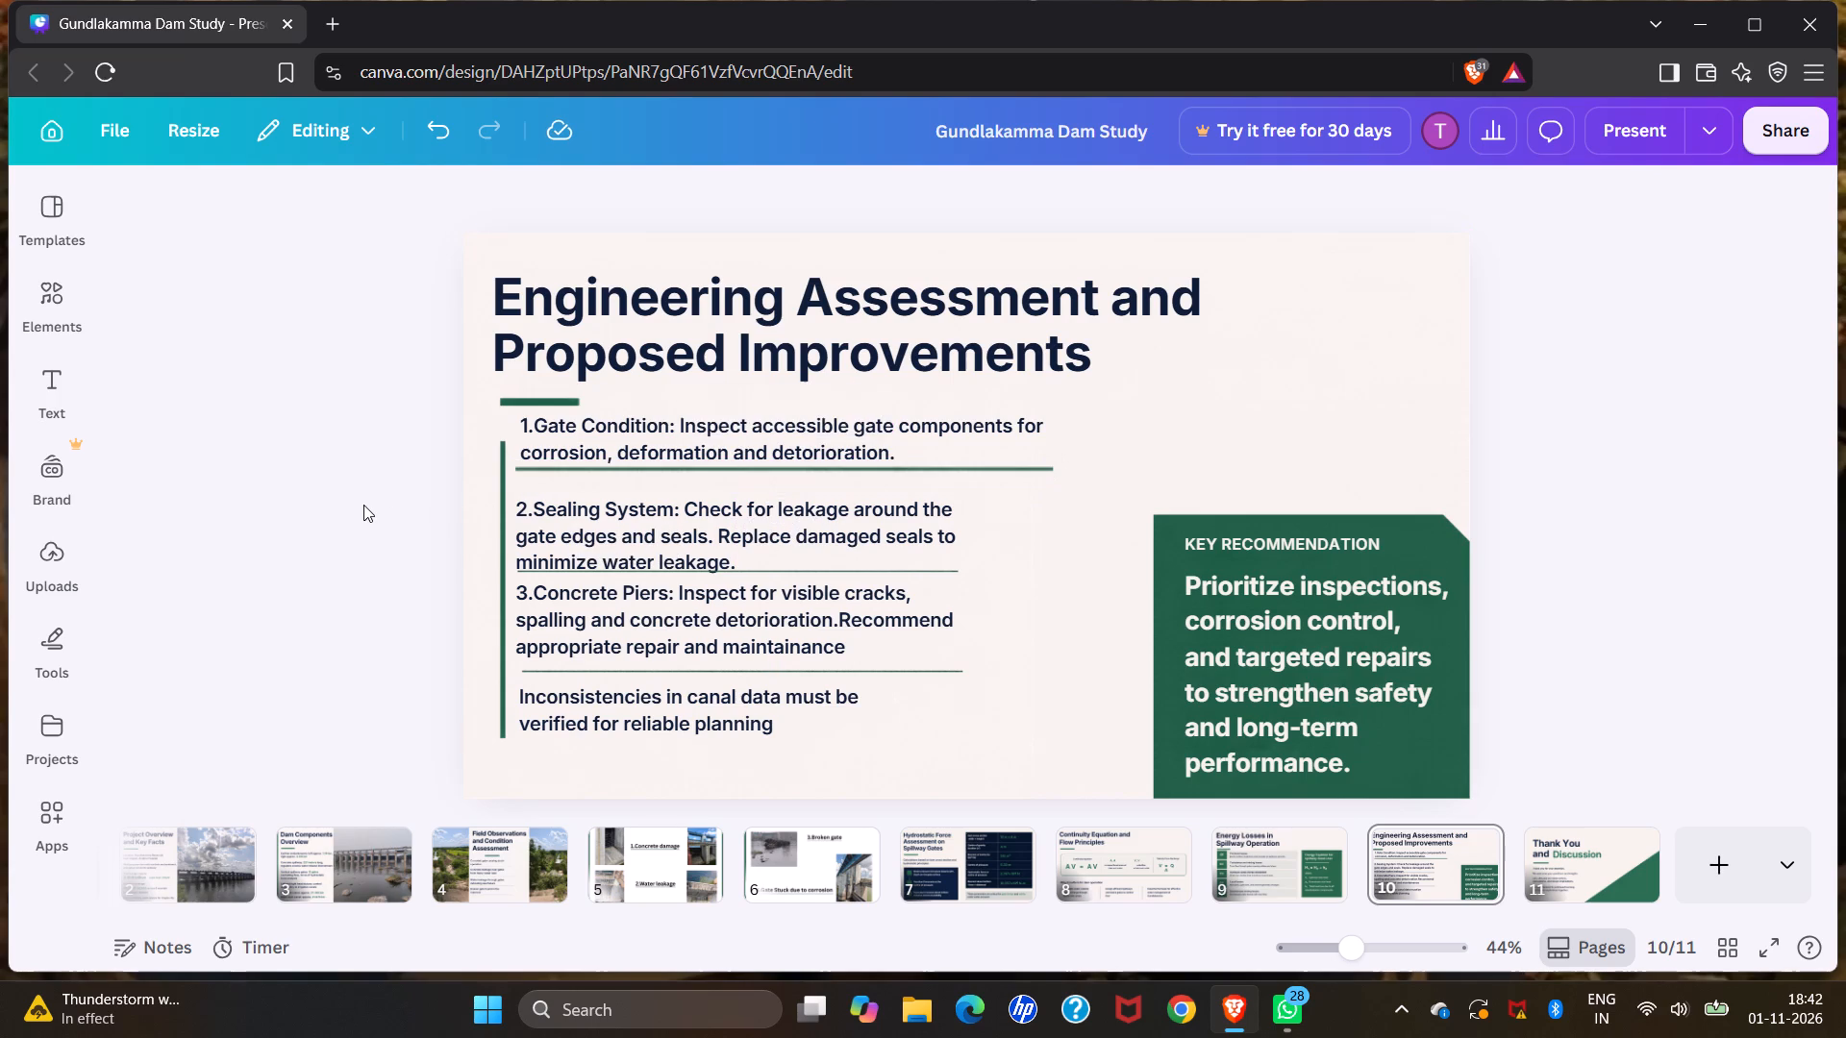
Widen the Sealing System text box to about 1,100 so its text wraps onto two lines.
{"action": "left_click", "coordinate": [888, 526]}
{"action": "left_click_drag", "start_coordinate": [962, 532], "coordinate": [1072, 511]}
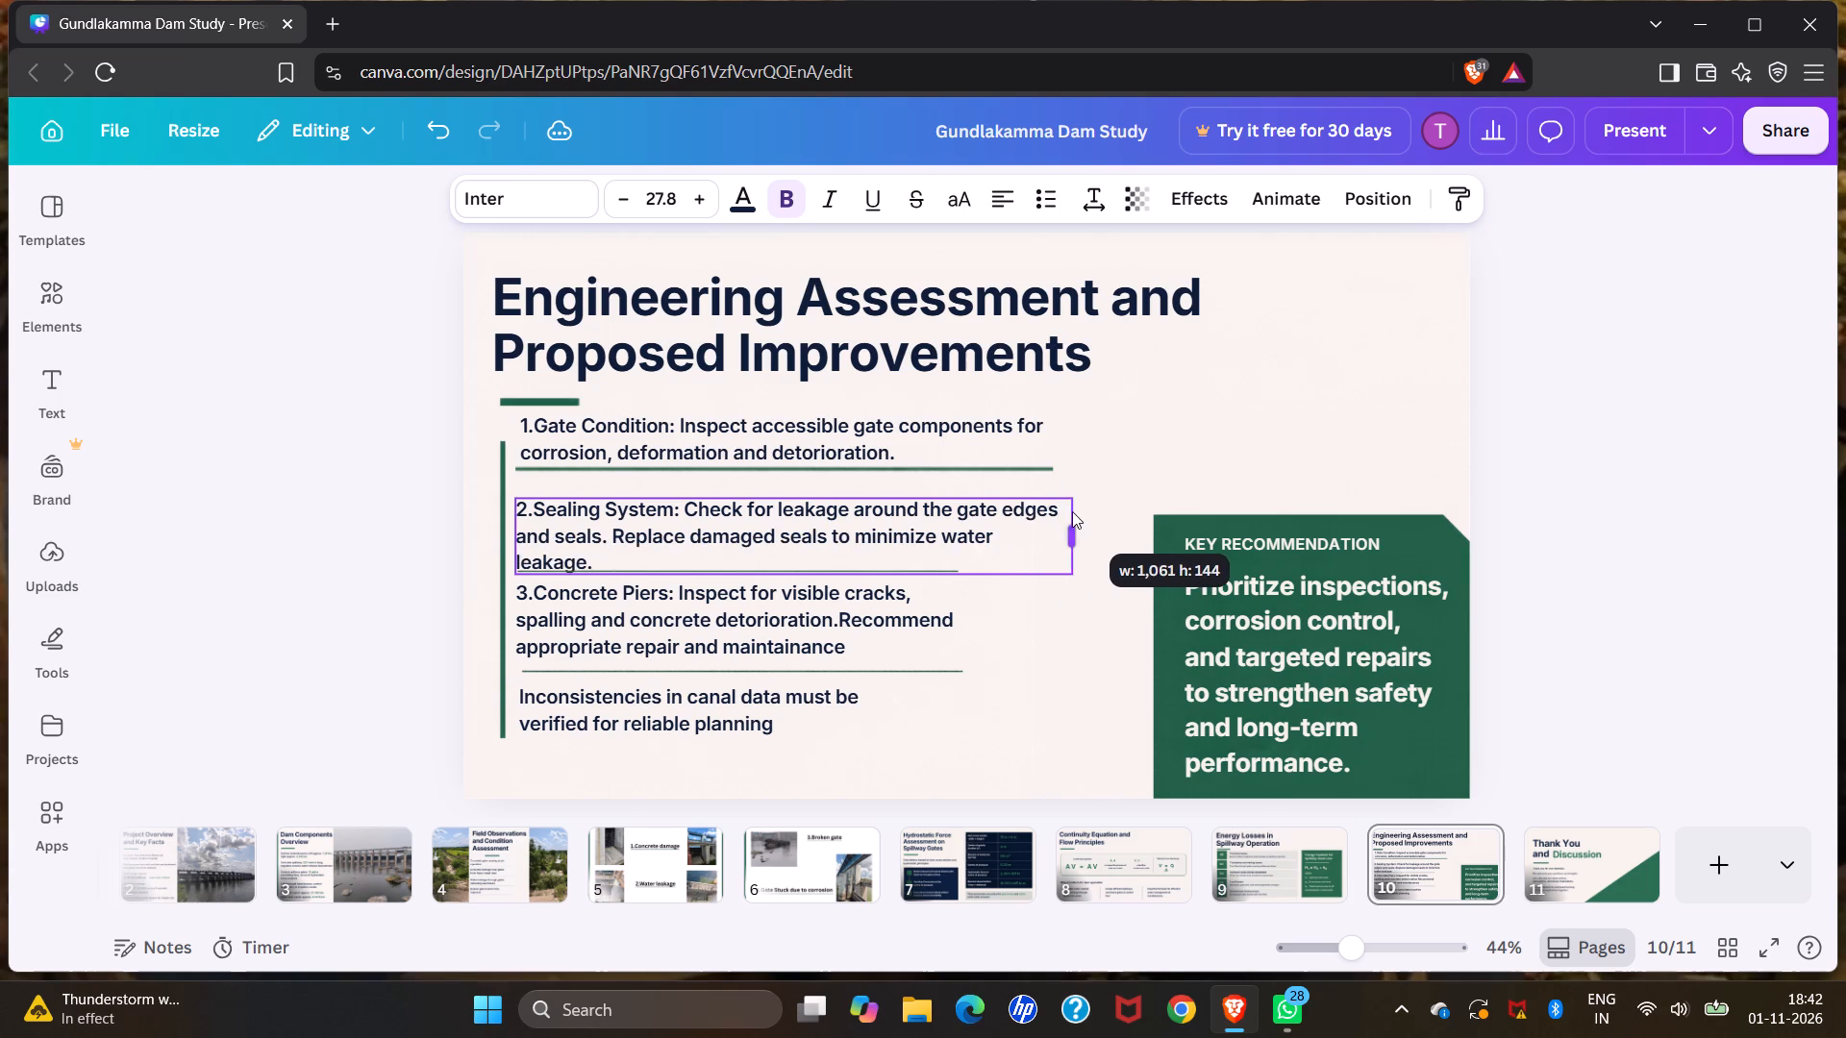
{"action": "left_click_drag", "start_coordinate": [1072, 511], "coordinate": [1092, 509]}
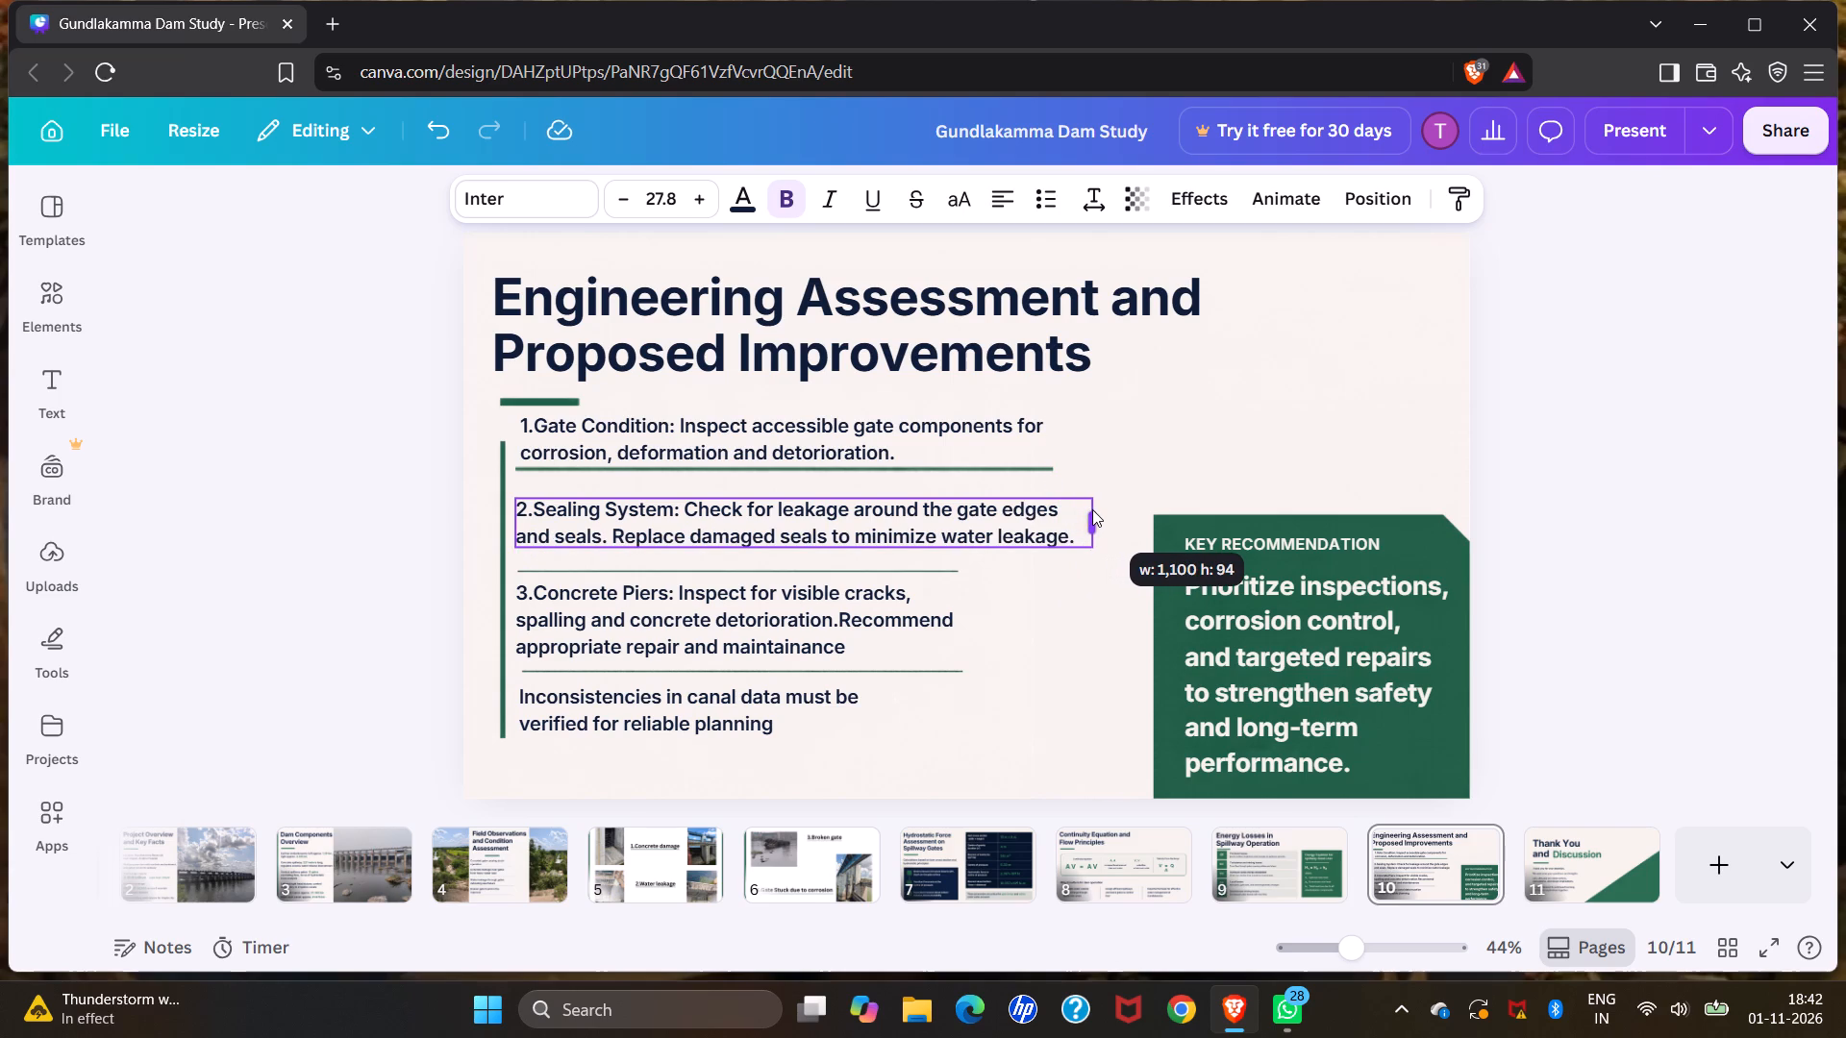
{"action": "left_click_drag", "start_coordinate": [1092, 509], "coordinate": [1092, 508]}
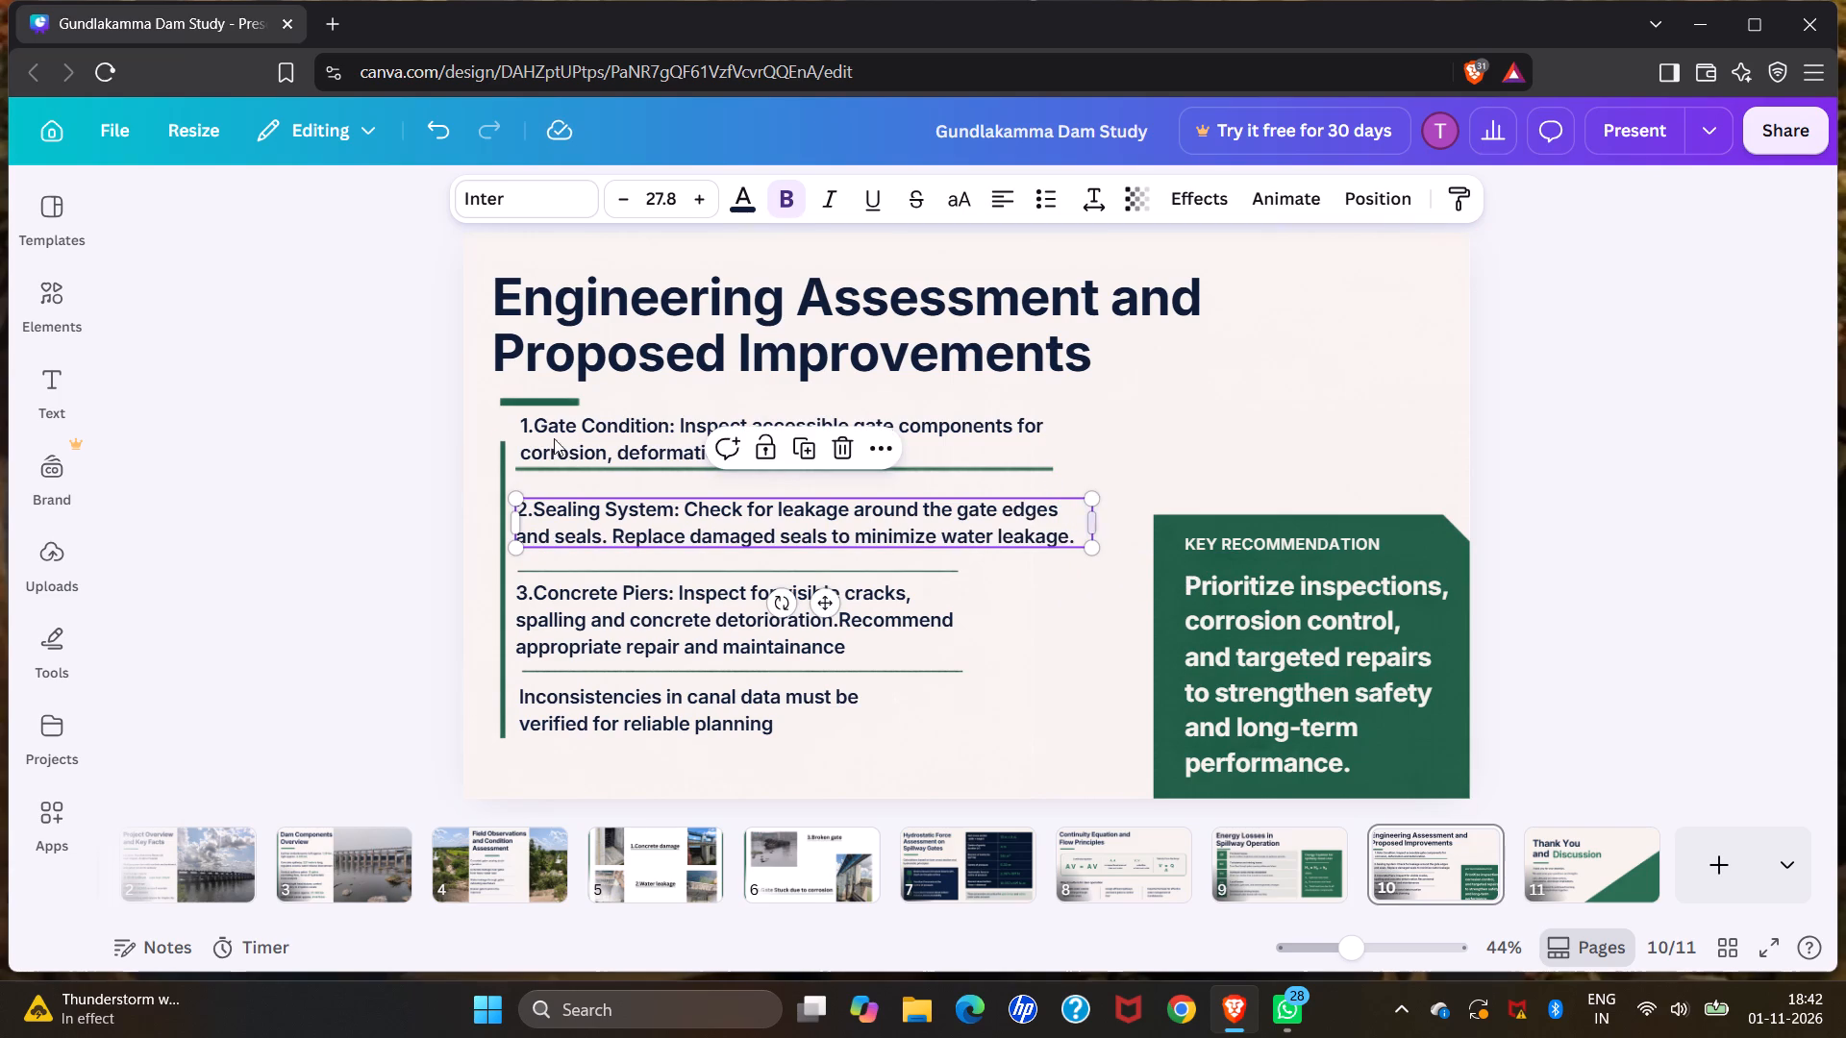
{"action": "left_click", "coordinate": [409, 453]}
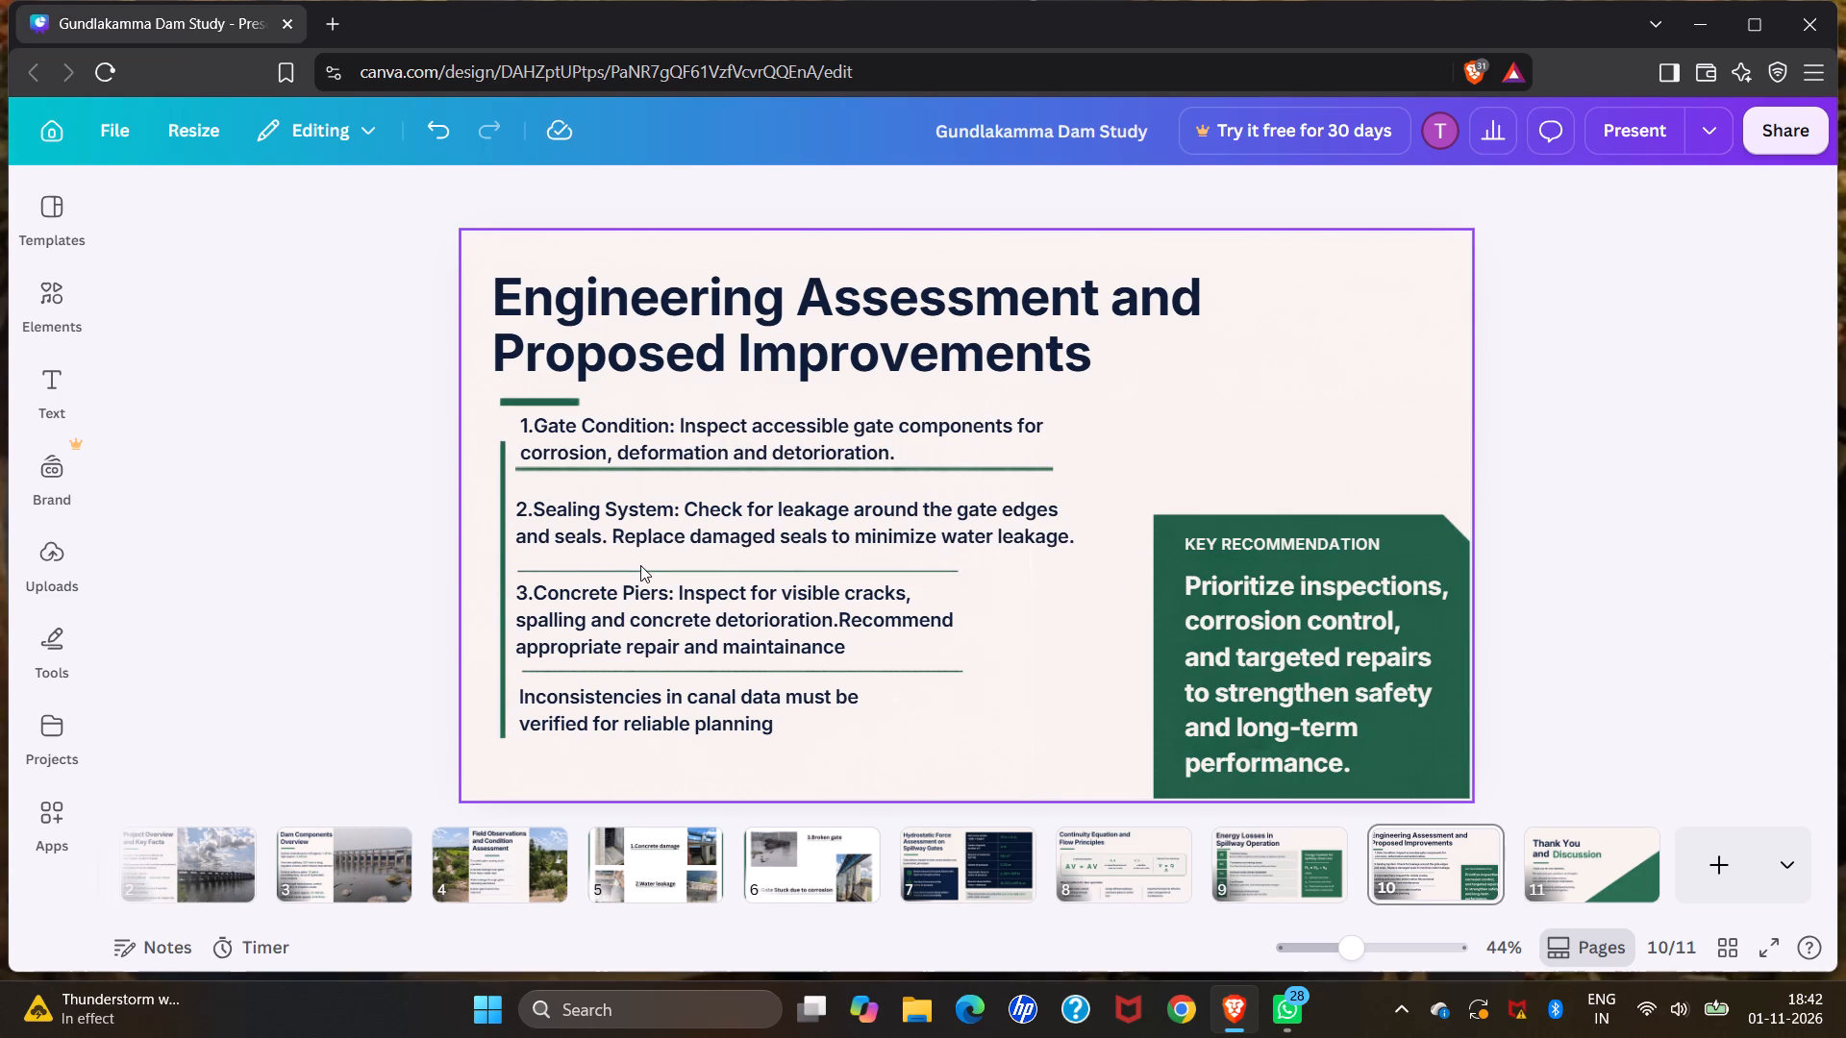
Lengthen the divider below the Sealing System point to the text's width and center it vertically between the Sealing System and Concrete Piers points.
{"action": "left_click", "coordinate": [643, 570]}
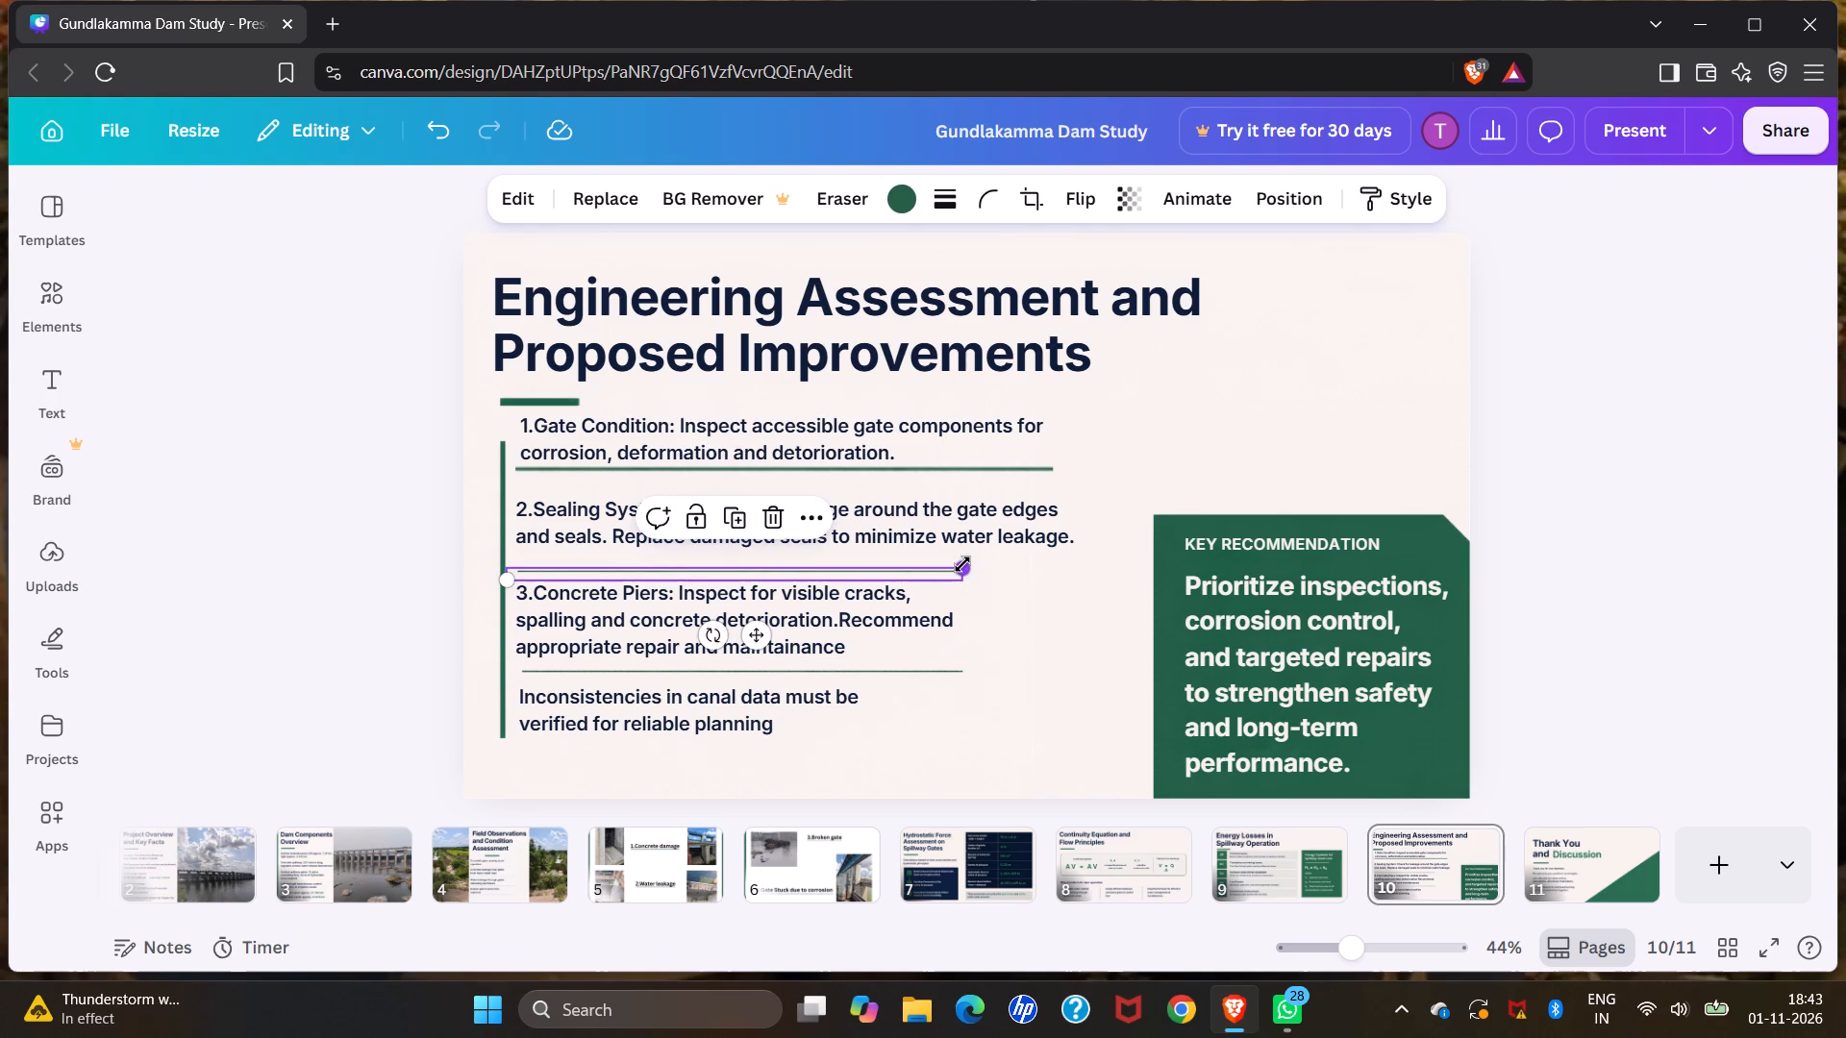
{"action": "left_click_drag", "start_coordinate": [962, 564], "coordinate": [1070, 534]}
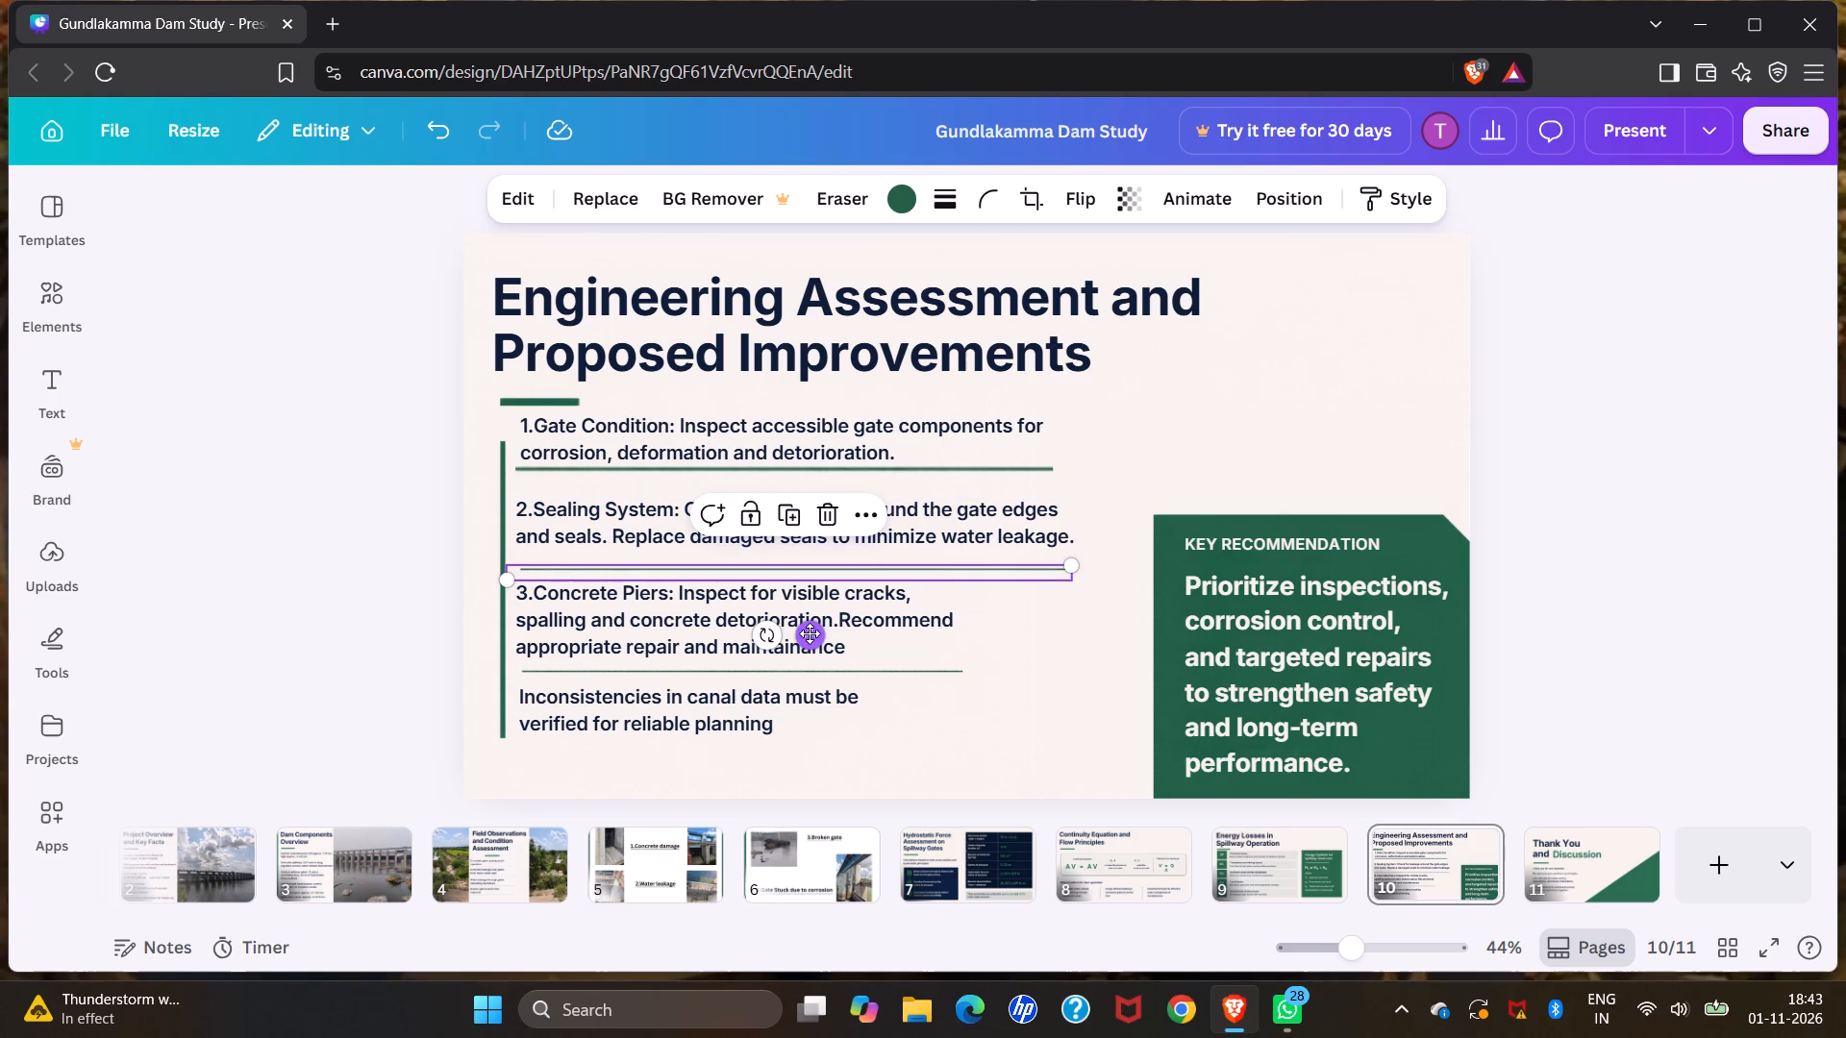
{"action": "left_click_drag", "start_coordinate": [812, 633], "coordinate": [809, 627]}
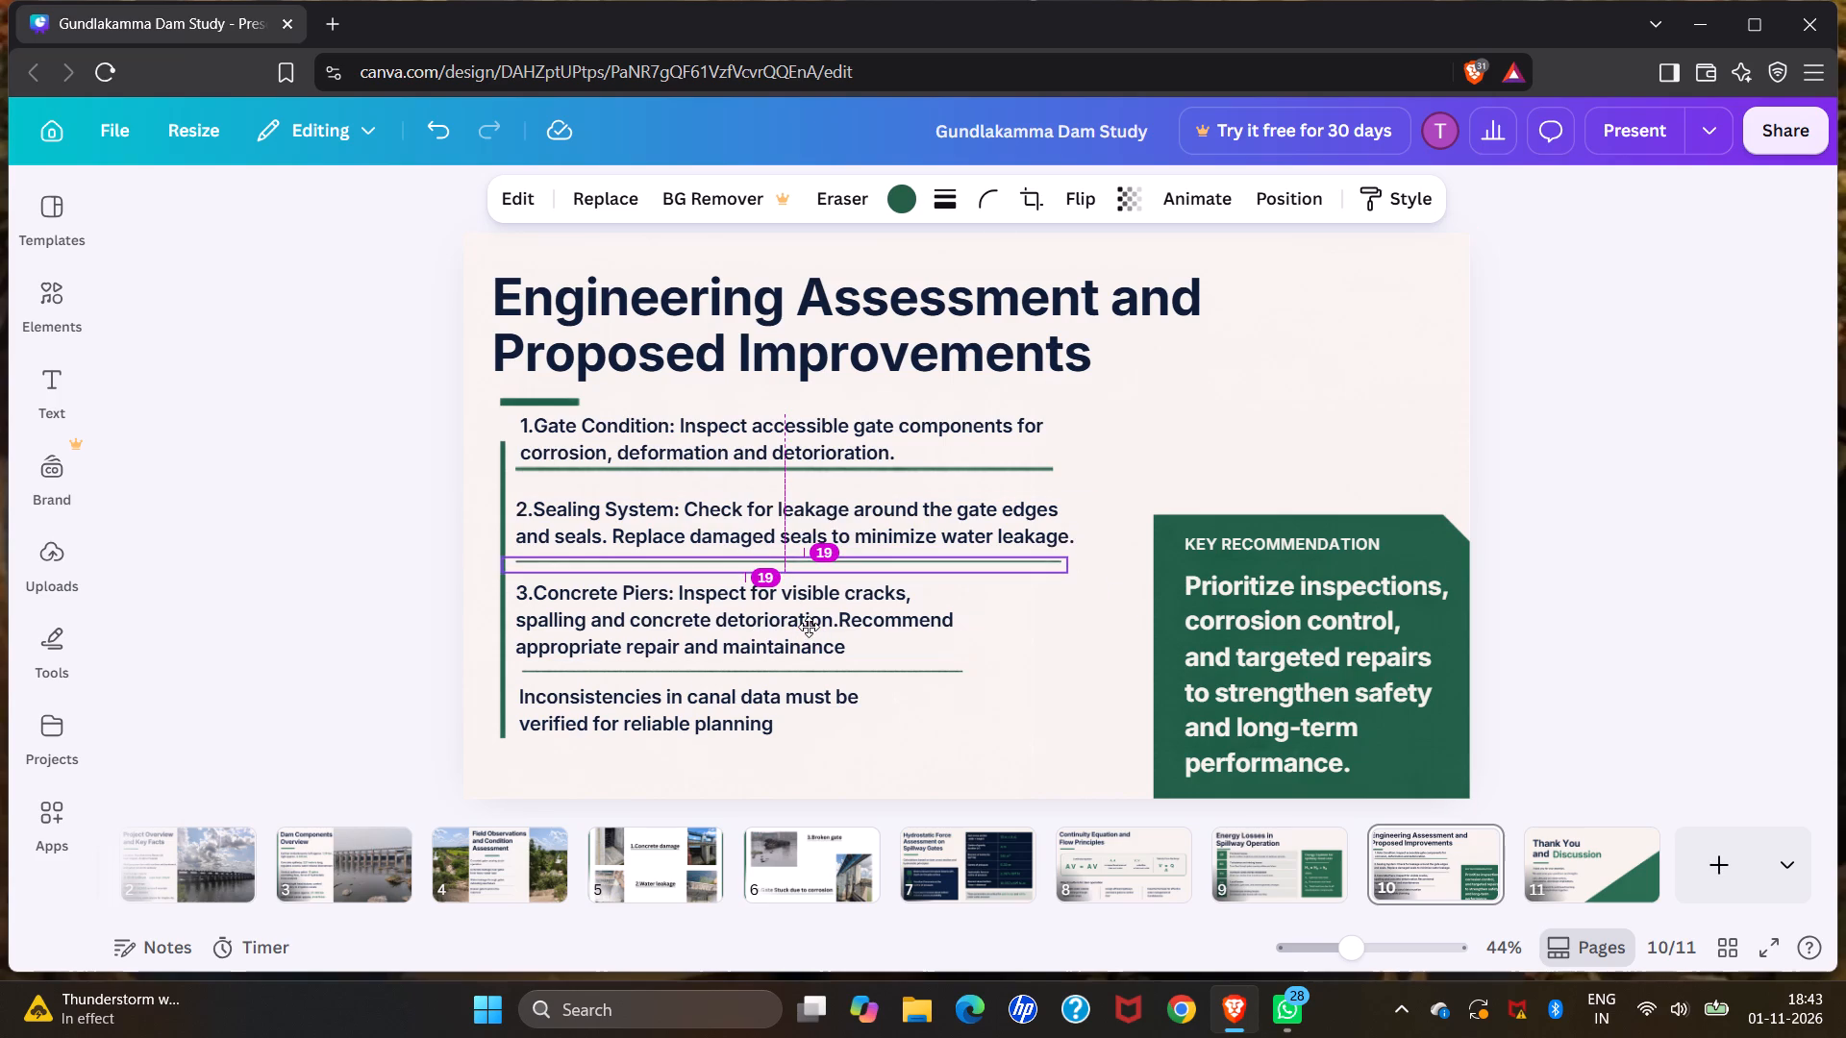
{"action": "left_click_drag", "start_coordinate": [809, 627], "coordinate": [802, 627]}
{"action": "left_click_drag", "start_coordinate": [802, 627], "coordinate": [802, 628]}
{"action": "left_click", "coordinate": [319, 546]}
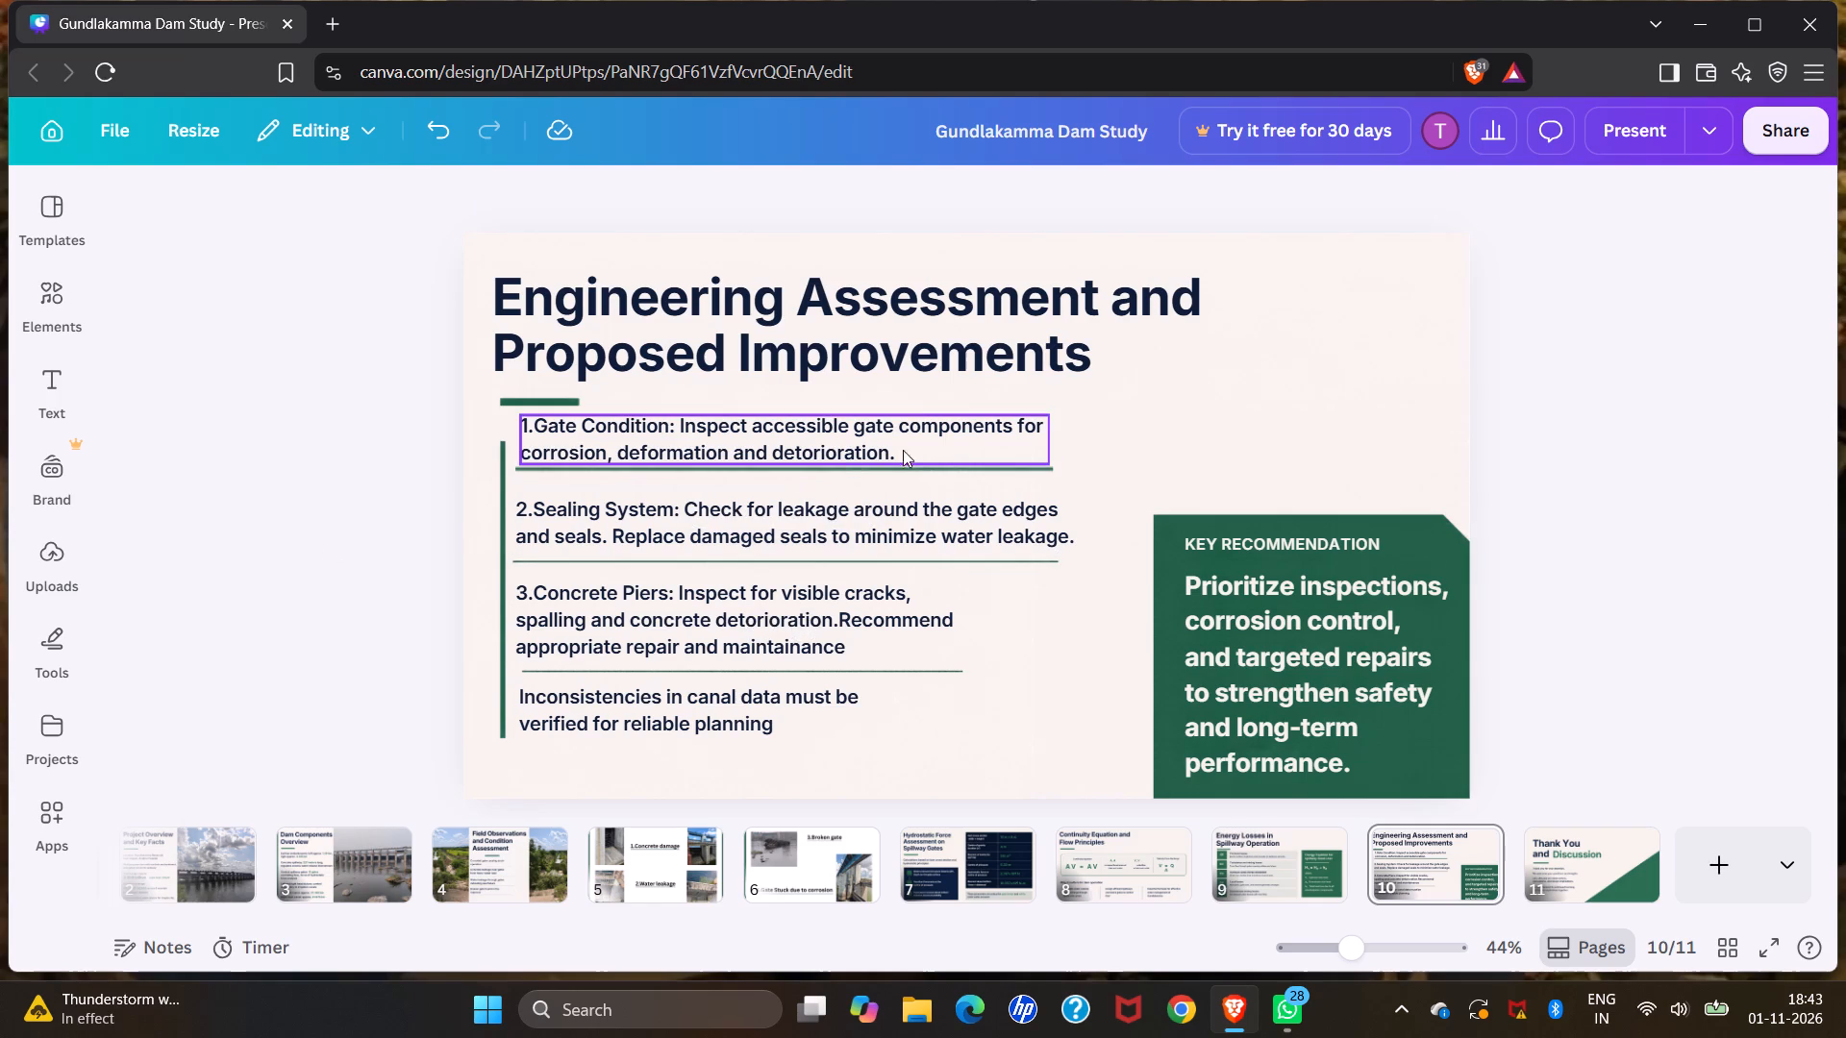
Reduce the height of the Gate Condition divider further from its lower edge to thin the line.
{"action": "left_click", "coordinate": [956, 467]}
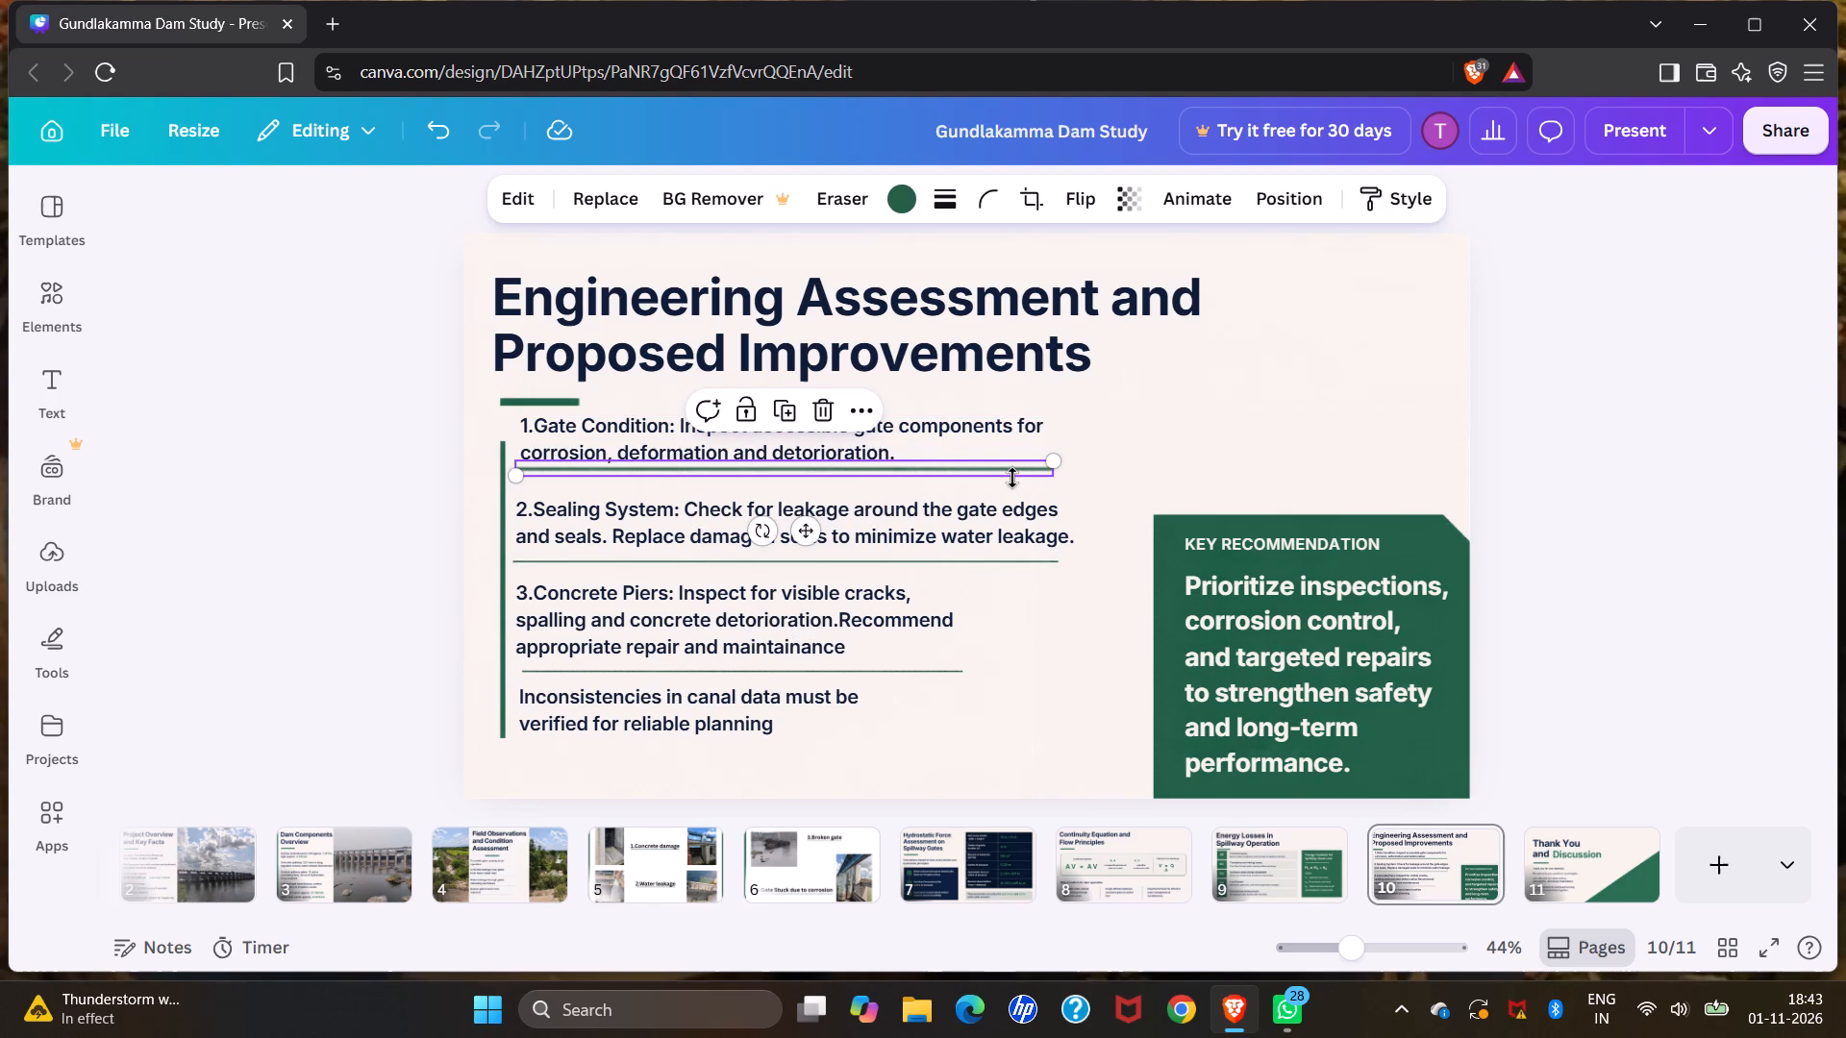
{"action": "left_click_drag", "start_coordinate": [1013, 476], "coordinate": [1013, 466]}
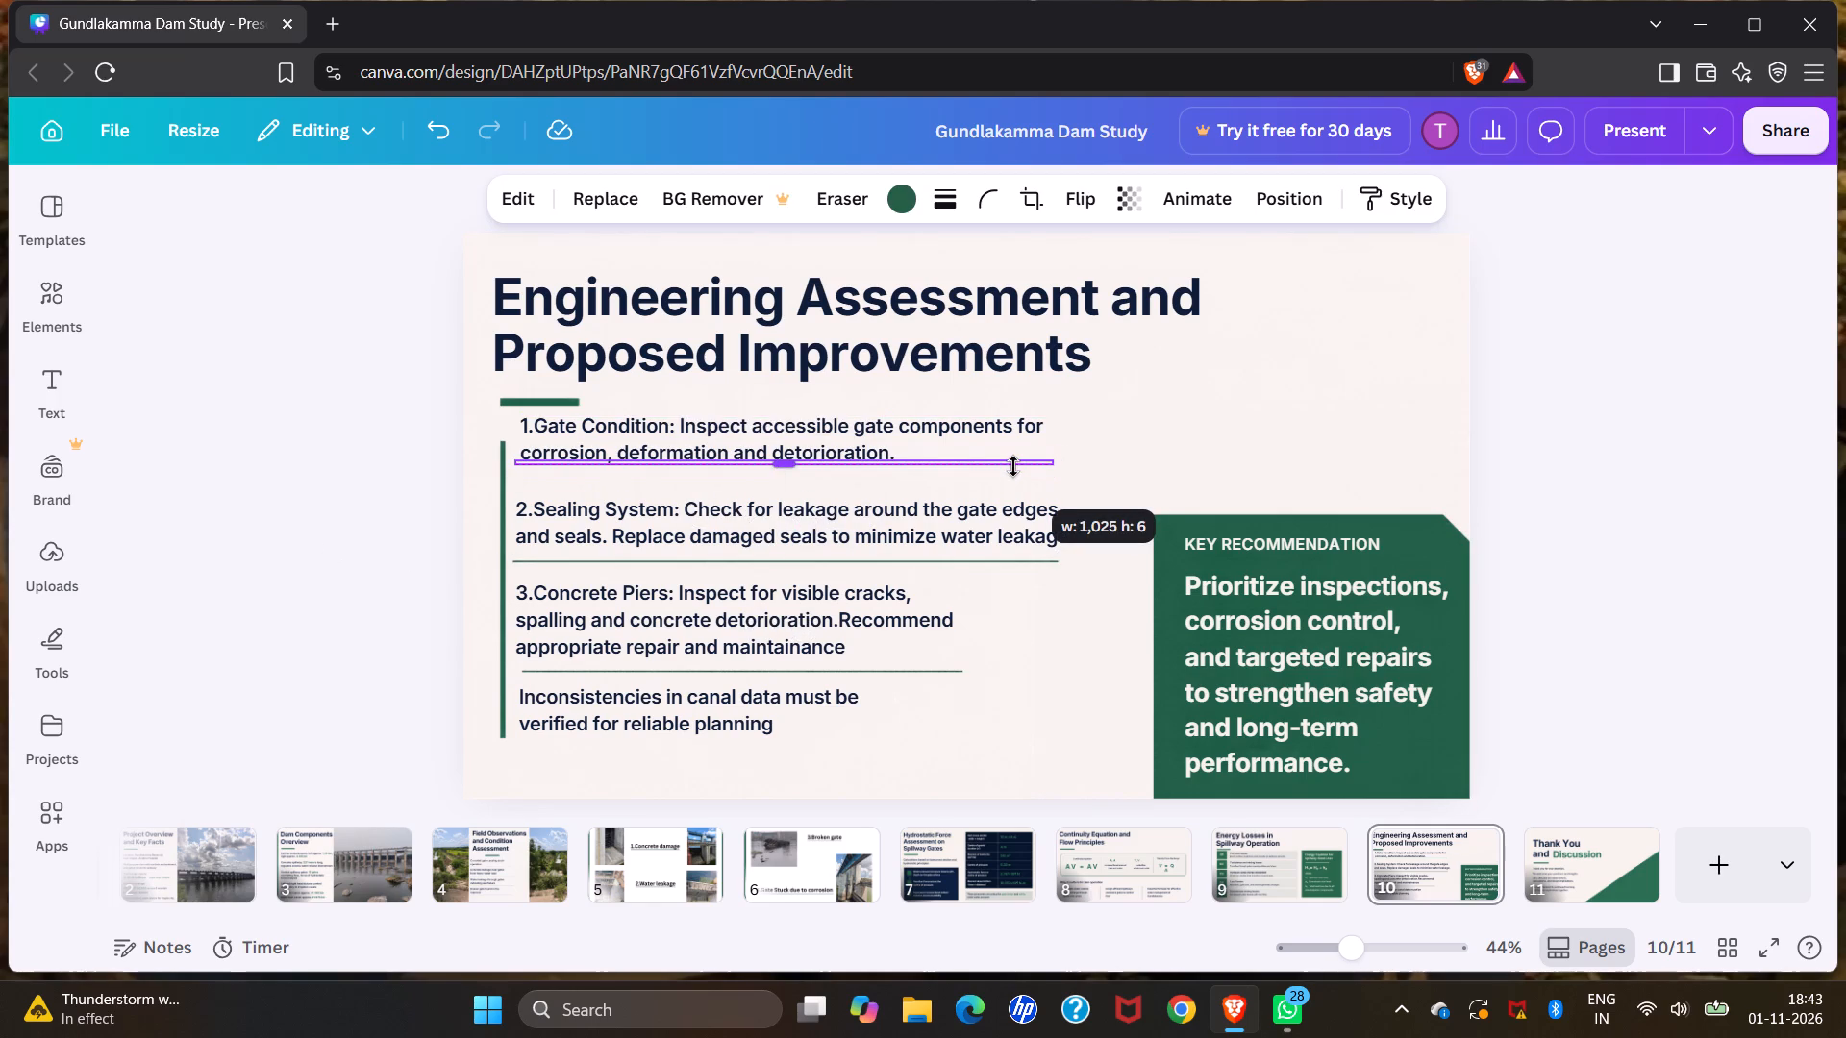
{"action": "left_click_drag", "start_coordinate": [1013, 466], "coordinate": [1013, 468]}
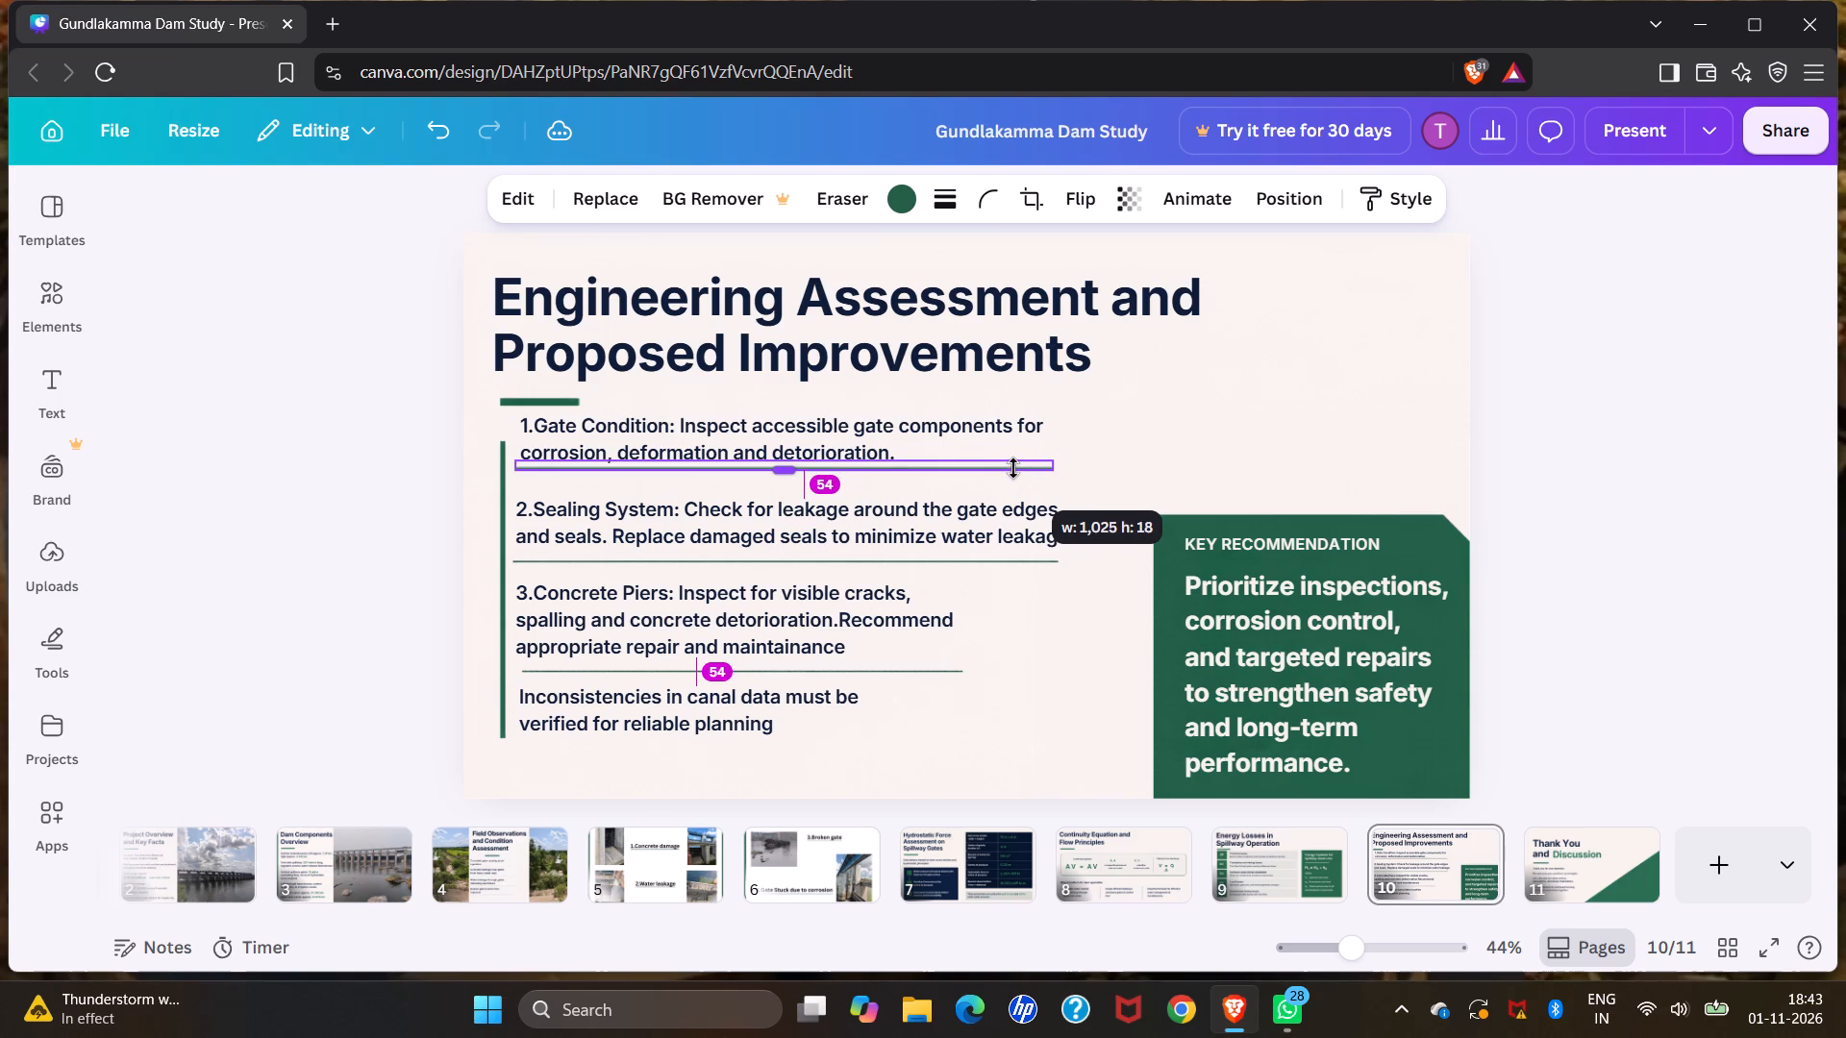
{"action": "left_click_drag", "start_coordinate": [1013, 468], "coordinate": [1014, 467]}
{"action": "left_click", "coordinate": [315, 504]}
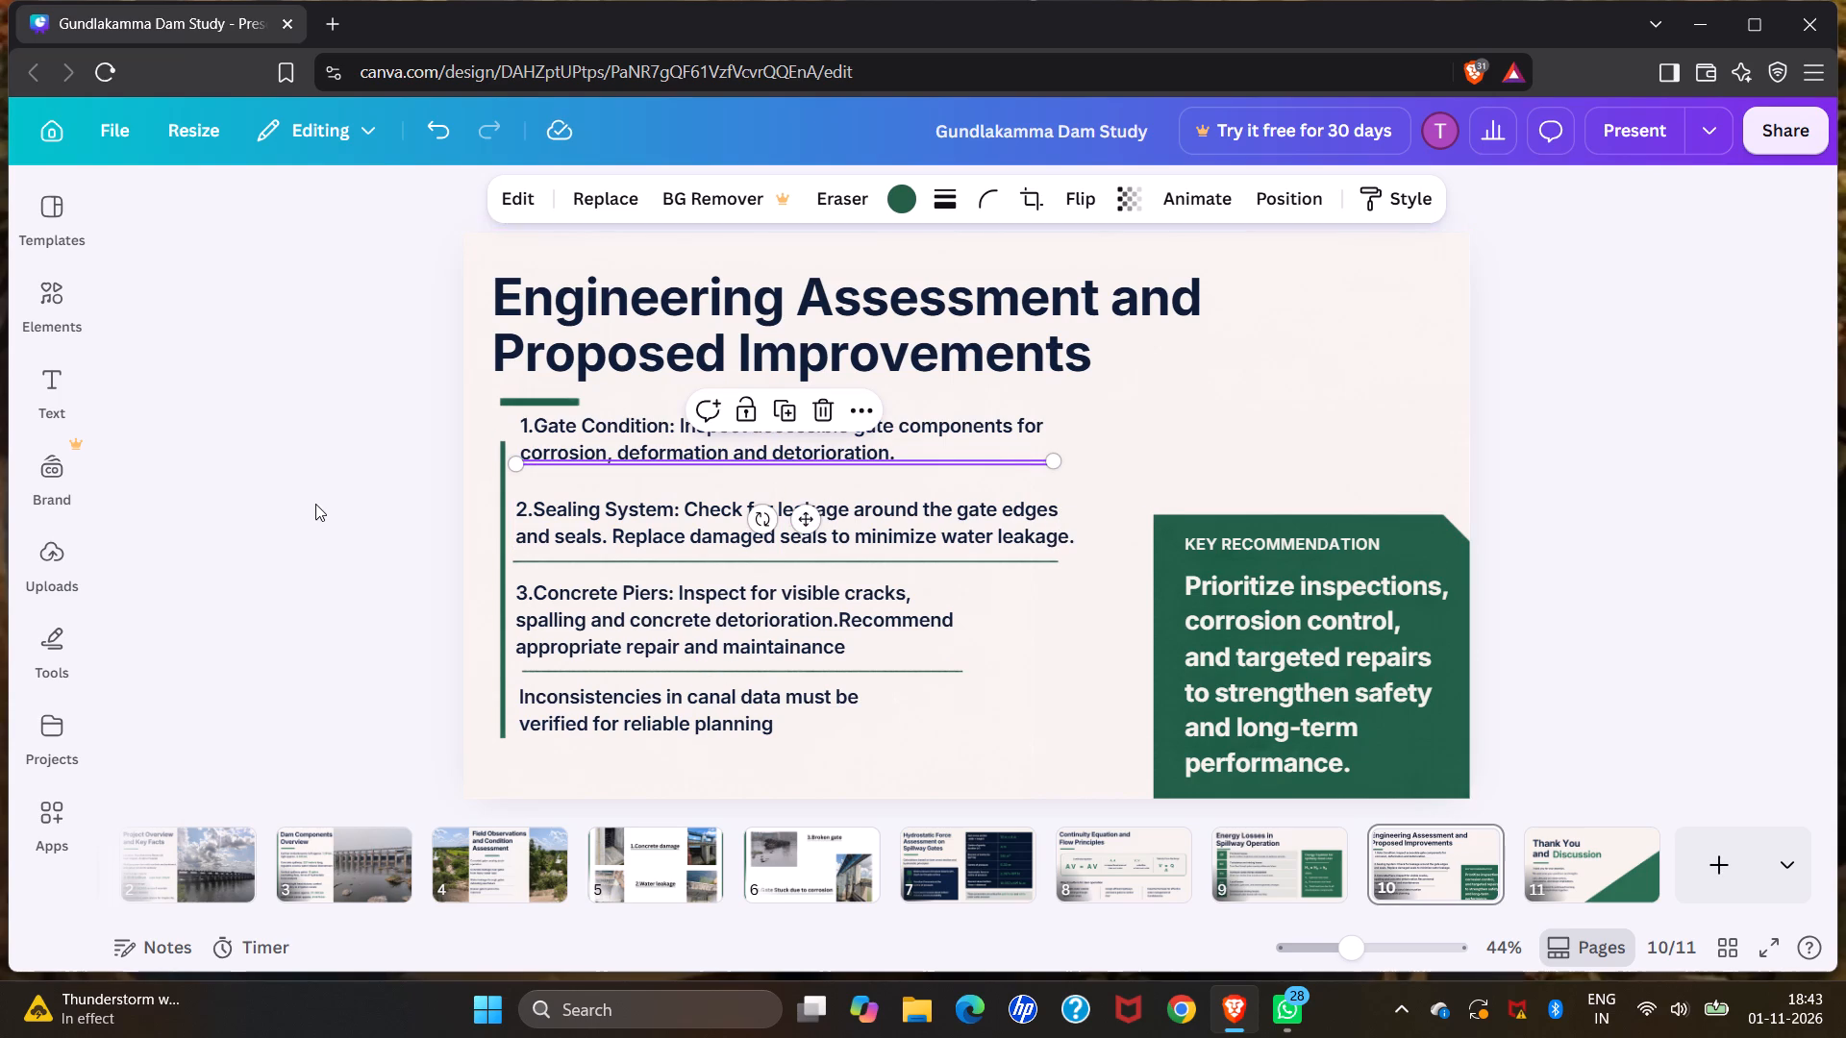
Duplicate the divider below the Sealing System point and place the copy just under the Gate Condition text.
{"action": "left_click", "coordinate": [737, 466]}
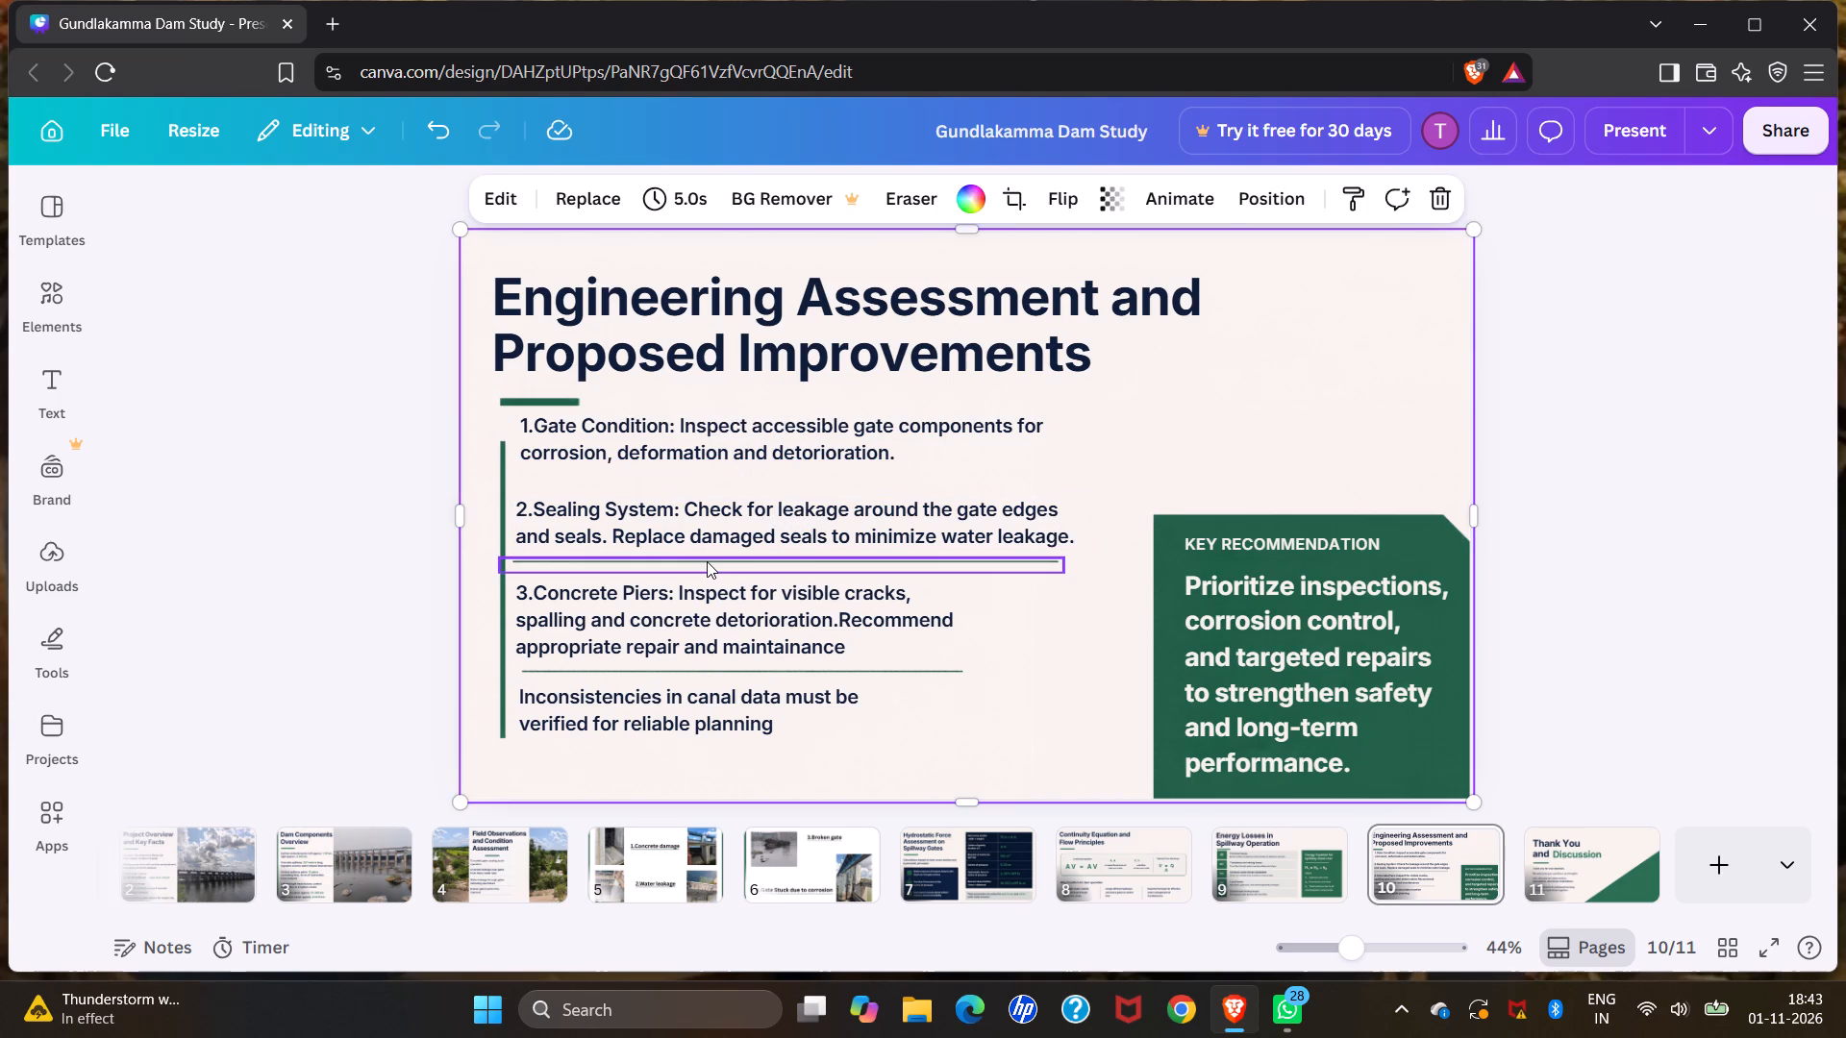
{"action": "left_click", "coordinate": [707, 561]}
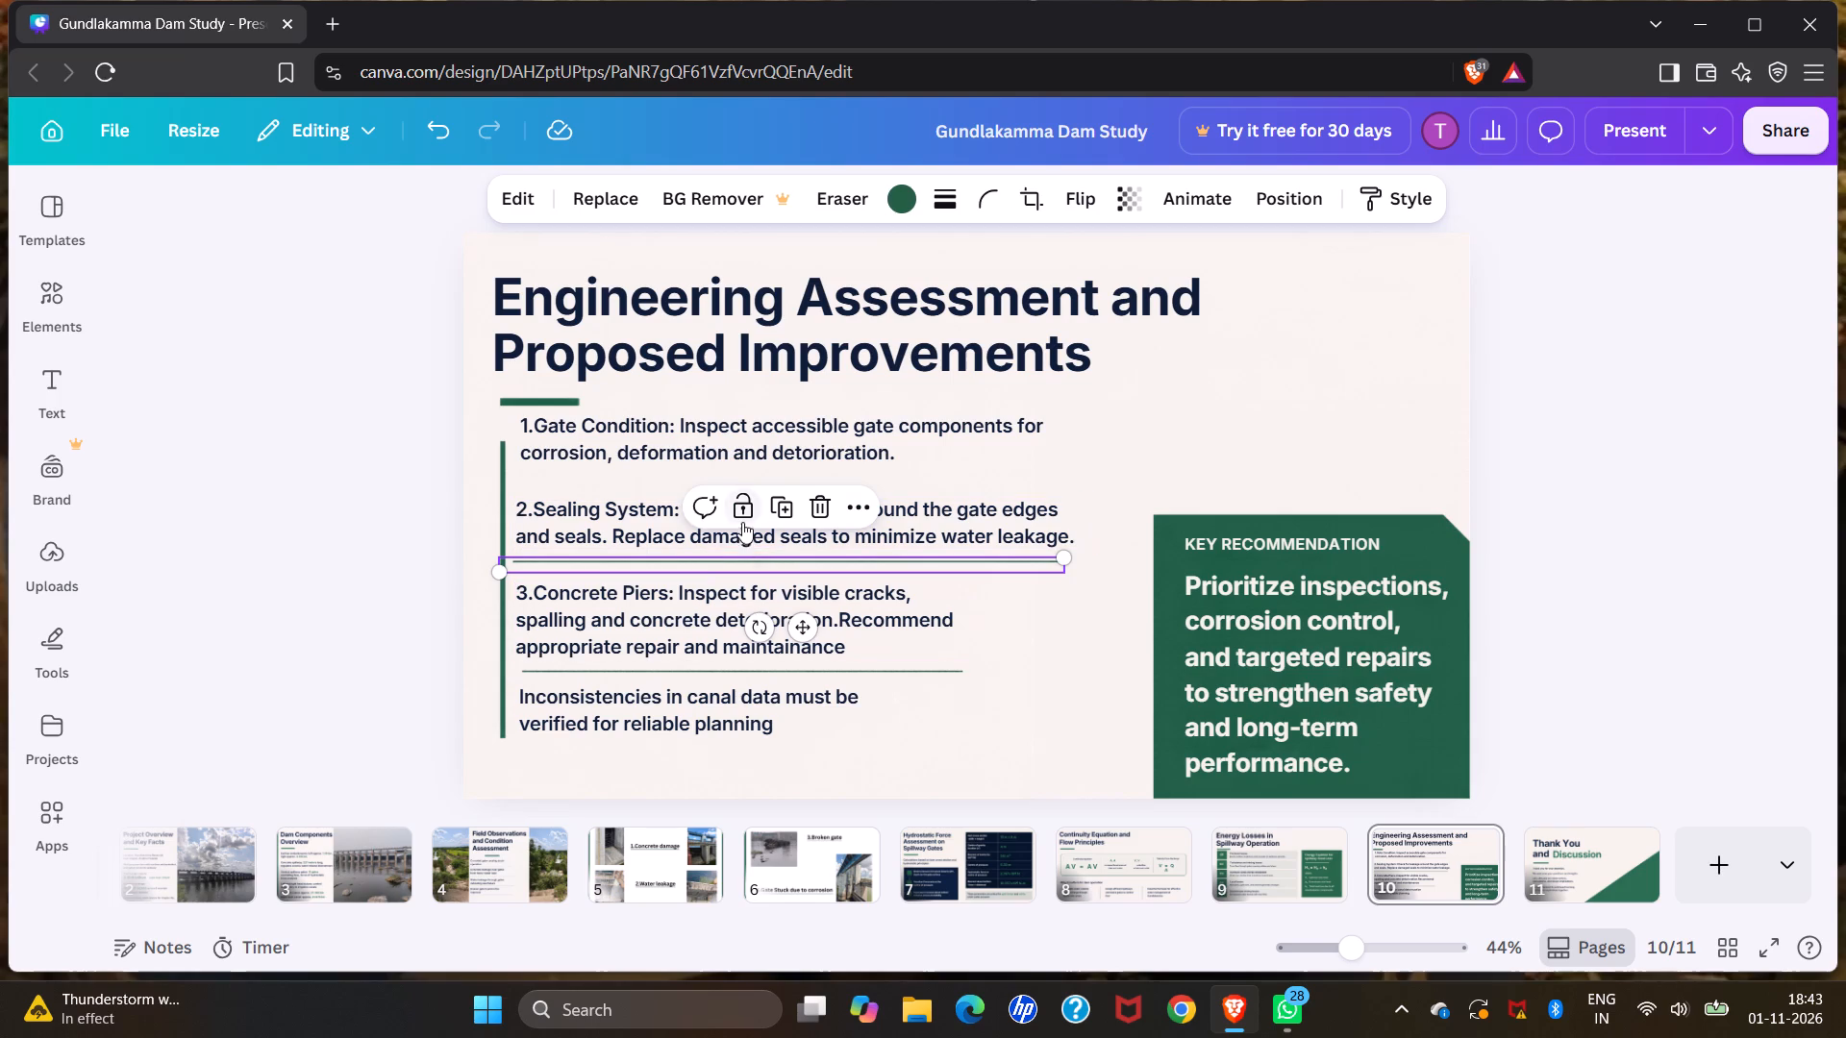
{"action": "left_click", "coordinate": [782, 509]}
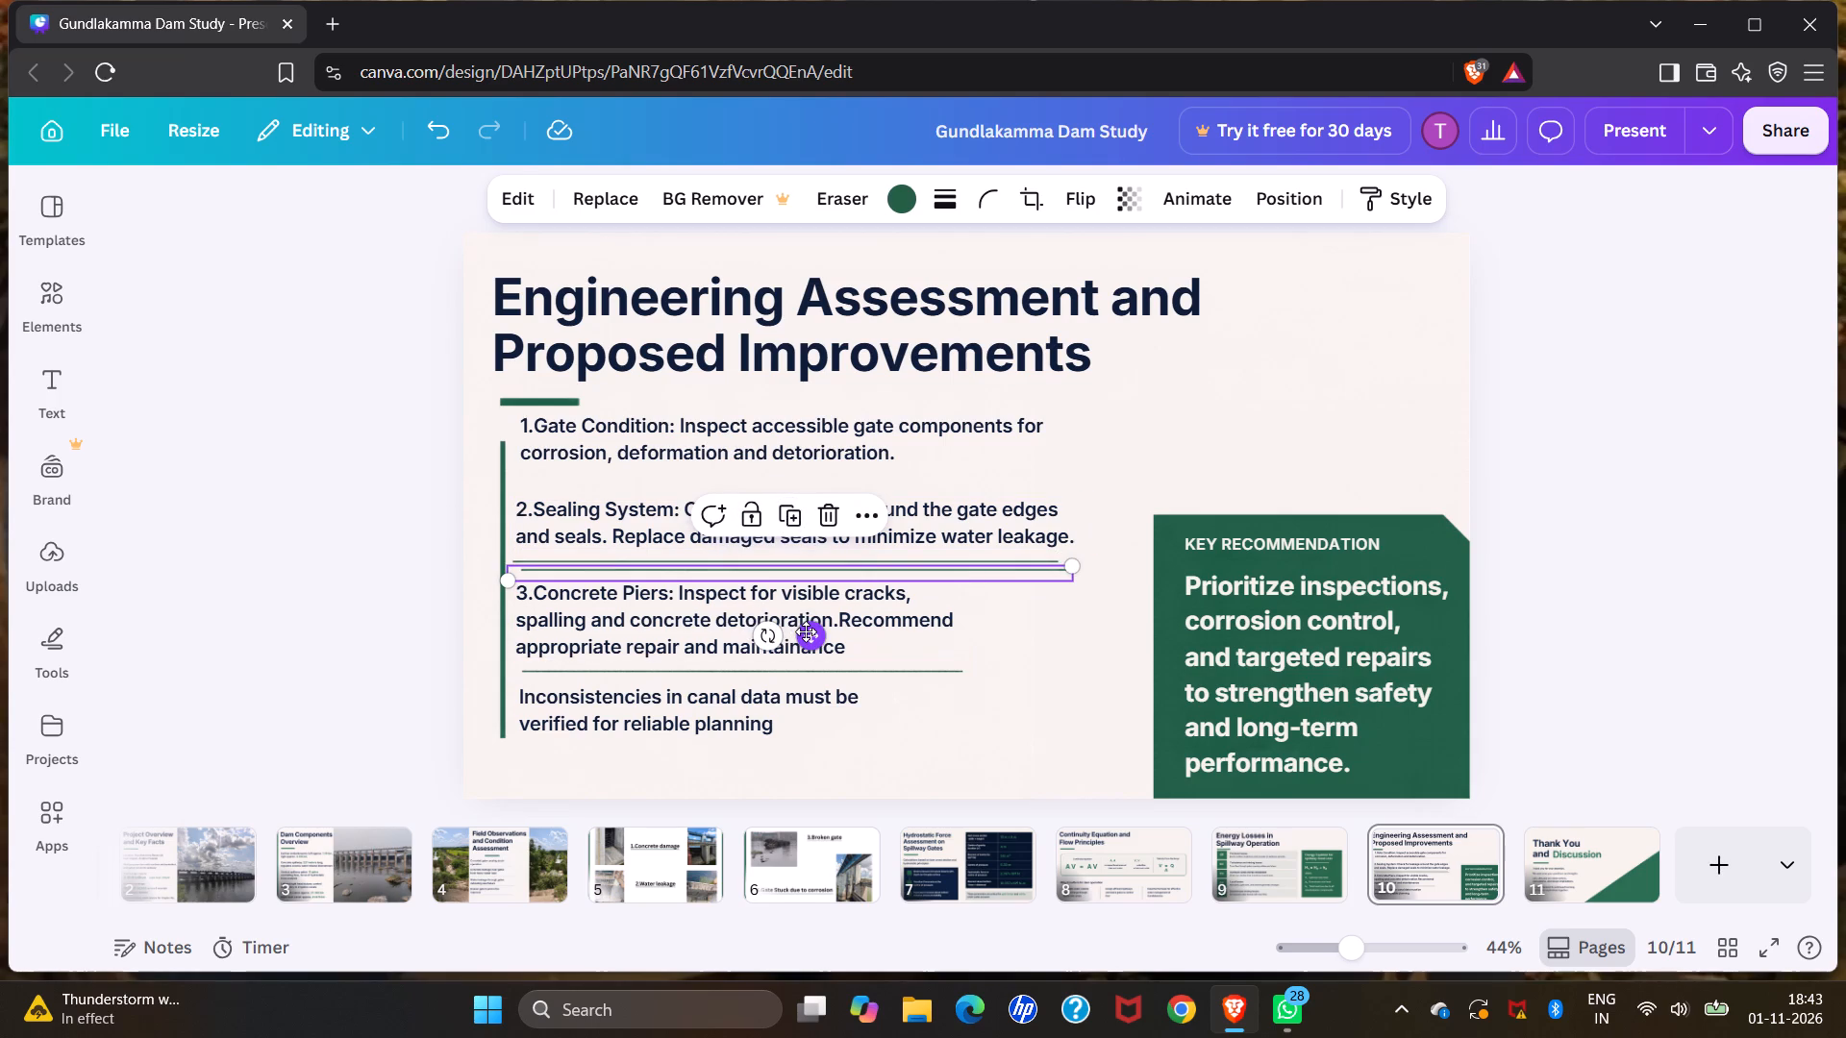
{"action": "left_click_drag", "start_coordinate": [807, 631], "coordinate": [806, 567]}
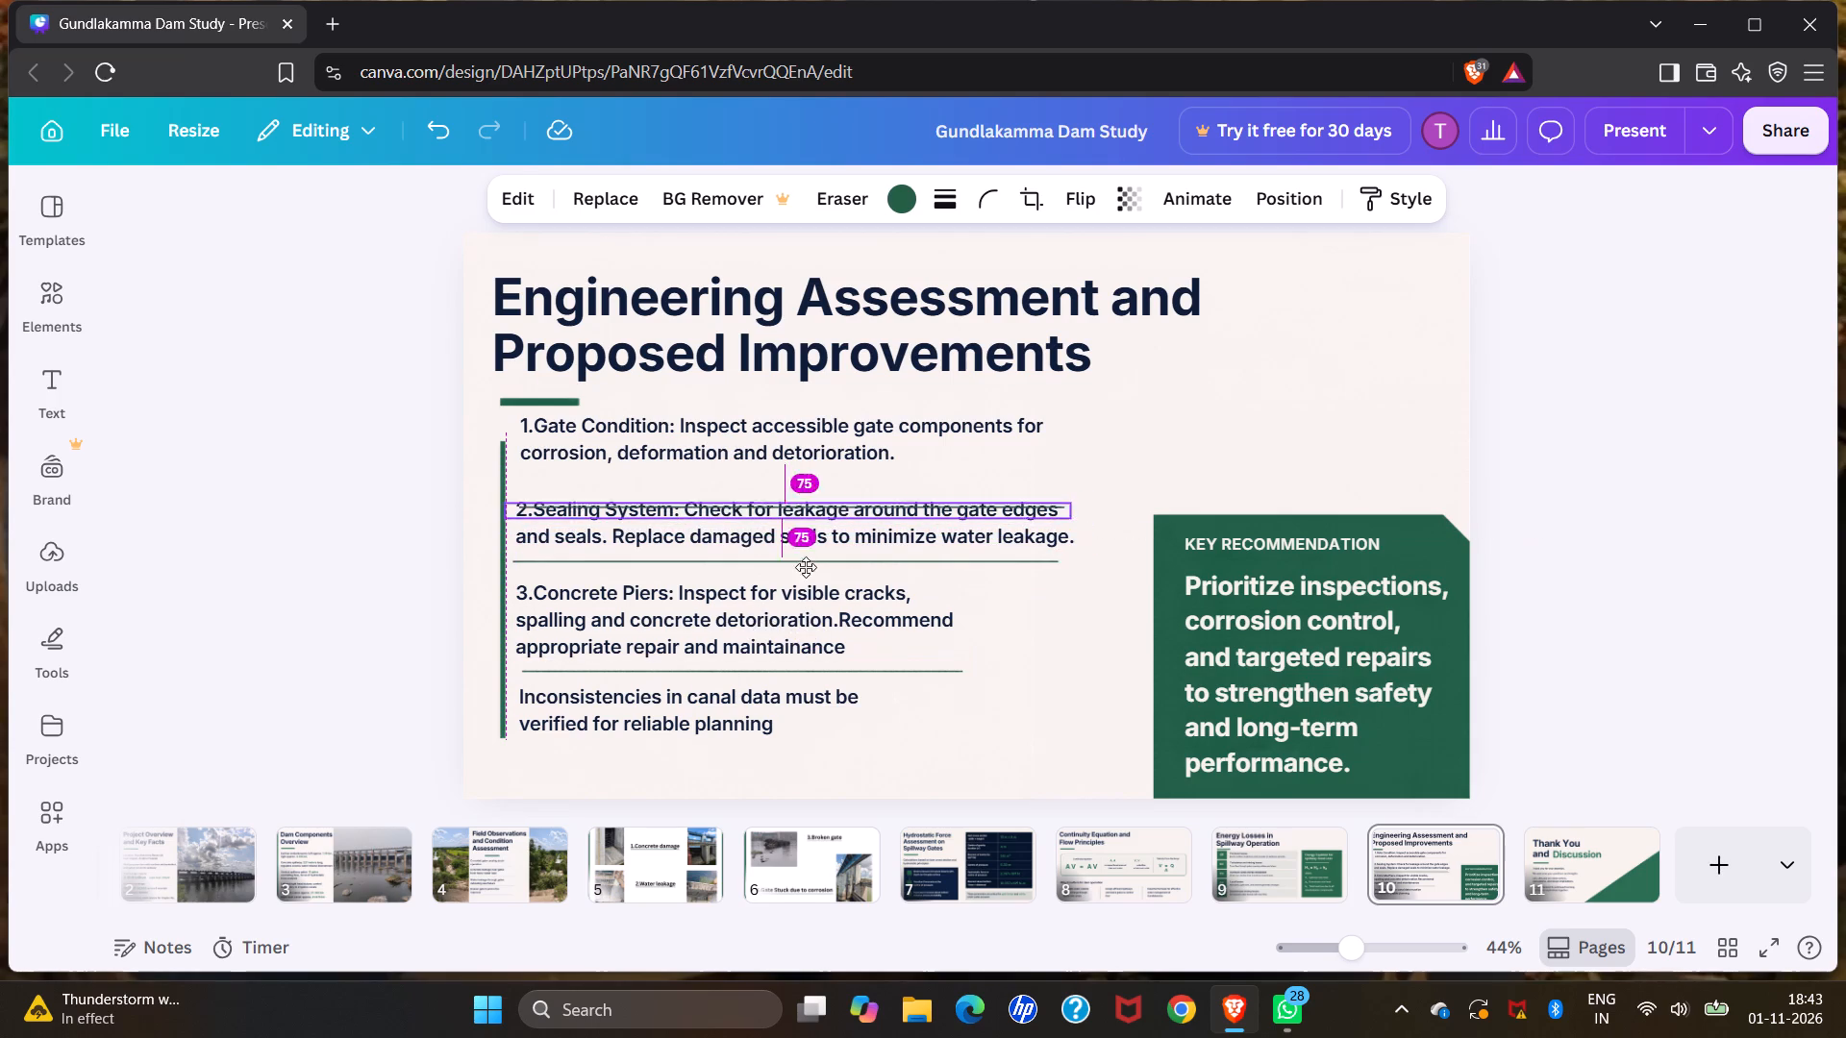
{"action": "left_click_drag", "start_coordinate": [806, 567], "coordinate": [807, 535]}
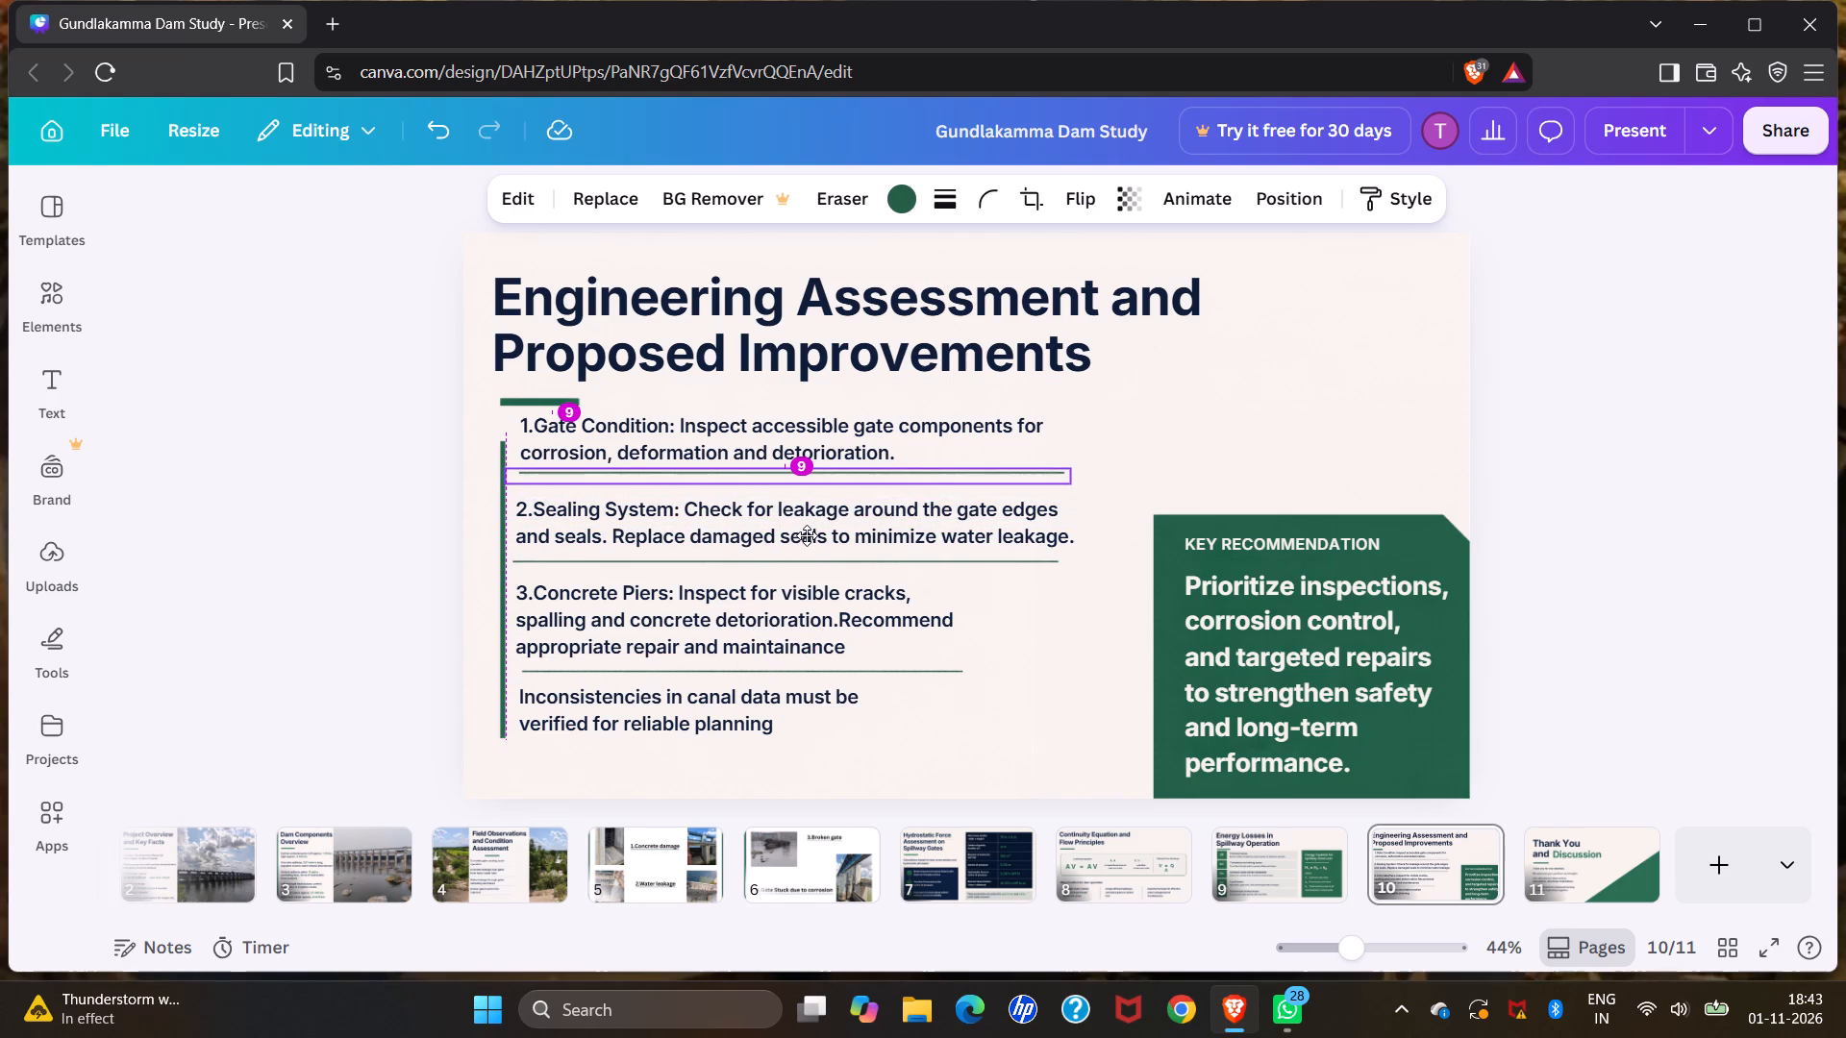
{"action": "left_click_drag", "start_coordinate": [807, 535], "coordinate": [807, 538]}
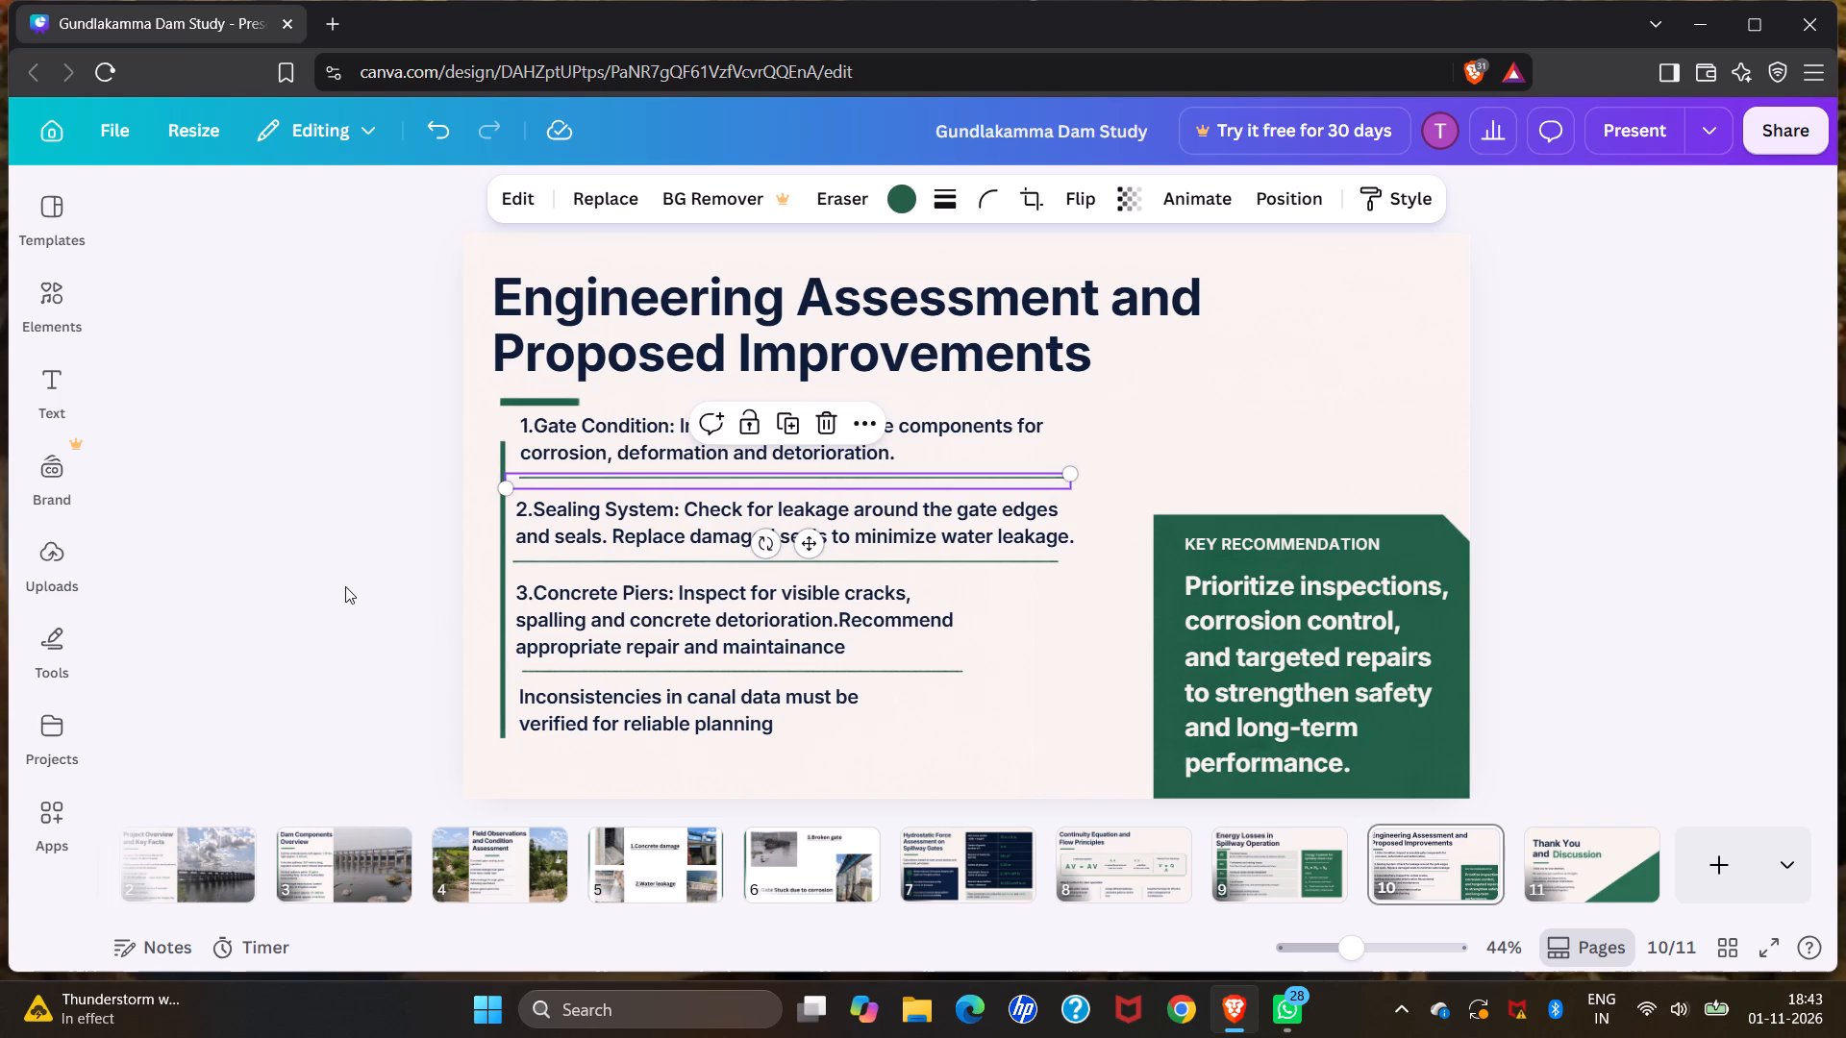
{"action": "left_click", "coordinate": [345, 586]}
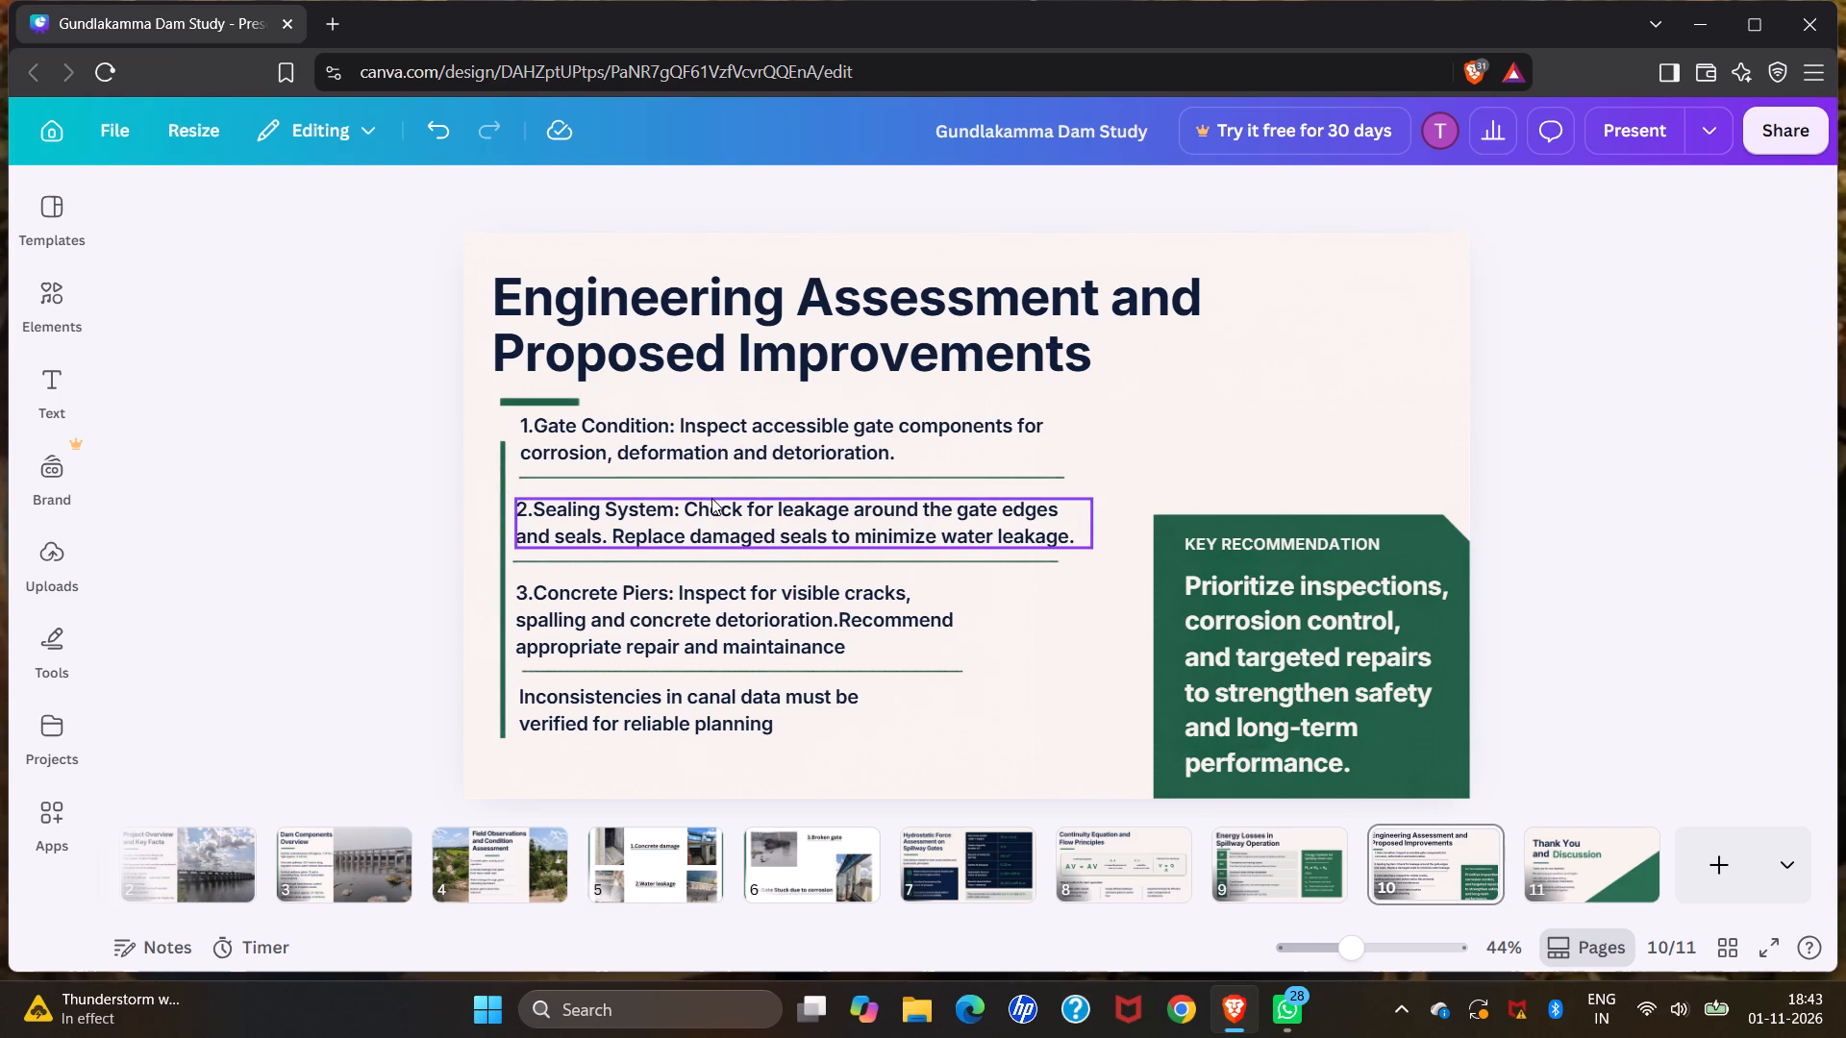
{"action": "left_click", "coordinate": [746, 483]}
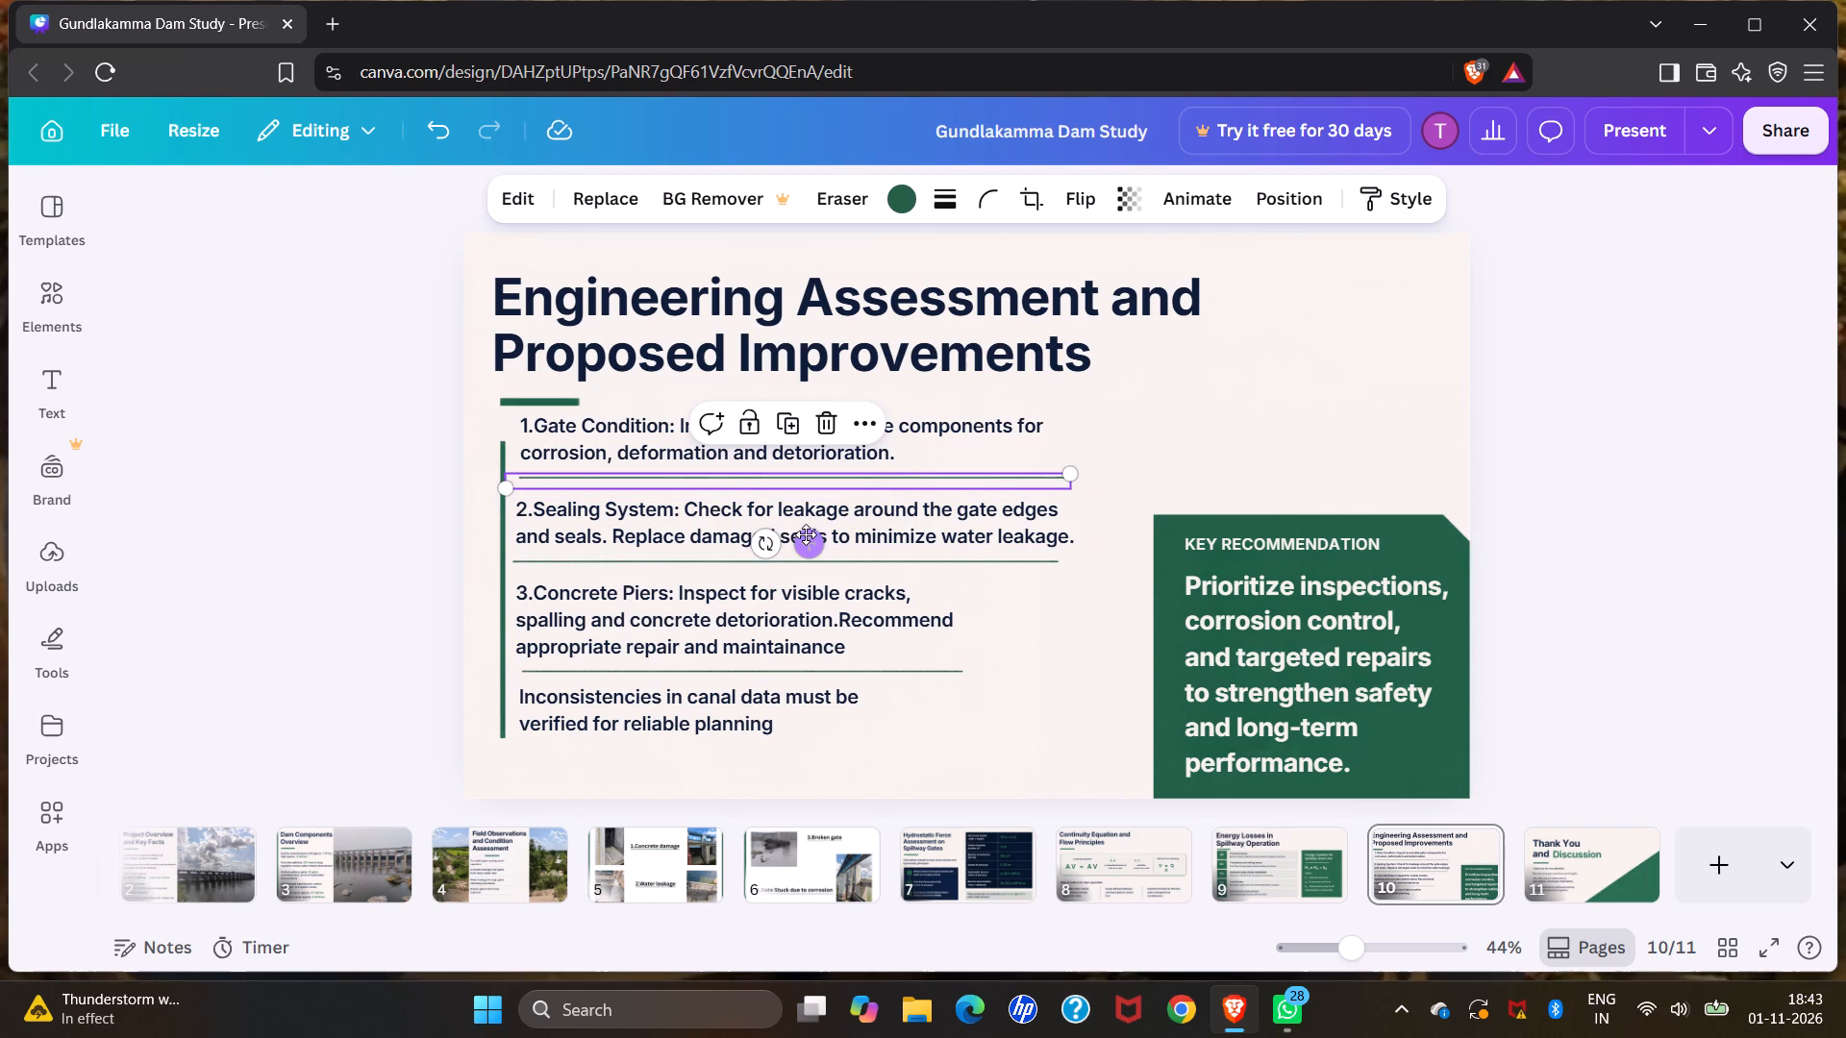
{"action": "left_click_drag", "start_coordinate": [811, 540], "coordinate": [811, 539]}
{"action": "left_click_drag", "start_coordinate": [811, 539], "coordinate": [811, 531]}
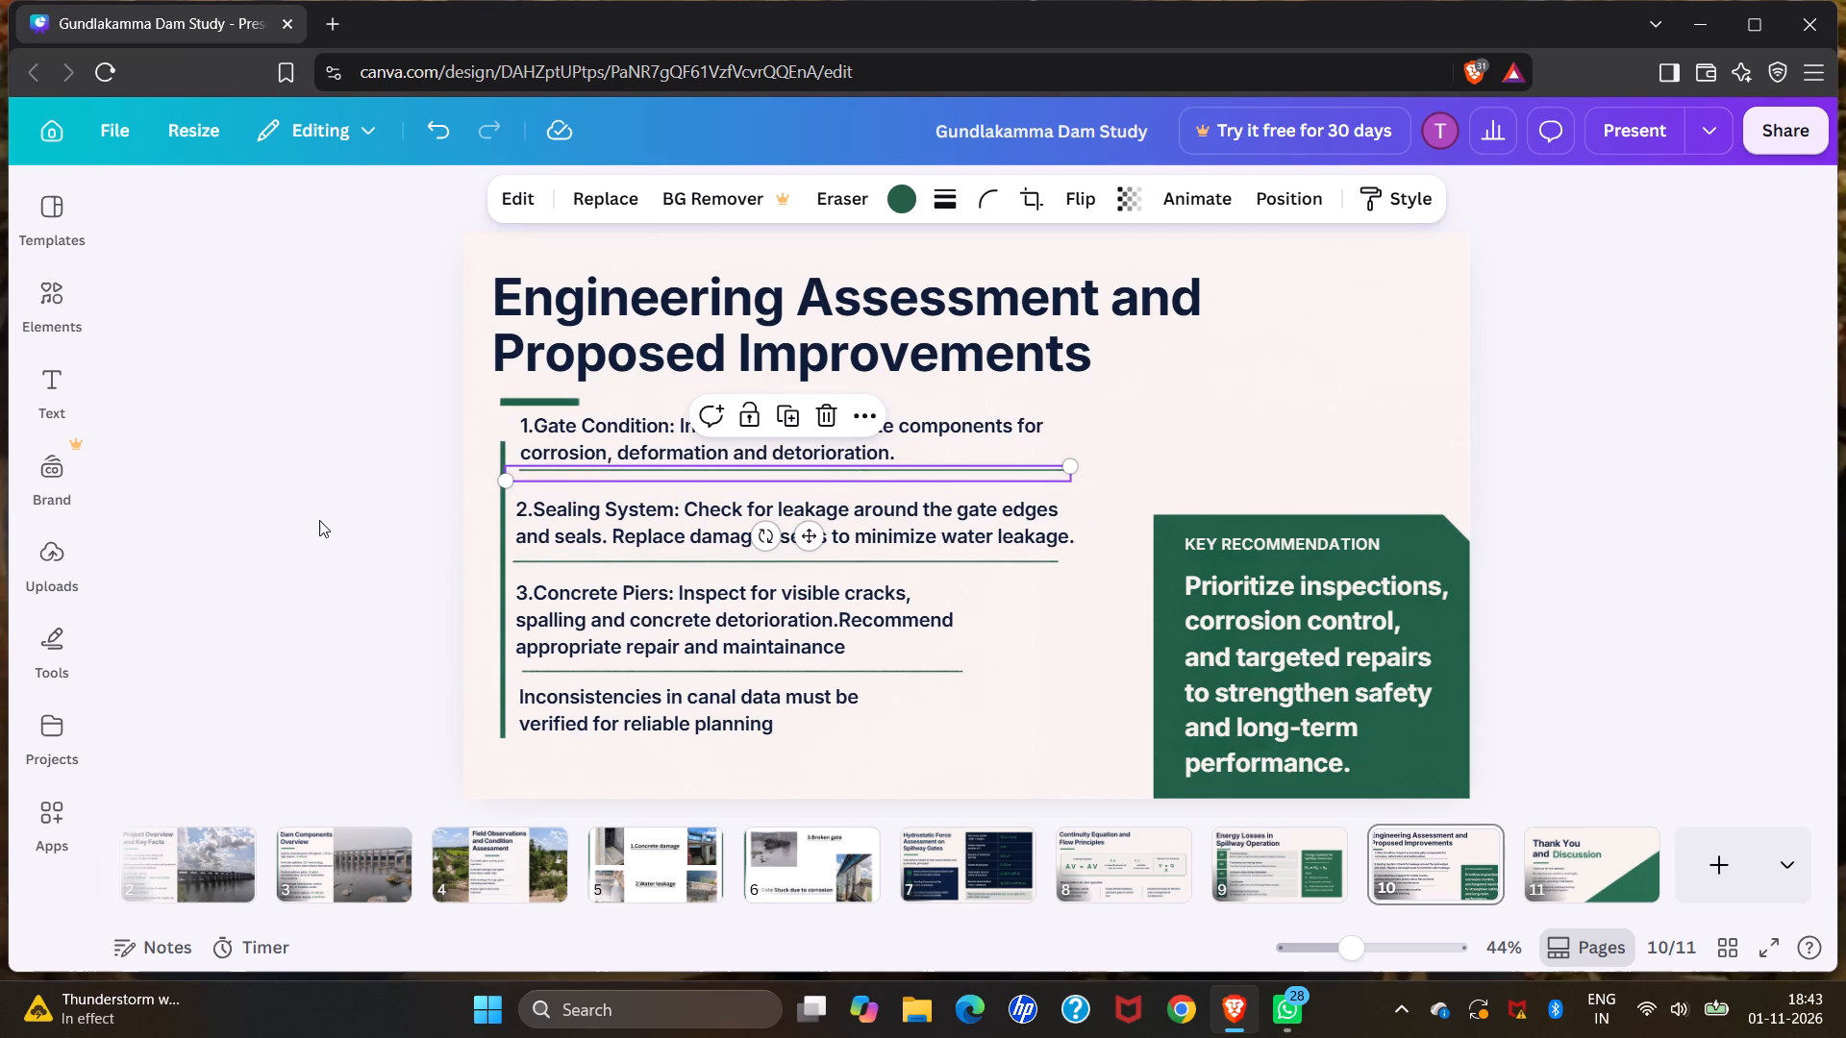
{"action": "left_click", "coordinate": [319, 520]}
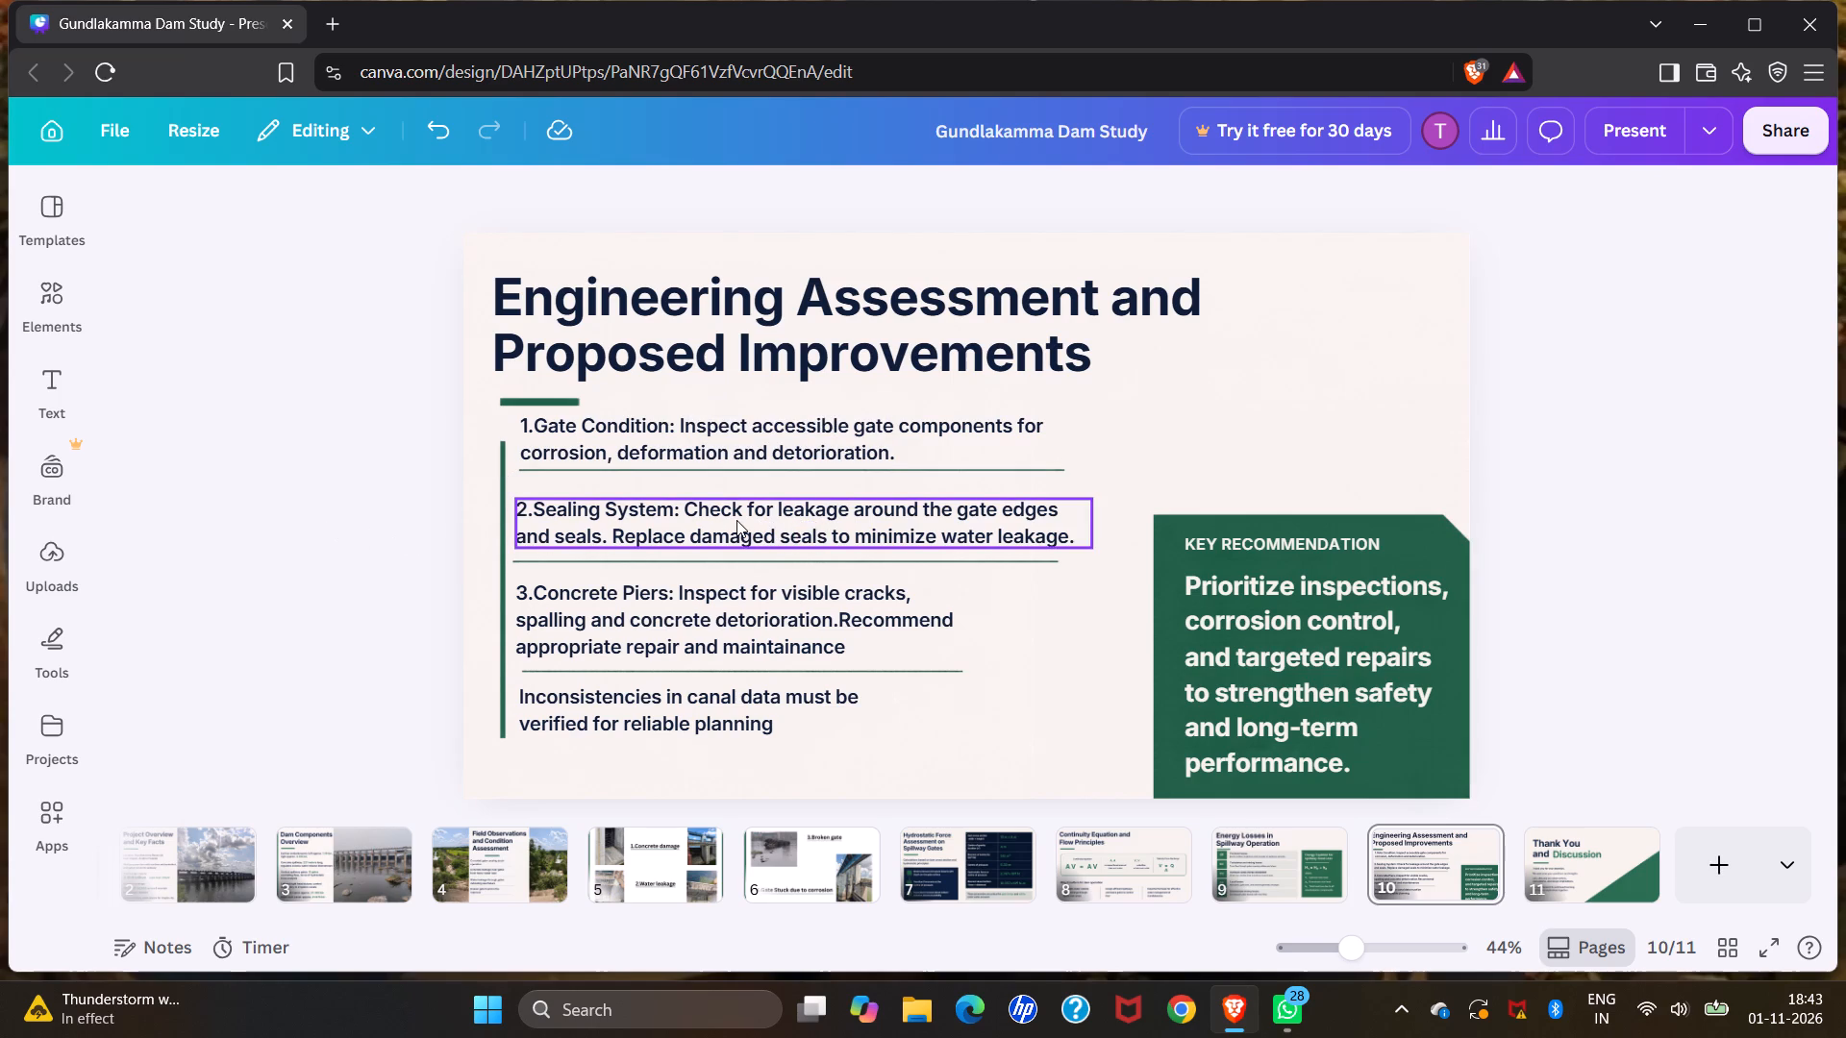
Move the Sealing System text box up slightly, closer to the Gate Condition divider.
{"action": "left_click", "coordinate": [736, 520]}
{"action": "left_click", "coordinate": [829, 602]}
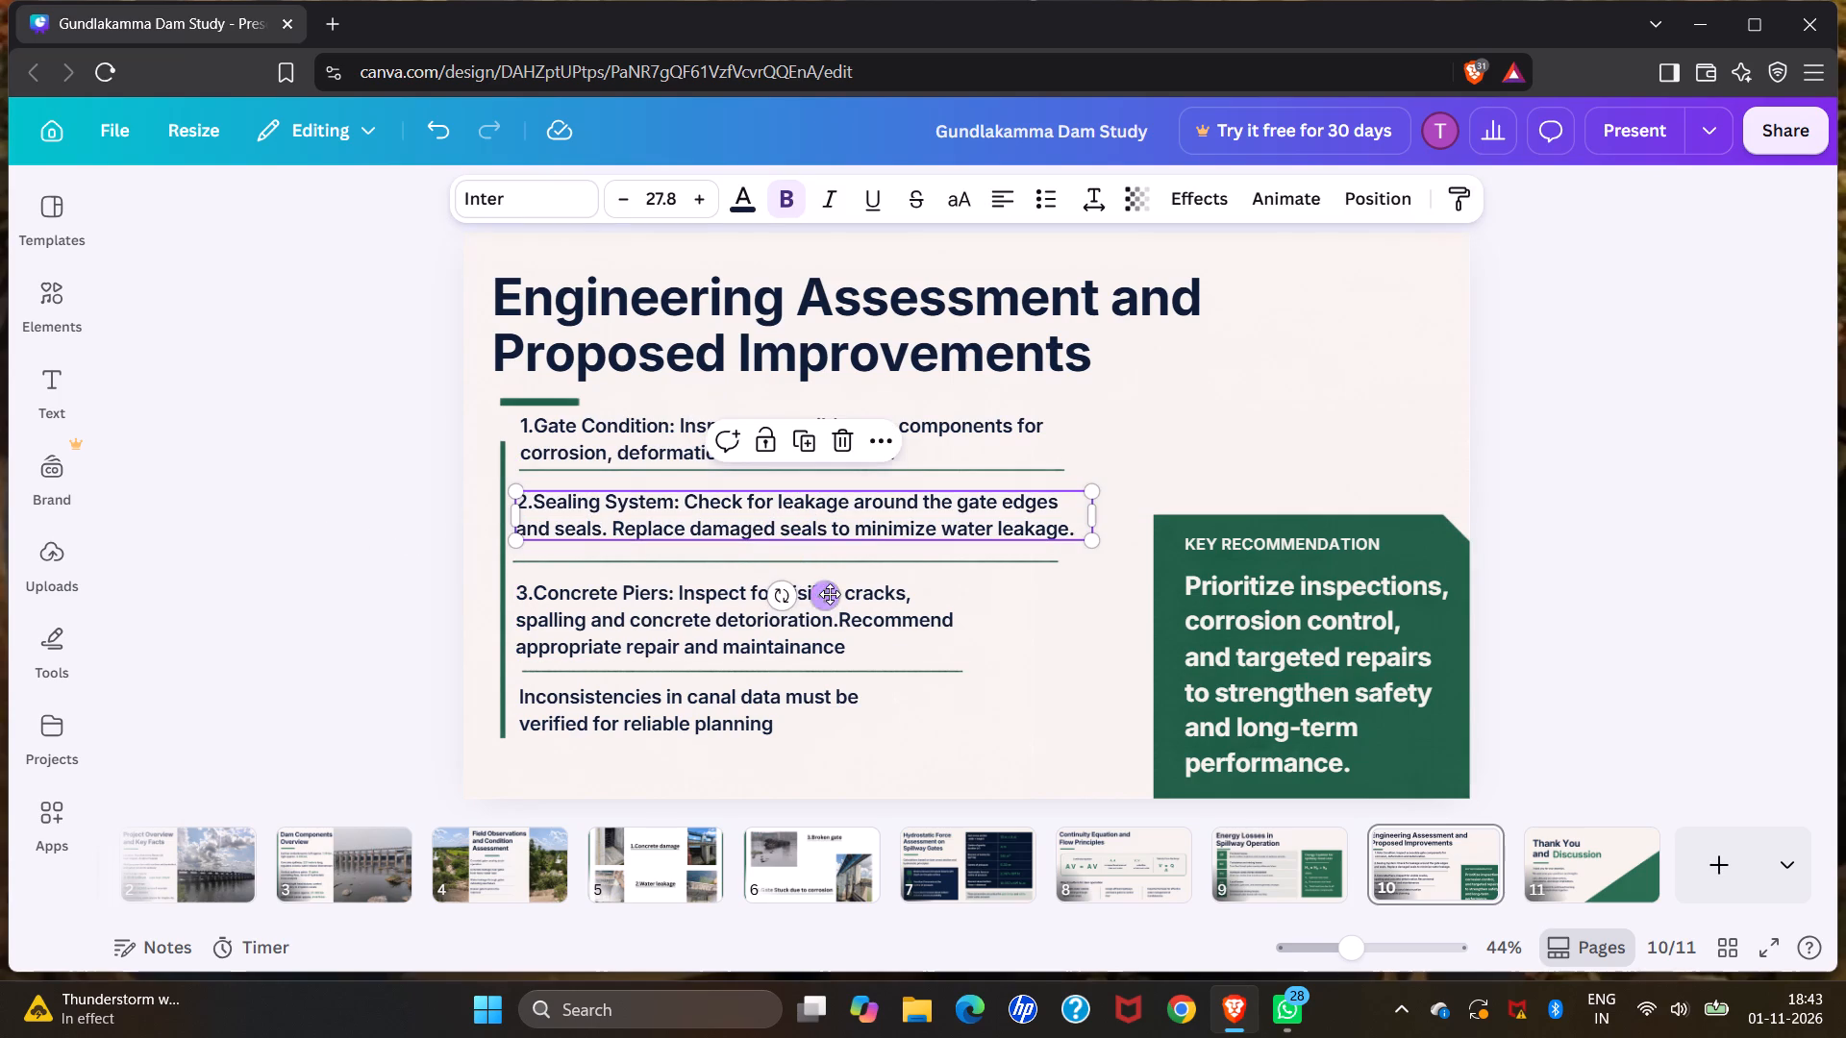
{"action": "left_click", "coordinate": [295, 552]}
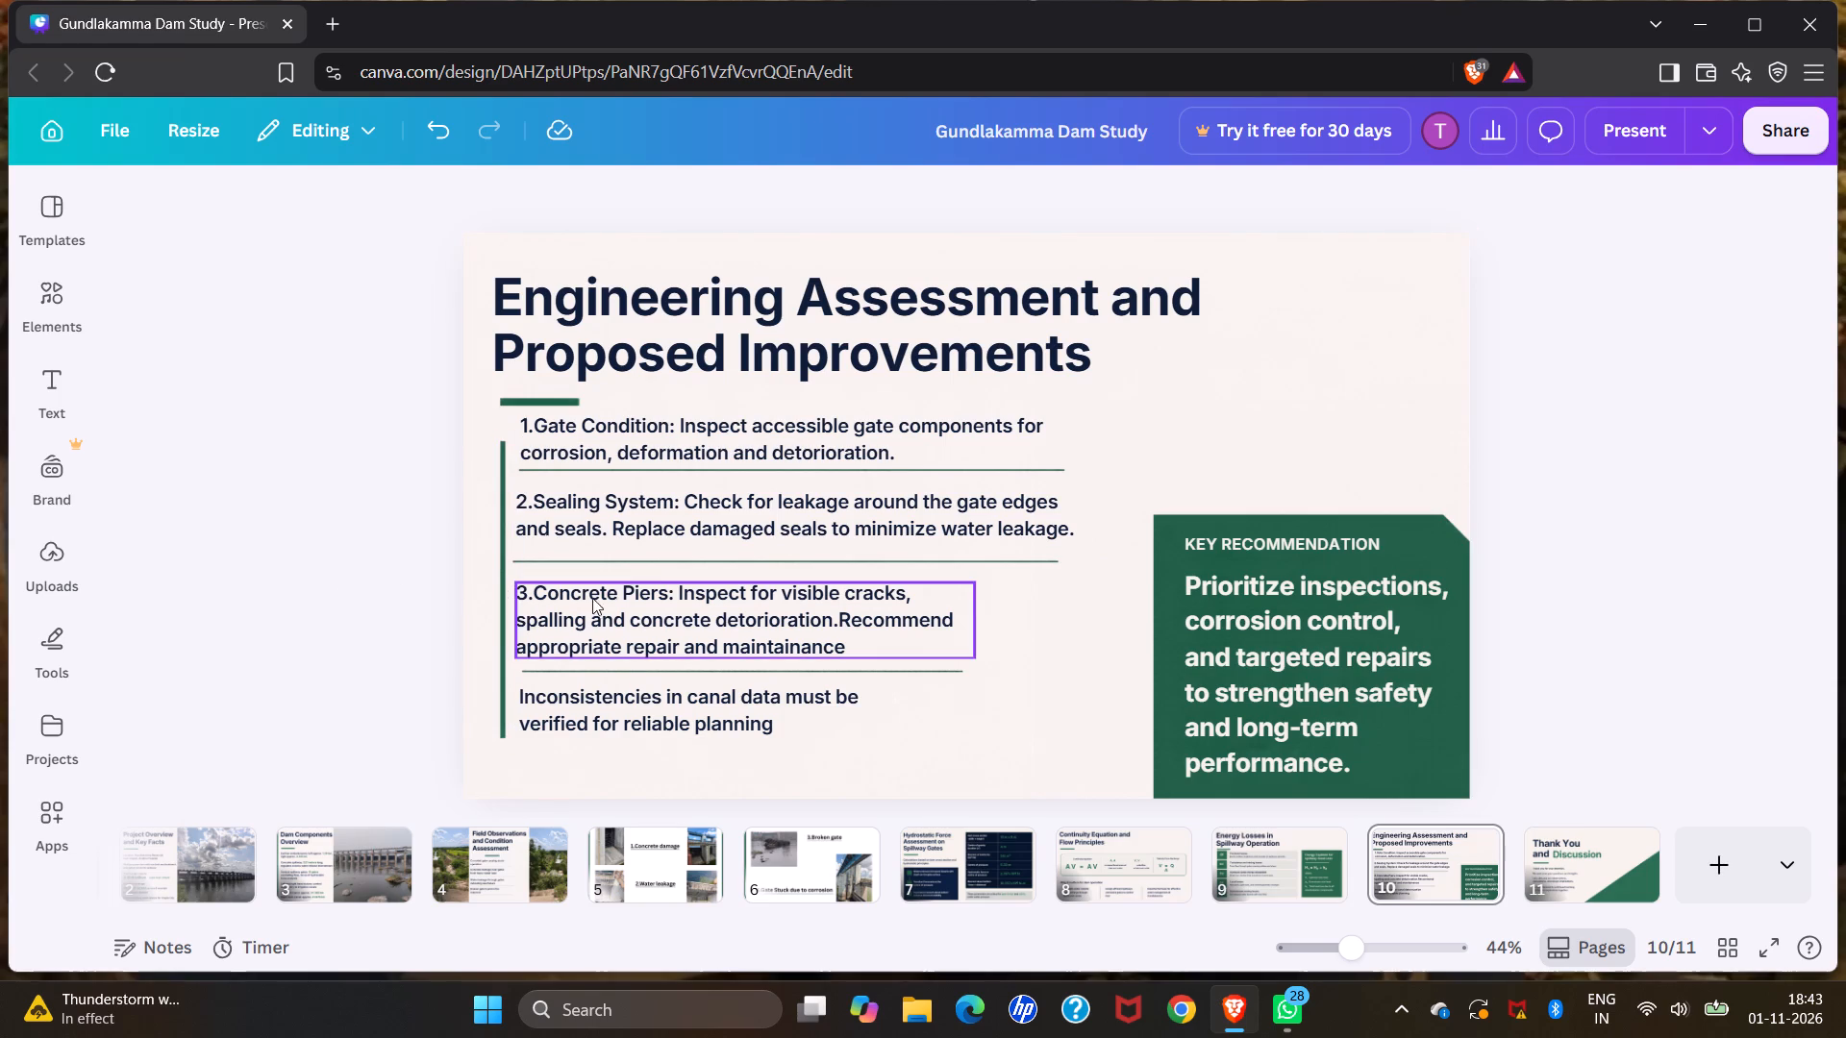
Move the Sealing System divider up to sit just under its text, with a spacing of 4.
{"action": "left_click", "coordinate": [696, 563]}
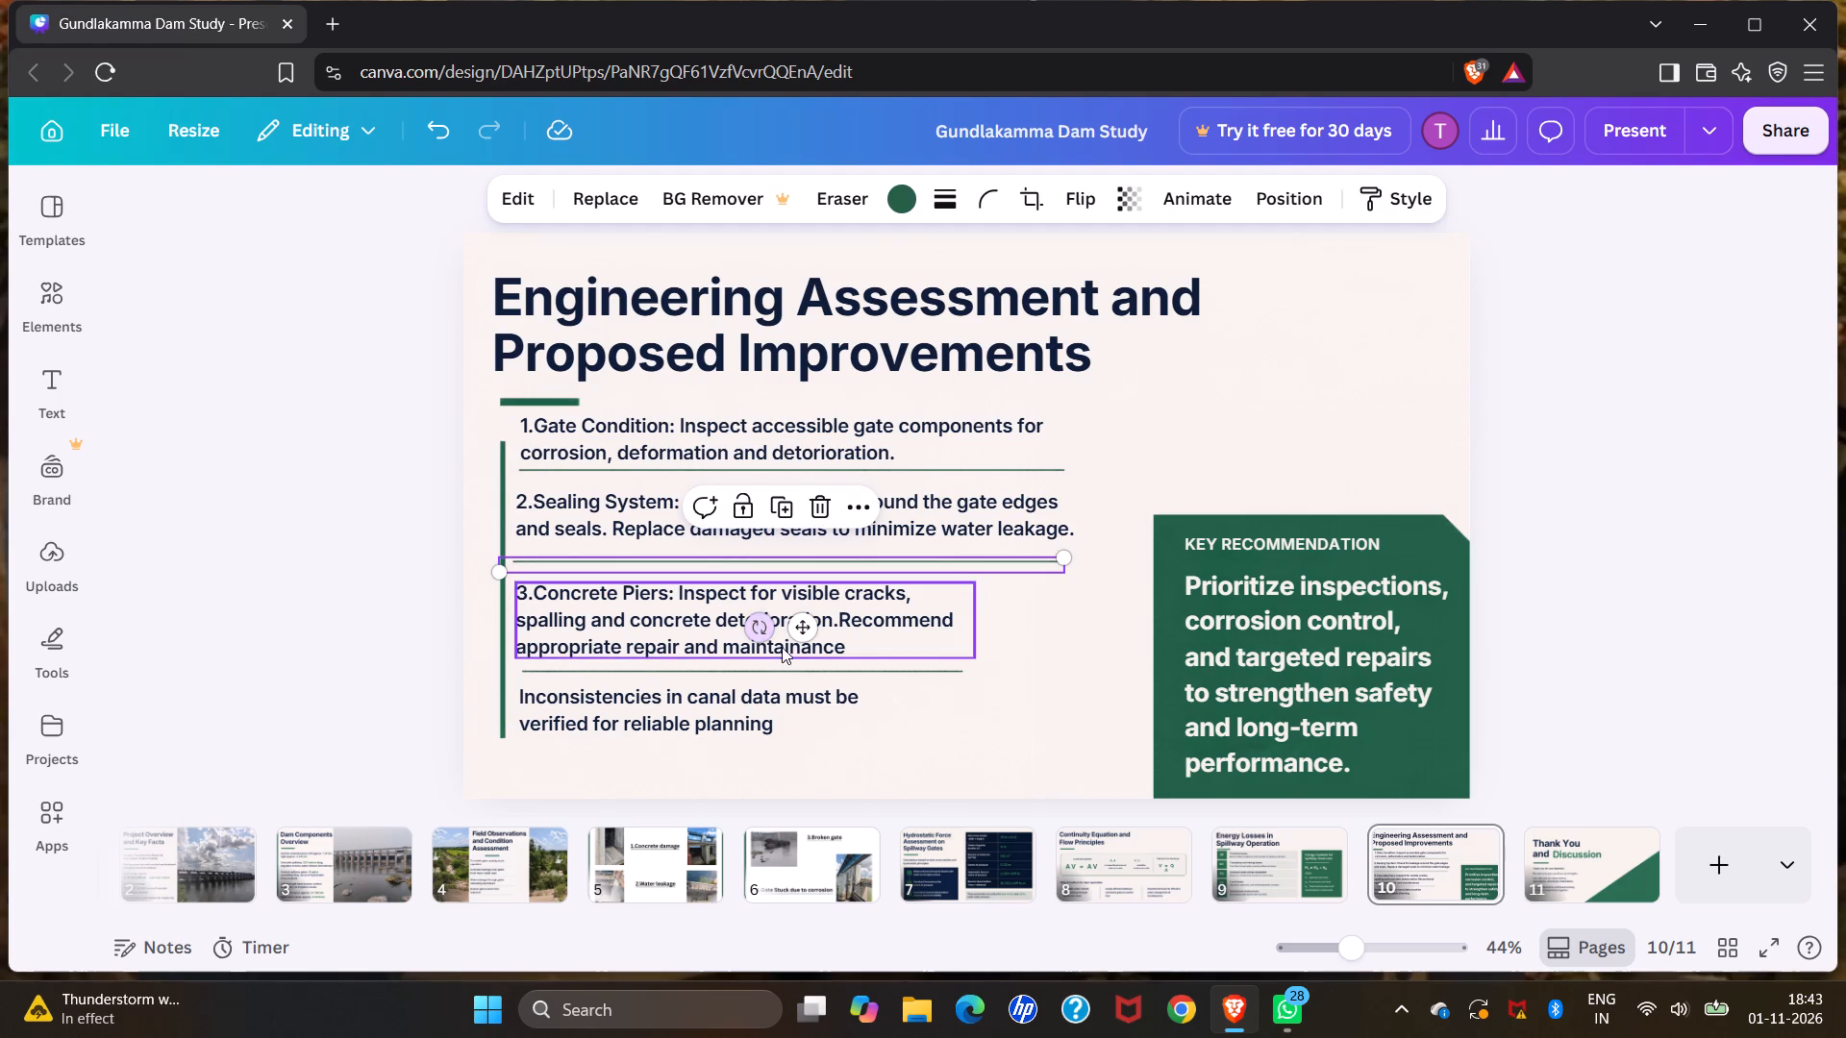
{"action": "left_click_drag", "start_coordinate": [802, 630], "coordinate": [802, 620]}
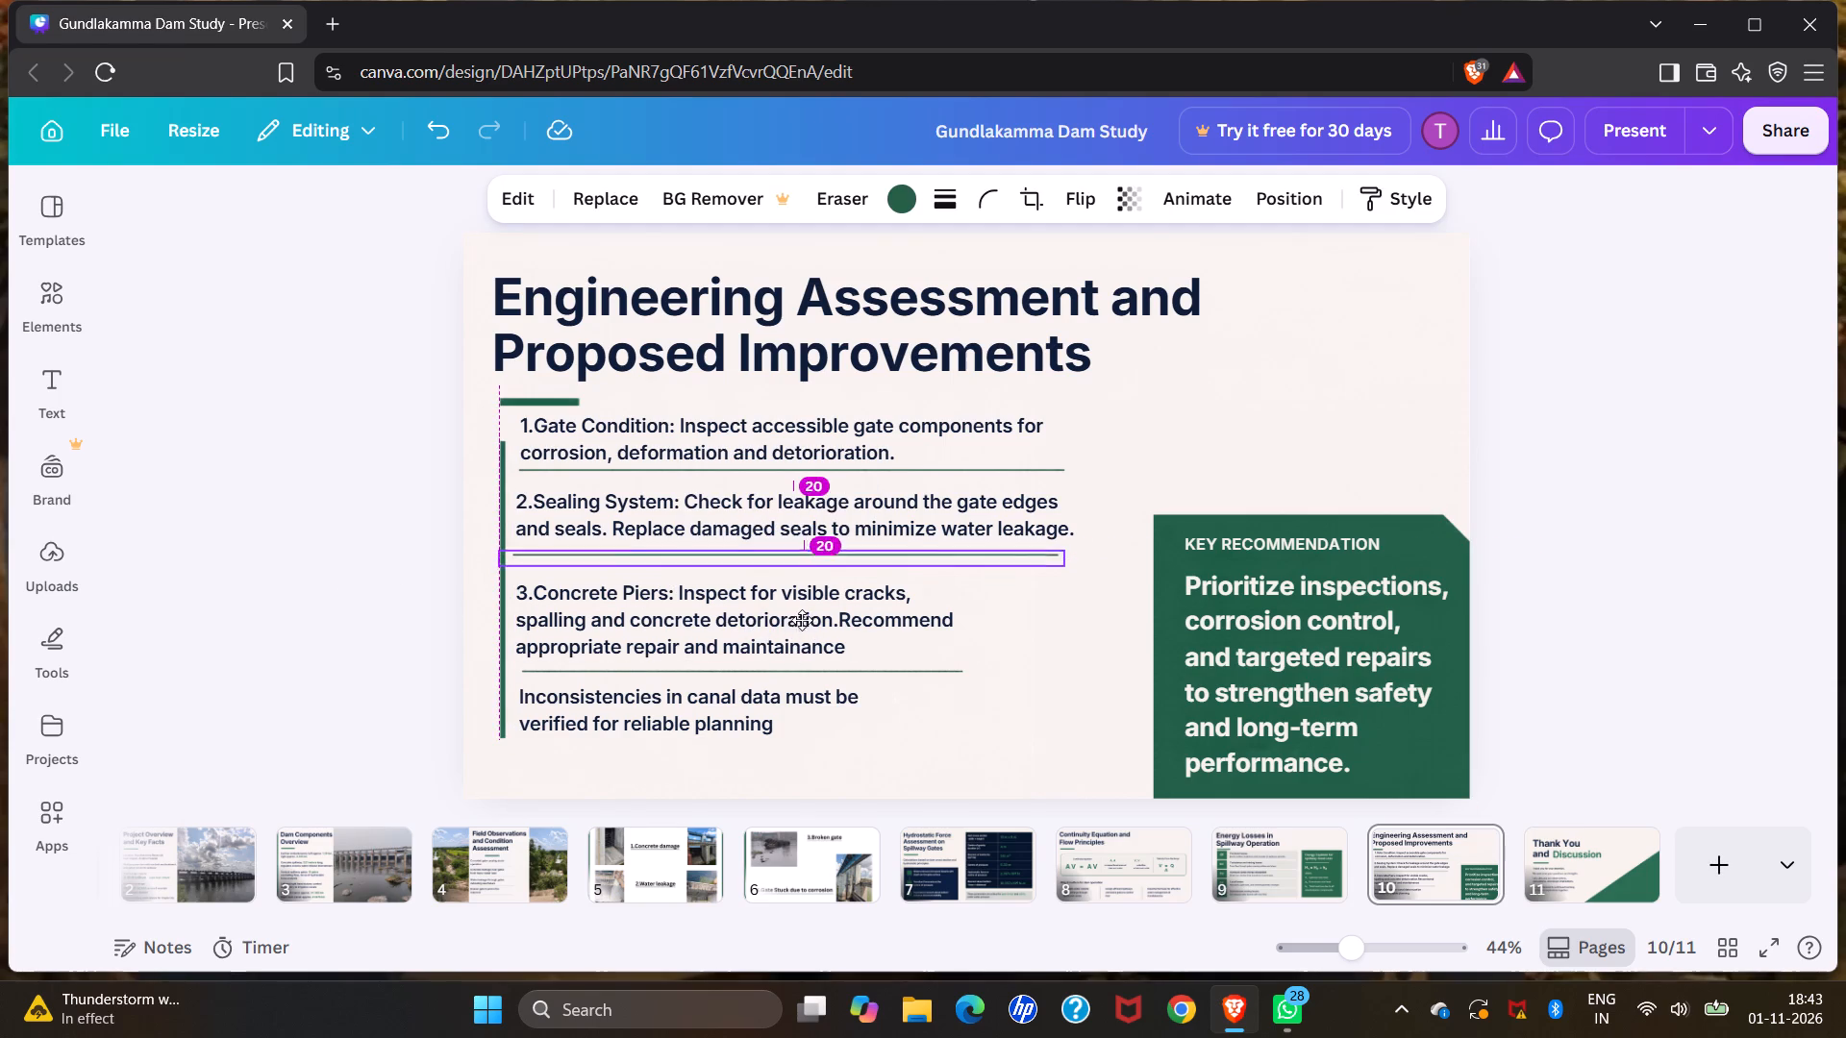
{"action": "left_click_drag", "start_coordinate": [802, 620], "coordinate": [807, 615]}
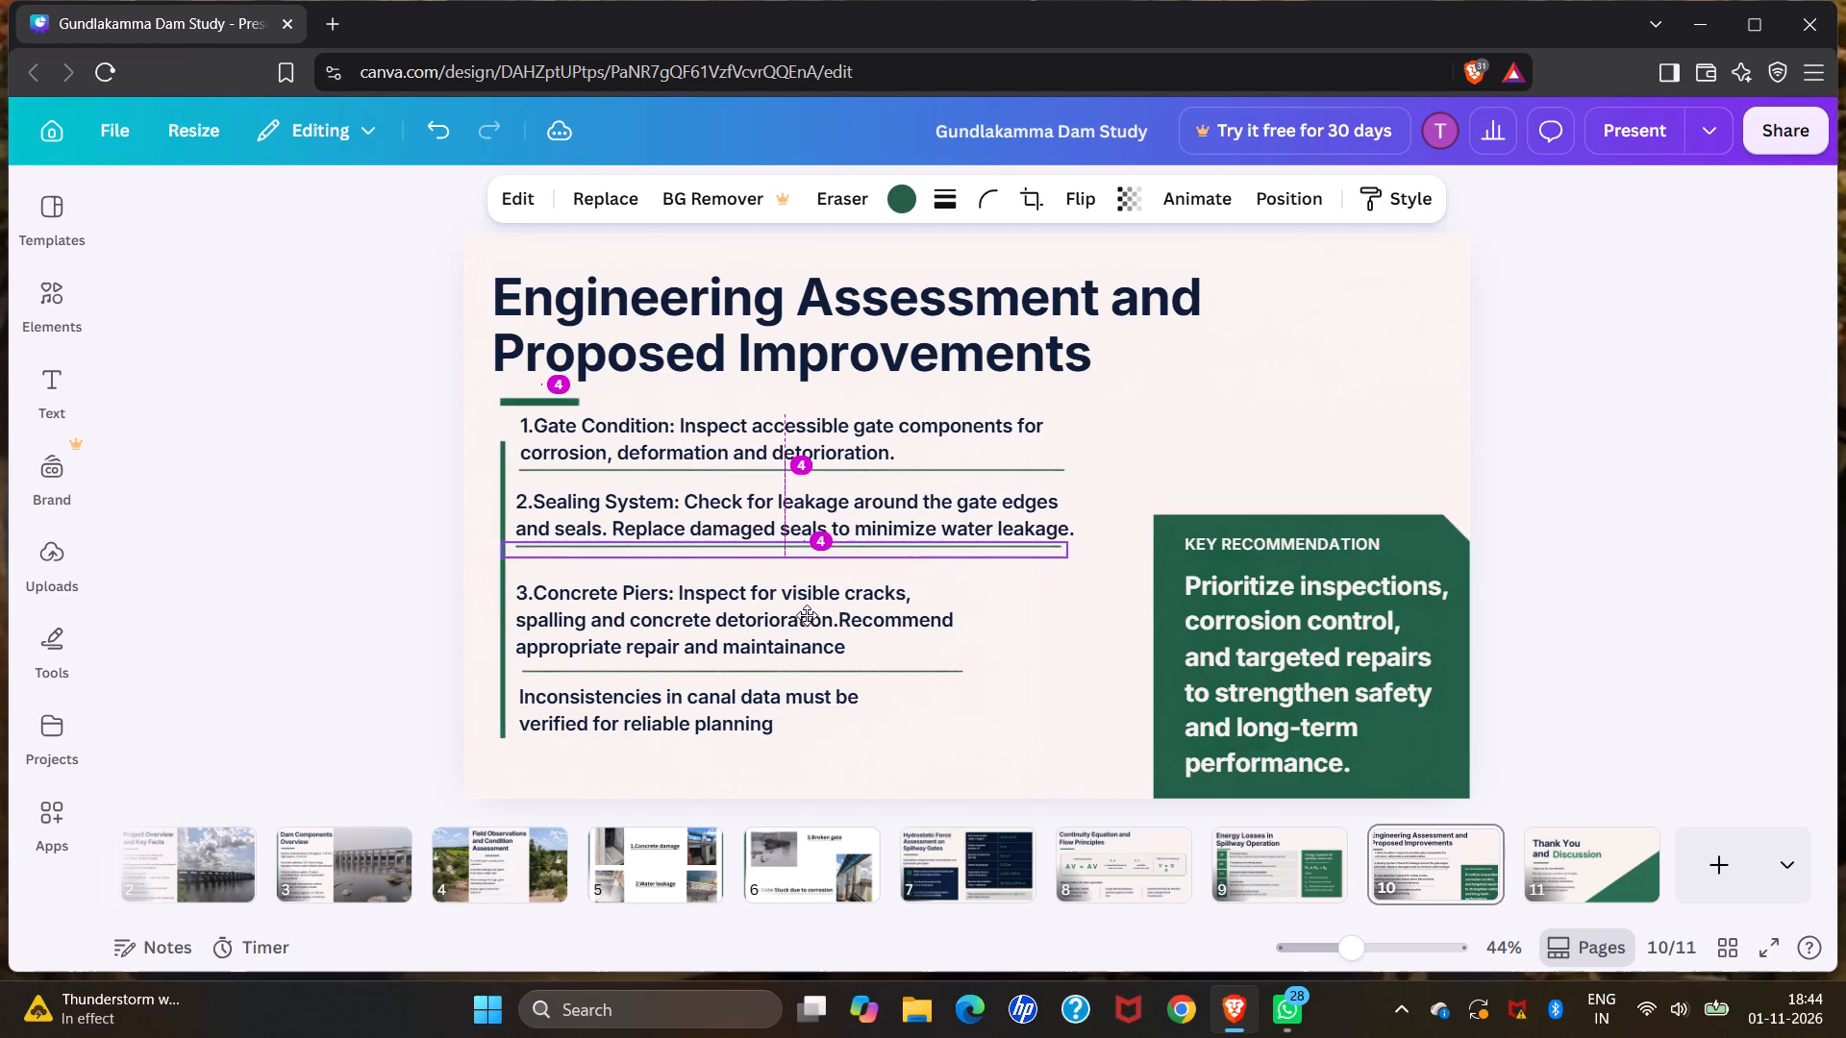
{"action": "left_click_drag", "start_coordinate": [807, 615], "coordinate": [806, 615]}
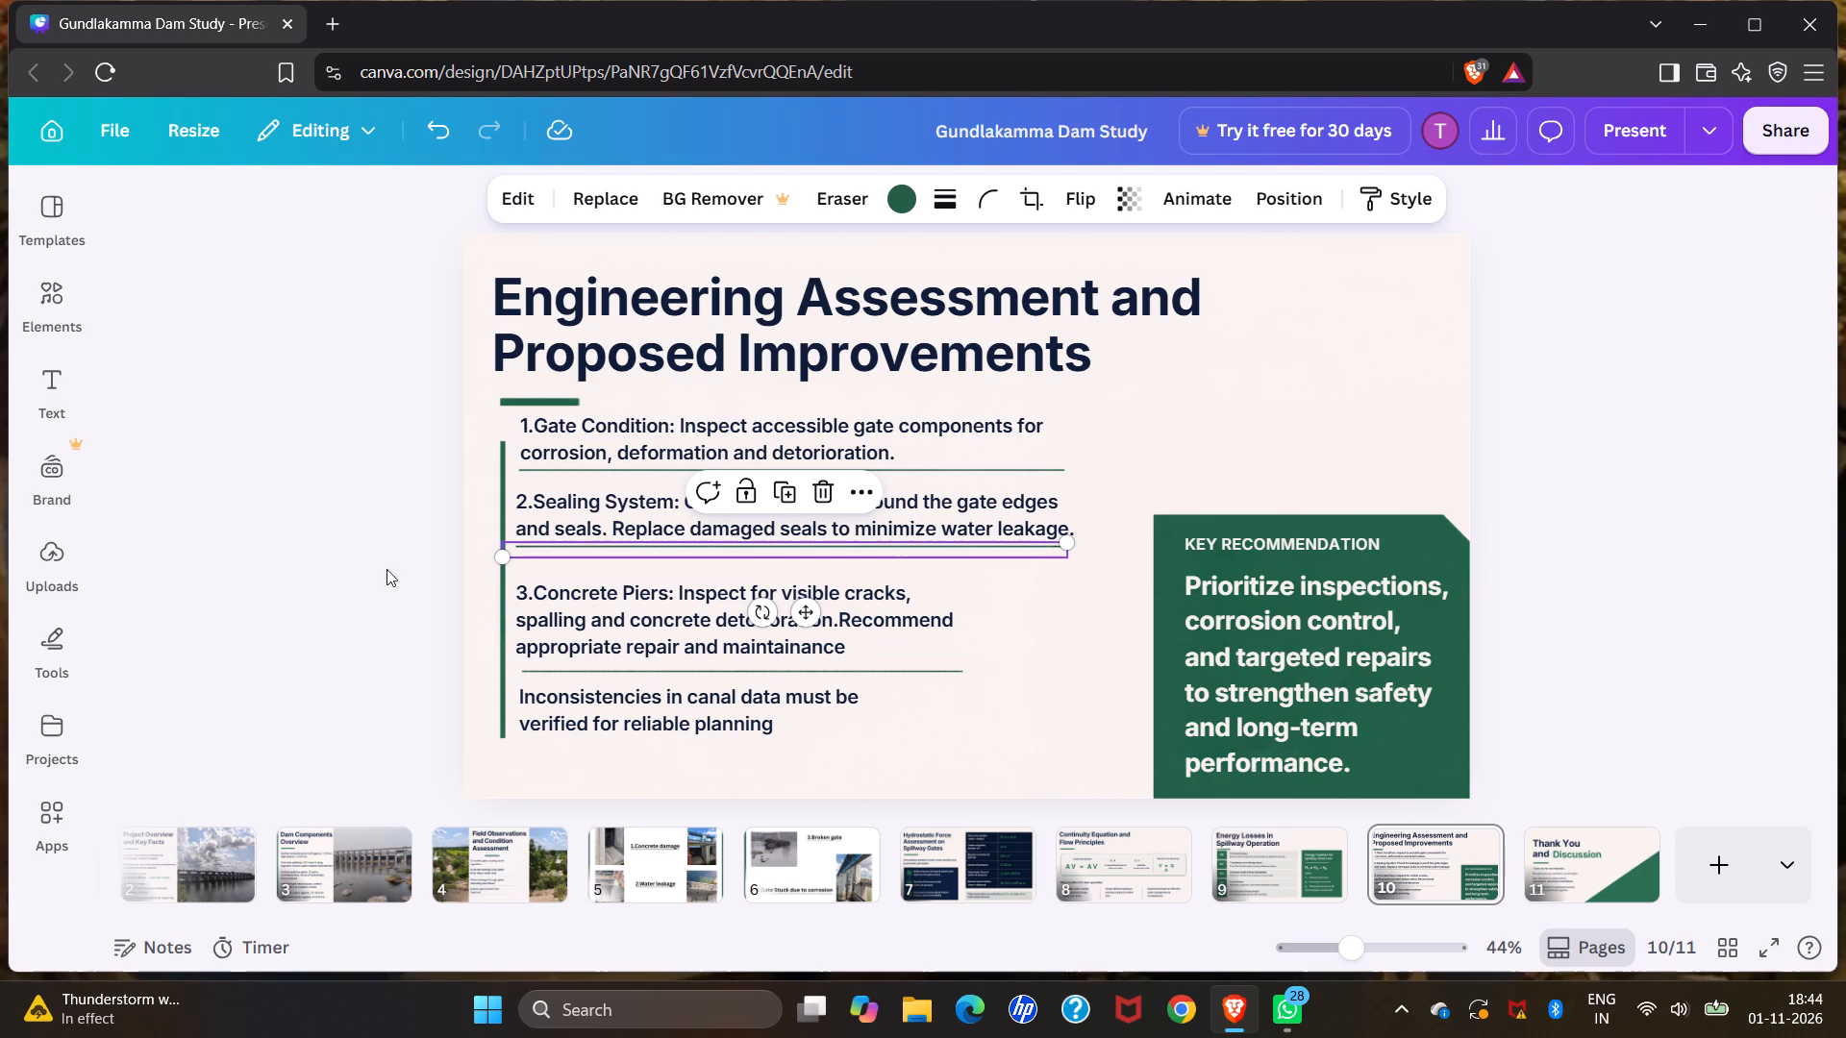
{"action": "left_click", "coordinate": [330, 574]}
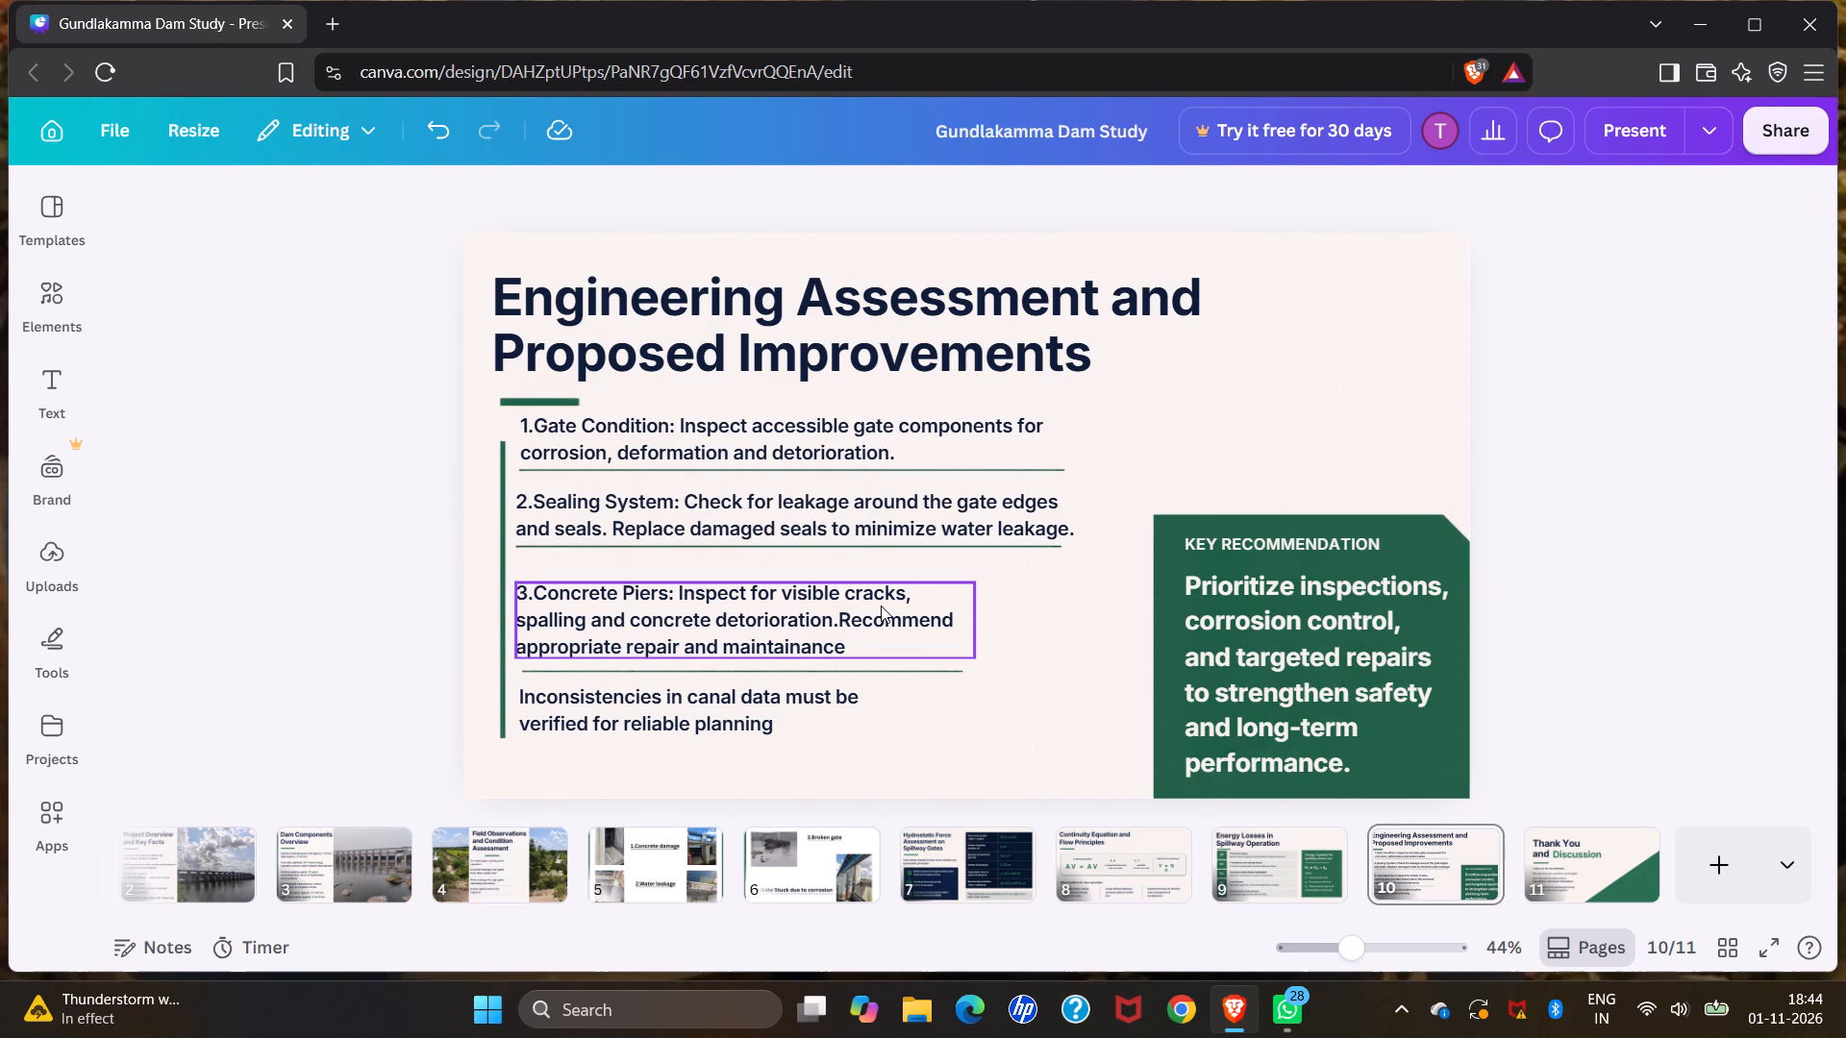
Widen the Concrete Piers text box to about 1,140 so its text wraps onto two lines.
{"action": "left_click", "coordinate": [882, 605]}
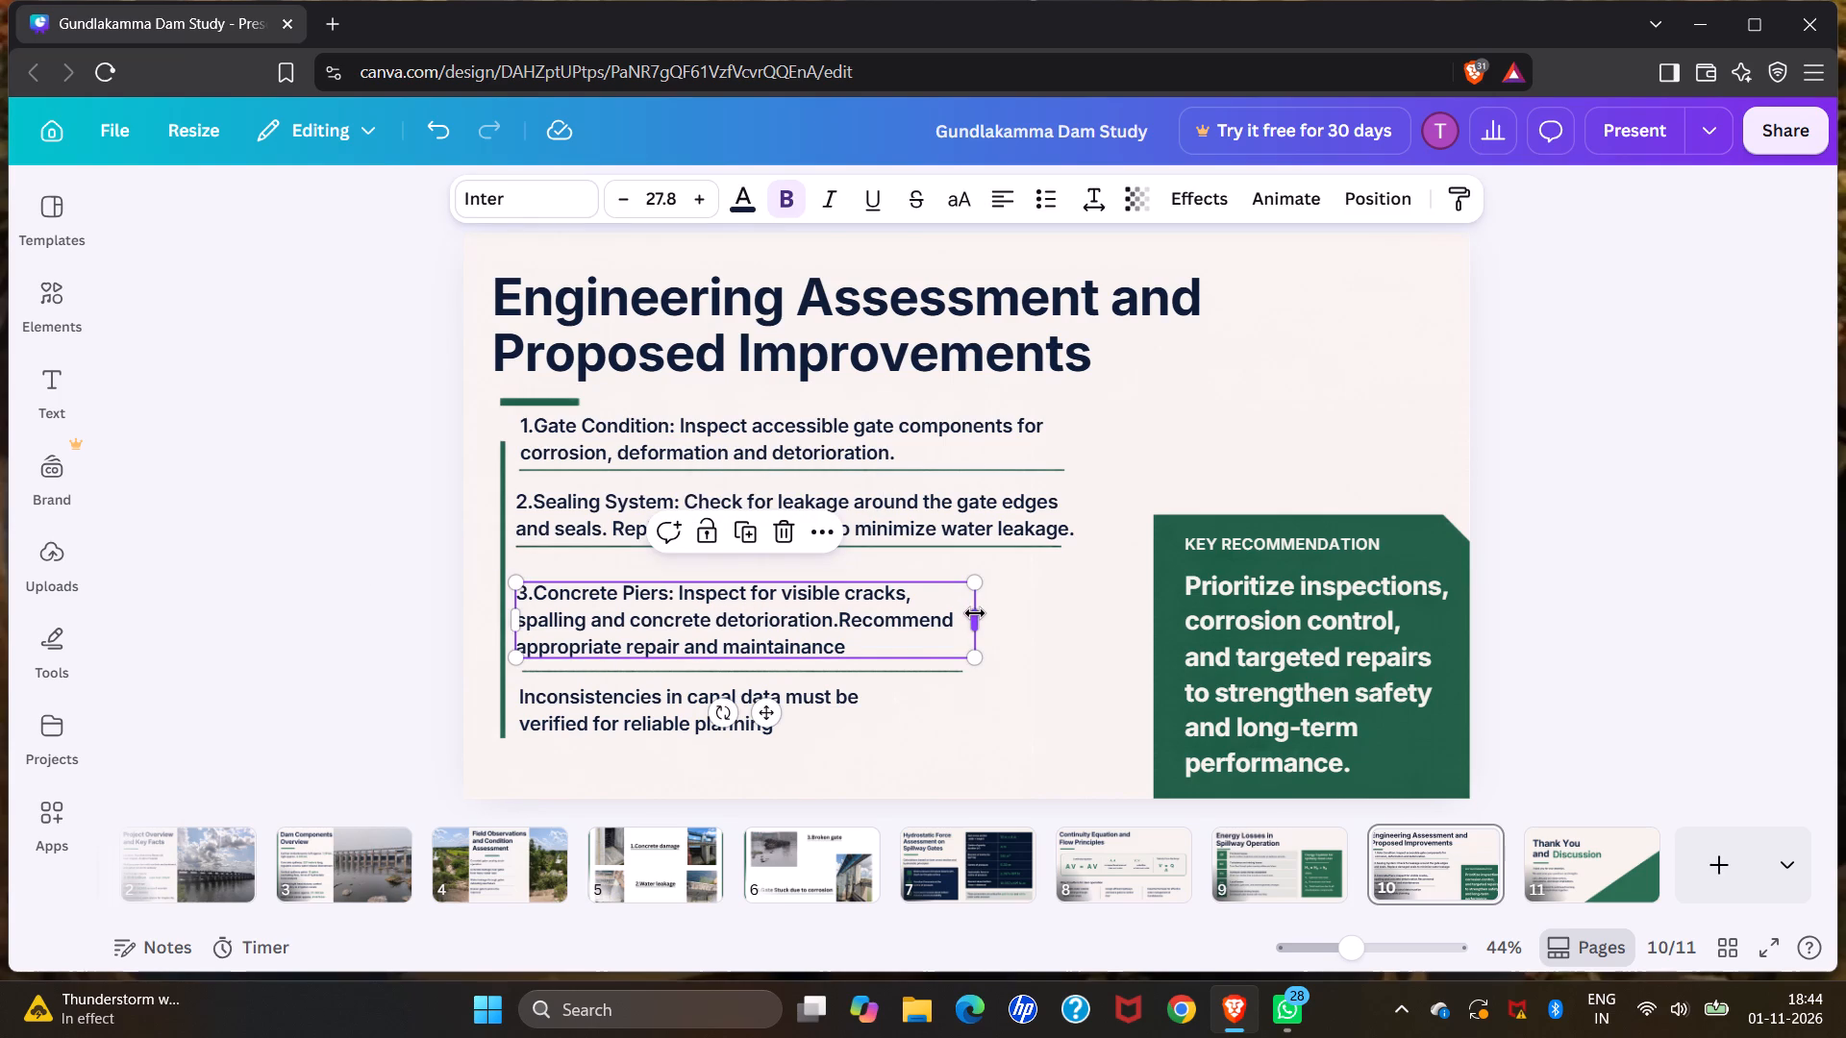
{"action": "left_click_drag", "start_coordinate": [975, 613], "coordinate": [1072, 588]}
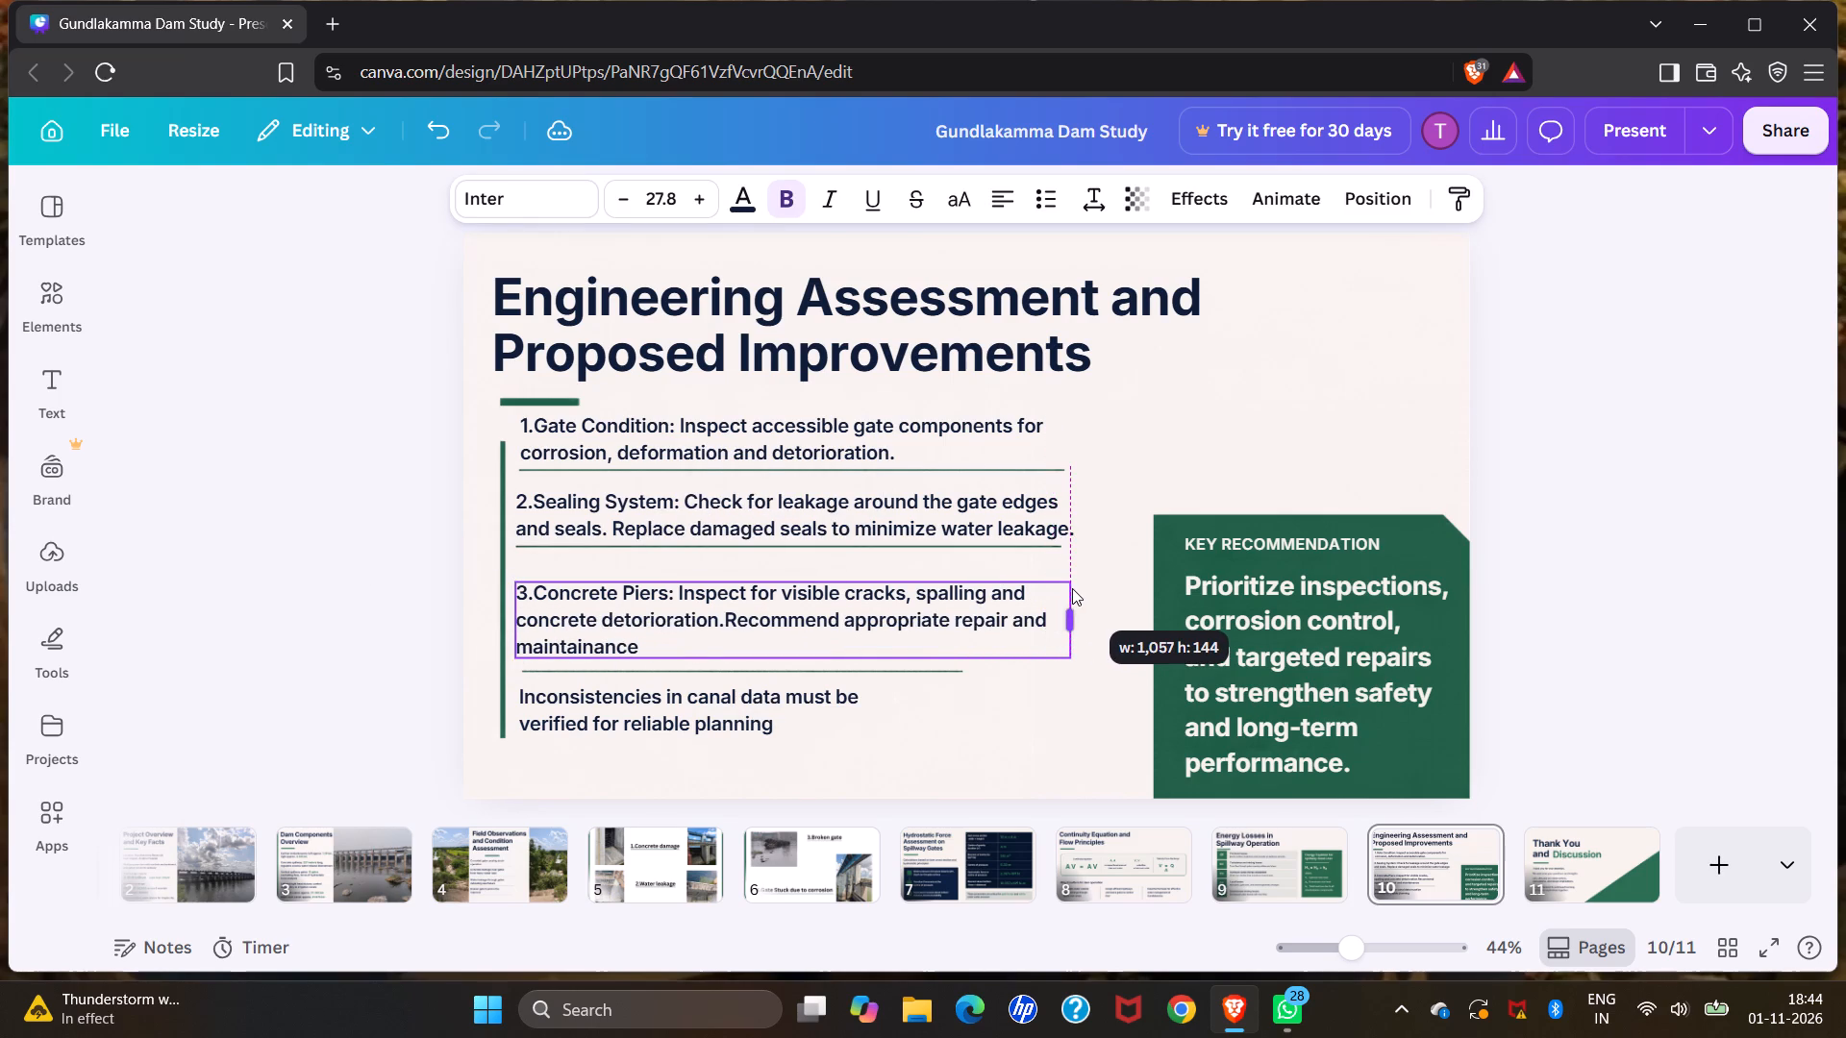
{"action": "left_click_drag", "start_coordinate": [1072, 588], "coordinate": [1112, 585]}
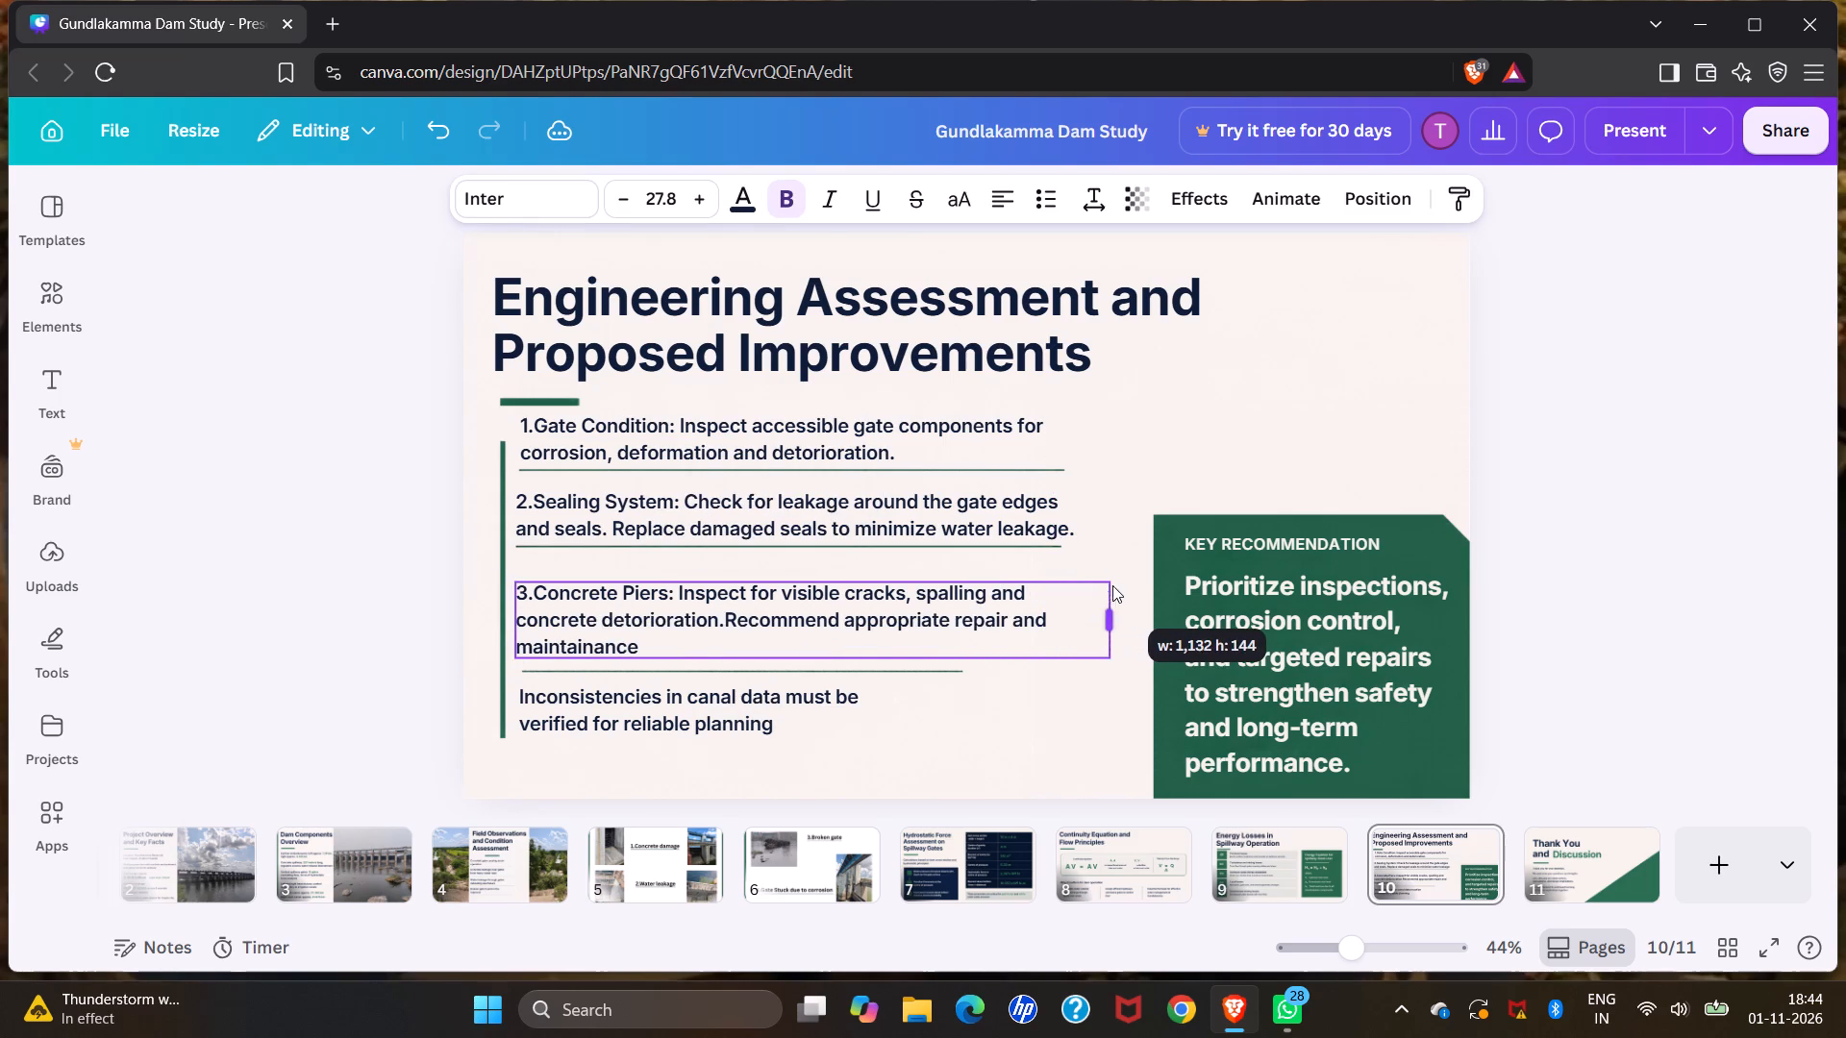
{"action": "left_click_drag", "start_coordinate": [1112, 585], "coordinate": [1115, 585]}
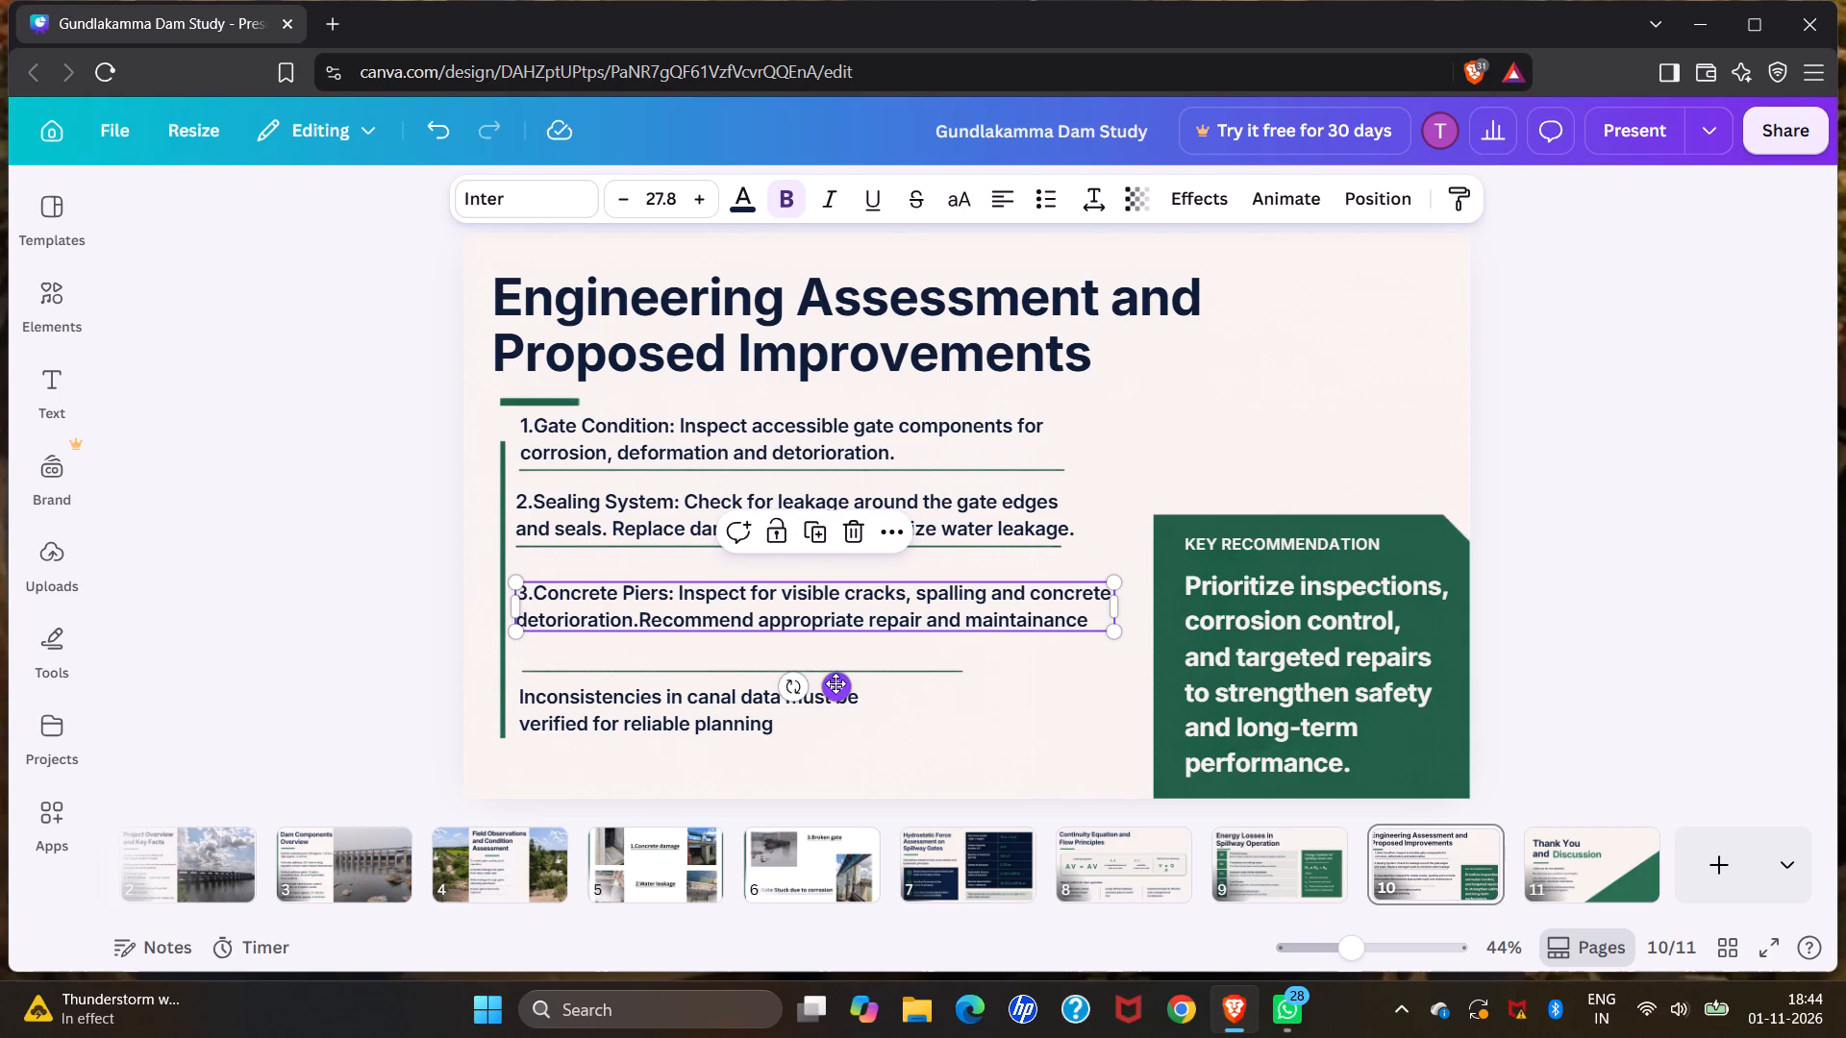
Move the Concrete Piers text box up below the Sealing System divider, matching the spacing of 20 between the points above.
{"action": "left_click_drag", "start_coordinate": [836, 683], "coordinate": [836, 673]}
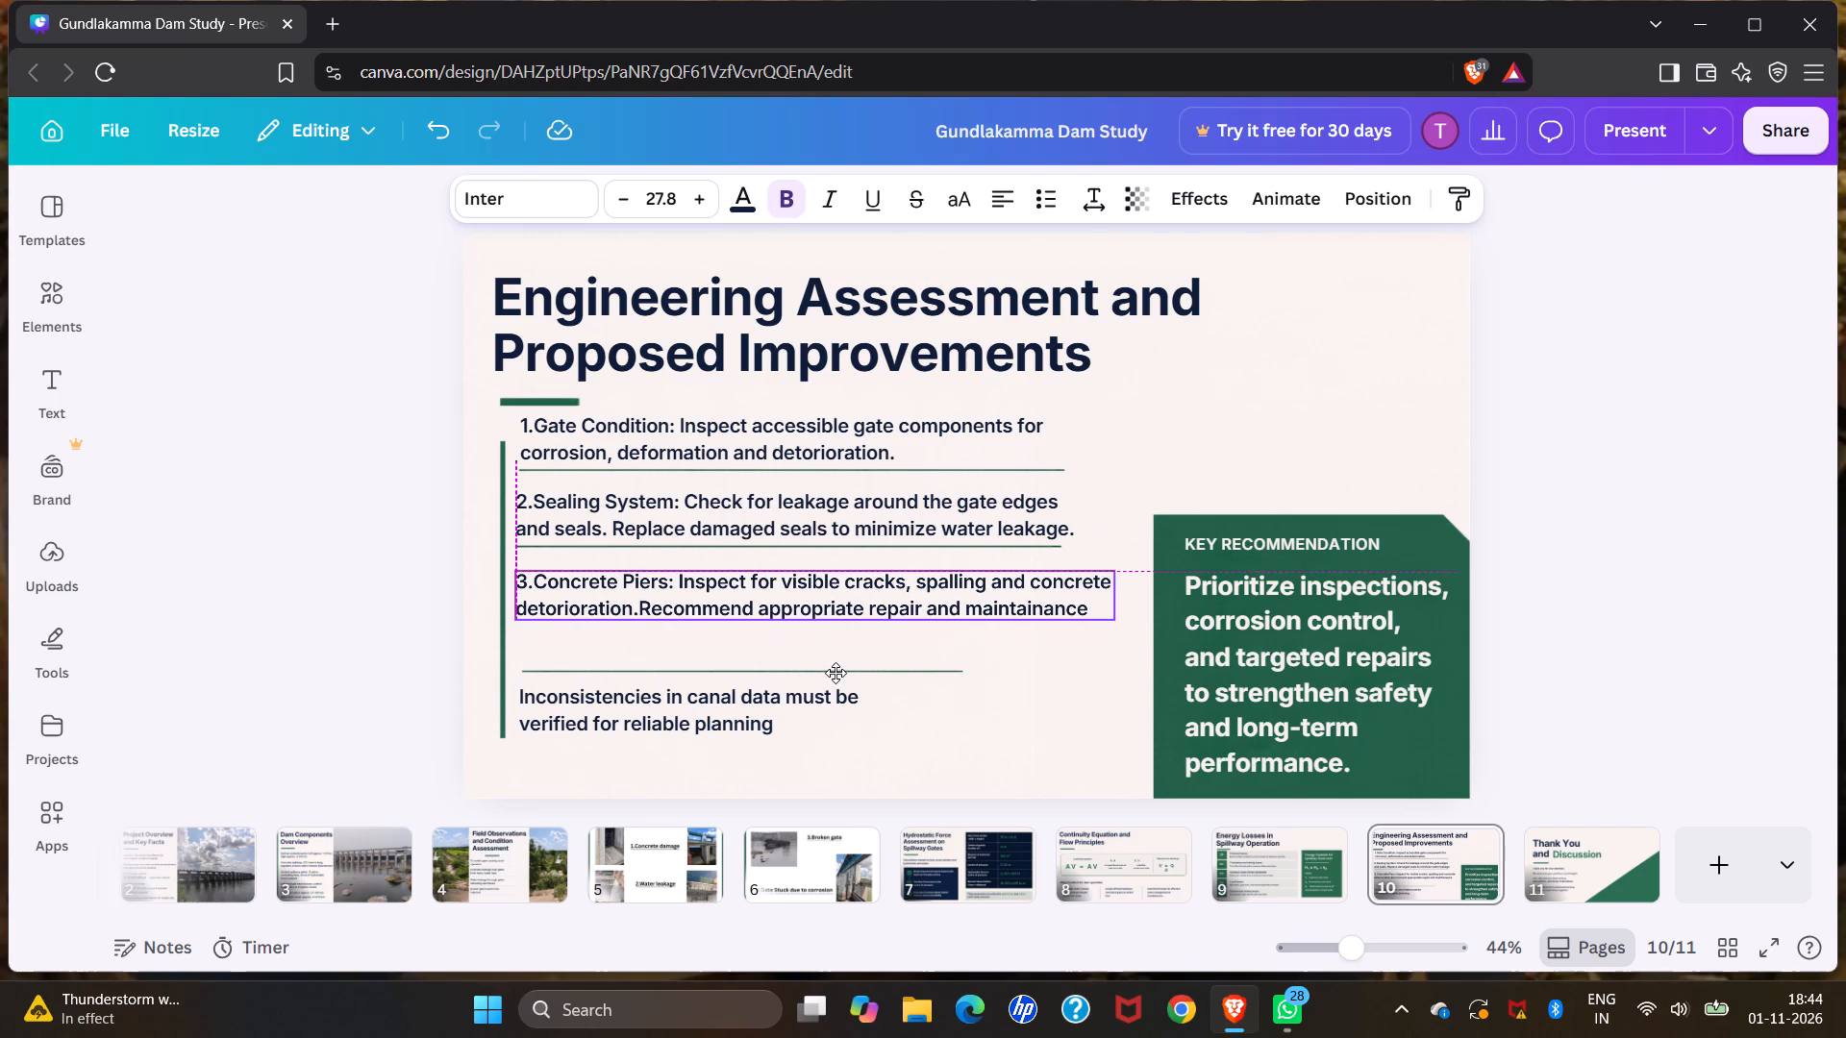
{"action": "left_click_drag", "start_coordinate": [836, 673], "coordinate": [836, 667]}
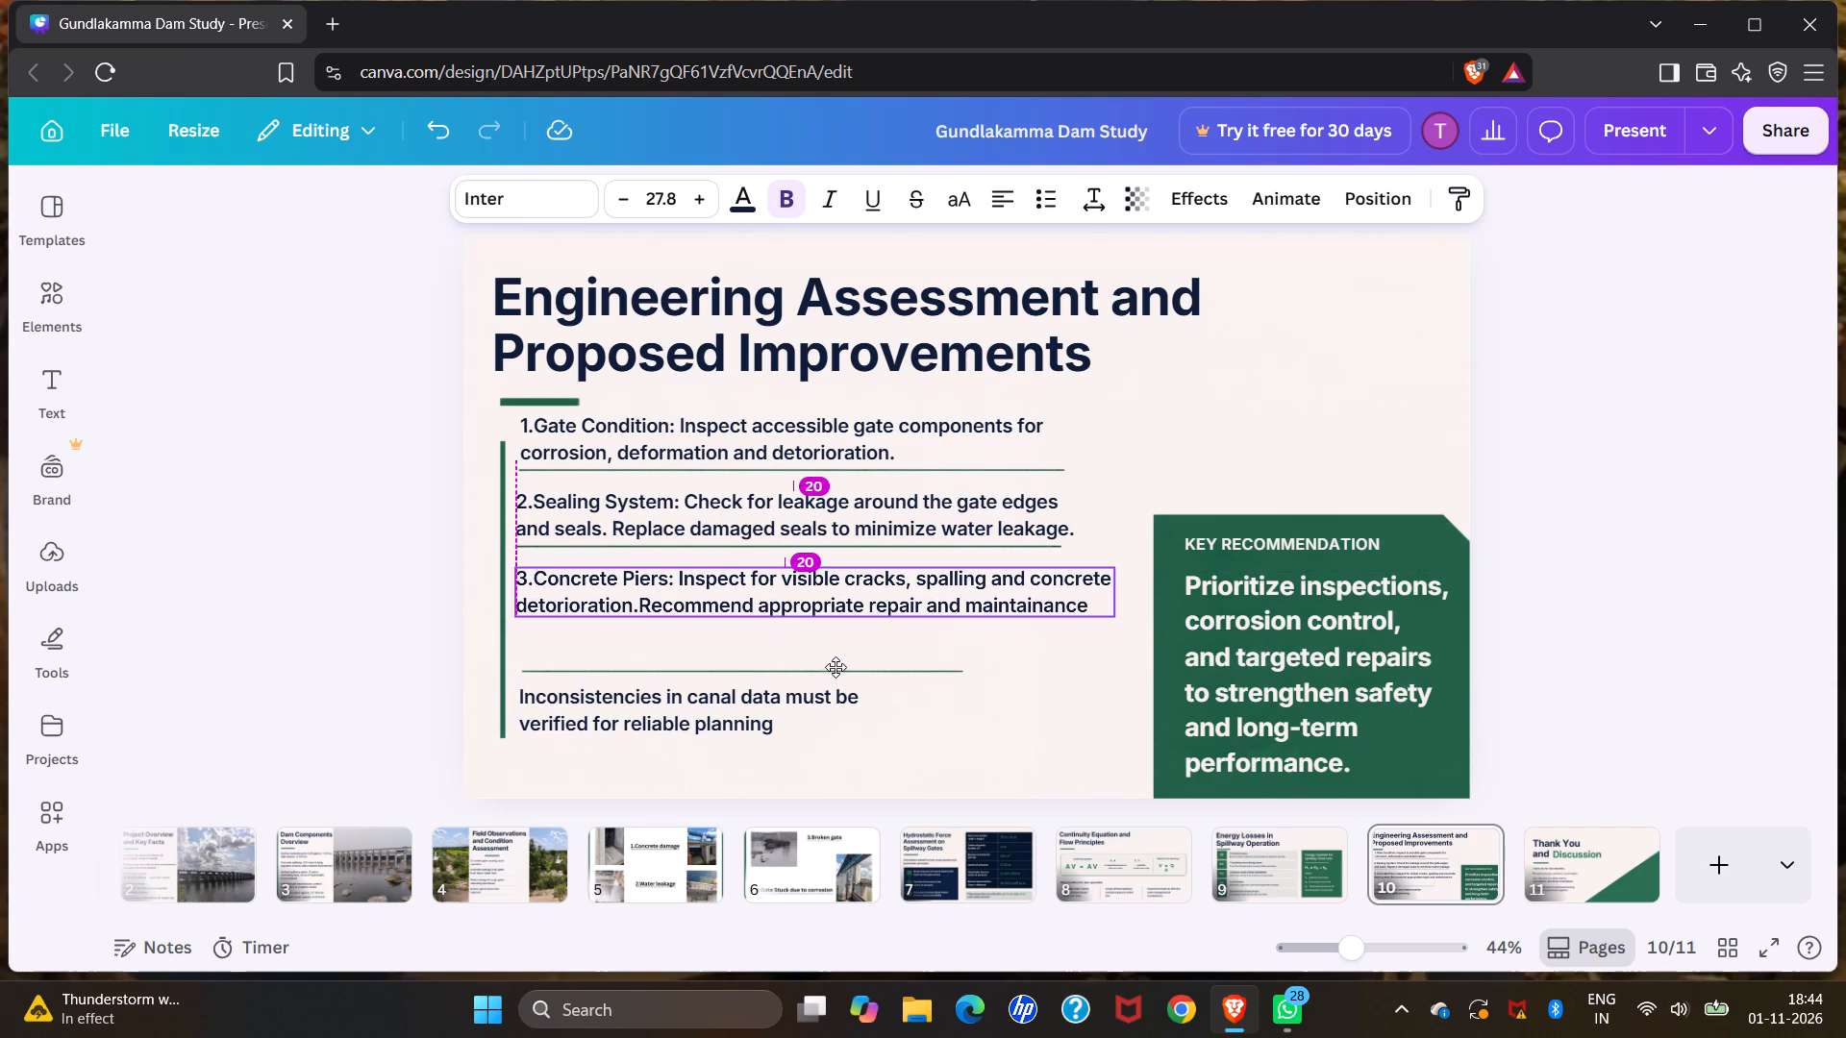
{"action": "left_click_drag", "start_coordinate": [836, 667], "coordinate": [836, 666]}
{"action": "left_click_drag", "start_coordinate": [836, 666], "coordinate": [836, 669]}
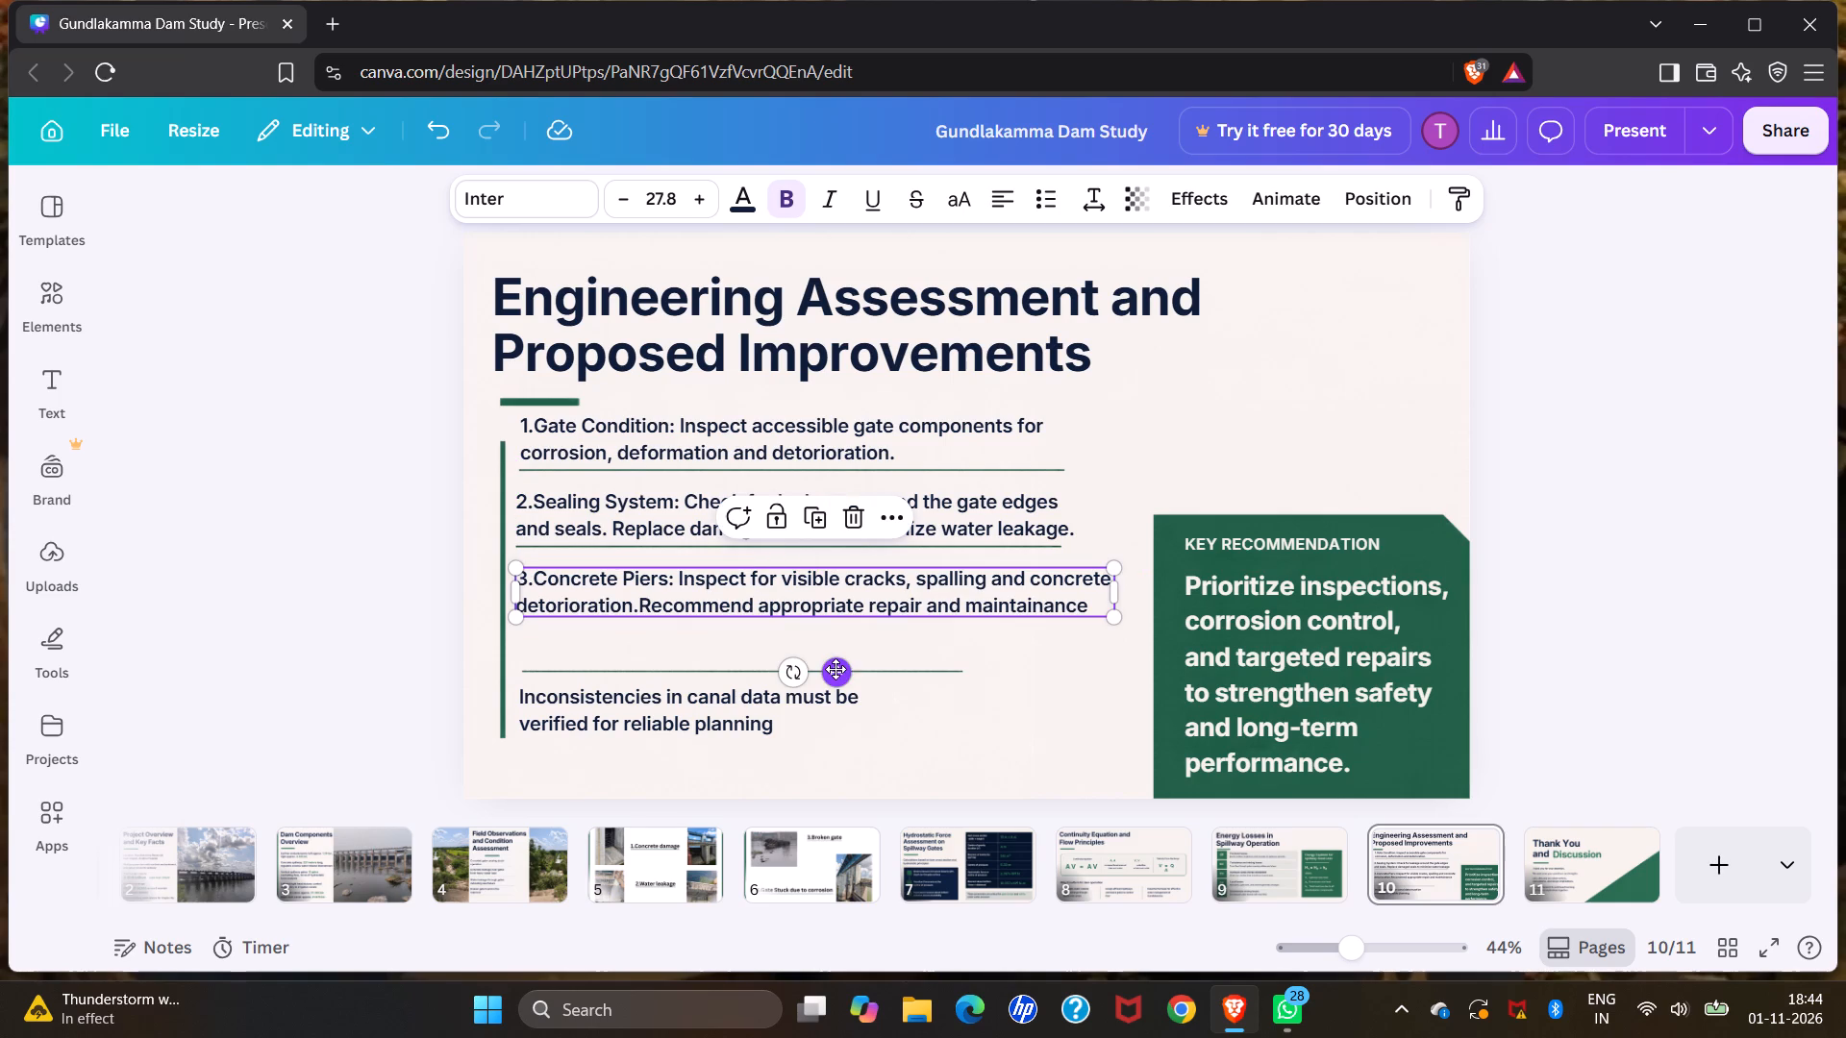
{"action": "left_click", "coordinate": [274, 592]}
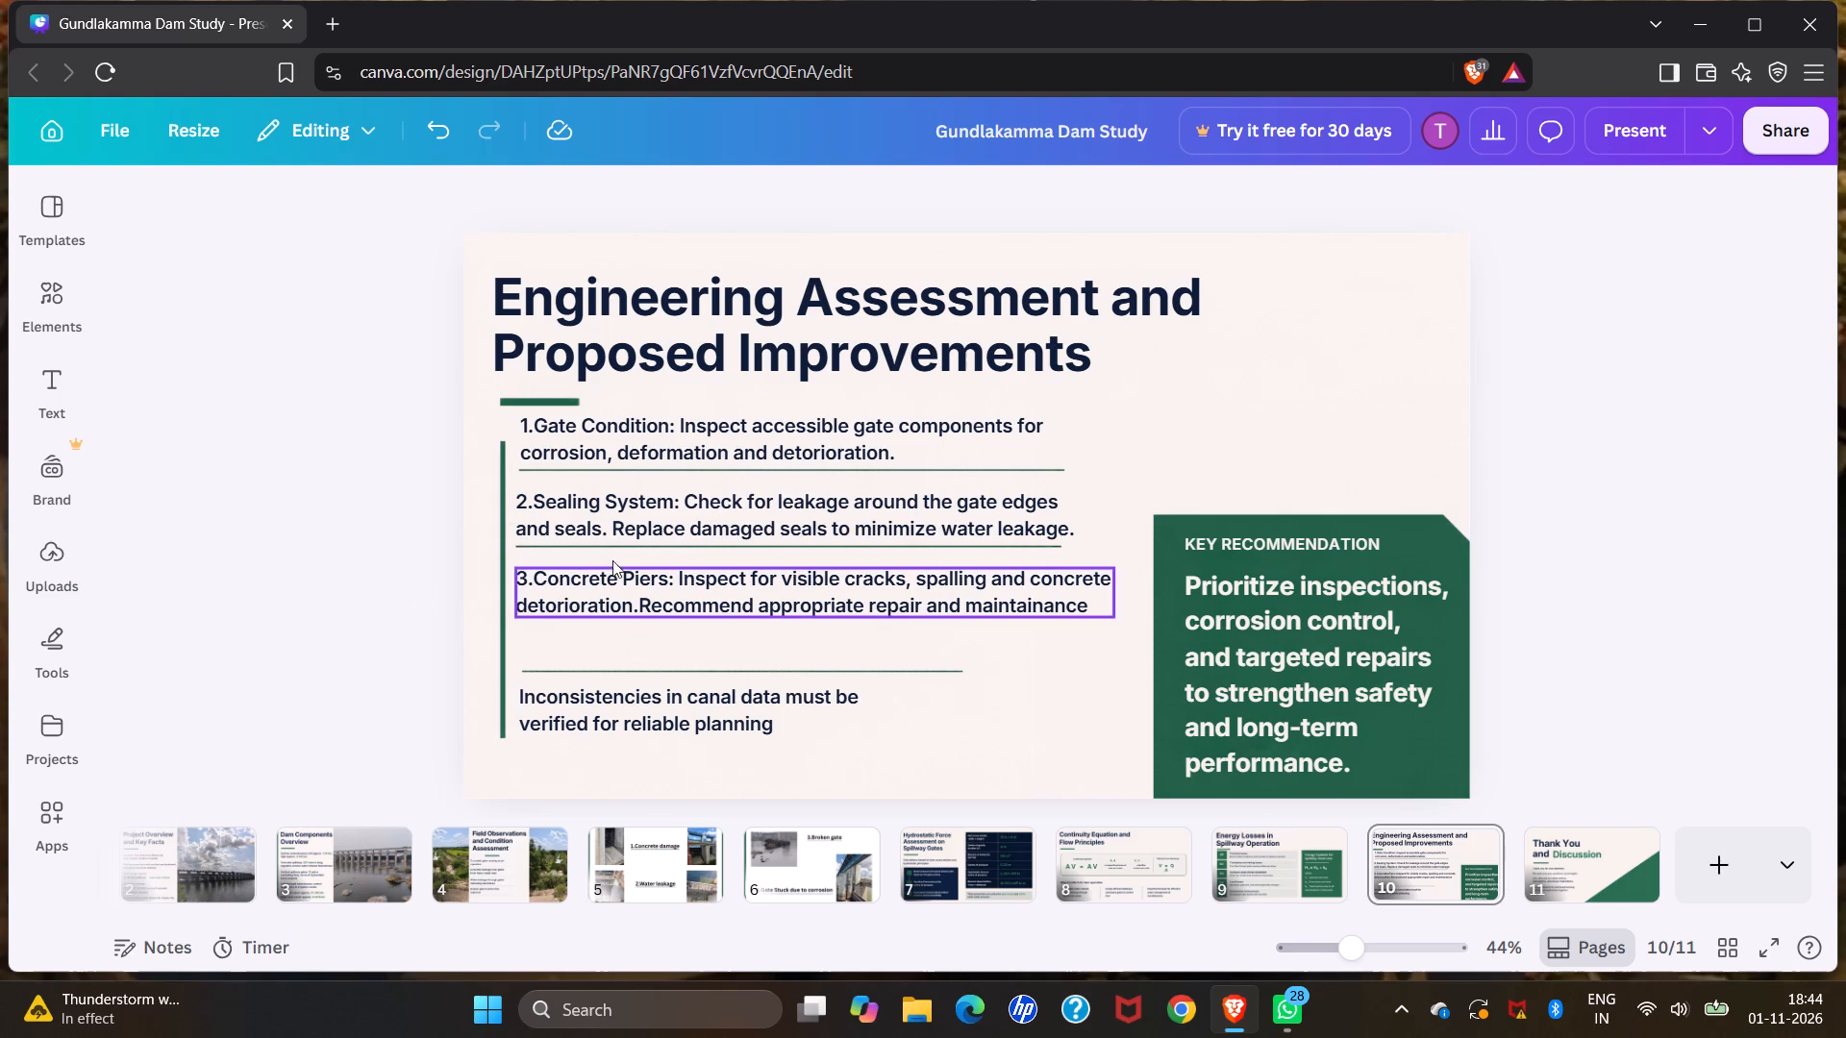
Duplicate the Sealing System divider and place the copy just under the Concrete Piers text.
{"action": "left_click", "coordinate": [648, 549]}
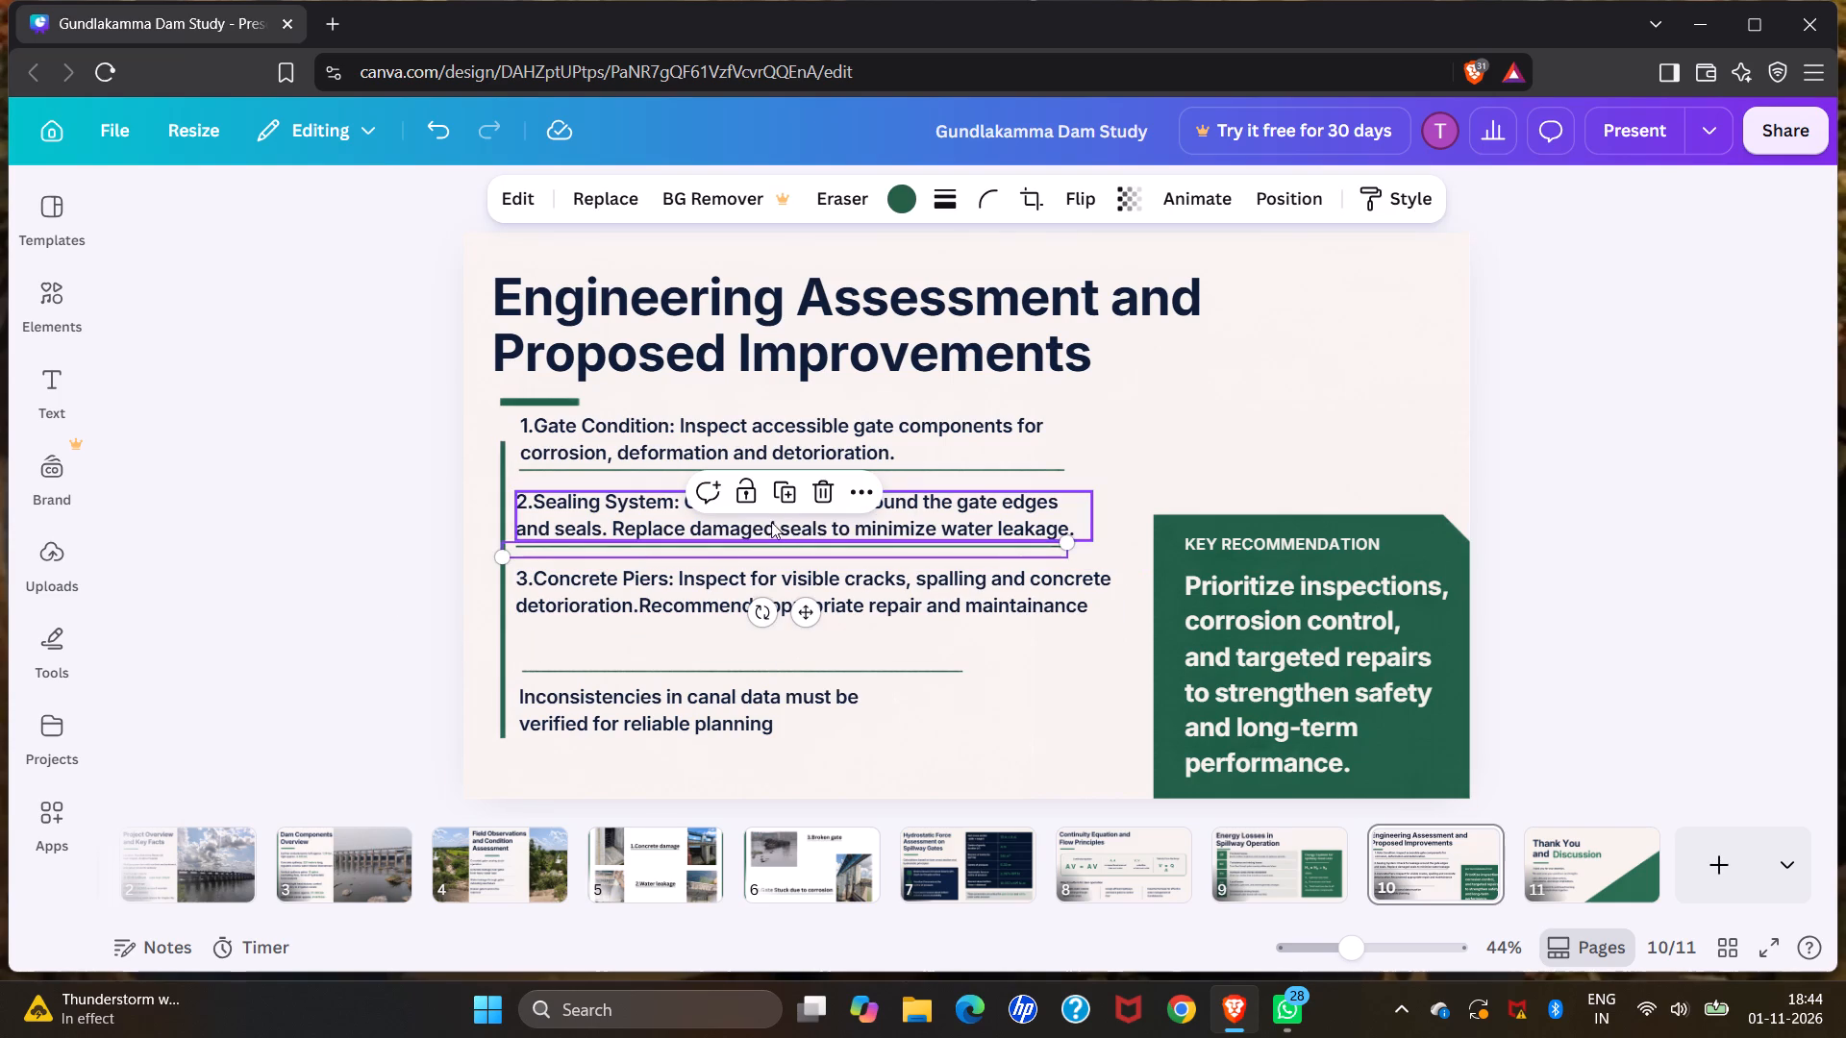
{"action": "left_click", "coordinate": [784, 497]}
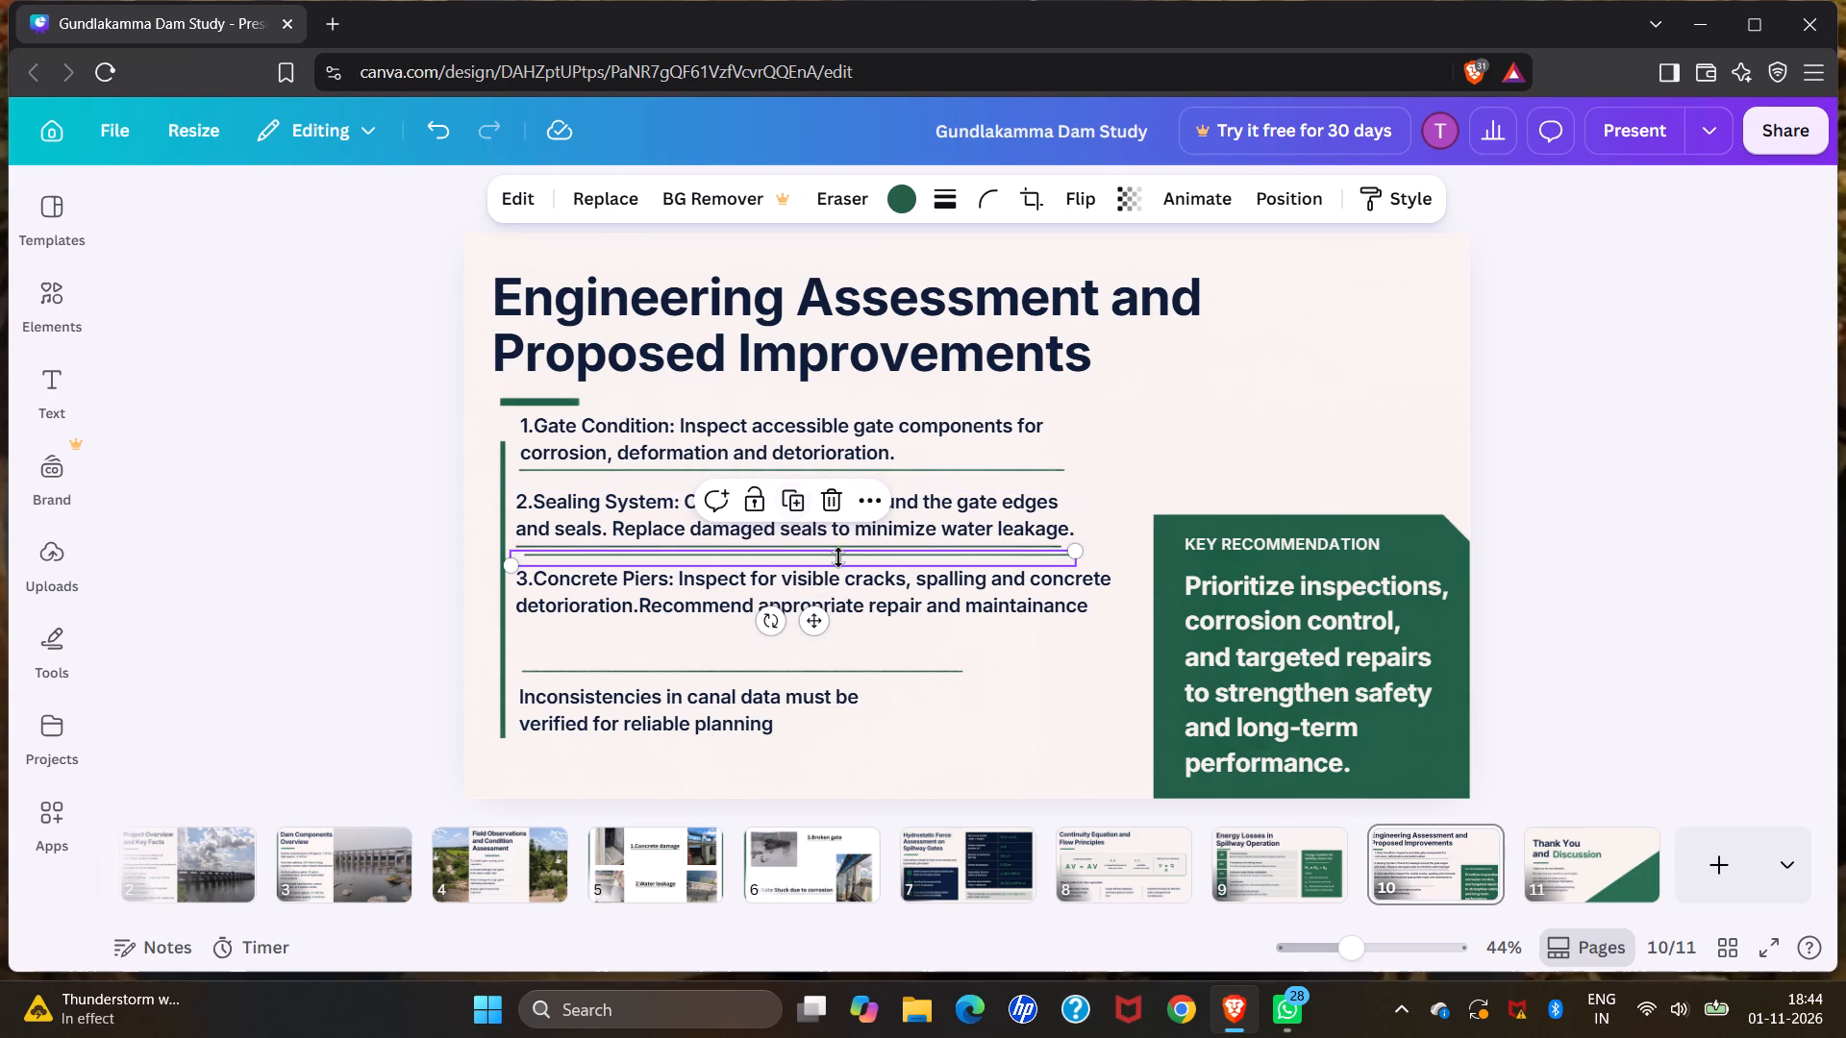
{"action": "left_click_drag", "start_coordinate": [812, 621], "coordinate": [812, 628]}
{"action": "left_click_drag", "start_coordinate": [812, 628], "coordinate": [812, 685]}
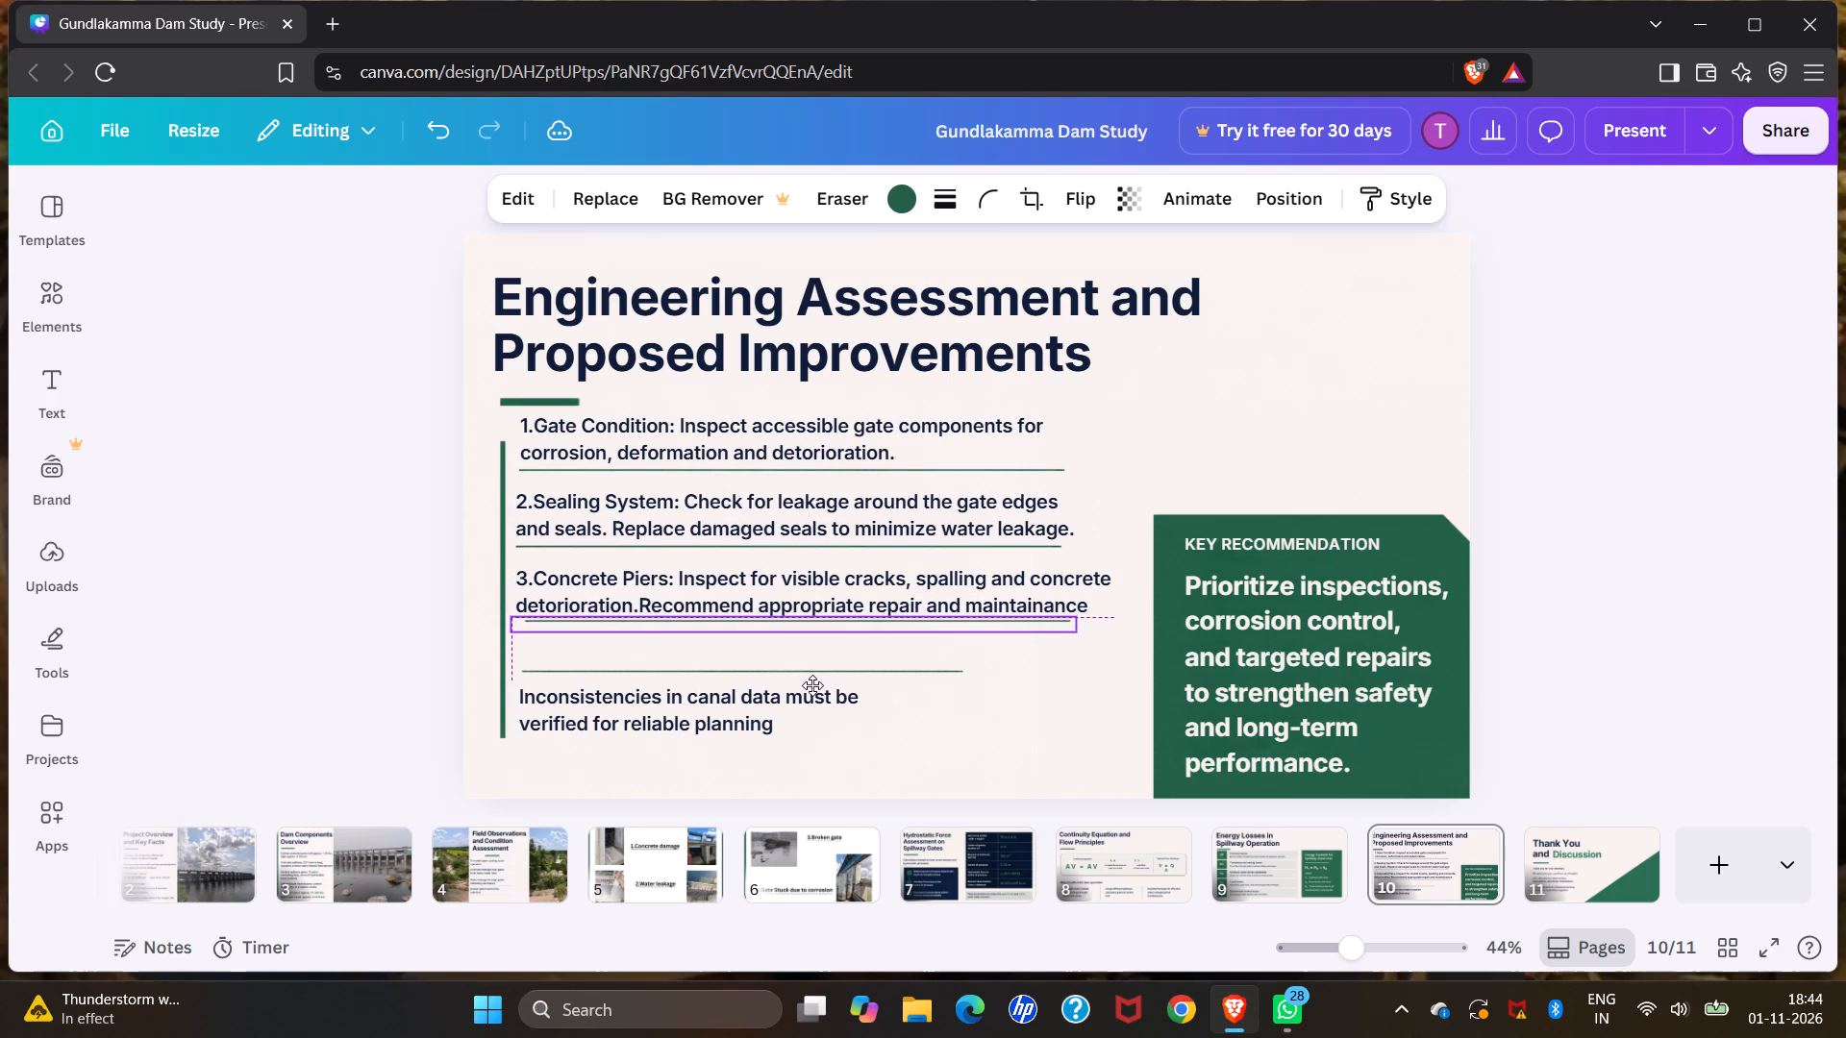
{"action": "left_click_drag", "start_coordinate": [812, 685], "coordinate": [811, 684]}
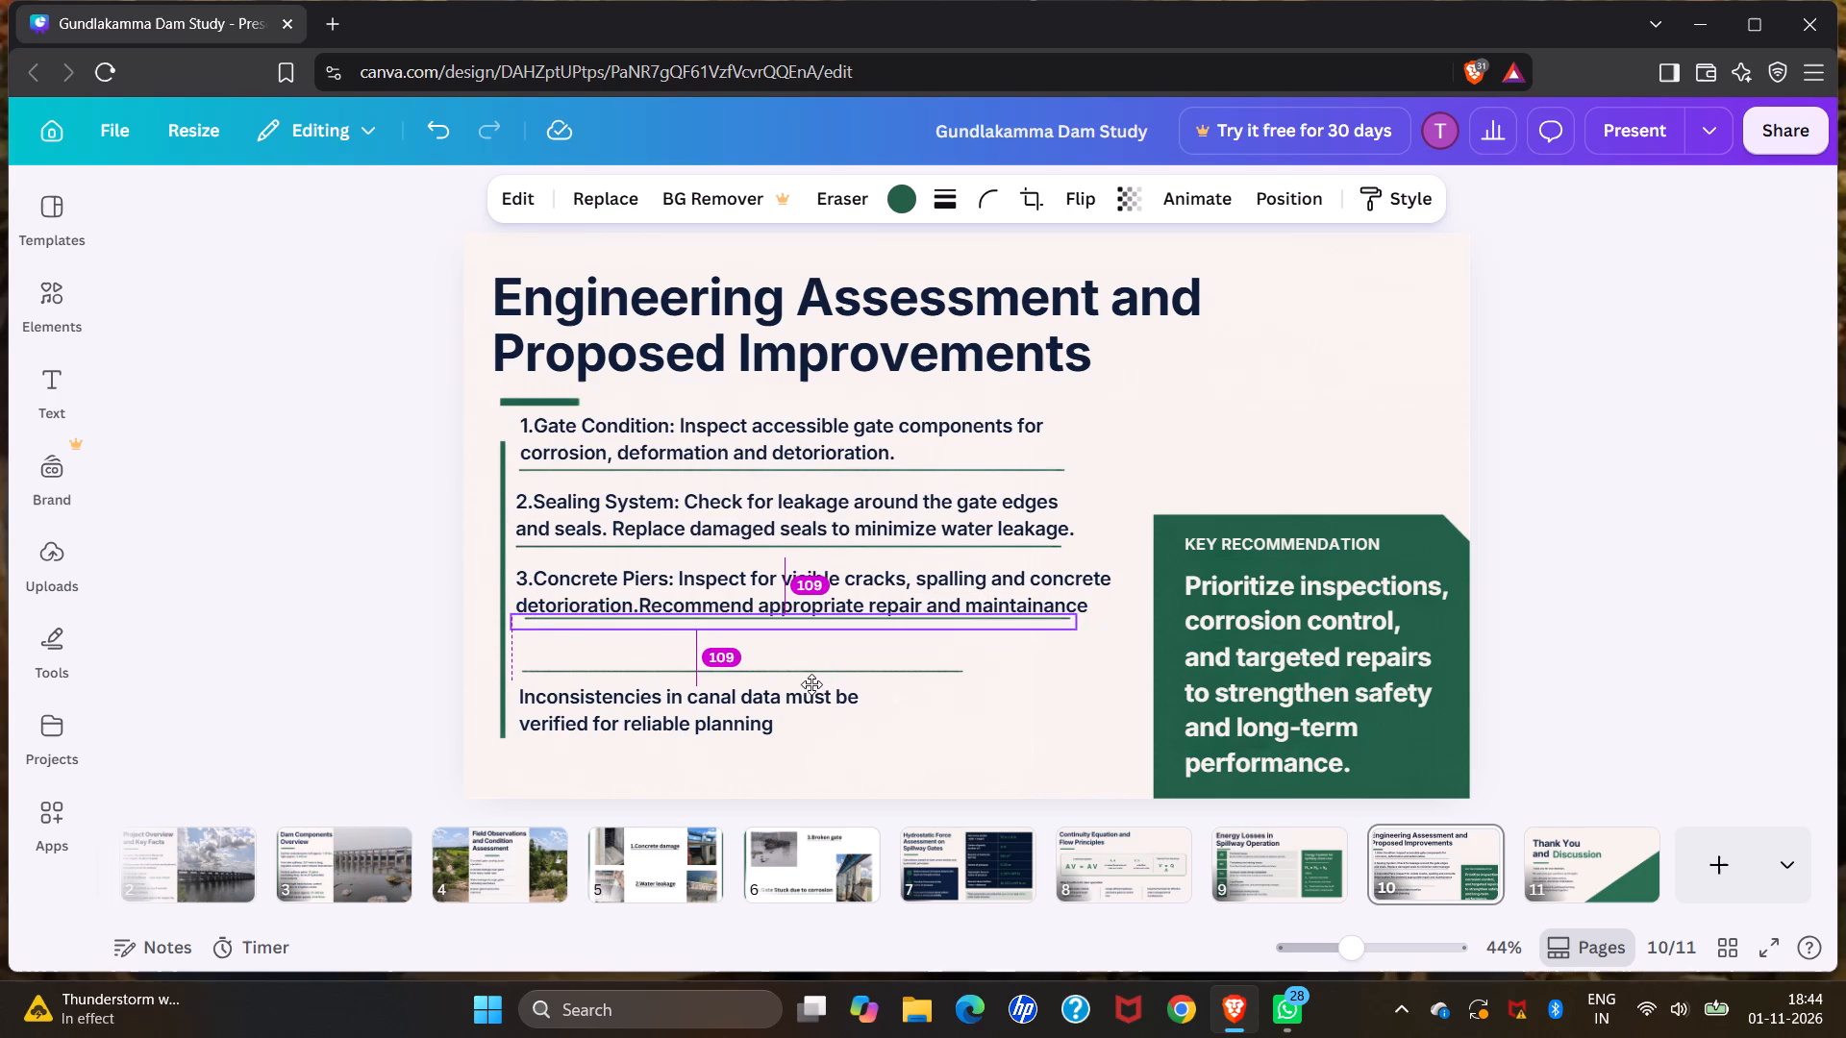
{"action": "left_click_drag", "start_coordinate": [811, 684], "coordinate": [811, 684]}
{"action": "left_click_drag", "start_coordinate": [811, 684], "coordinate": [809, 684]}
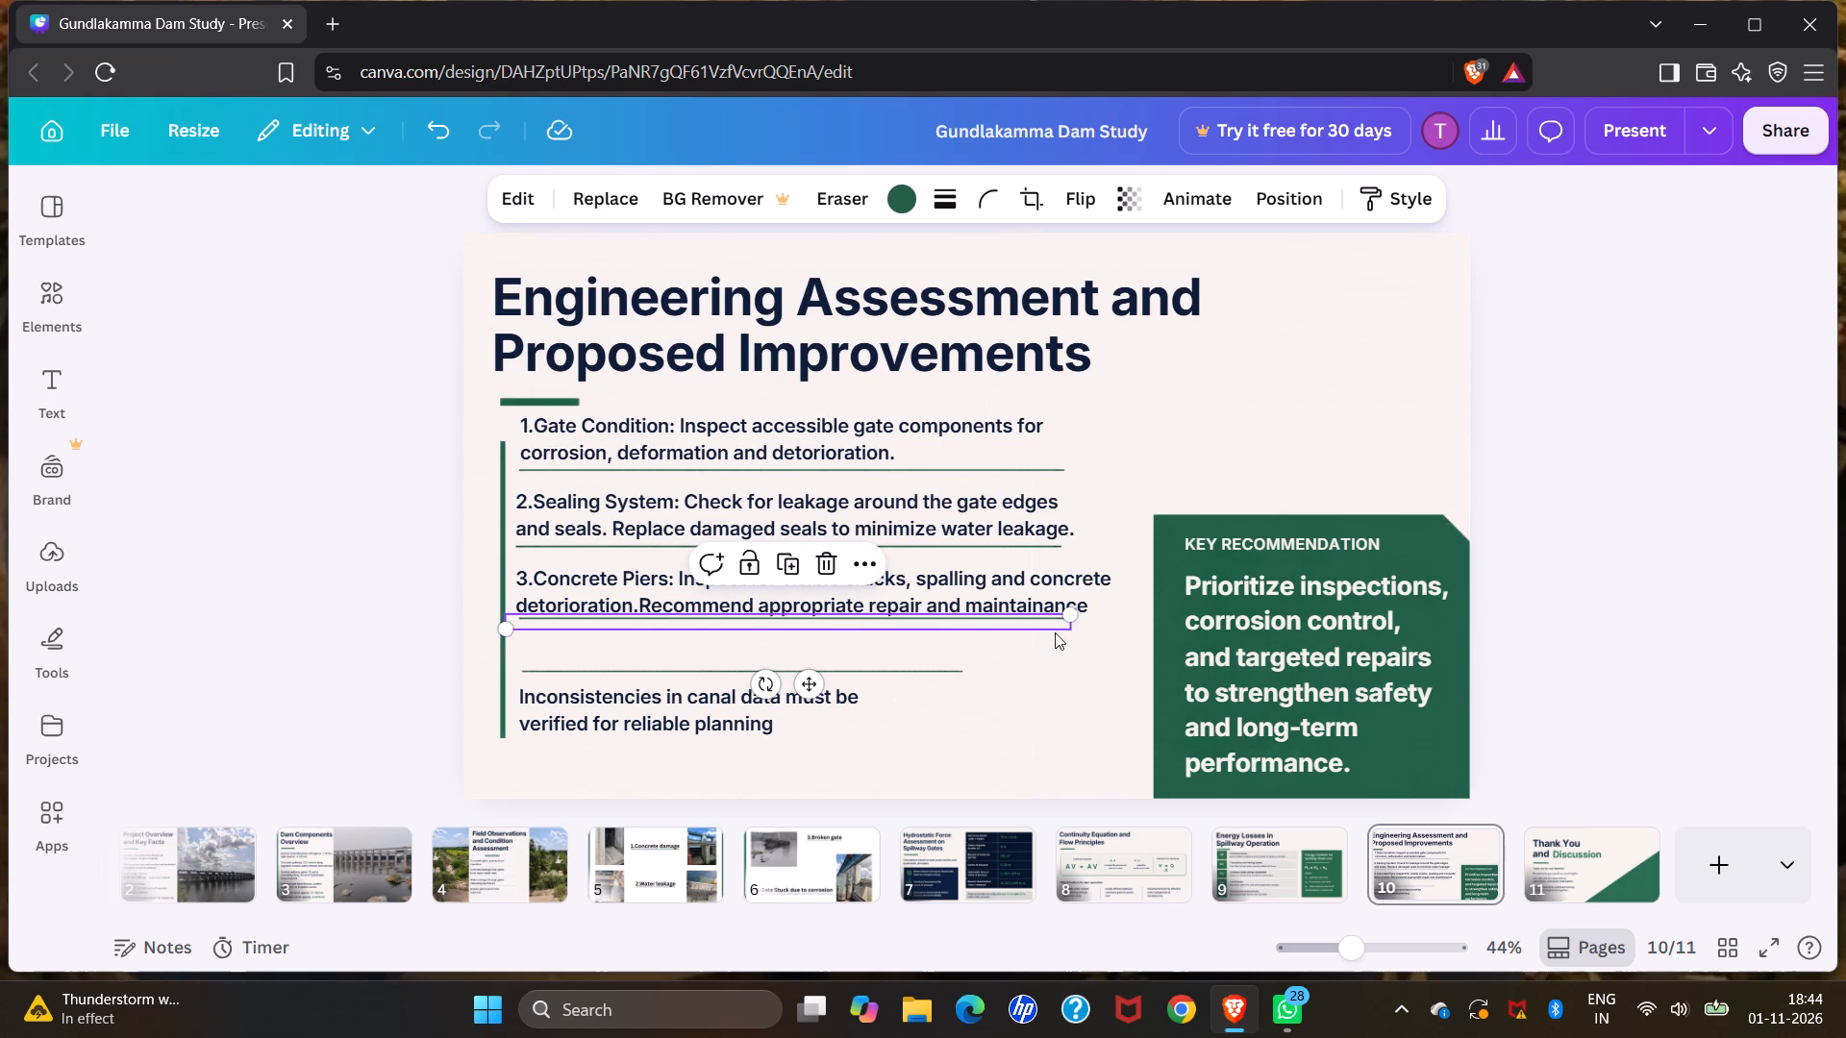
{"action": "left_click", "coordinate": [347, 598]}
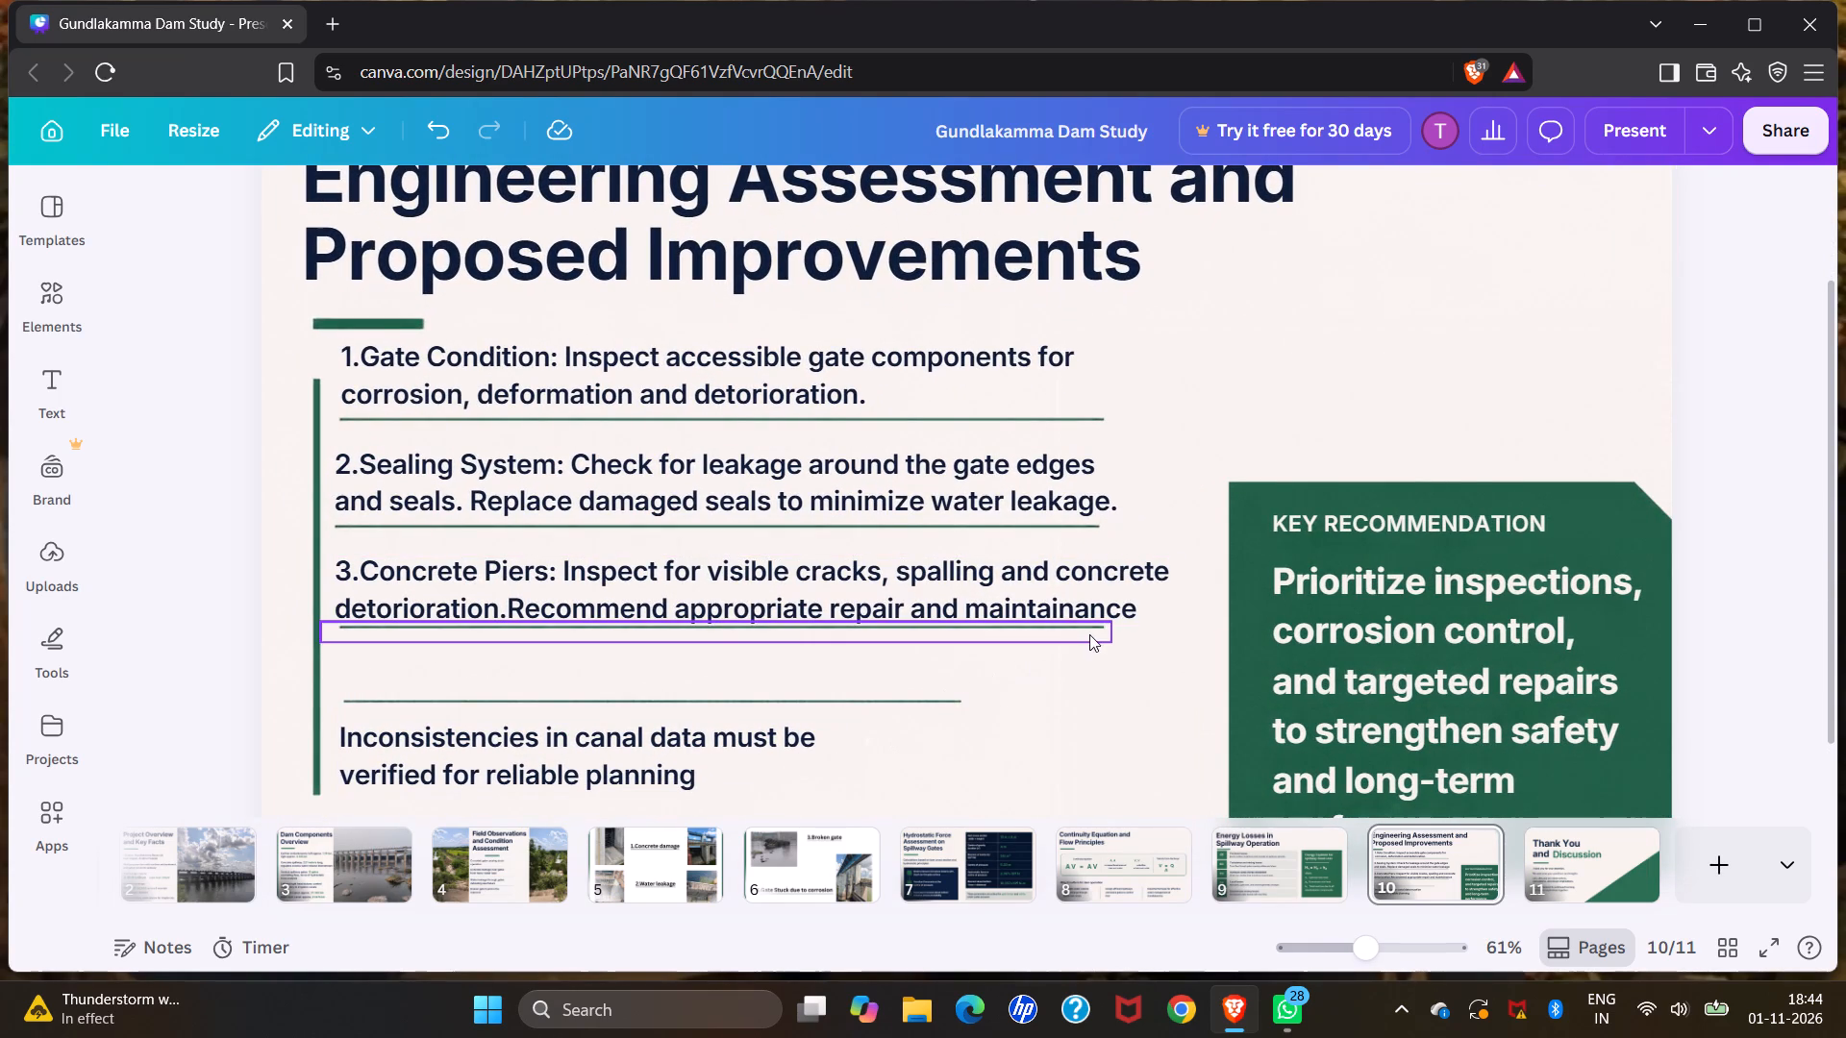
Lengthen the divider under the Concrete Piers text to a width of about 1,128.
{"action": "left_click", "coordinate": [1089, 628]}
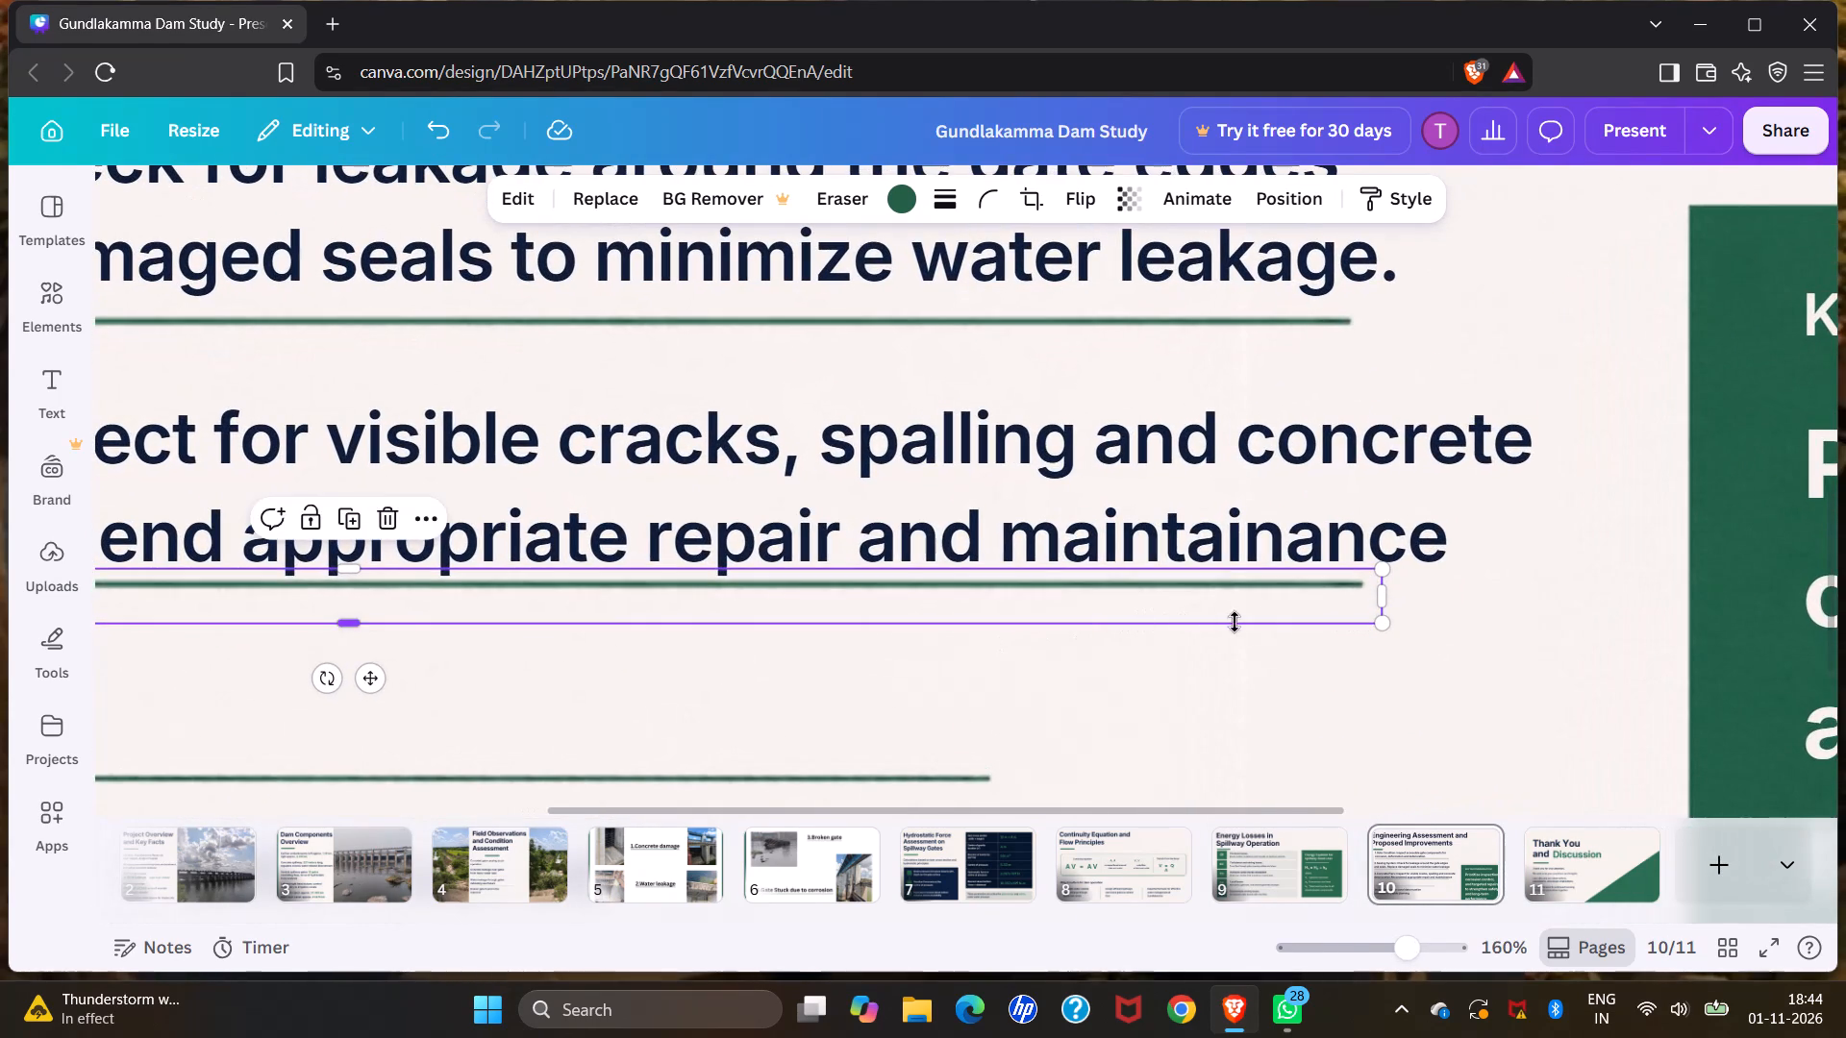
{"action": "left_click_drag", "start_coordinate": [1385, 597], "coordinate": [1419, 590]}
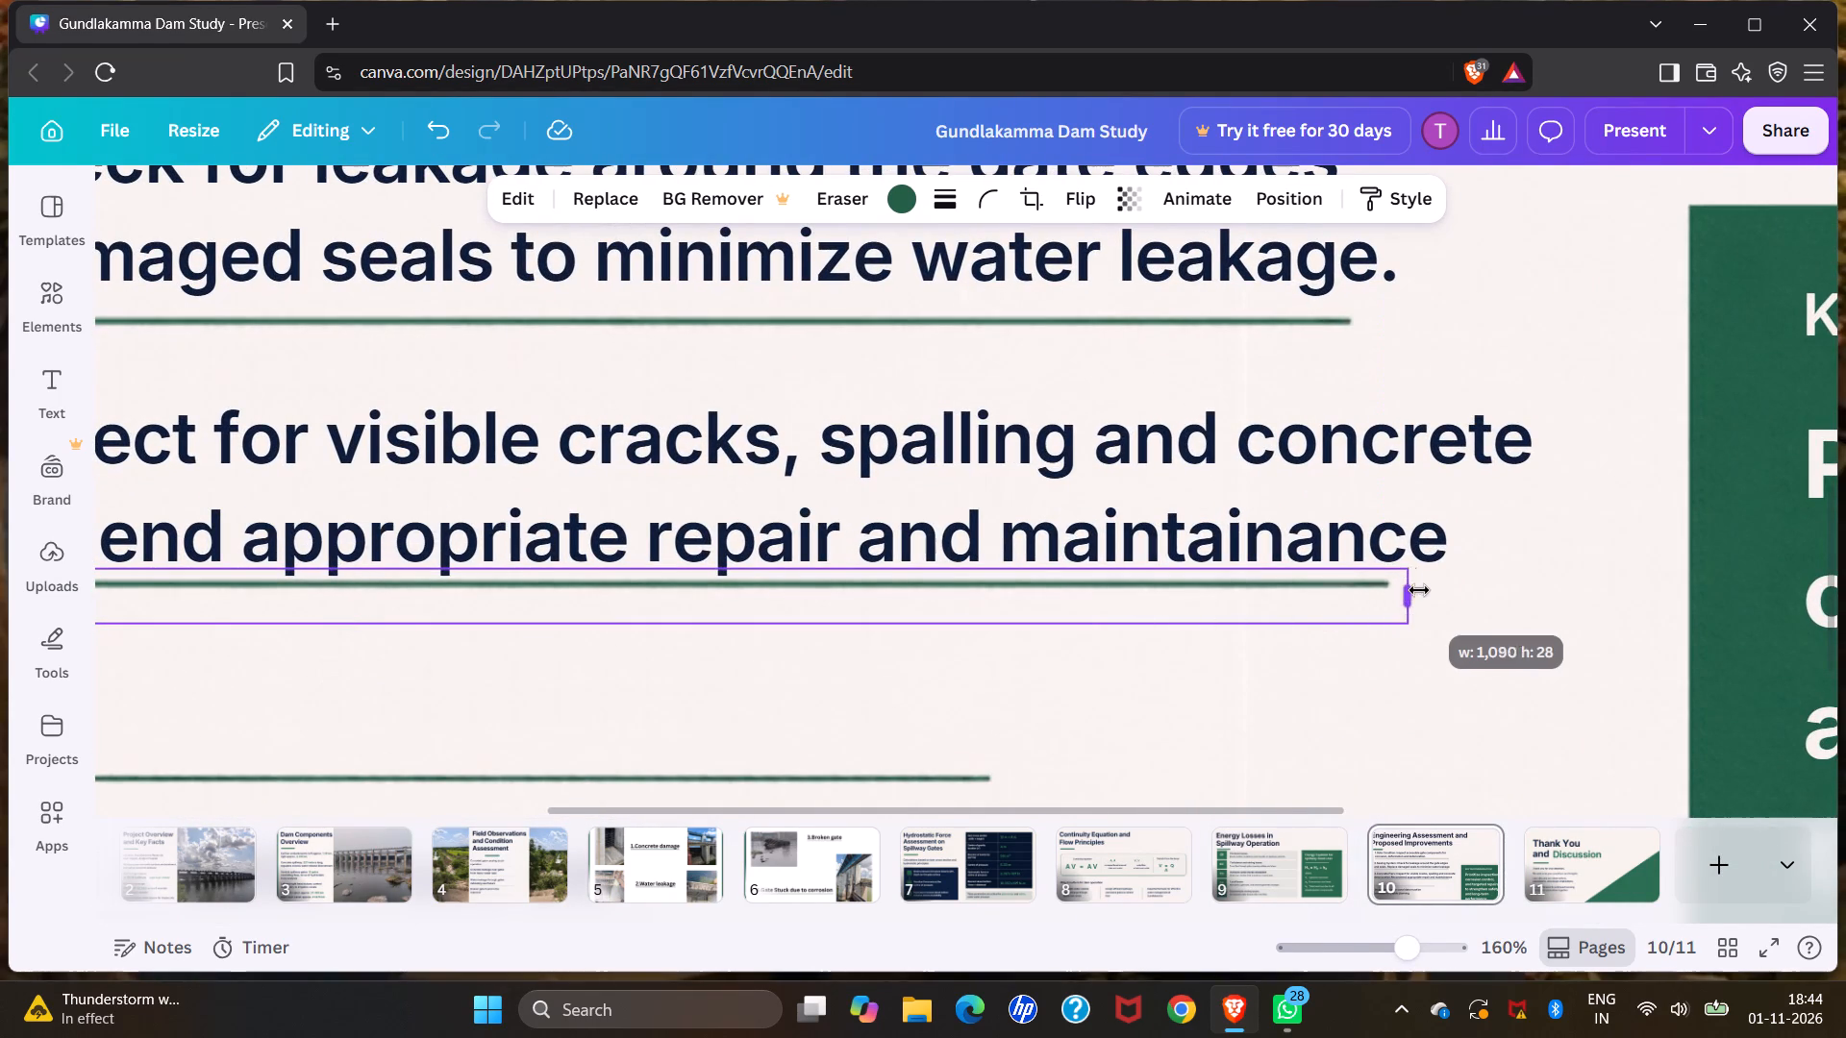
{"action": "left_click_drag", "start_coordinate": [1419, 590], "coordinate": [1477, 581]}
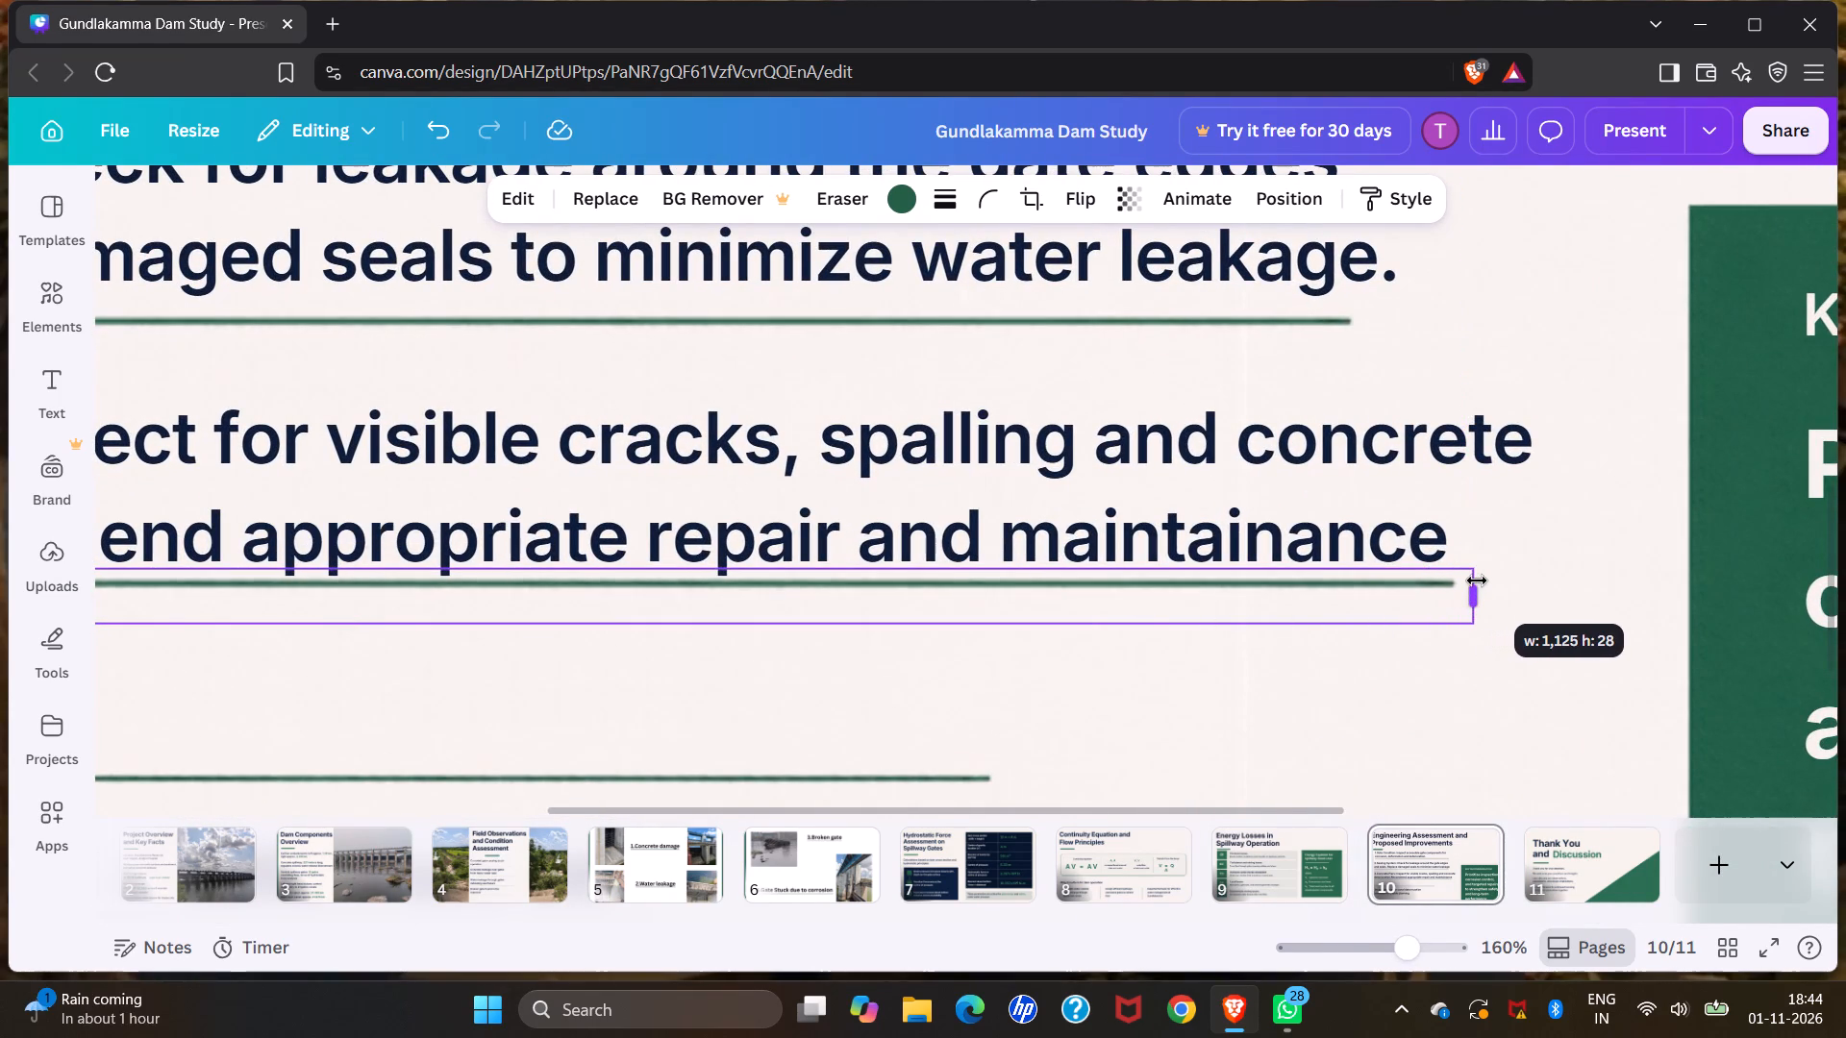
{"action": "left_click_drag", "start_coordinate": [1477, 581], "coordinate": [1484, 579]}
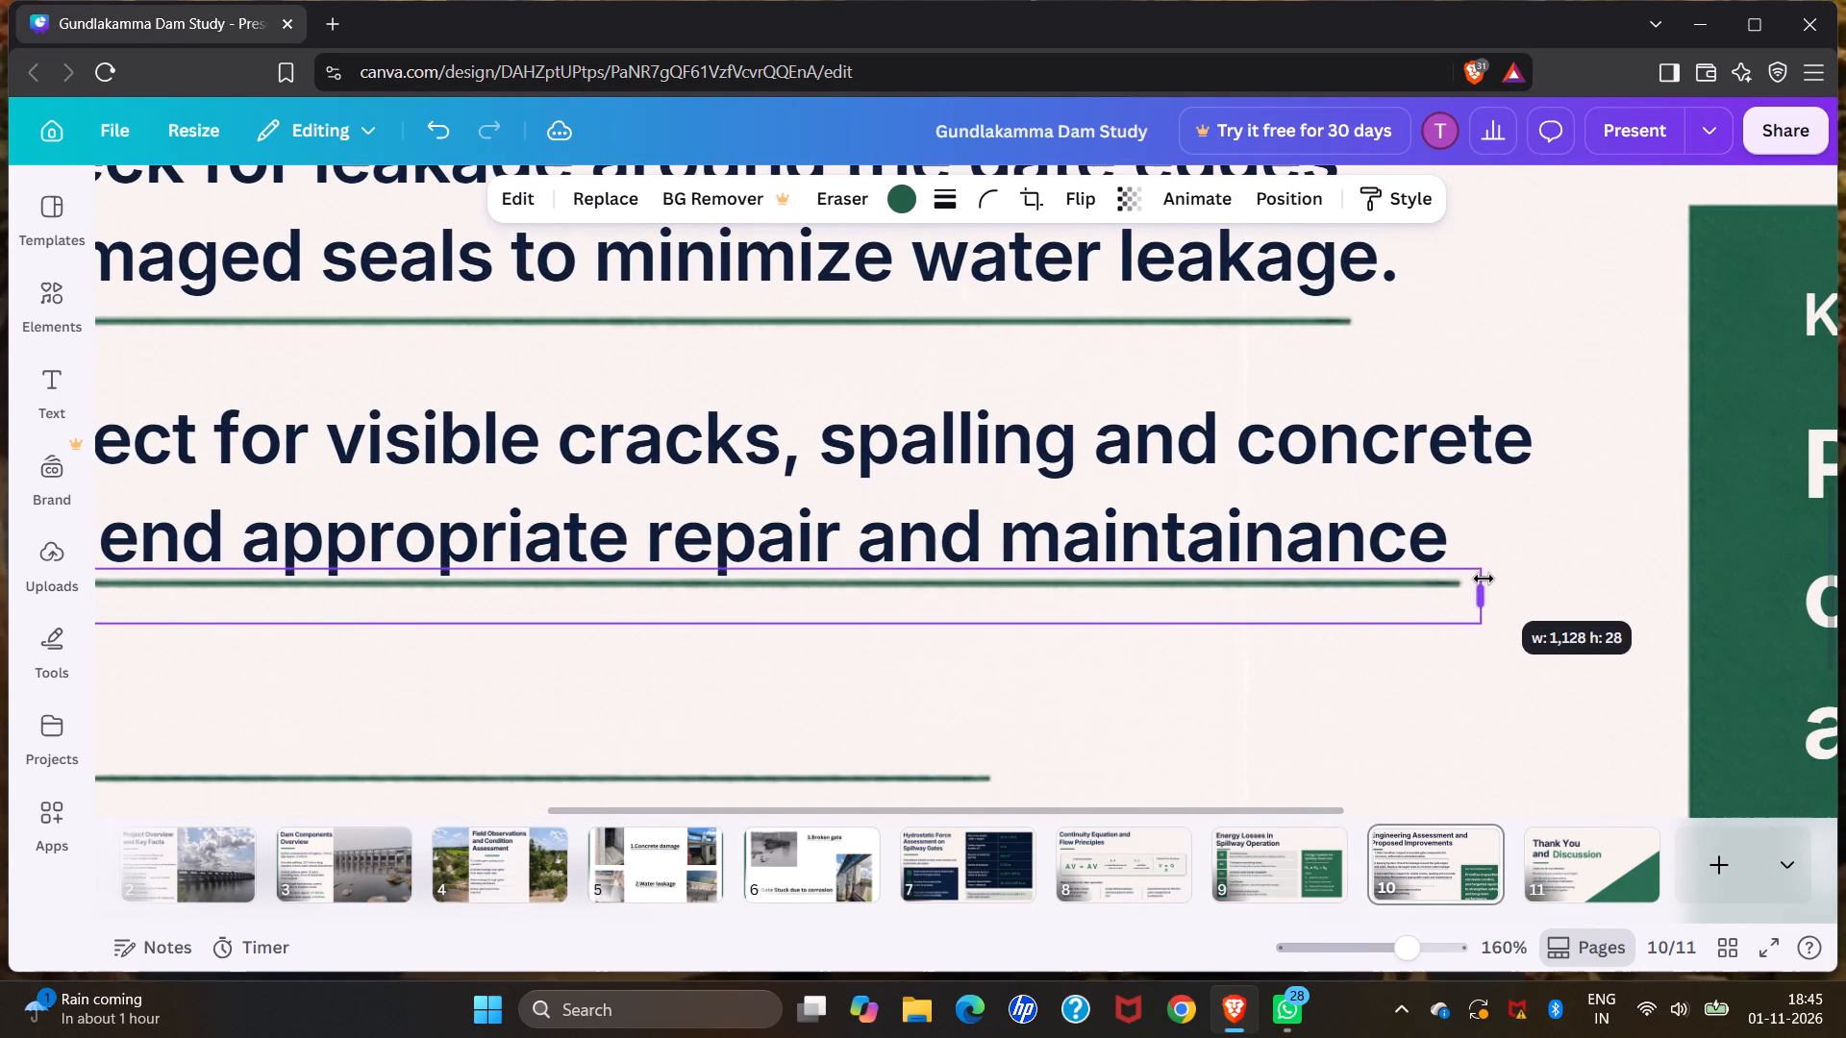
{"action": "left_click_drag", "start_coordinate": [1484, 579], "coordinate": [1484, 578]}
{"action": "left_click", "coordinate": [1524, 576]}
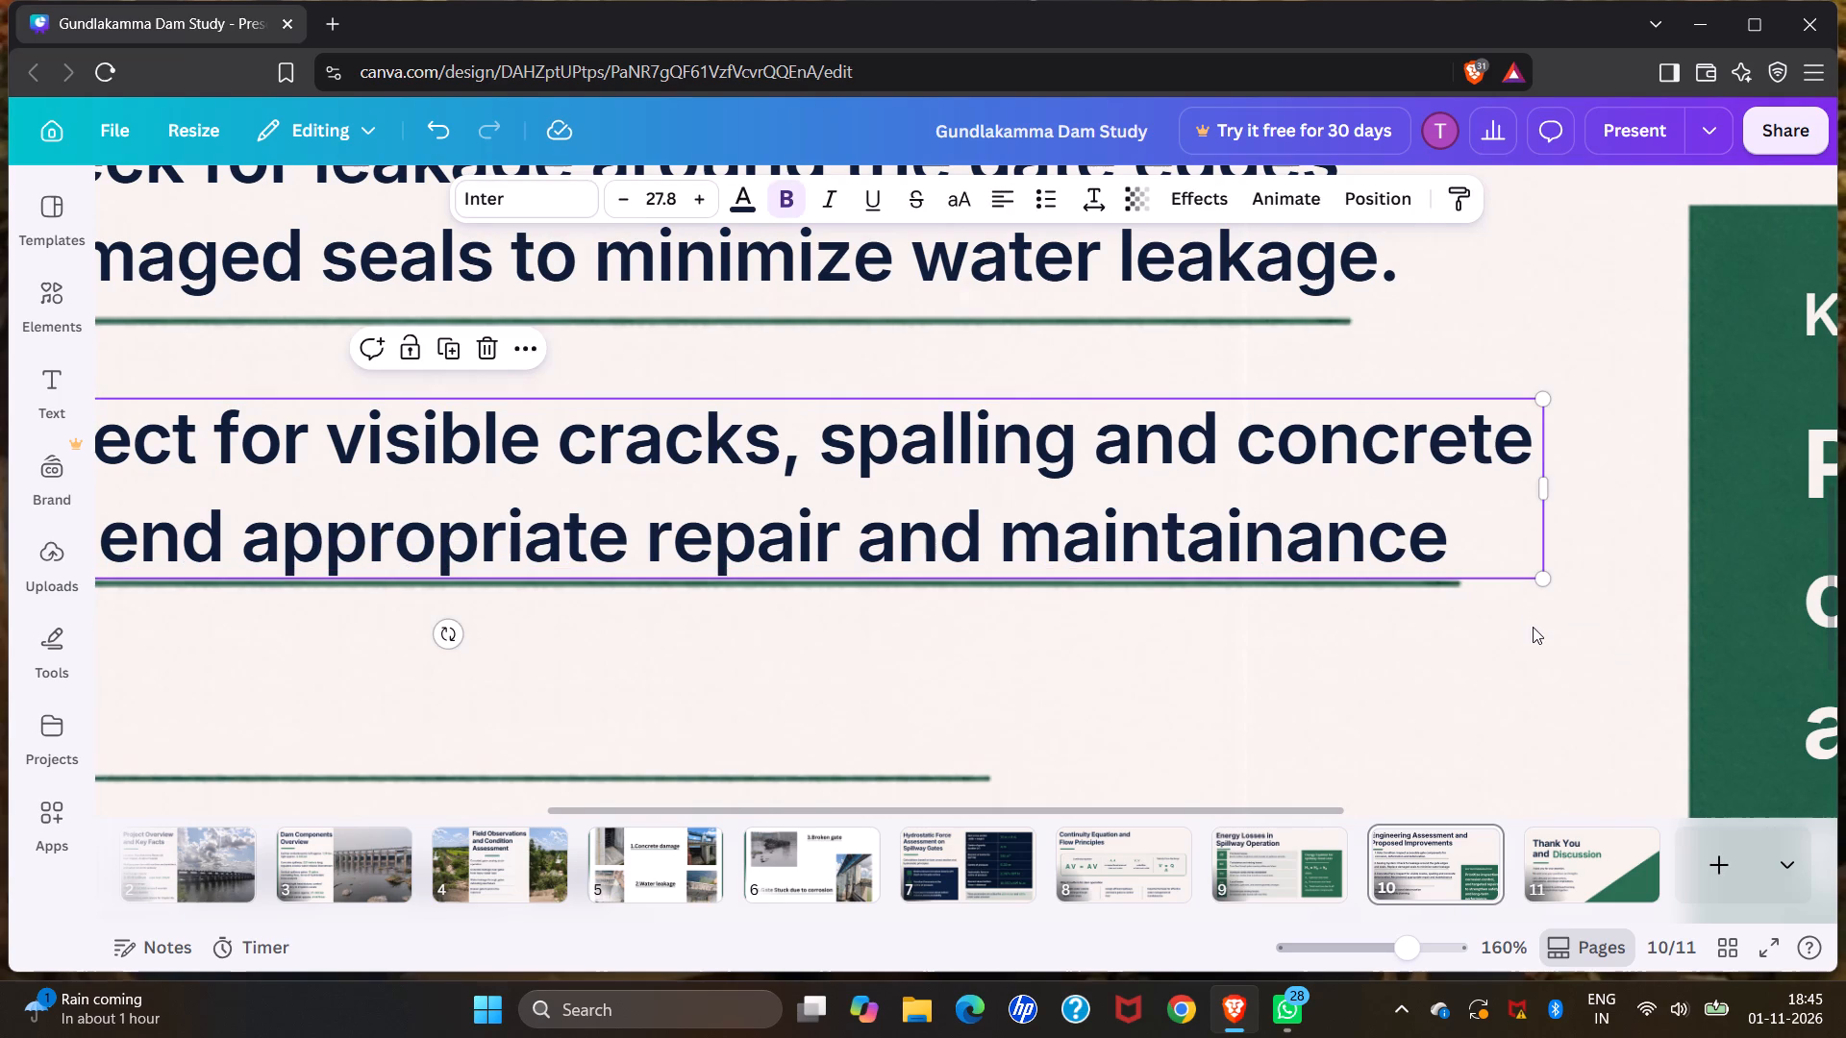
{"action": "left_click", "coordinate": [1533, 627]}
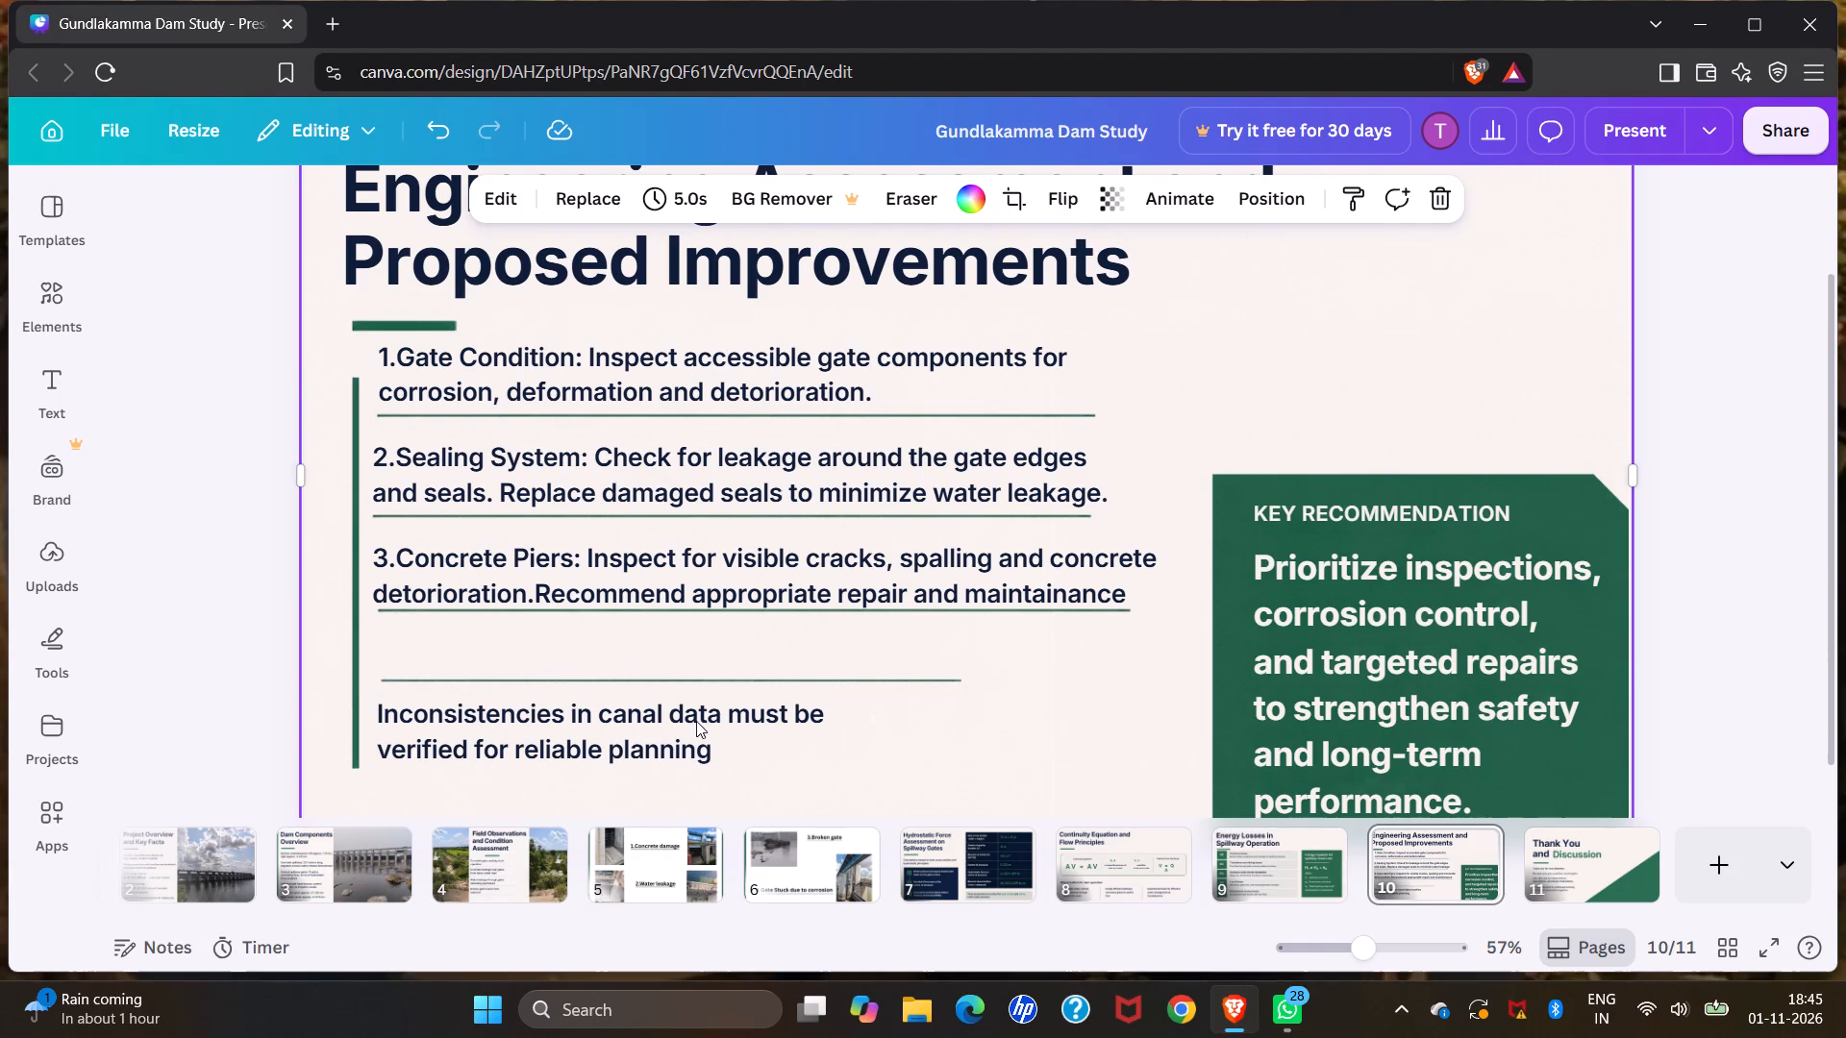
Delete the old divider and the "Inconsistencies in canal data" text box below the Concrete Piers point.
{"action": "left_click", "coordinate": [935, 681]}
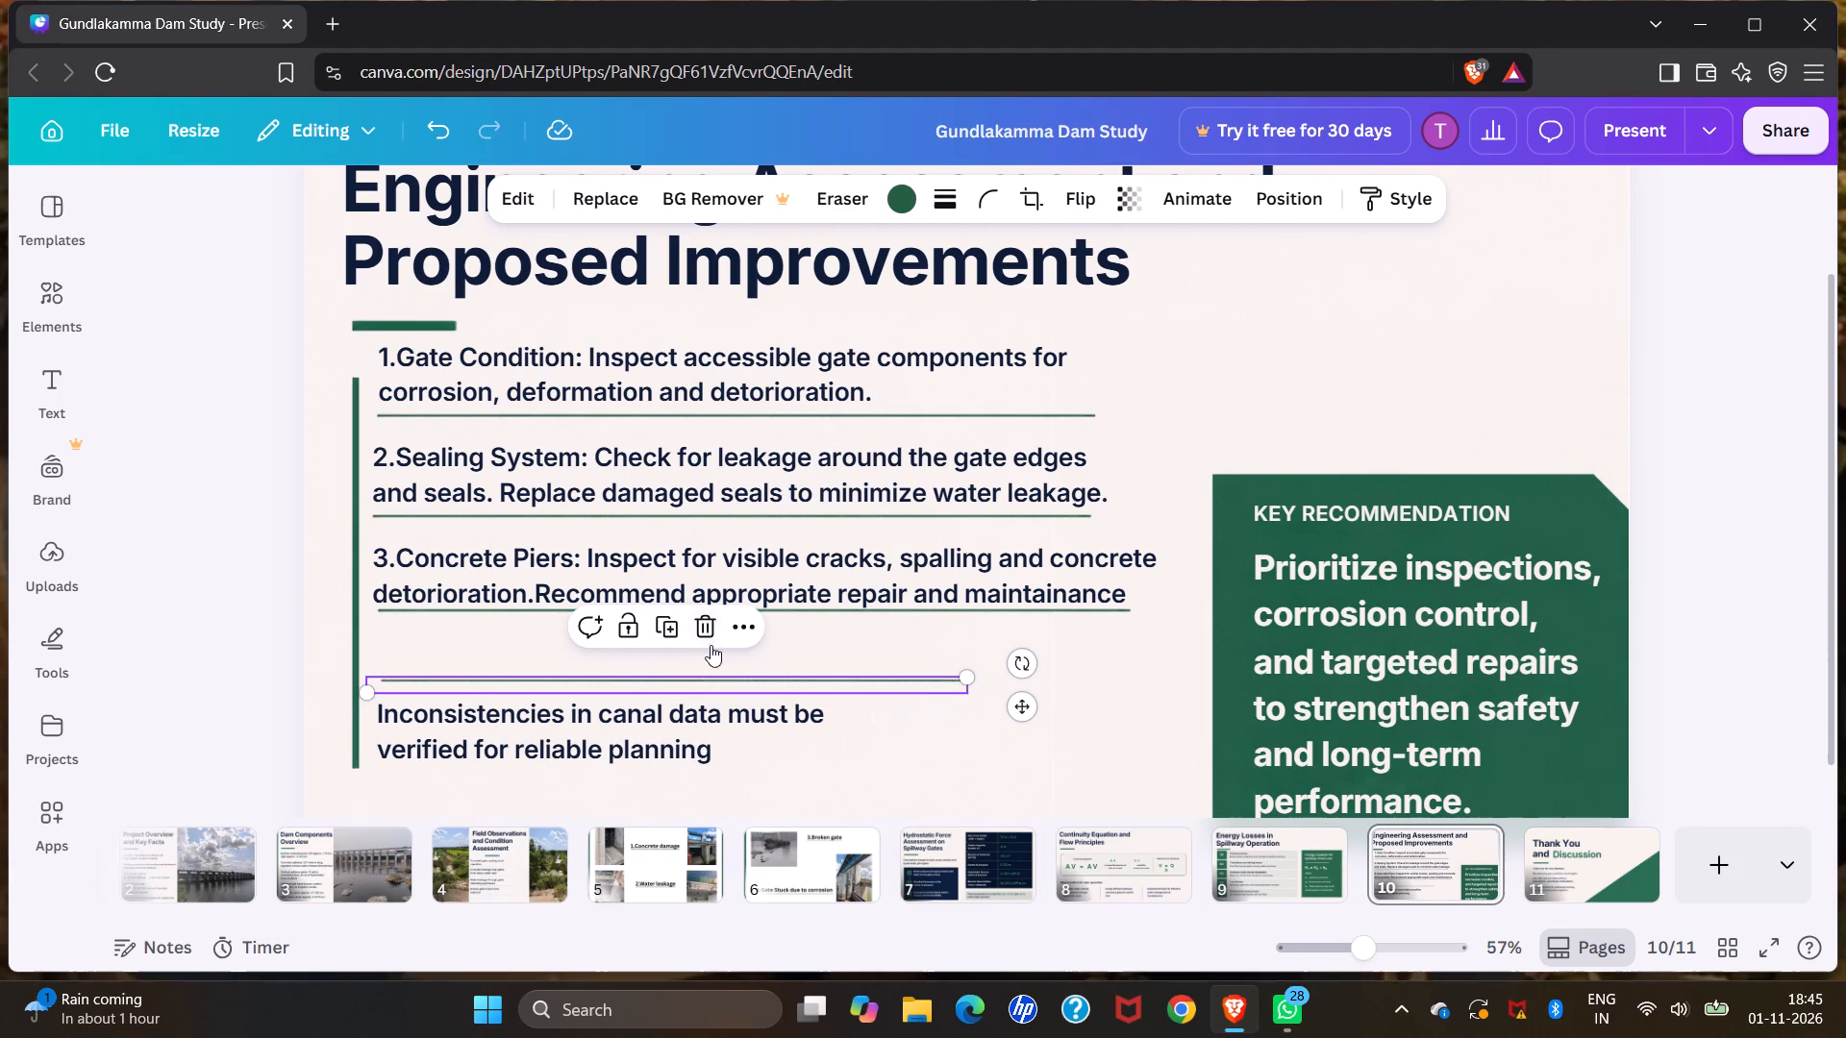
{"action": "left_click", "coordinate": [703, 630]}
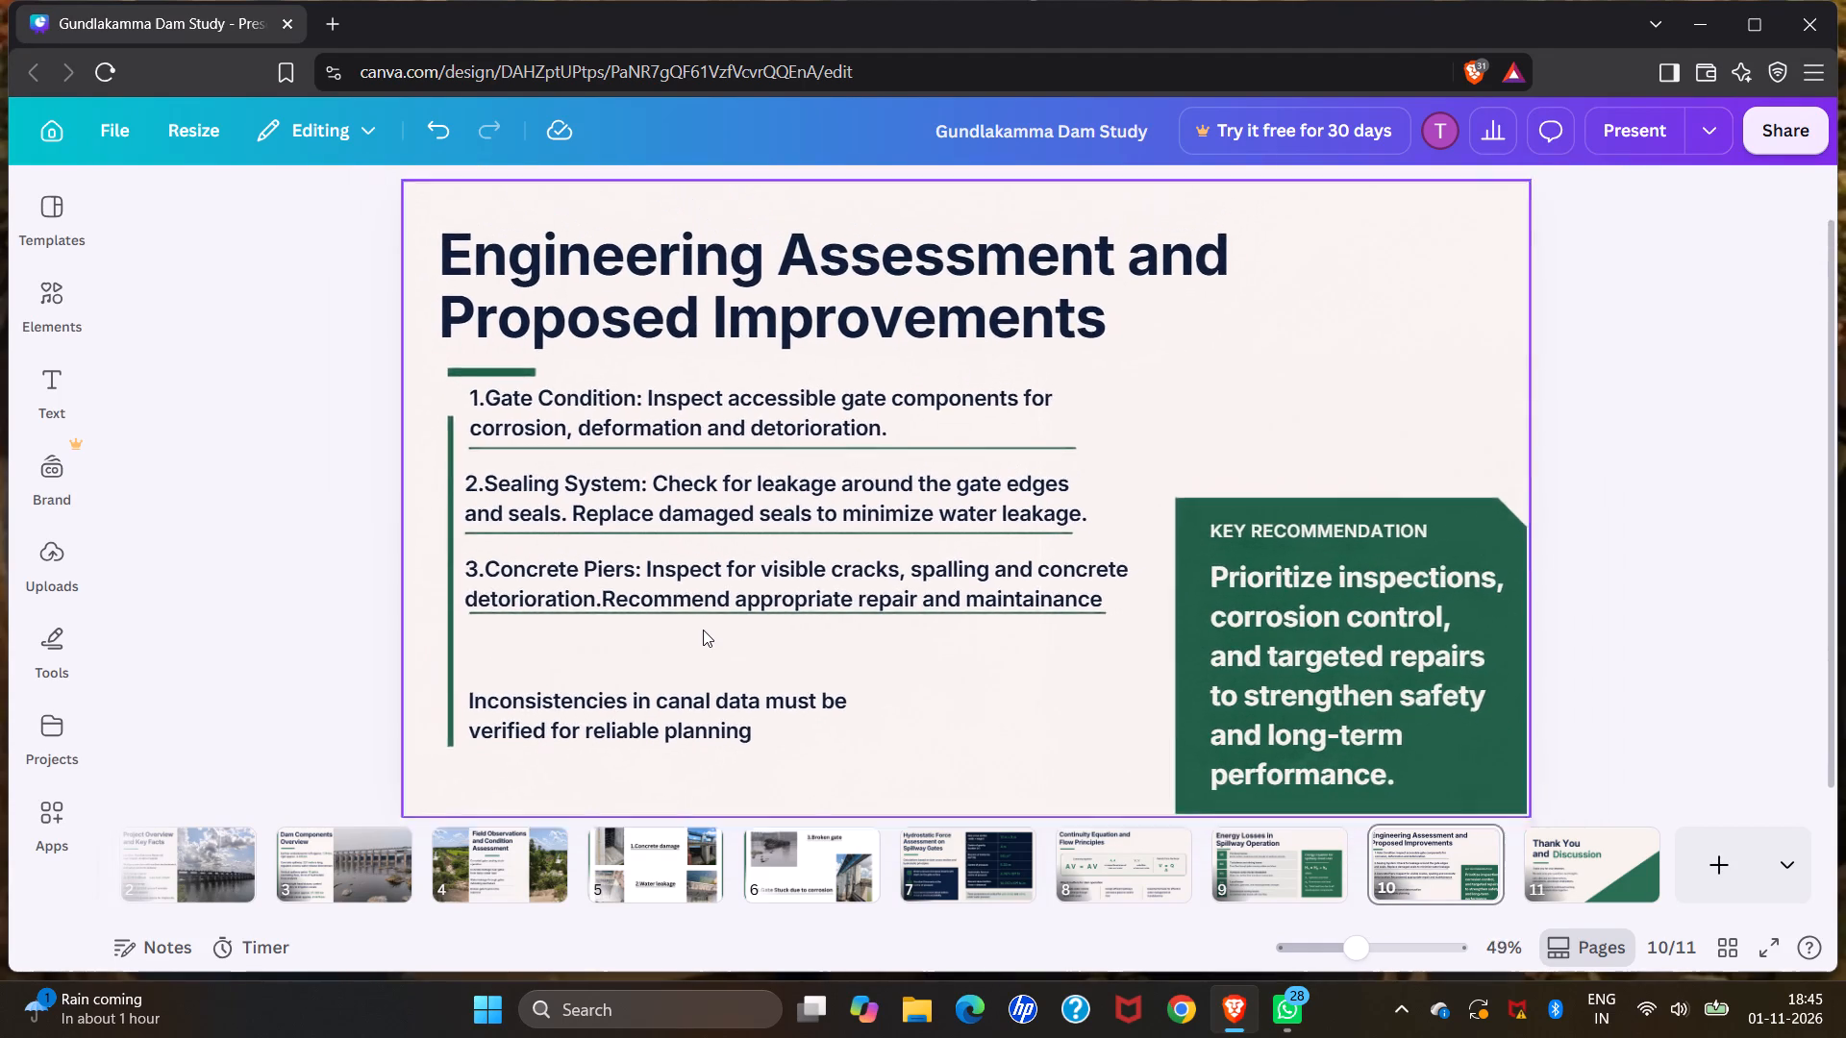
{"action": "left_click", "coordinate": [655, 682]}
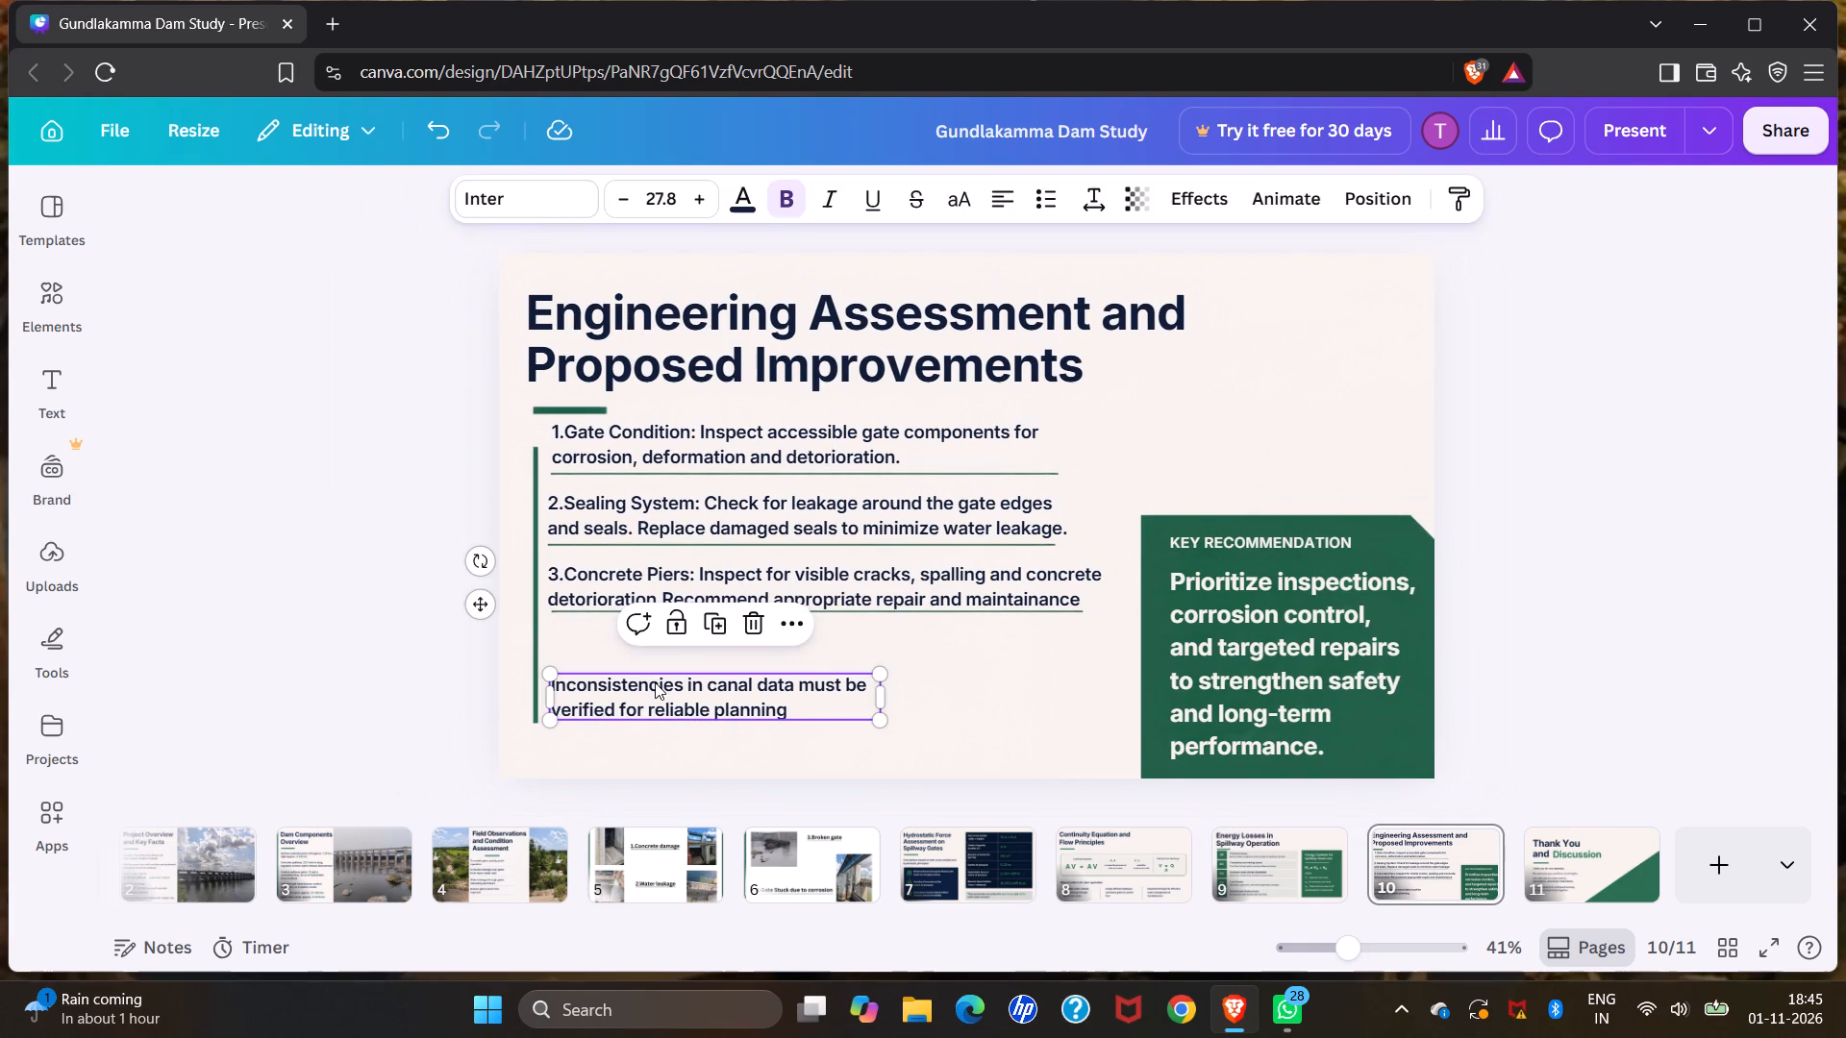
{"action": "left_click", "coordinate": [755, 630]}
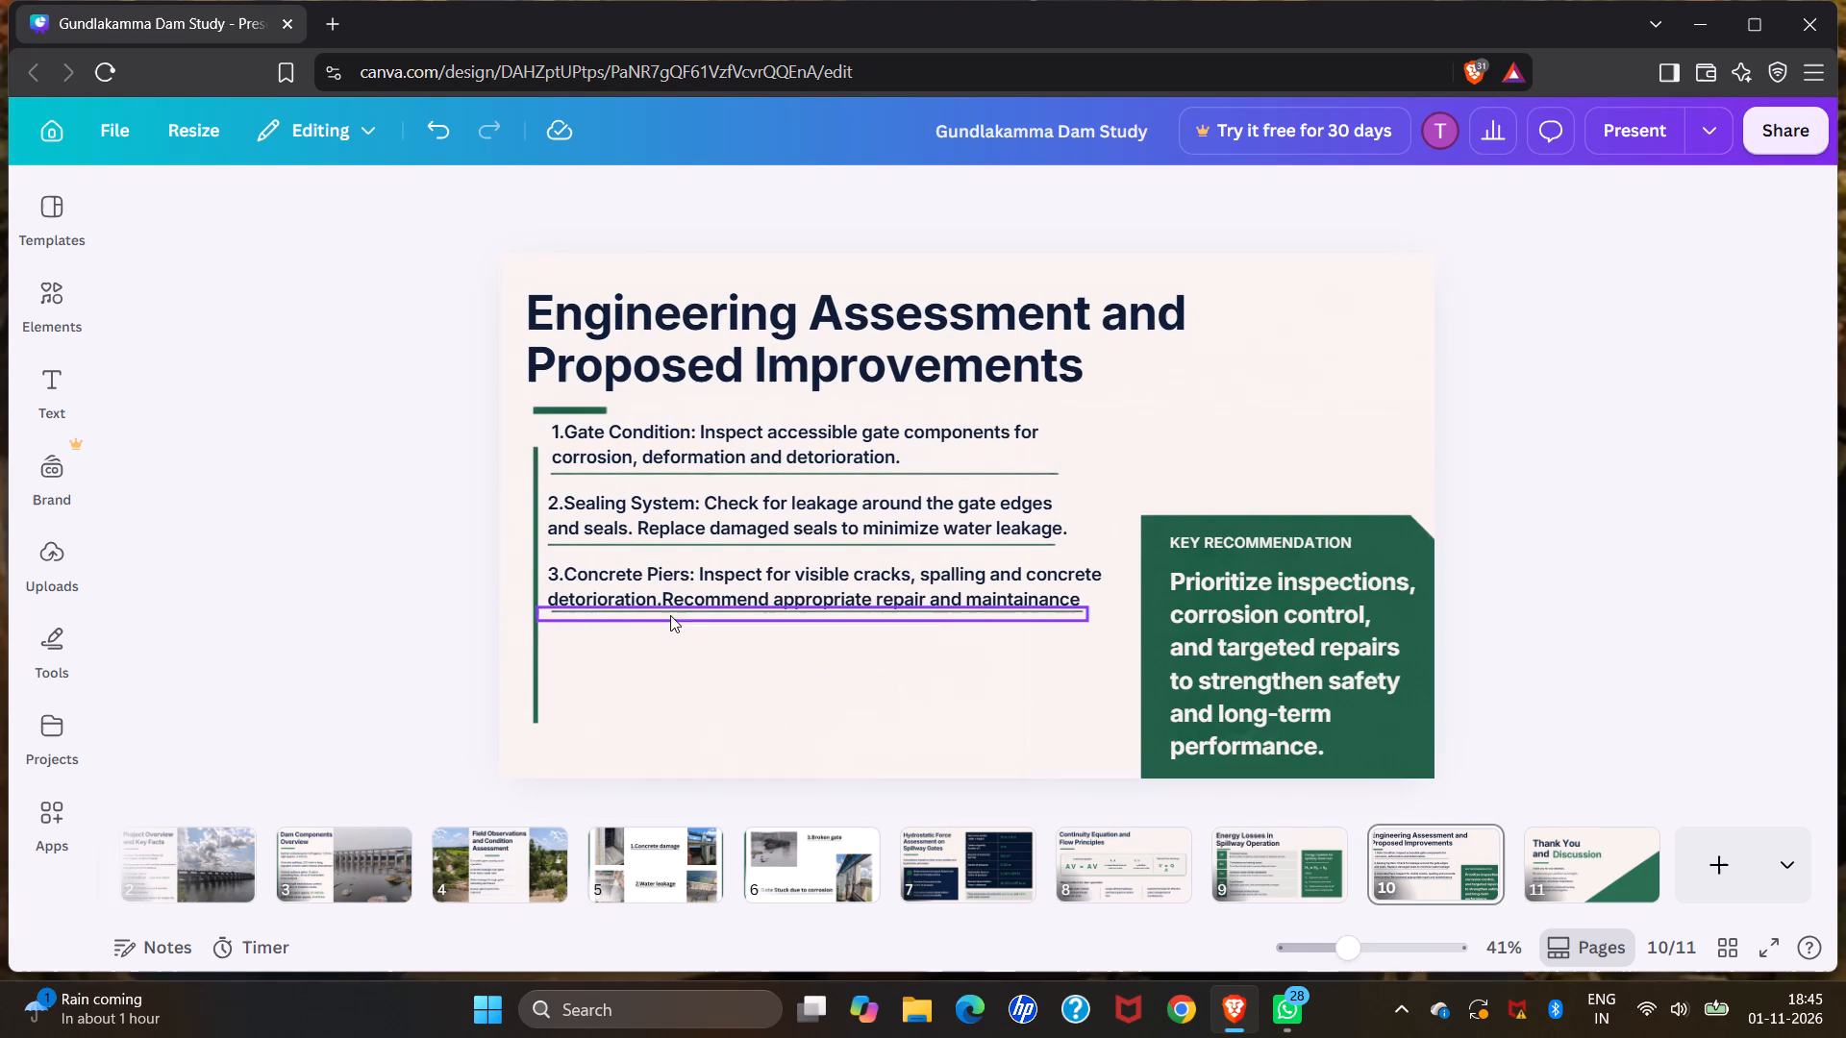
Add a heading text box and place it in the empty area below the Concrete Piers divider.
{"action": "left_click", "coordinate": [574, 636]}
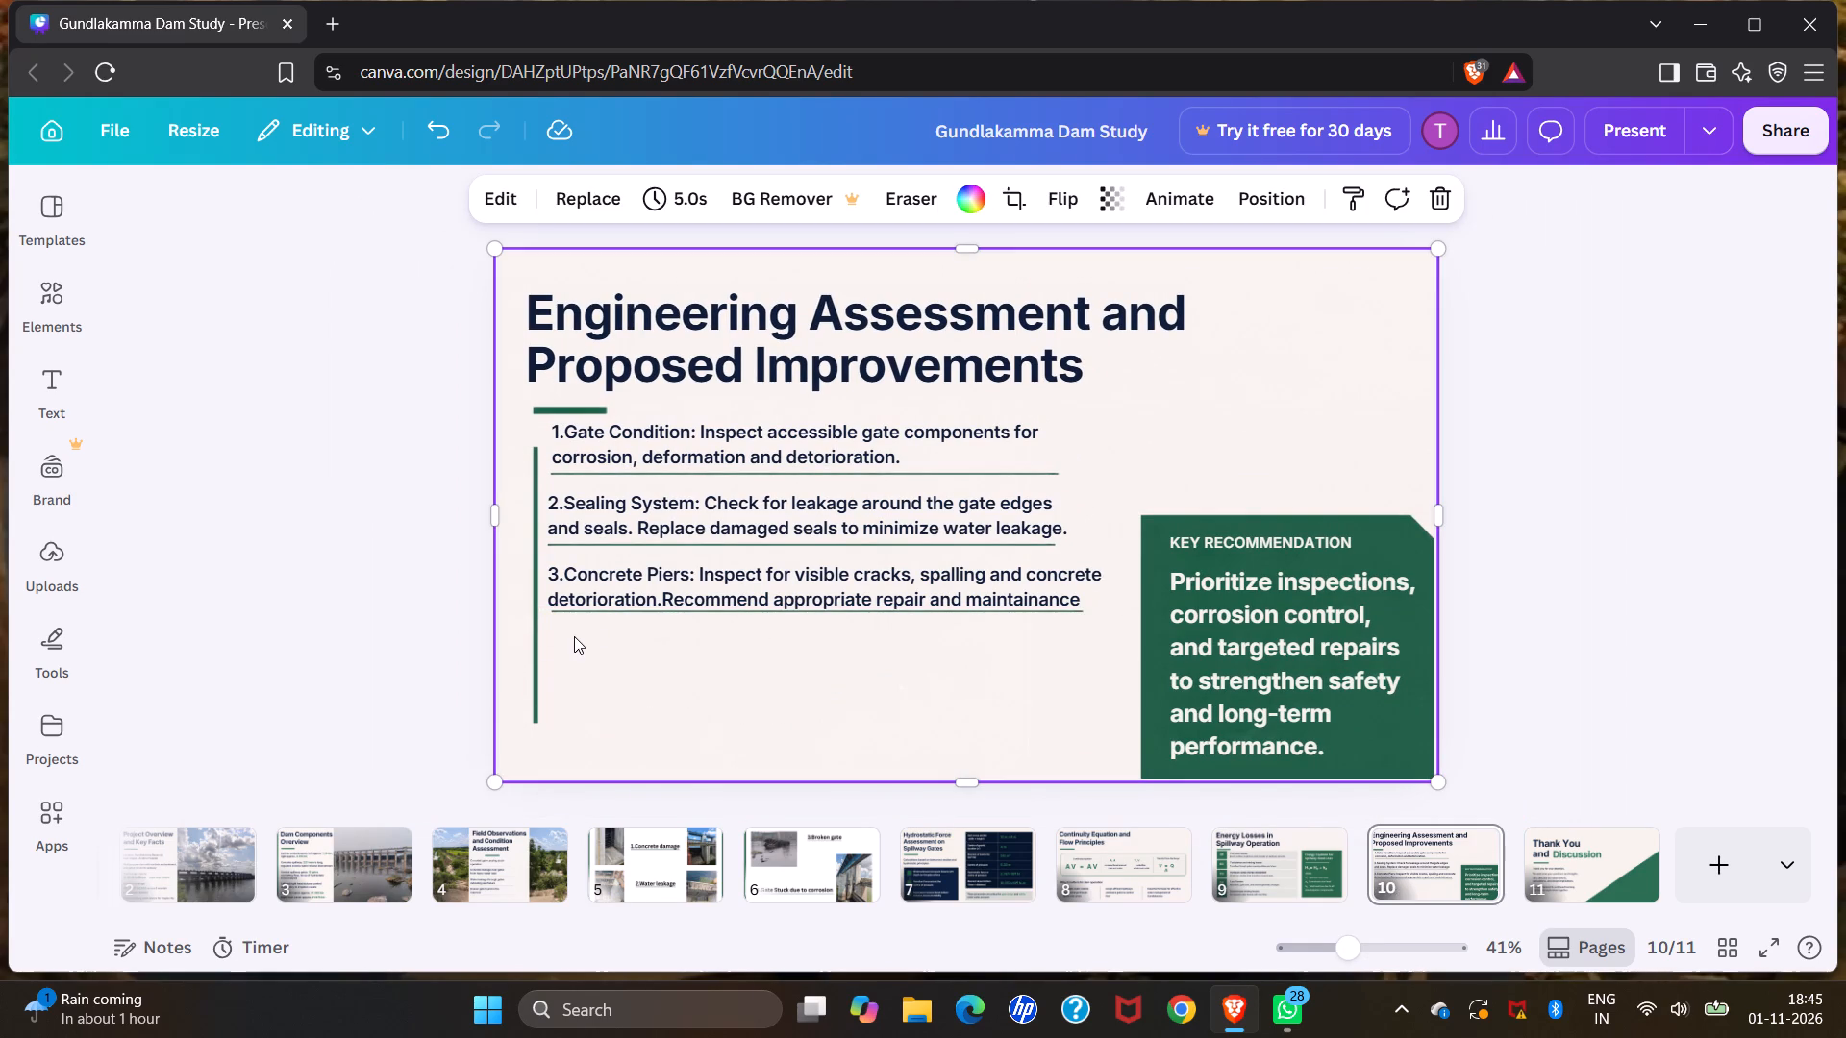
{"action": "left_click", "coordinate": [597, 596]}
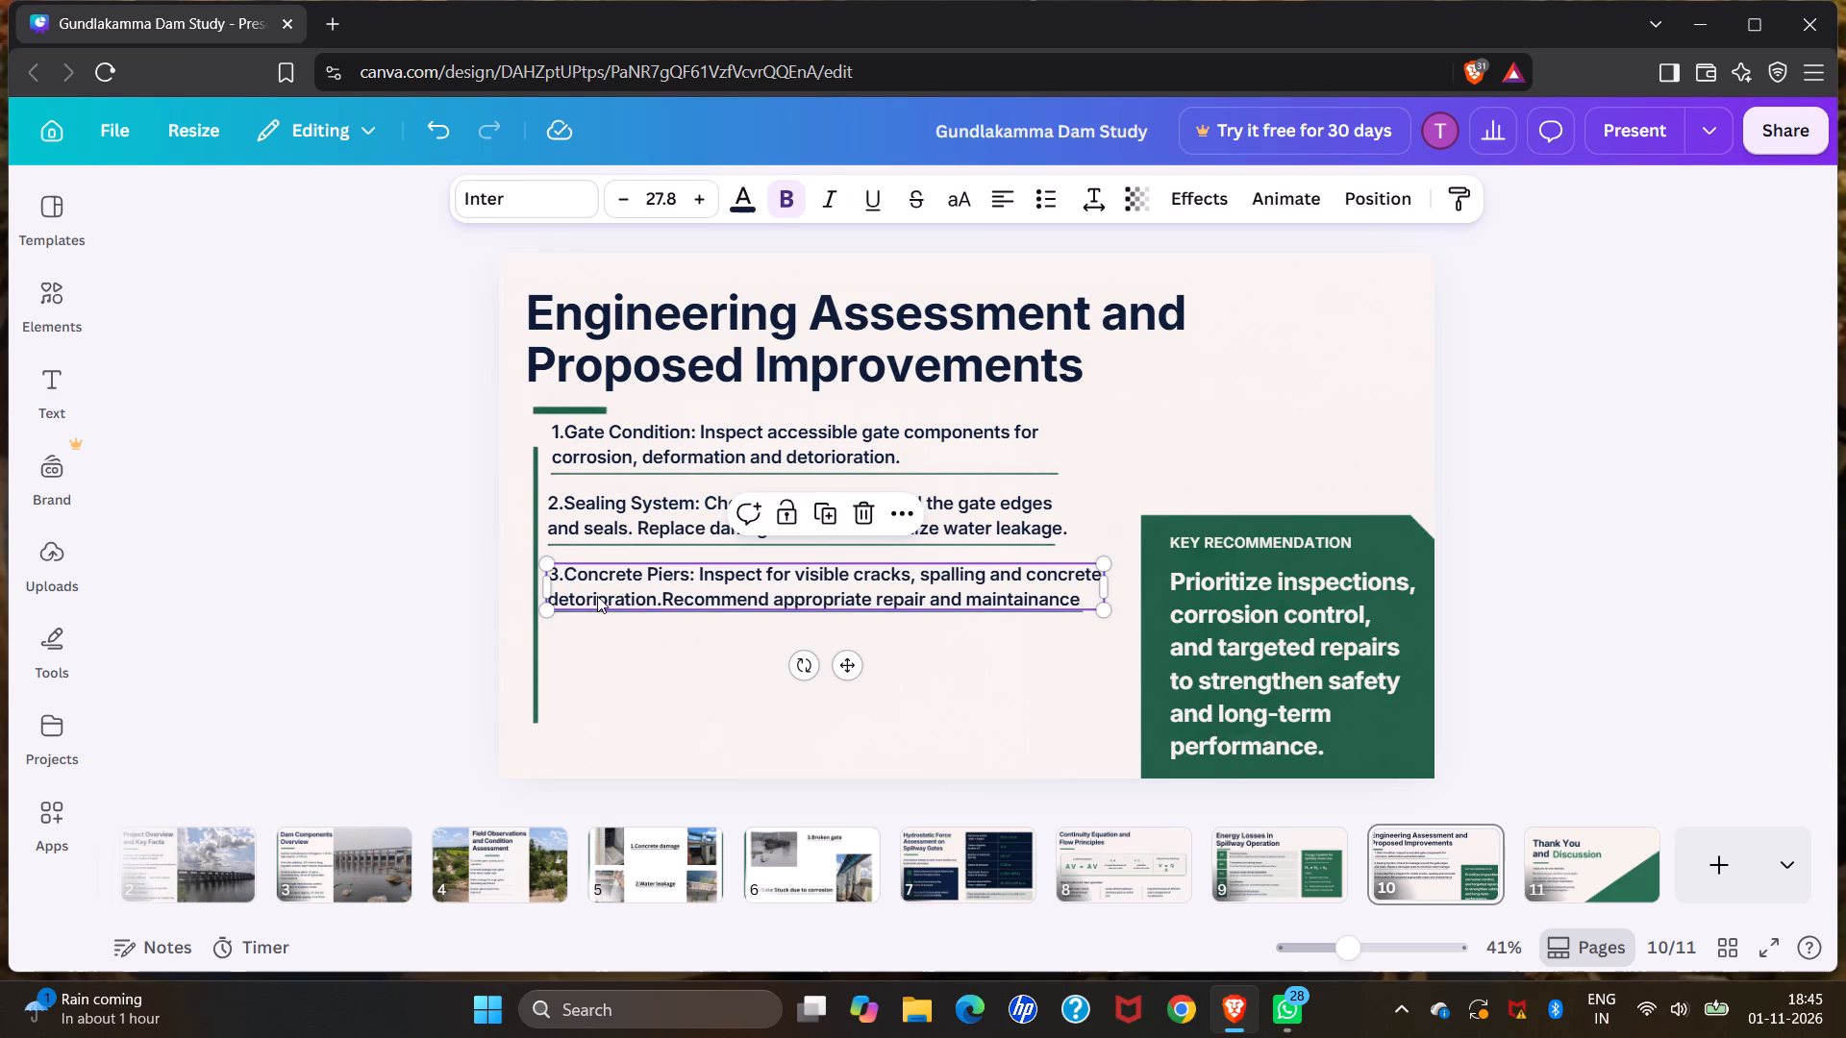
{"action": "left_click", "coordinate": [594, 664]}
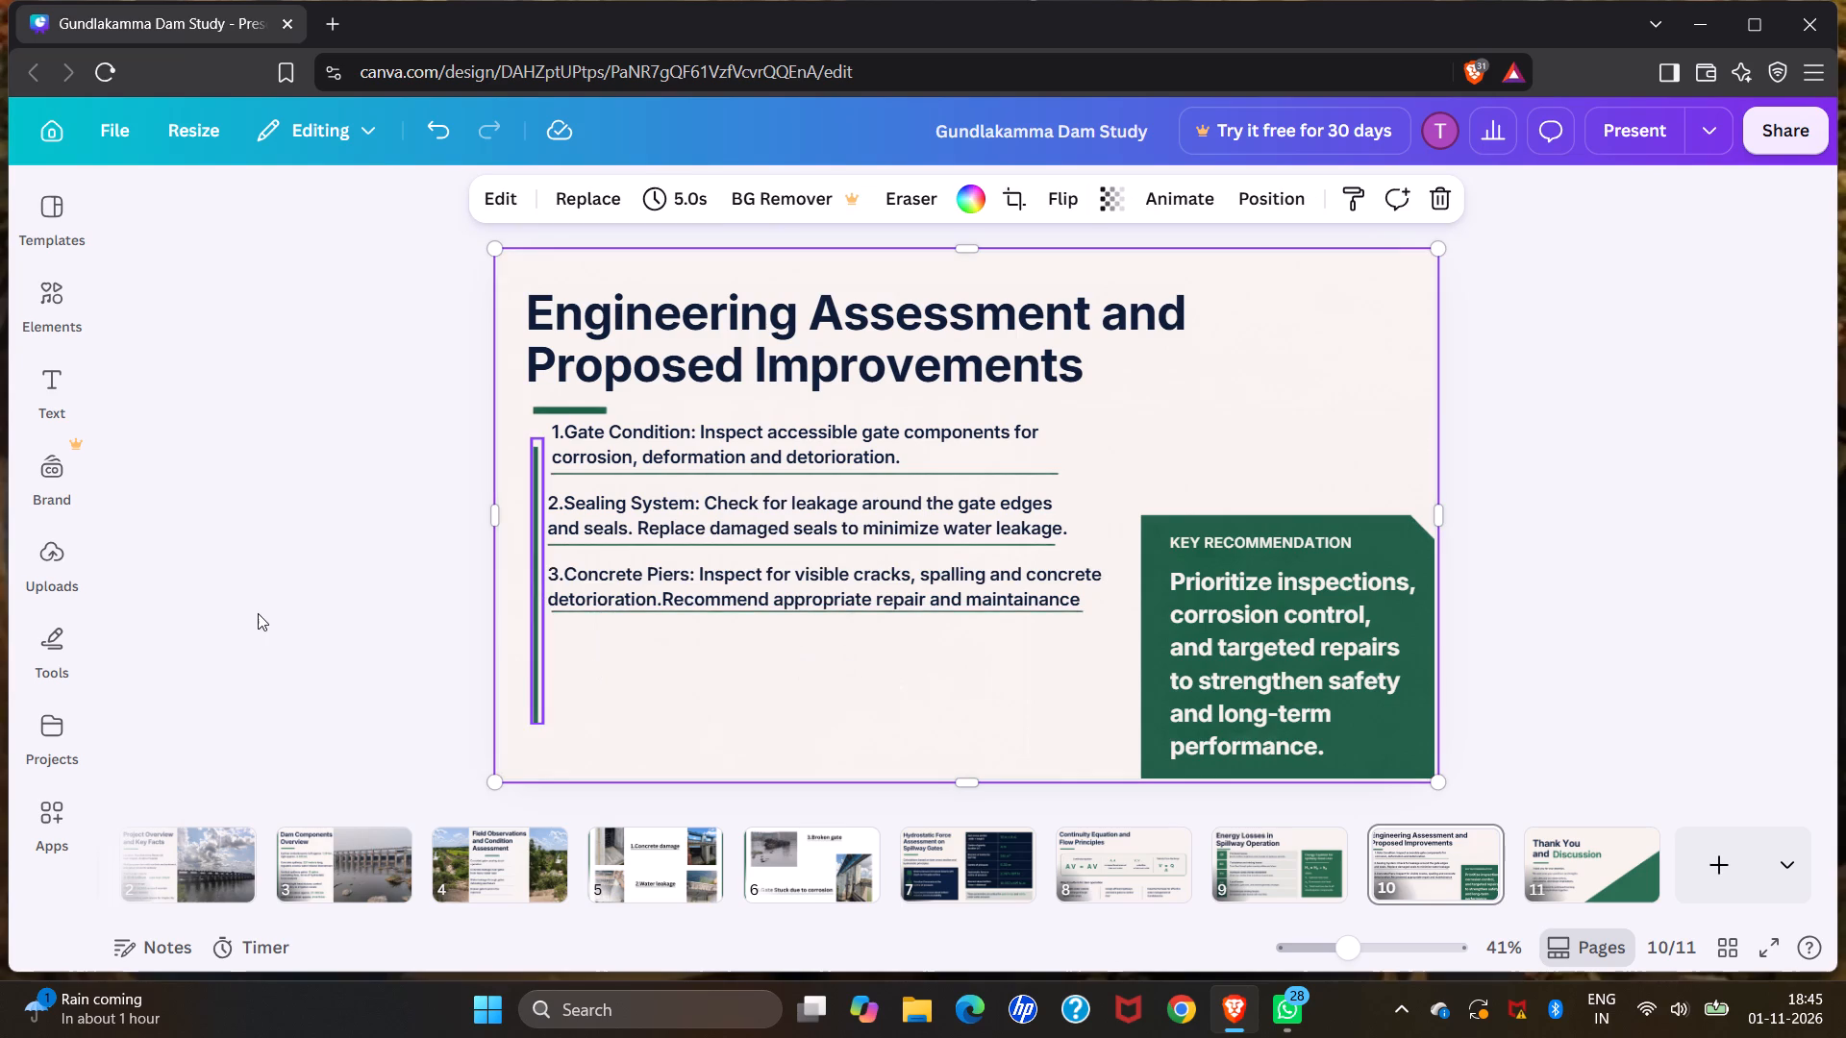
{"action": "left_click", "coordinate": [258, 611]}
{"action": "left_click", "coordinate": [30, 389]}
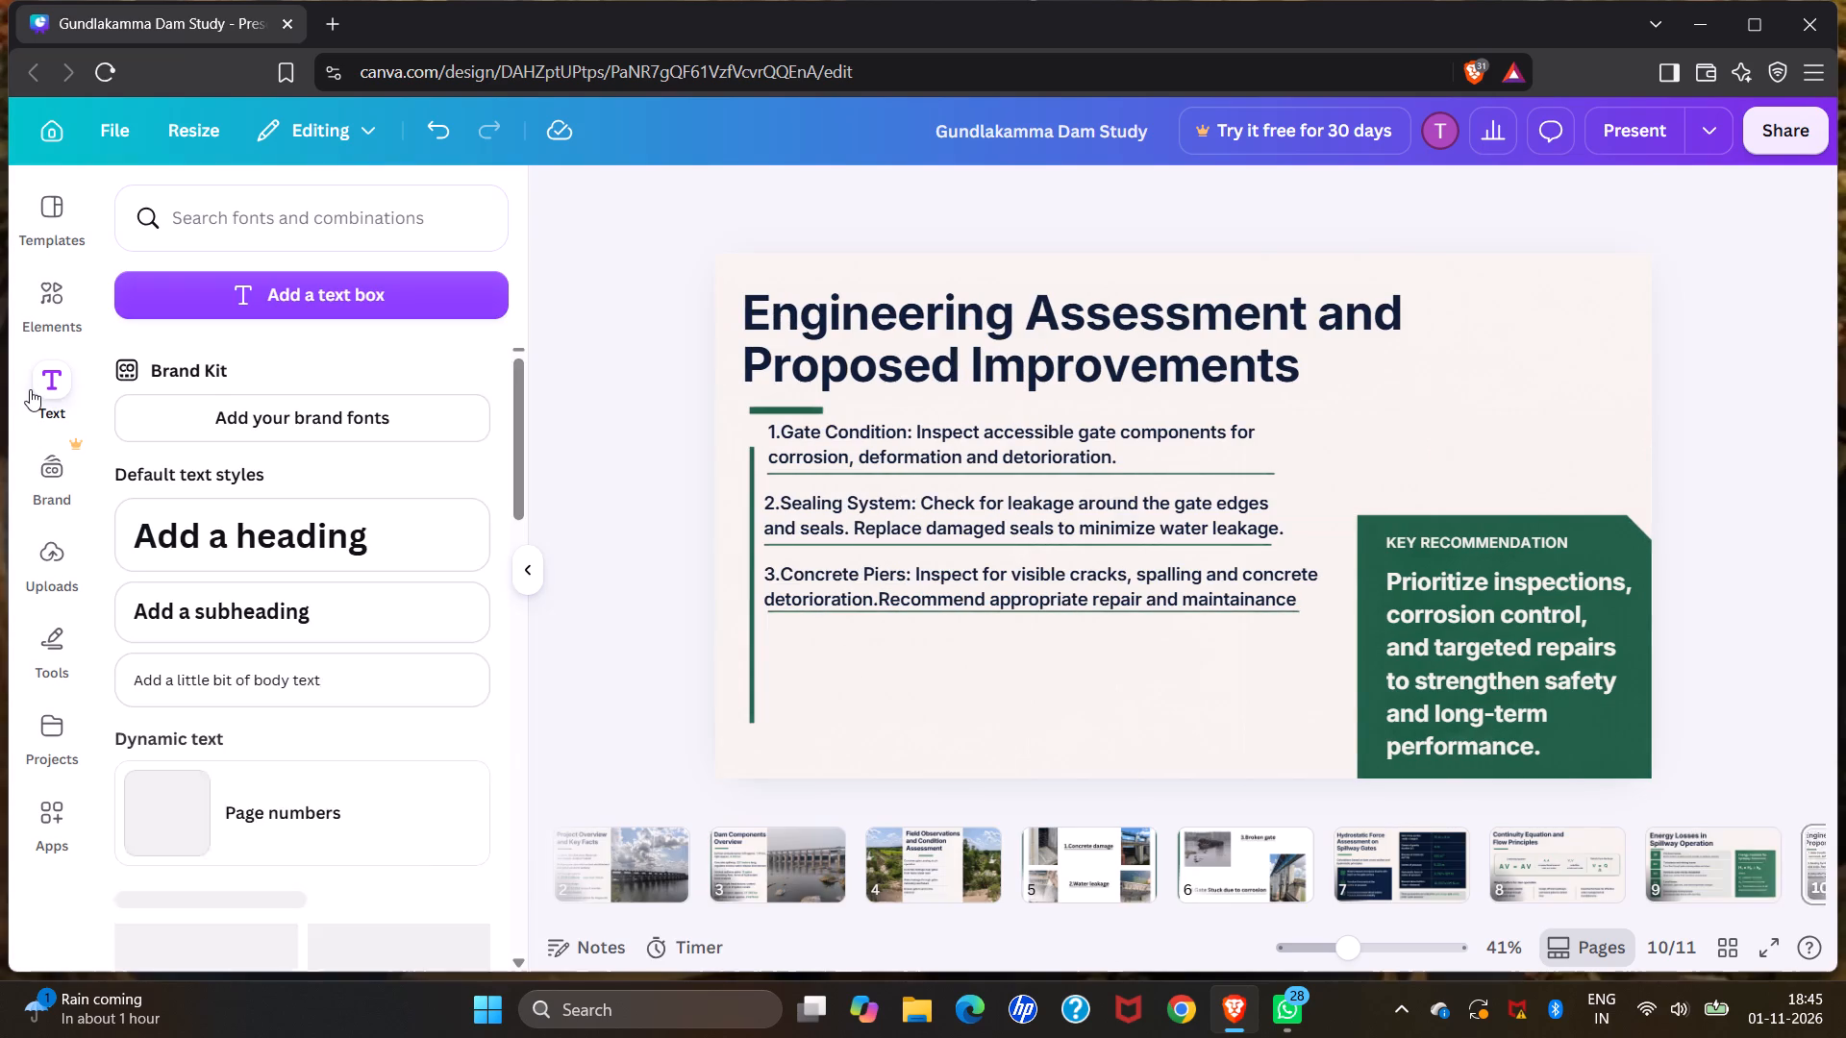
{"action": "left_click", "coordinate": [252, 572]}
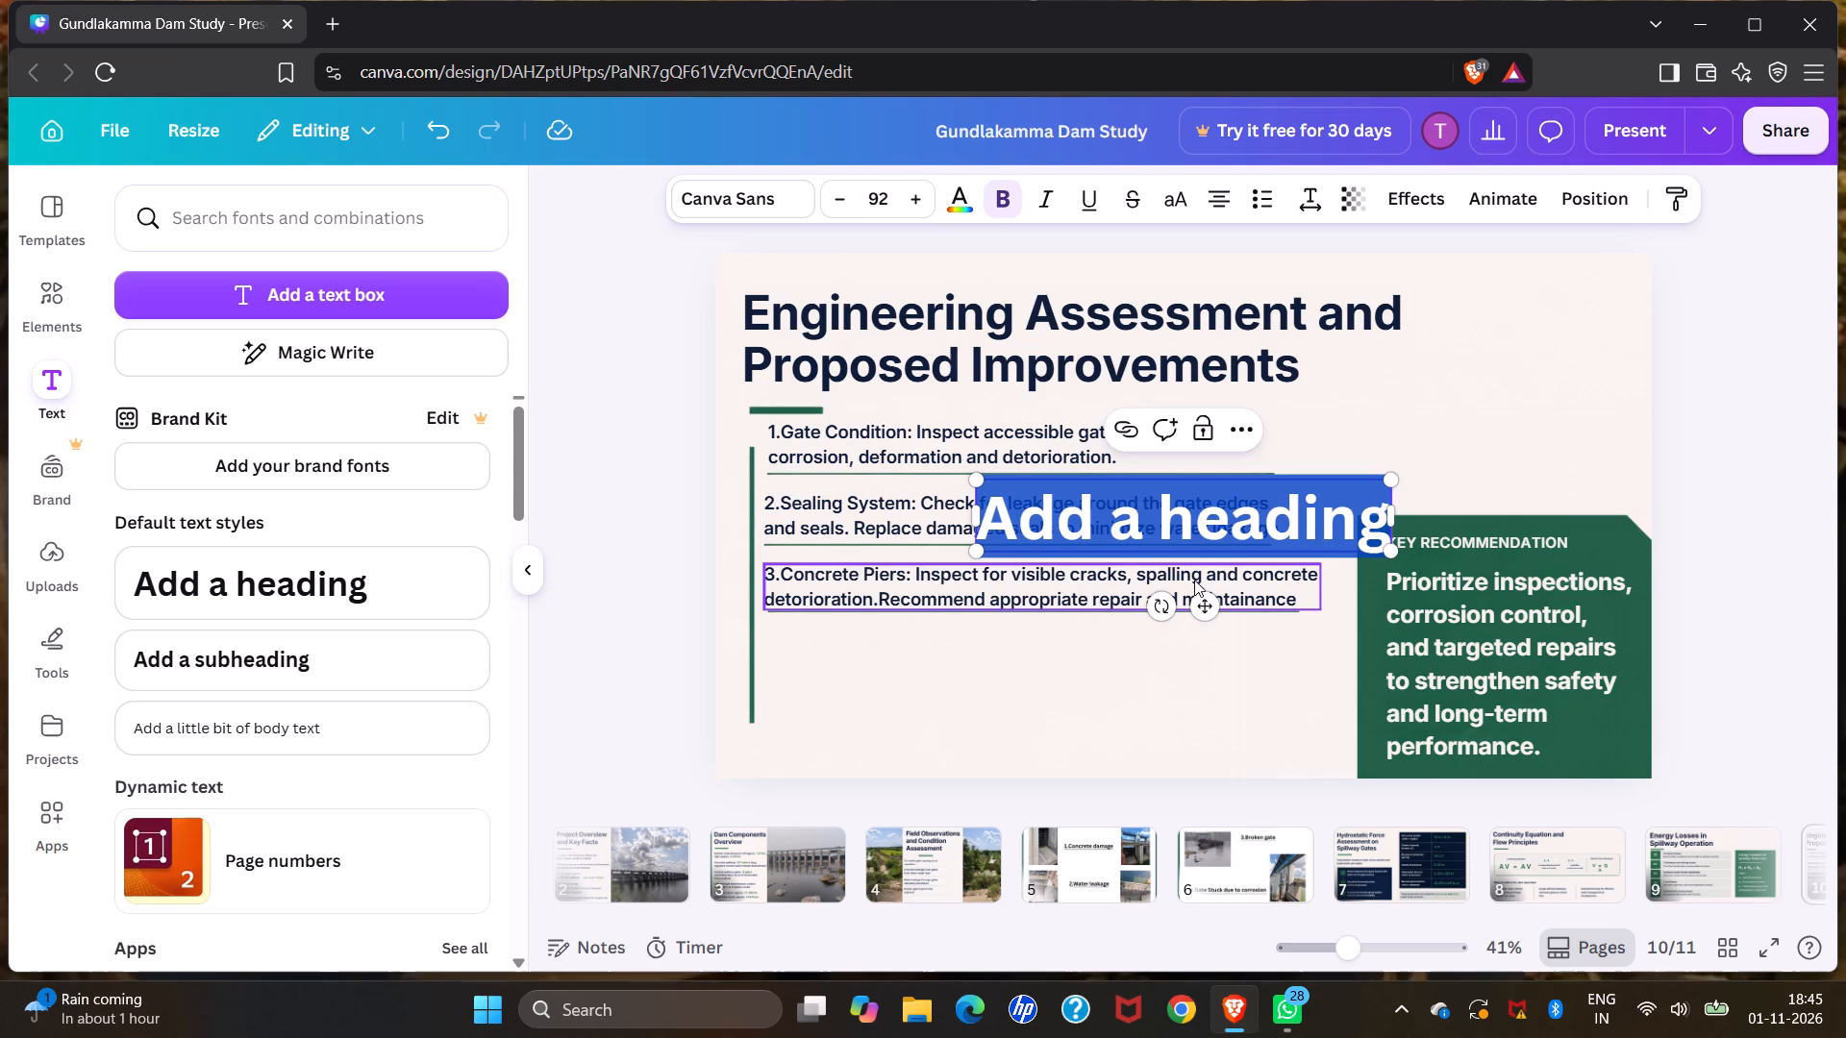
{"action": "left_click_drag", "start_coordinate": [1205, 606], "coordinate": [1093, 719]}
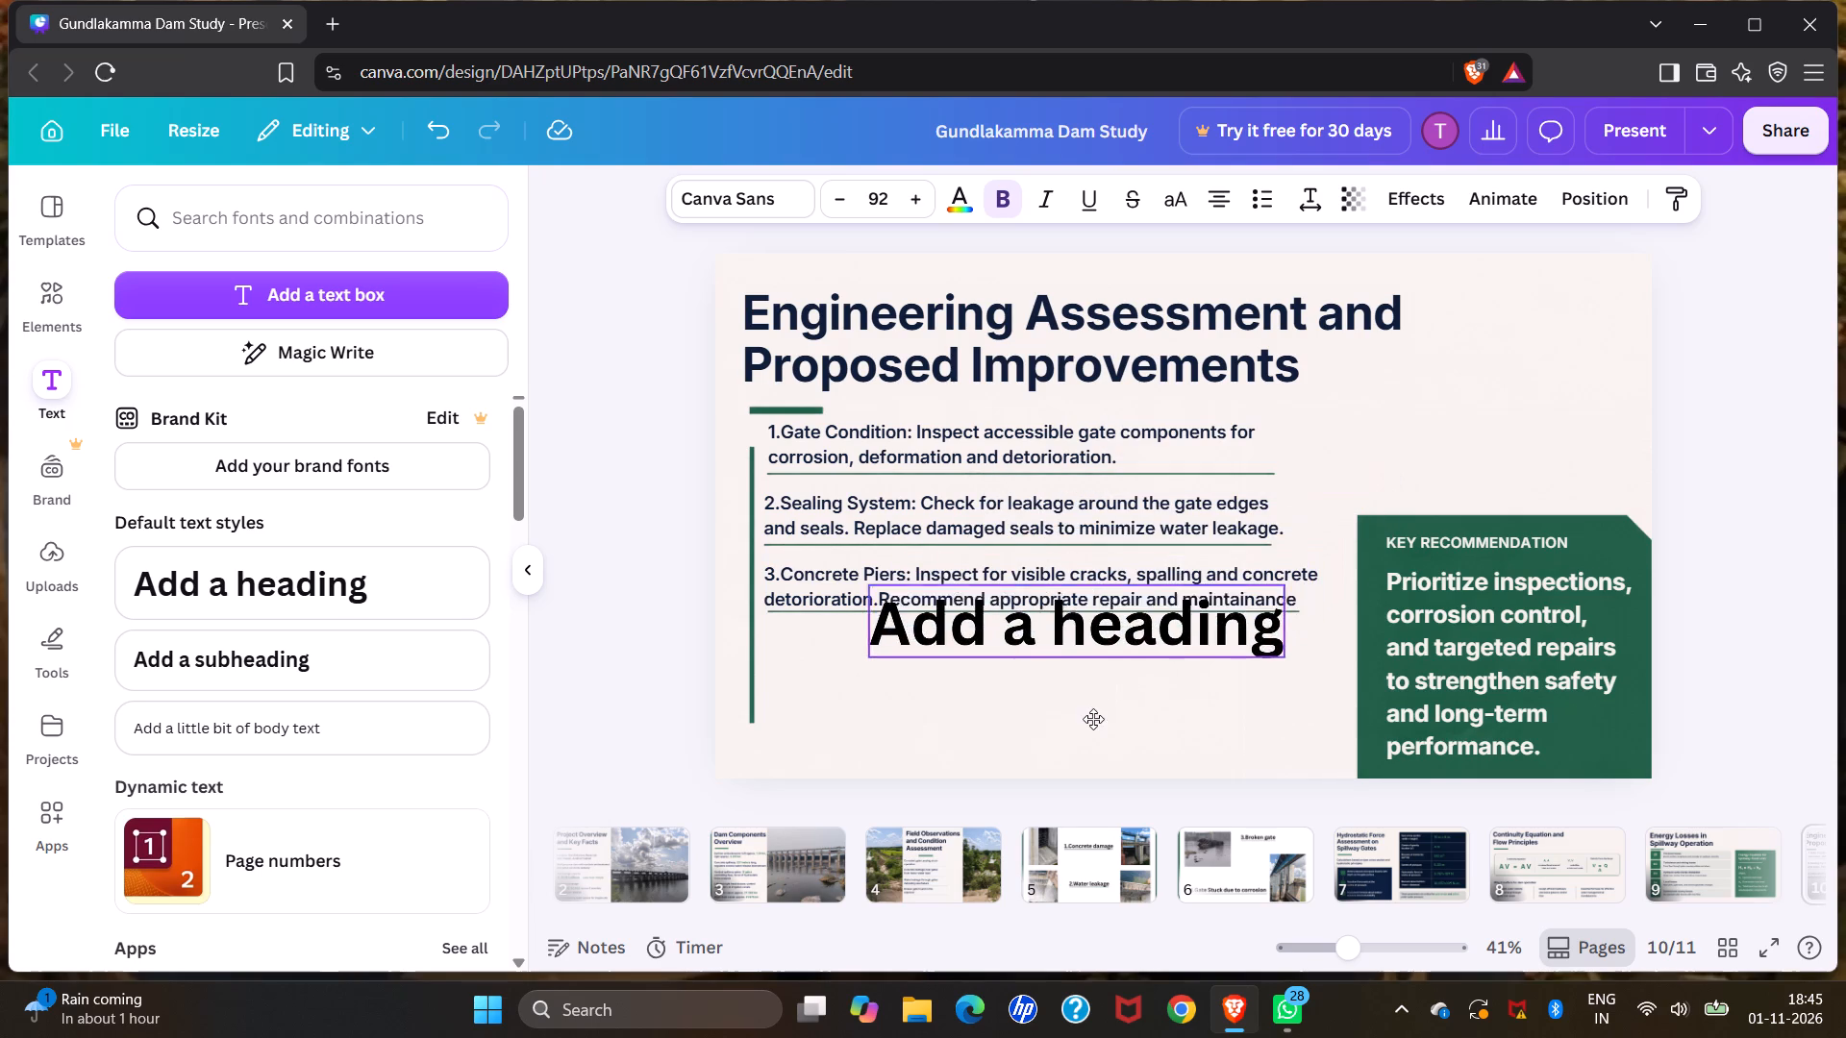
{"action": "left_click_drag", "start_coordinate": [1093, 719], "coordinate": [1058, 754]}
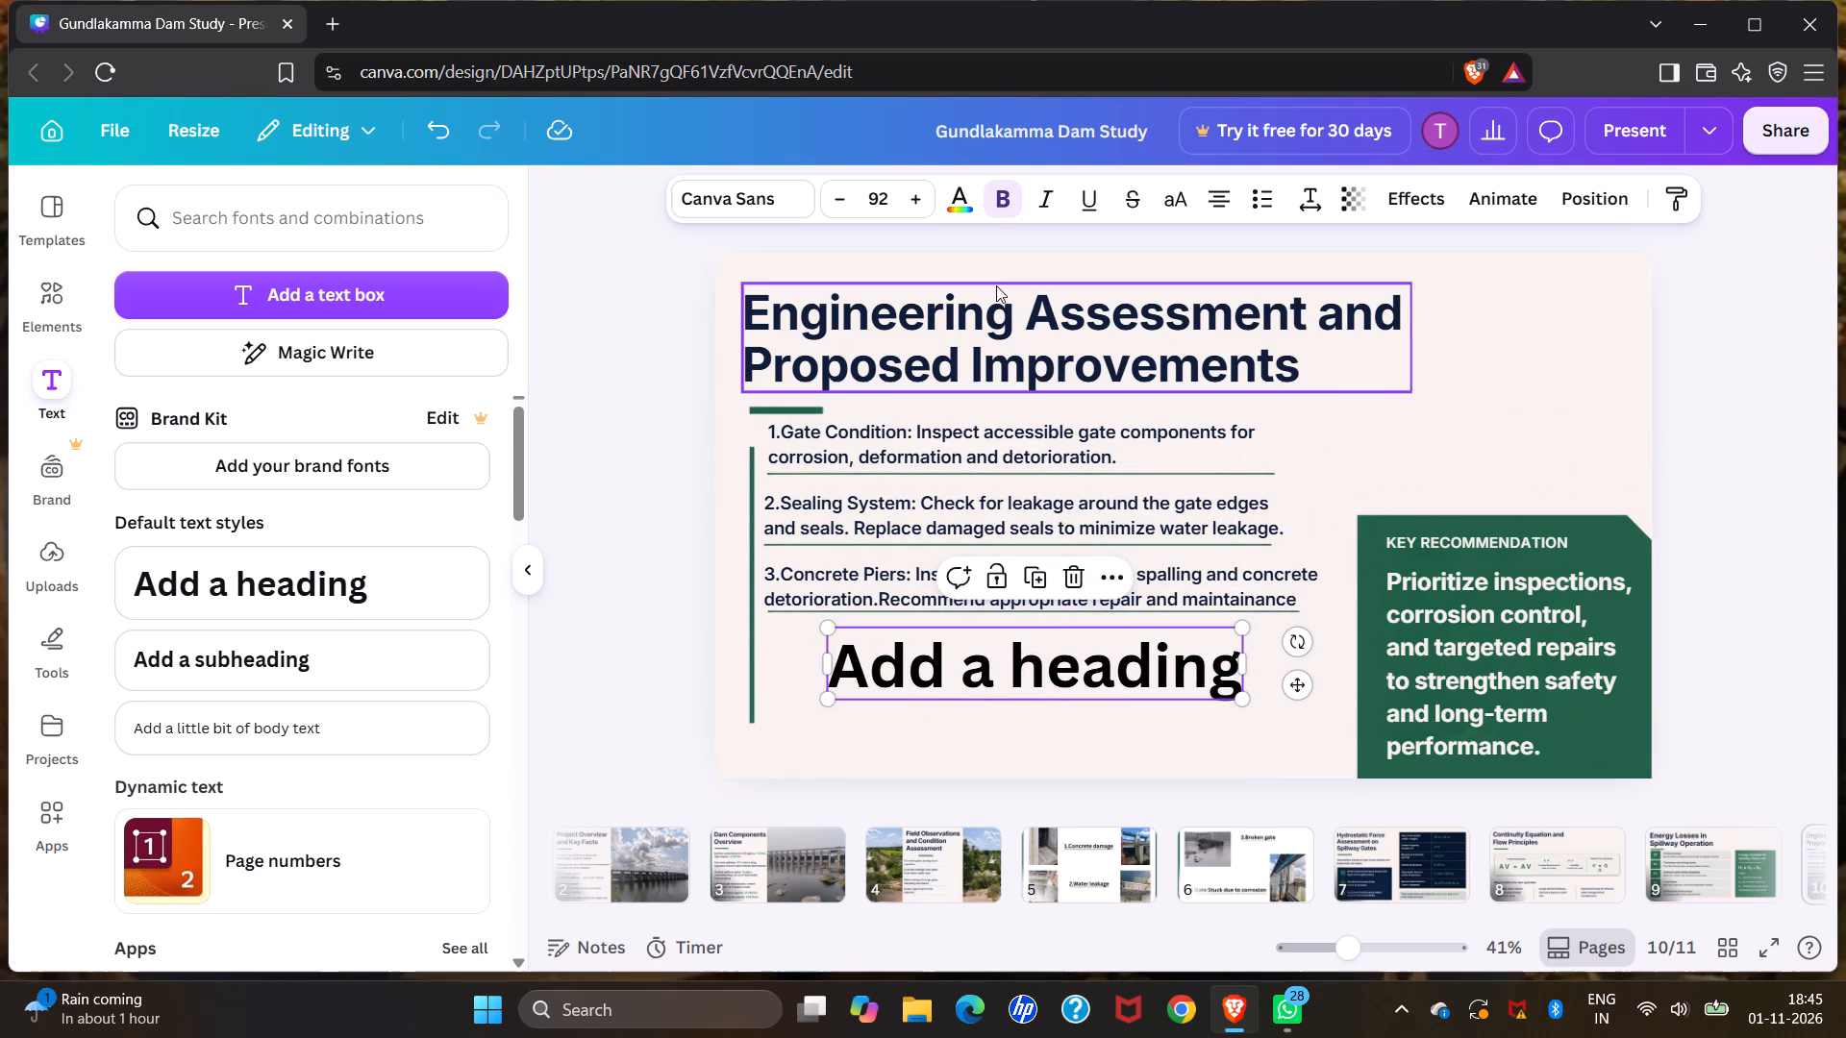
Set the new heading's font size to 27.8 to match the other points.
{"action": "left_click", "coordinate": [890, 203]}
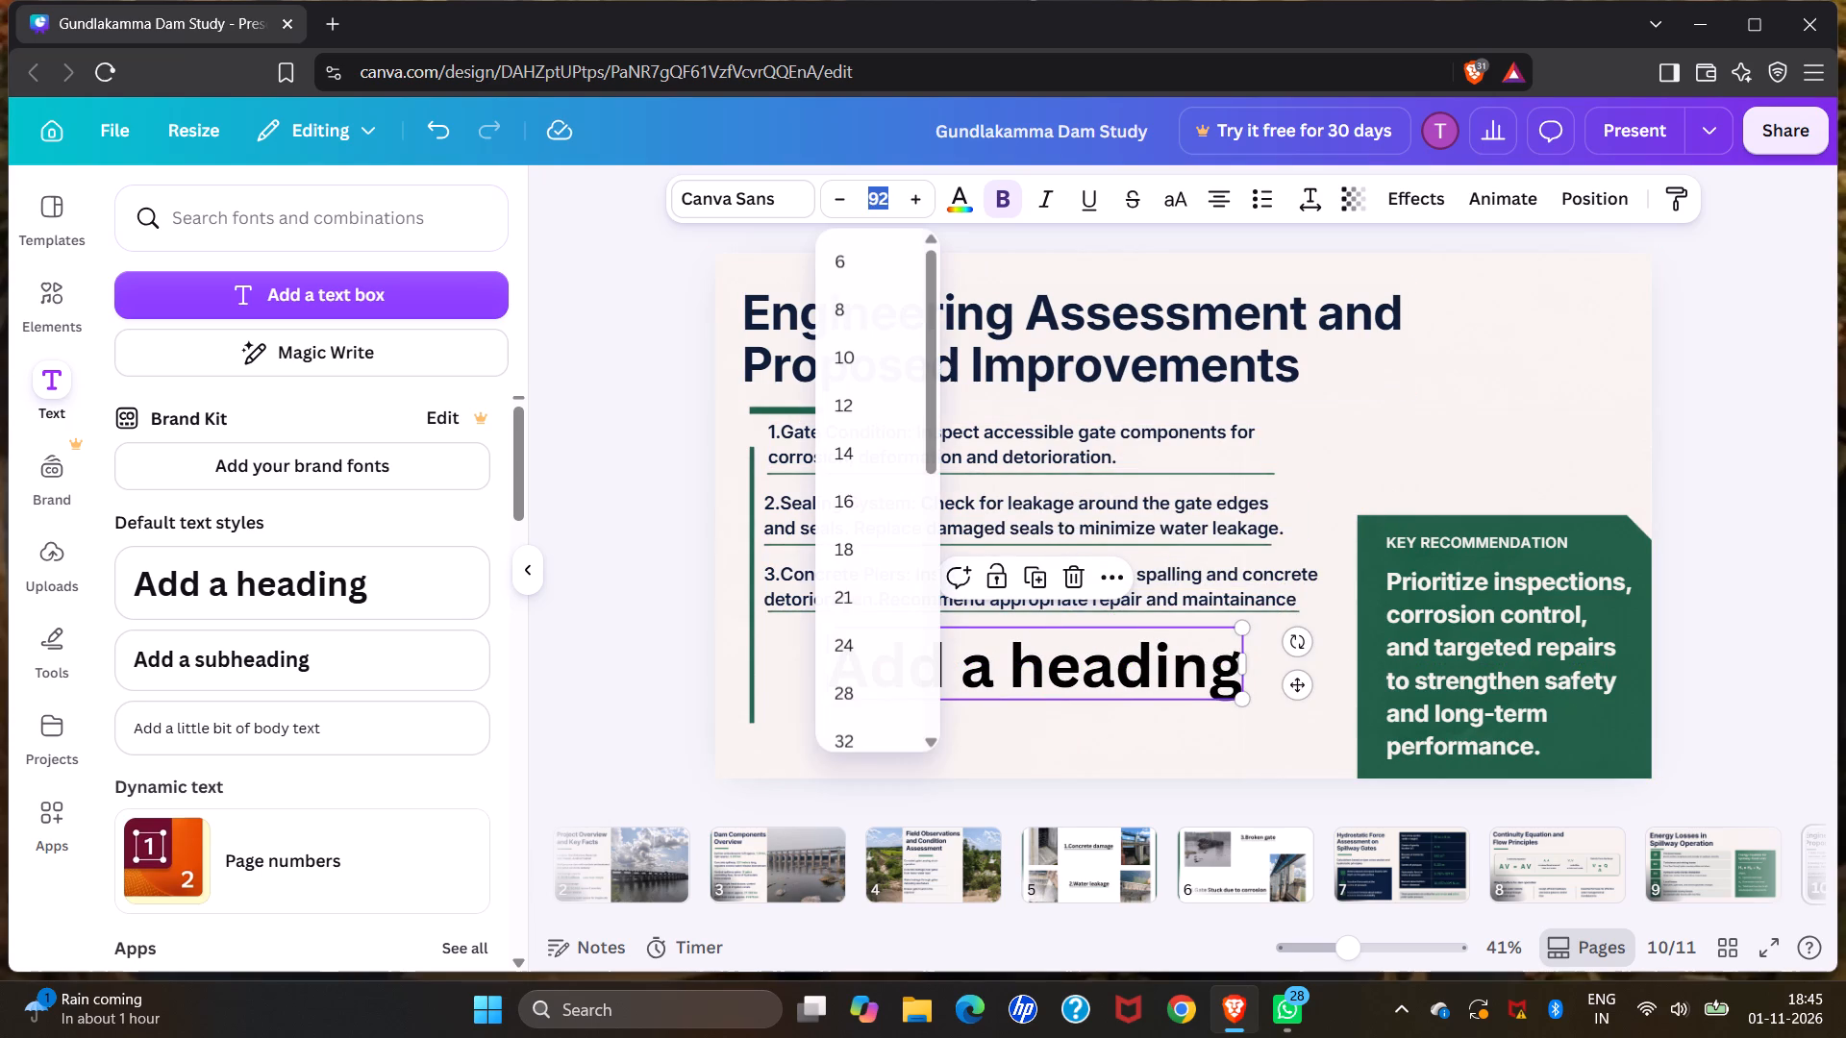
{"action": "key", "text": "BackSpace"}
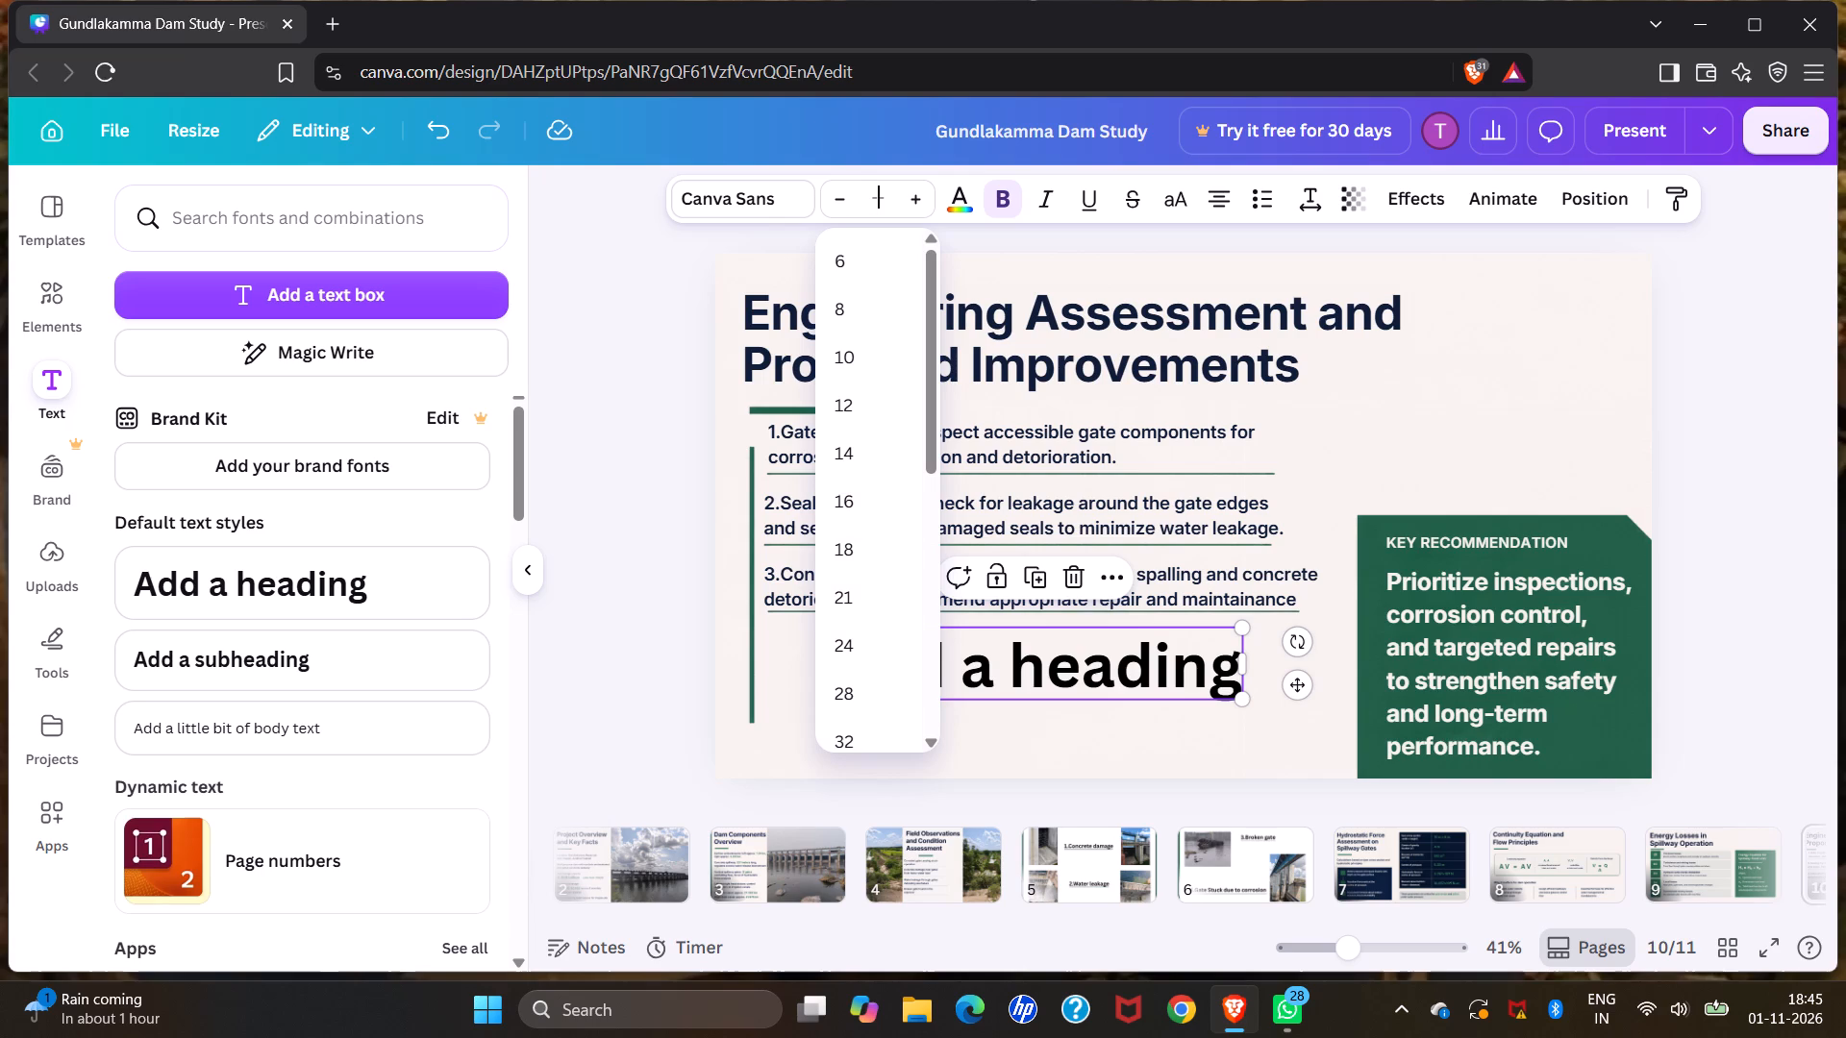
{"action": "type", "text": "27"}
{"action": "key", "text": "period"}
{"action": "key", "text": "8"}
{"action": "key", "text": "Return"}
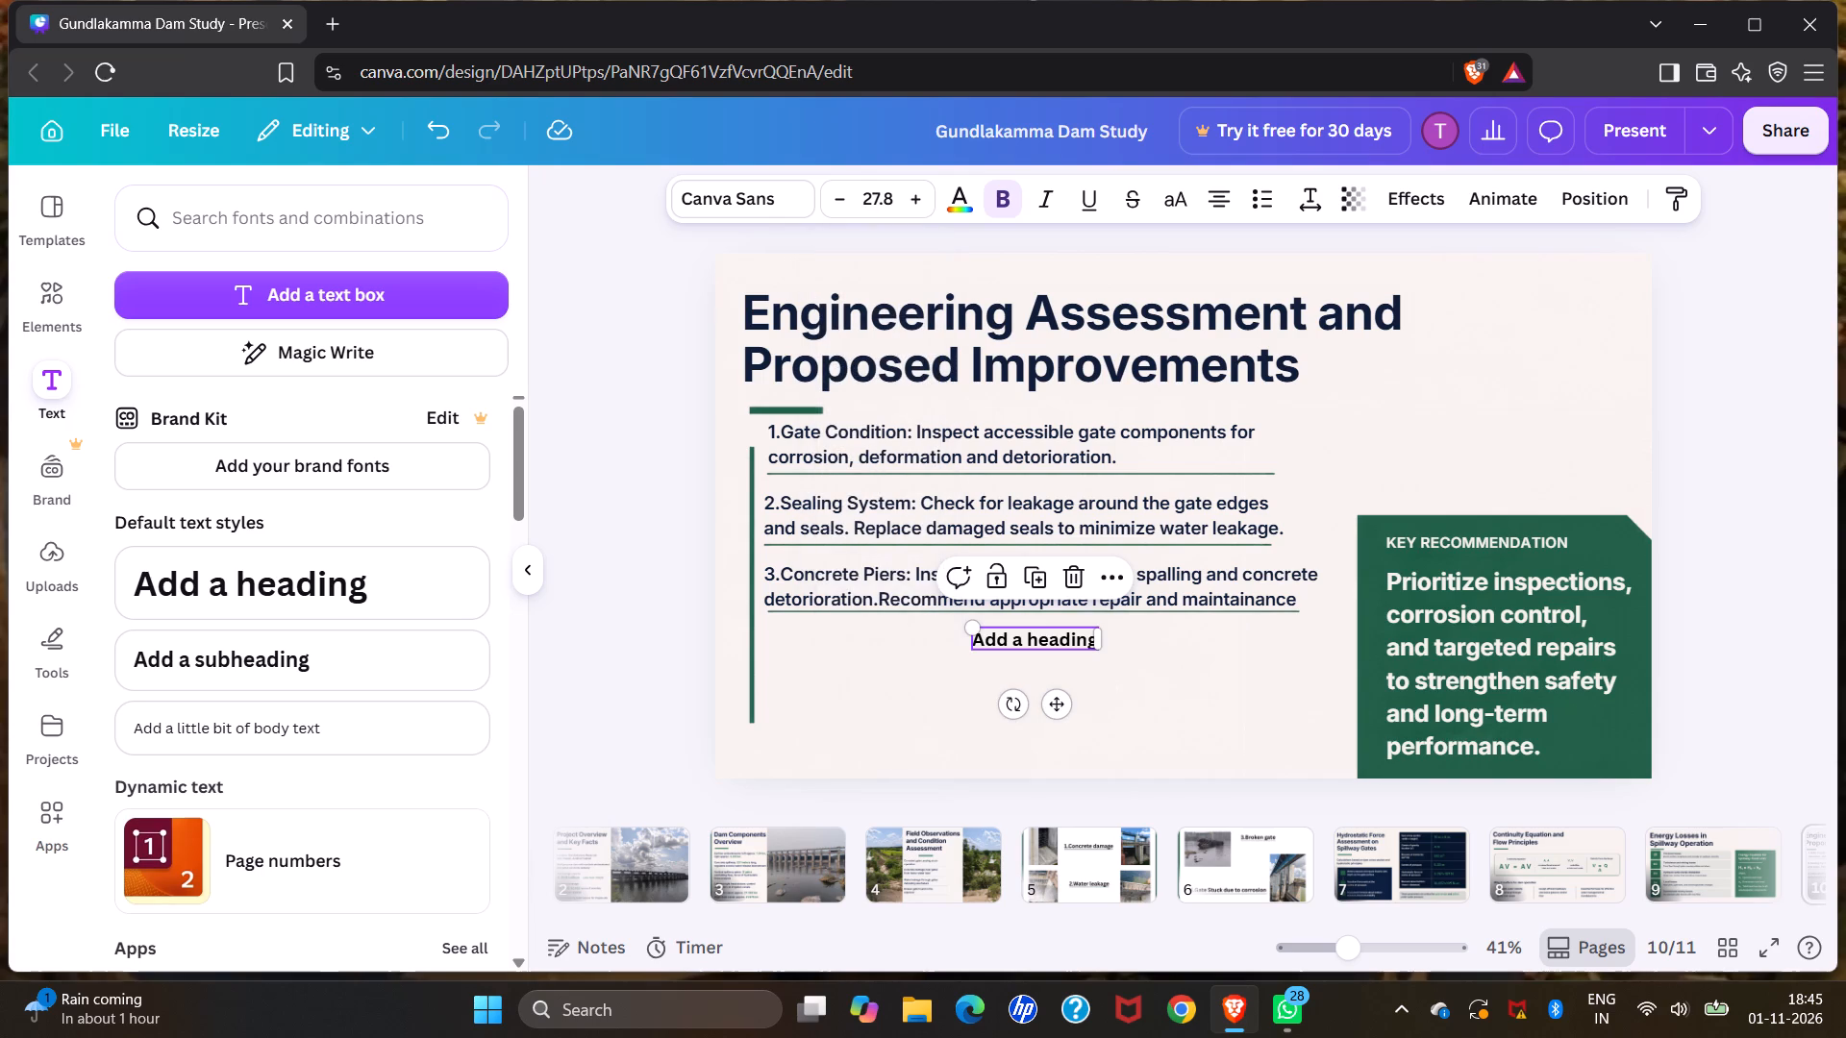
{"action": "left_click", "coordinate": [56, 391]}
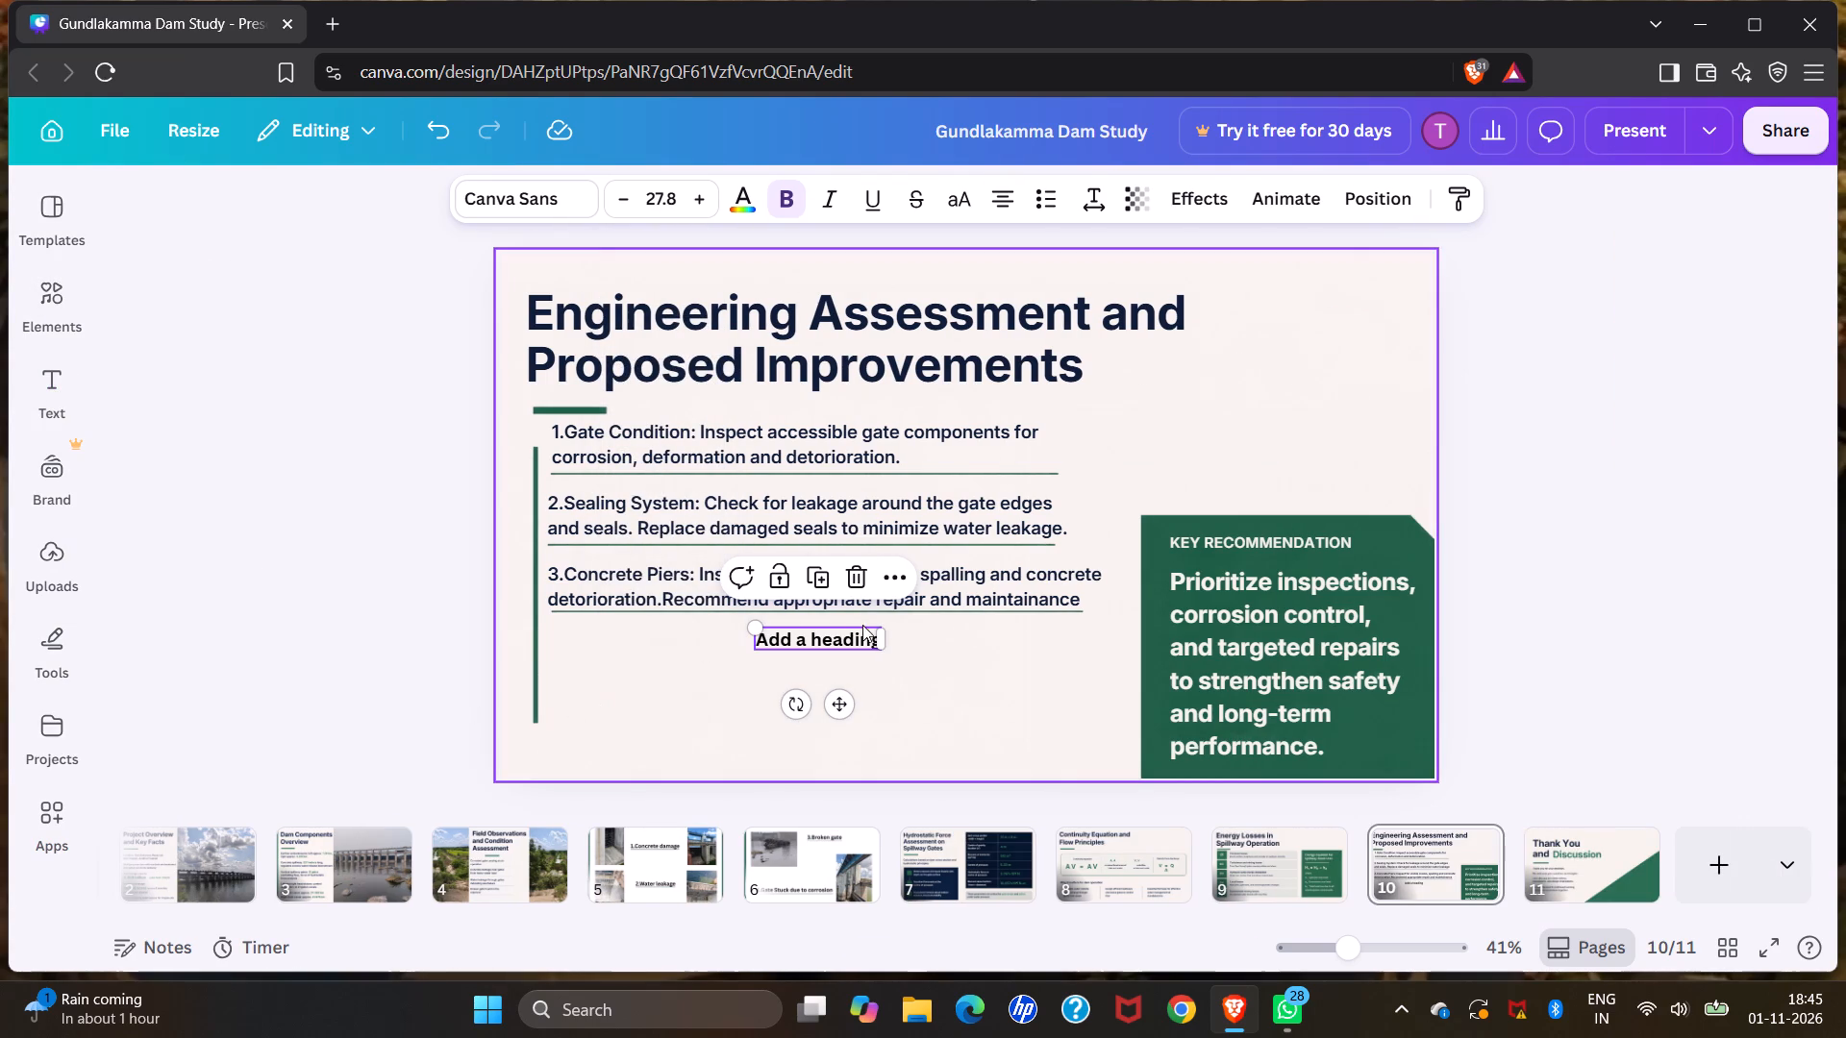
Replace the heading's placeholder text with "4.Gate Operation: Review hoisting mechanism, gate movement and".
{"action": "left_click", "coordinate": [862, 634]}
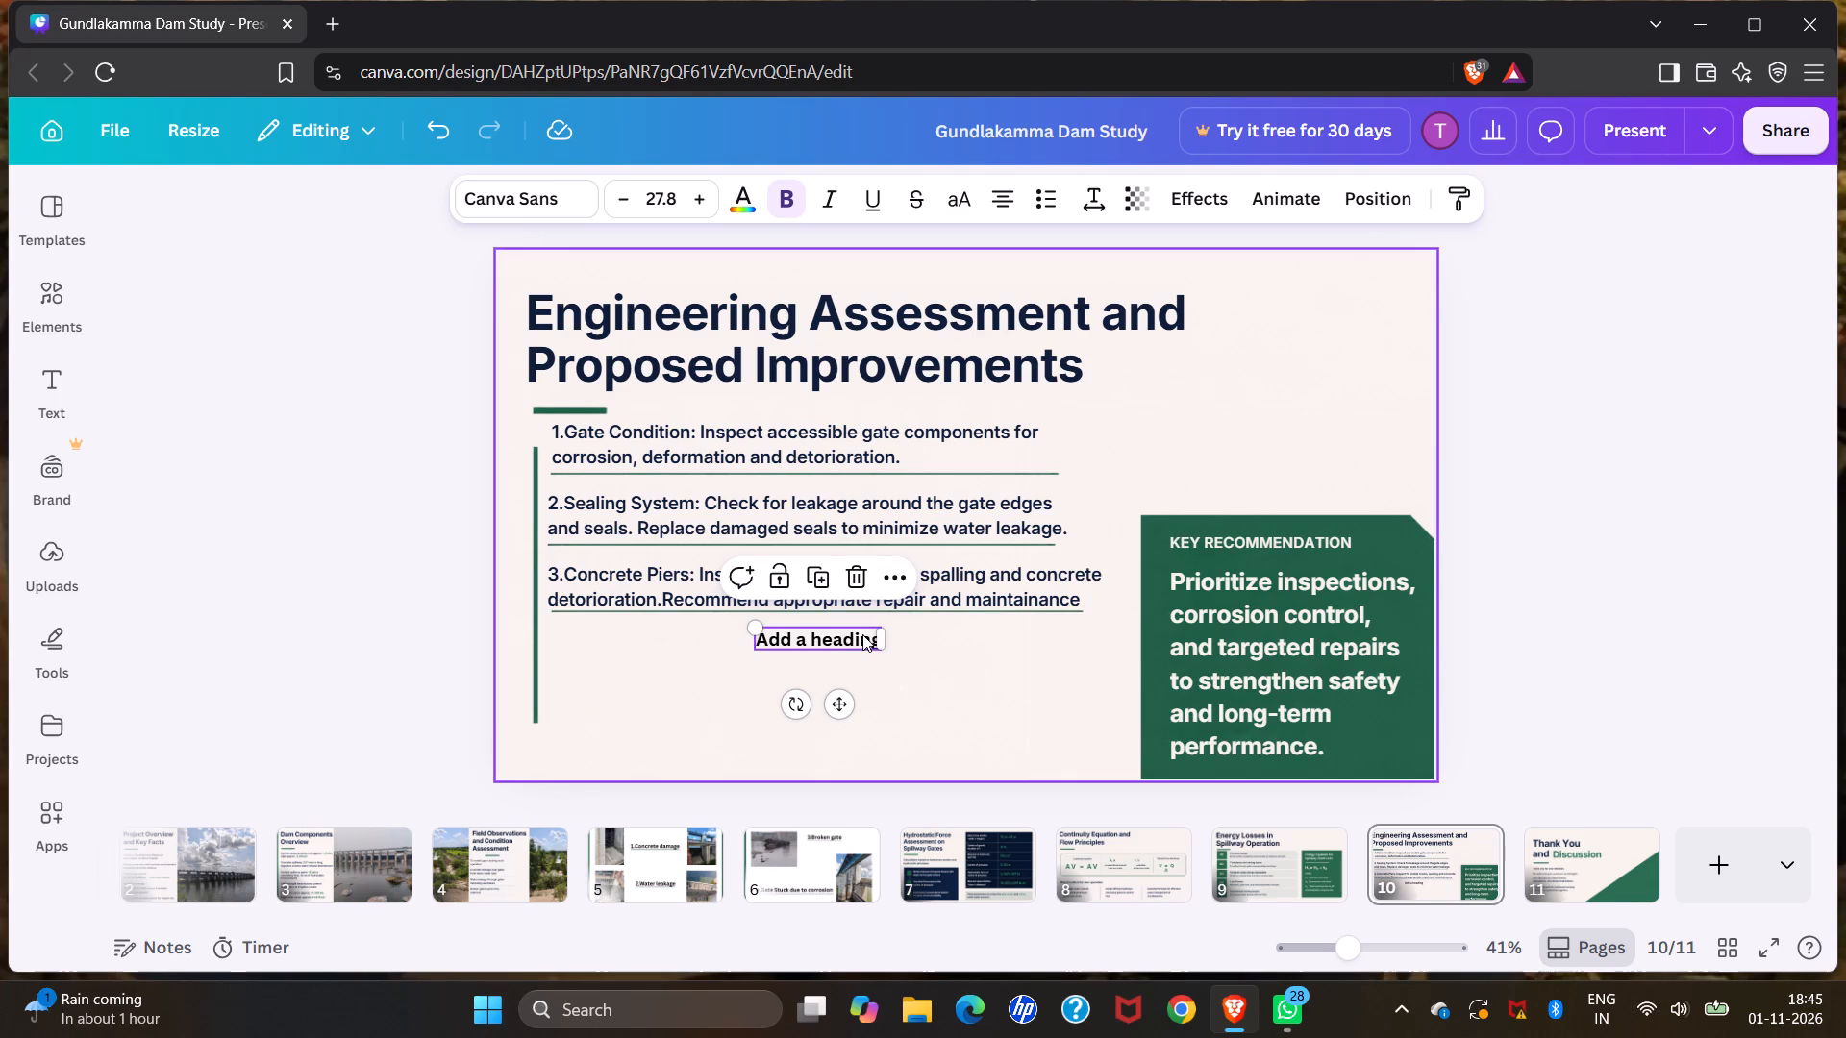
{"action": "key", "text": "BackSpace"}
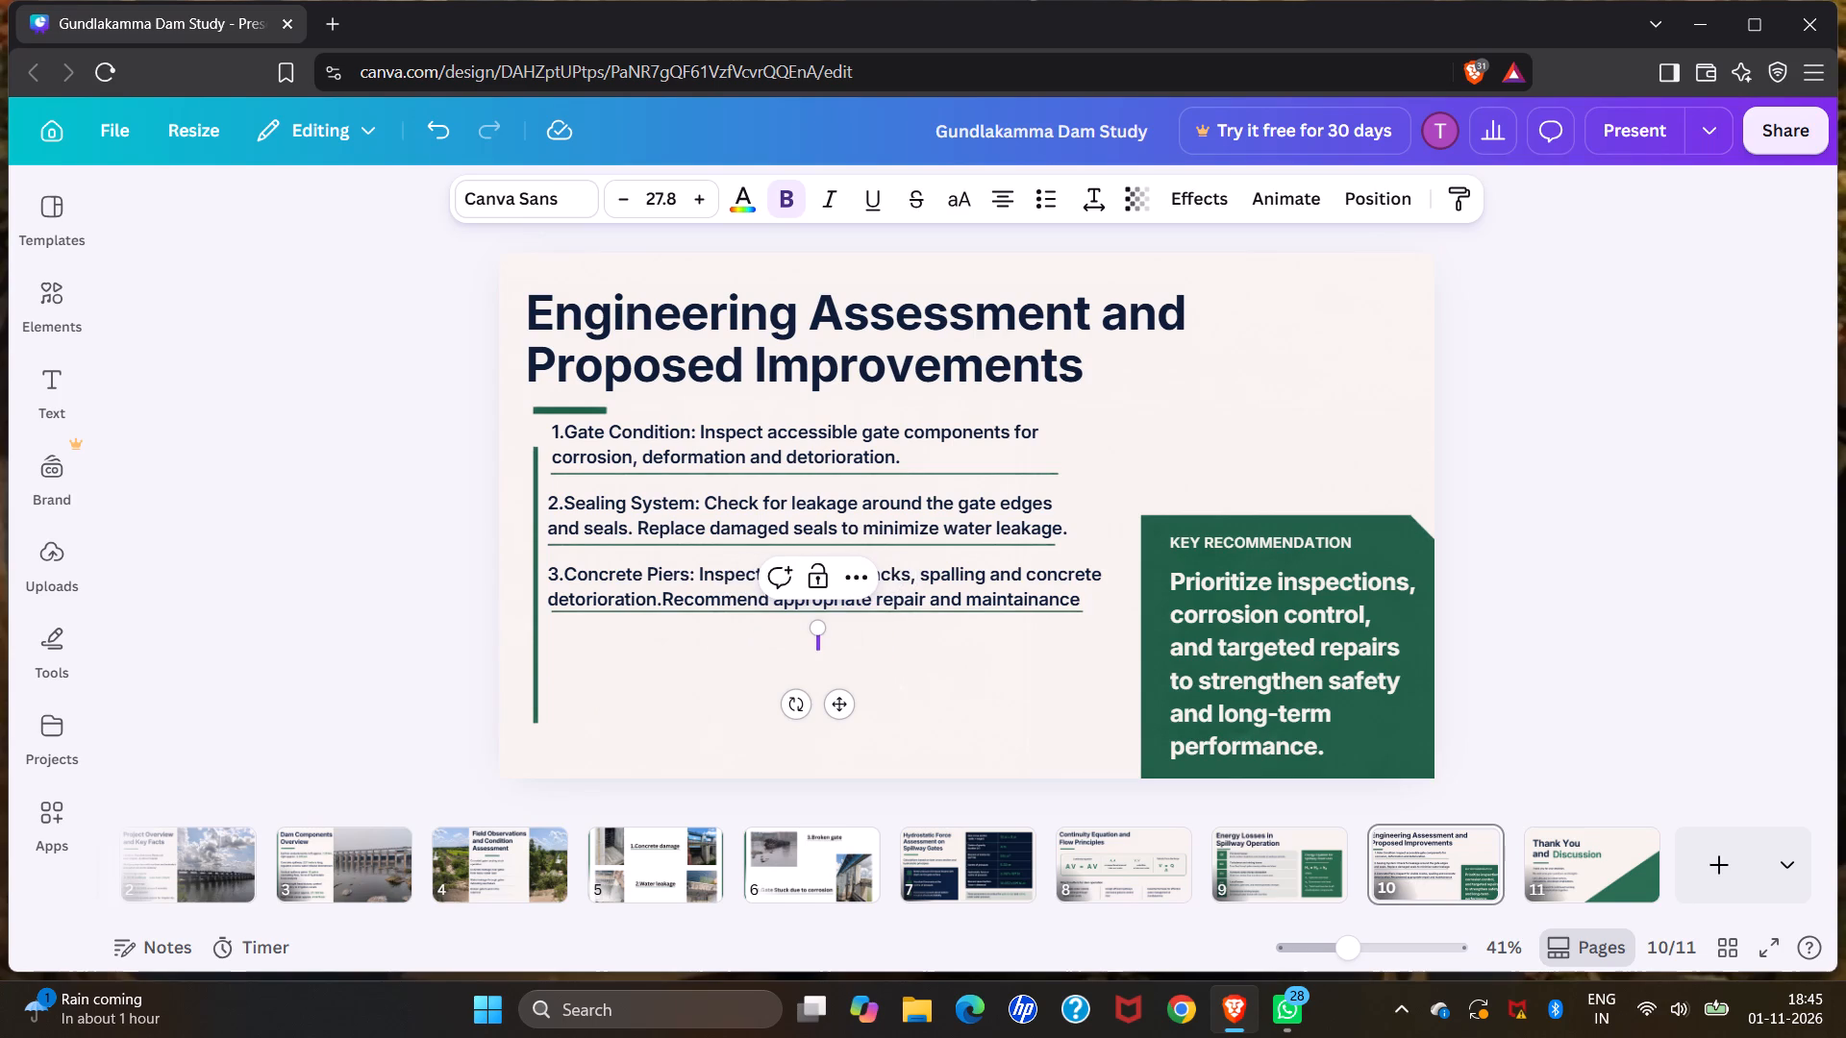
{"action": "type", "text": "4."}
{"action": "key", "text": "BackSpace"}
{"action": "key", "text": "period"}
{"action": "type", "text": "ate"}
{"action": "key", "text": "space"}
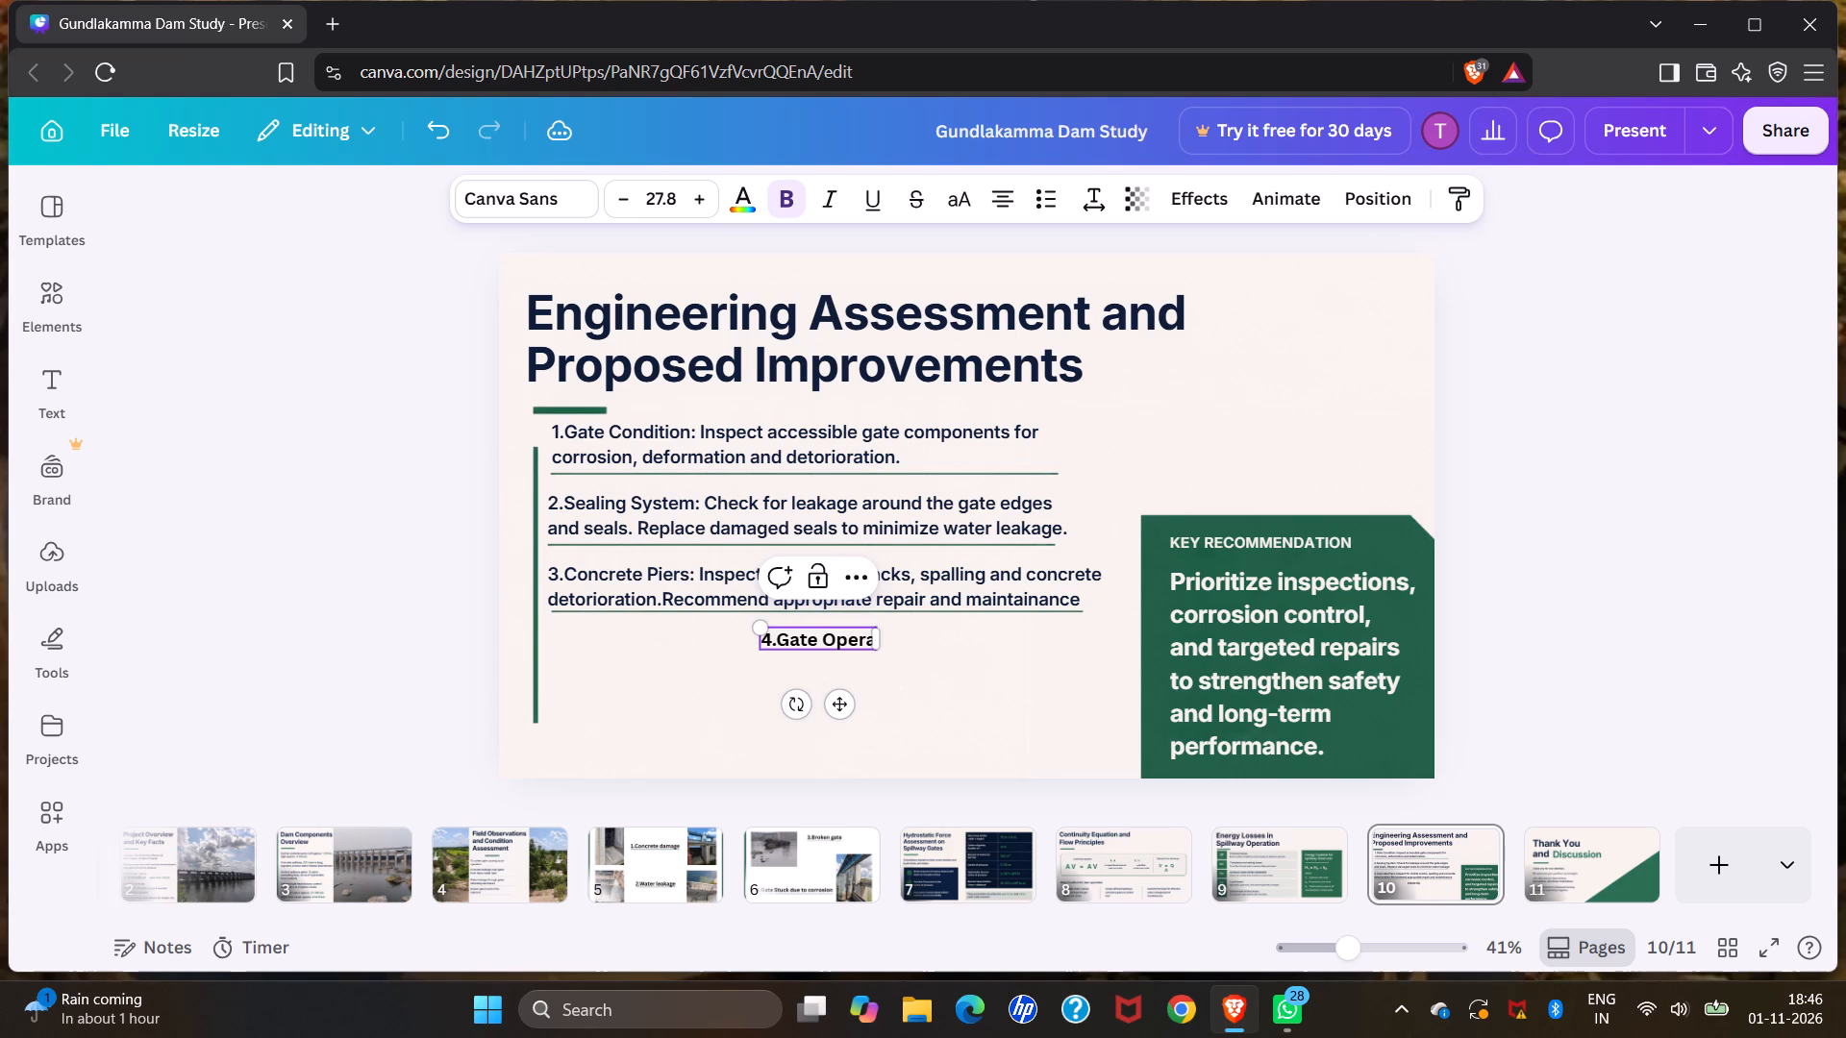
{"action": "key", "text": "shift+colon"}
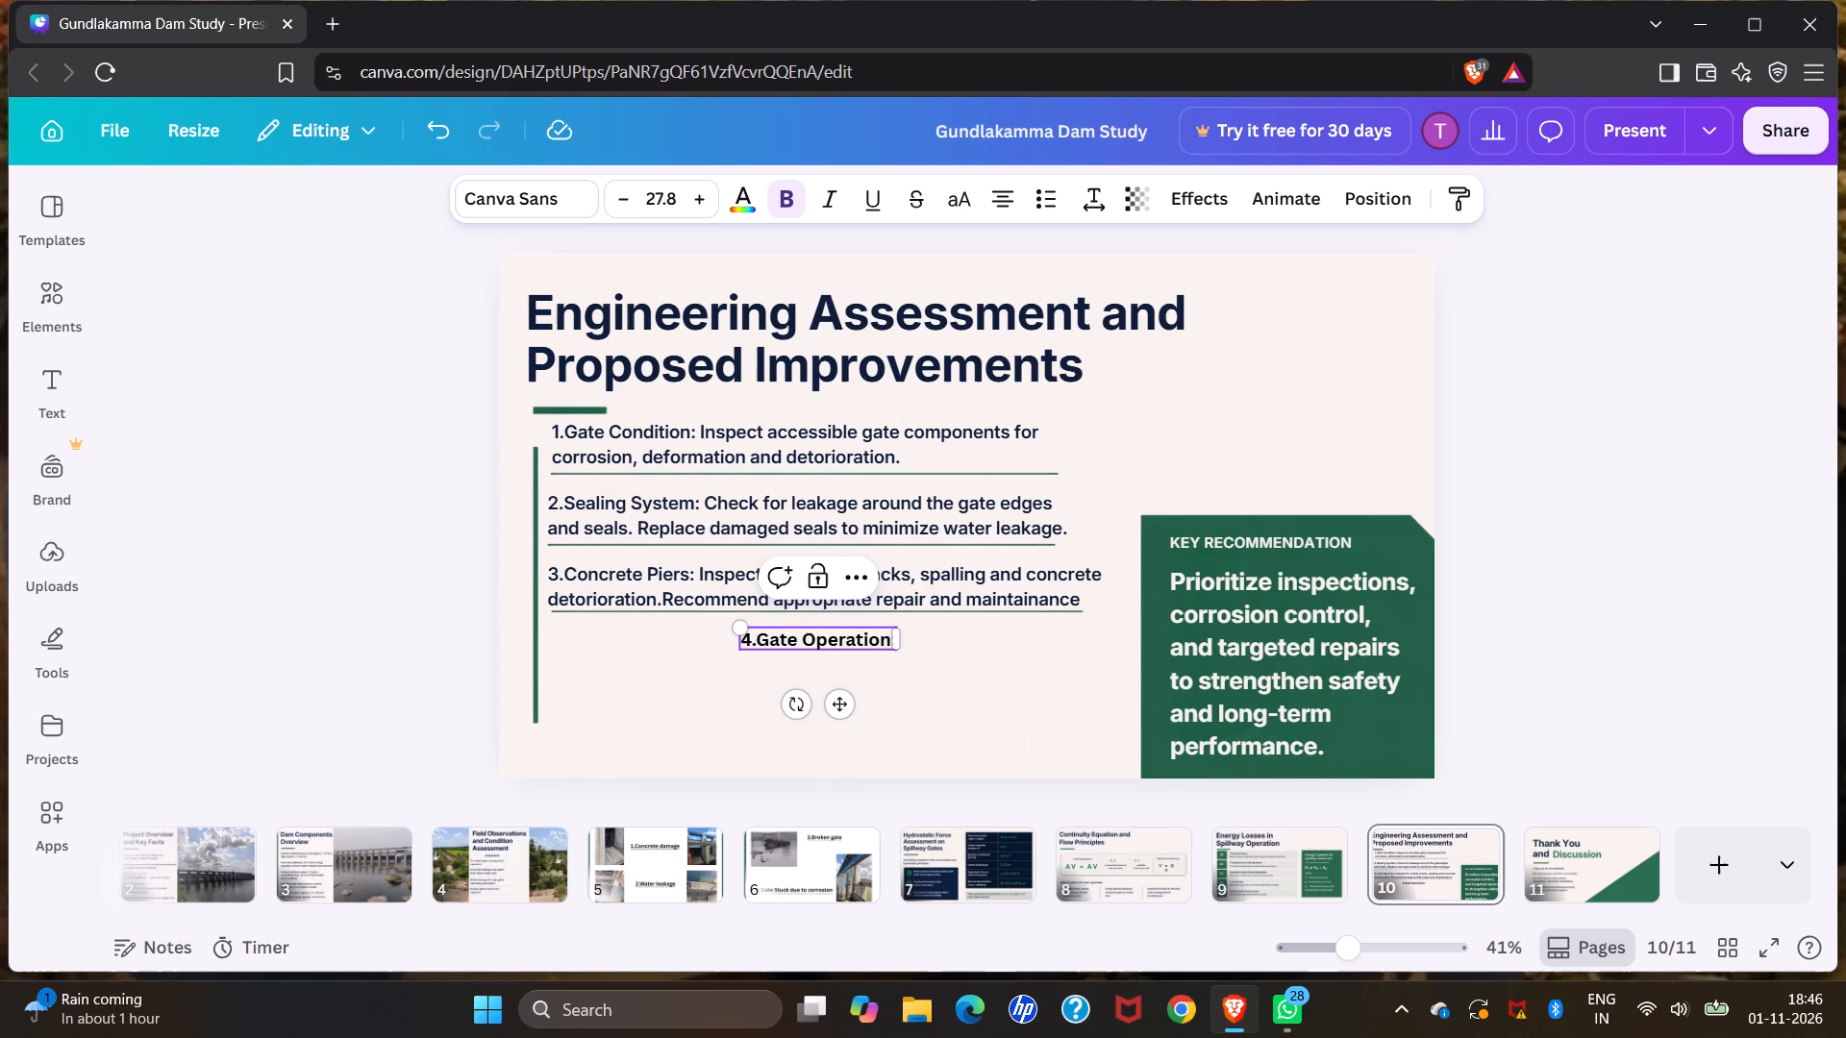
{"action": "key", "text": "space"}
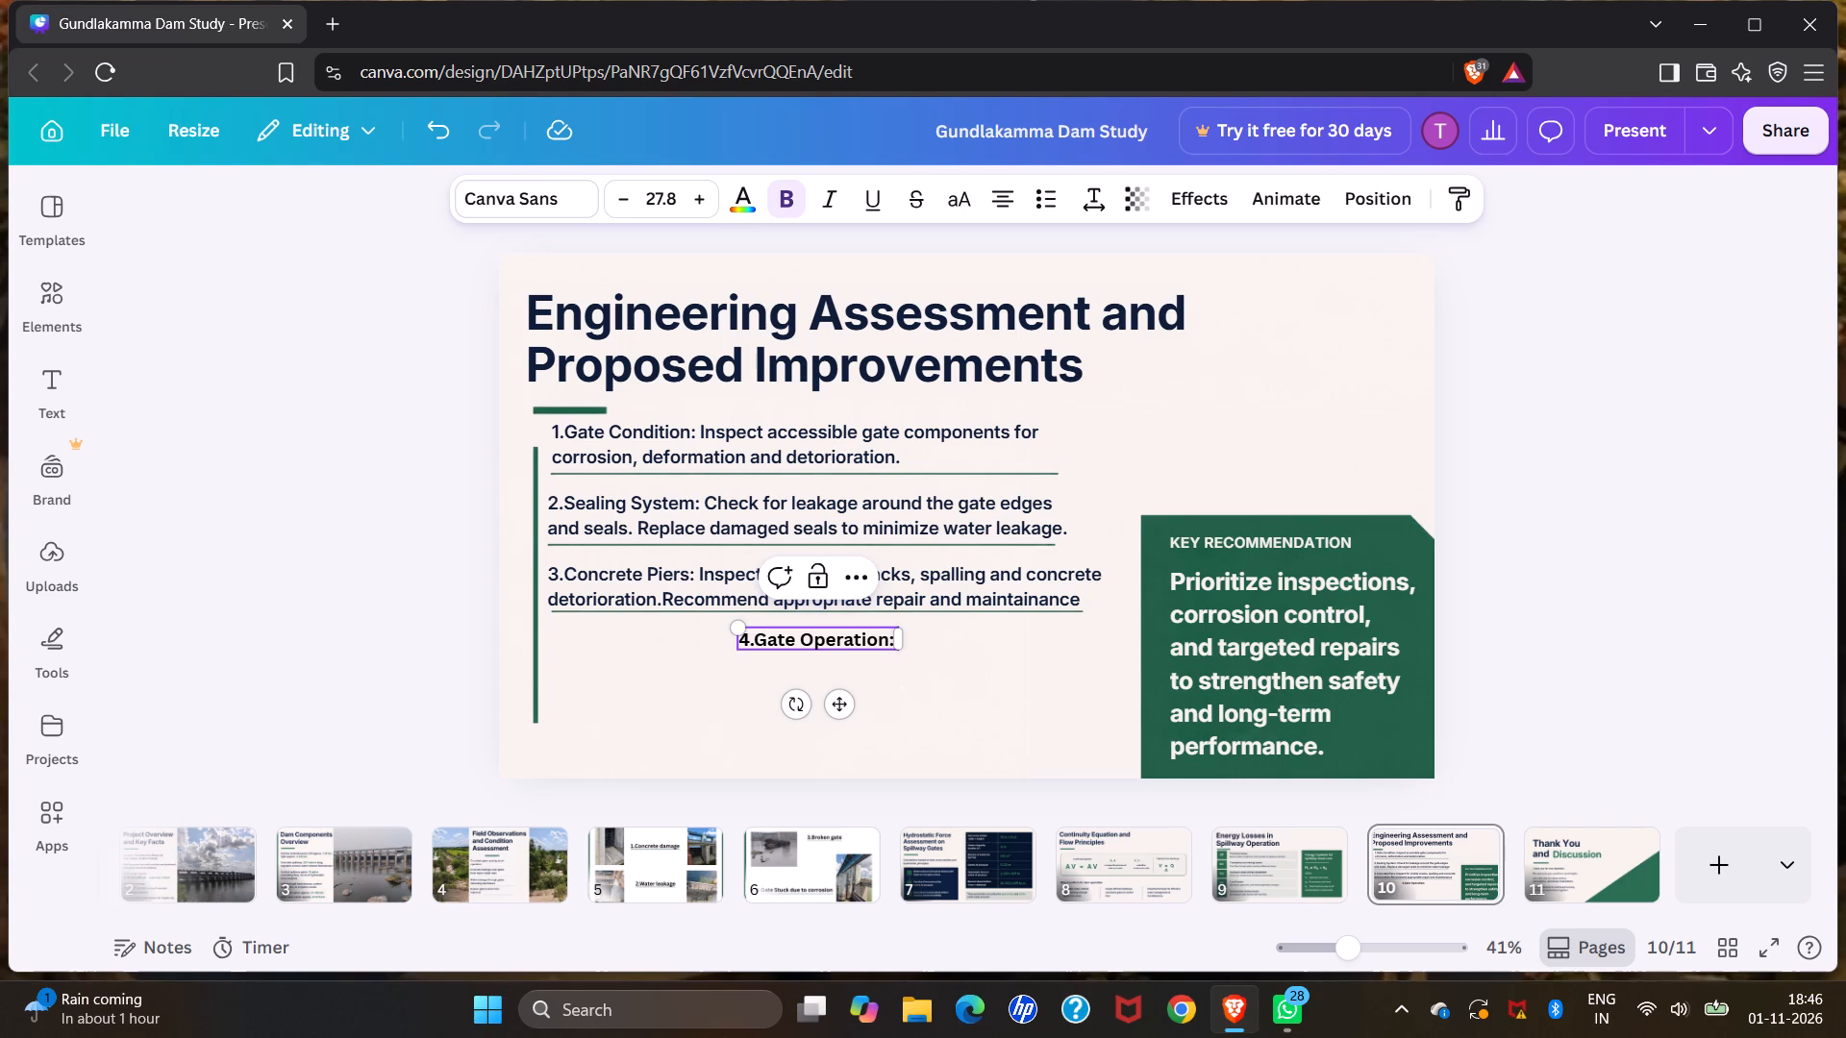
{"action": "type", "text": "eview hoisting"}
{"action": "key", "text": "space"}
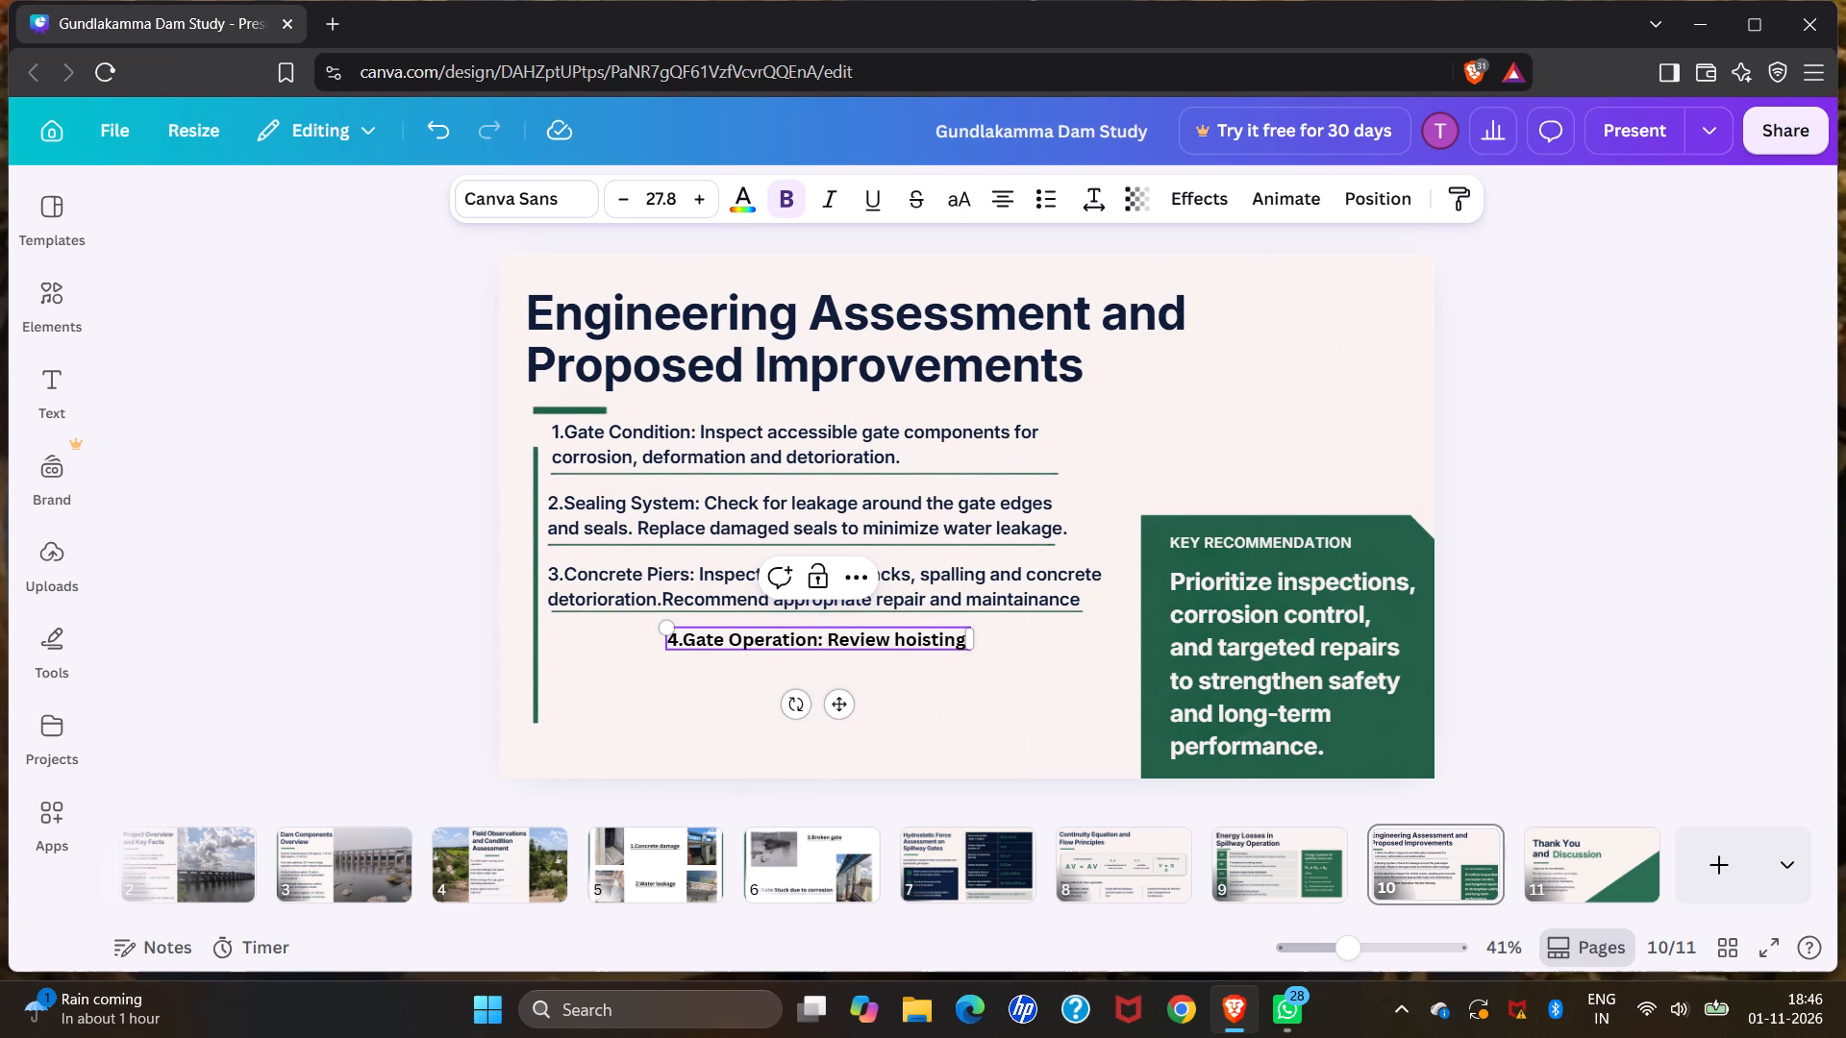
{"action": "type", "text": "mechanism"}
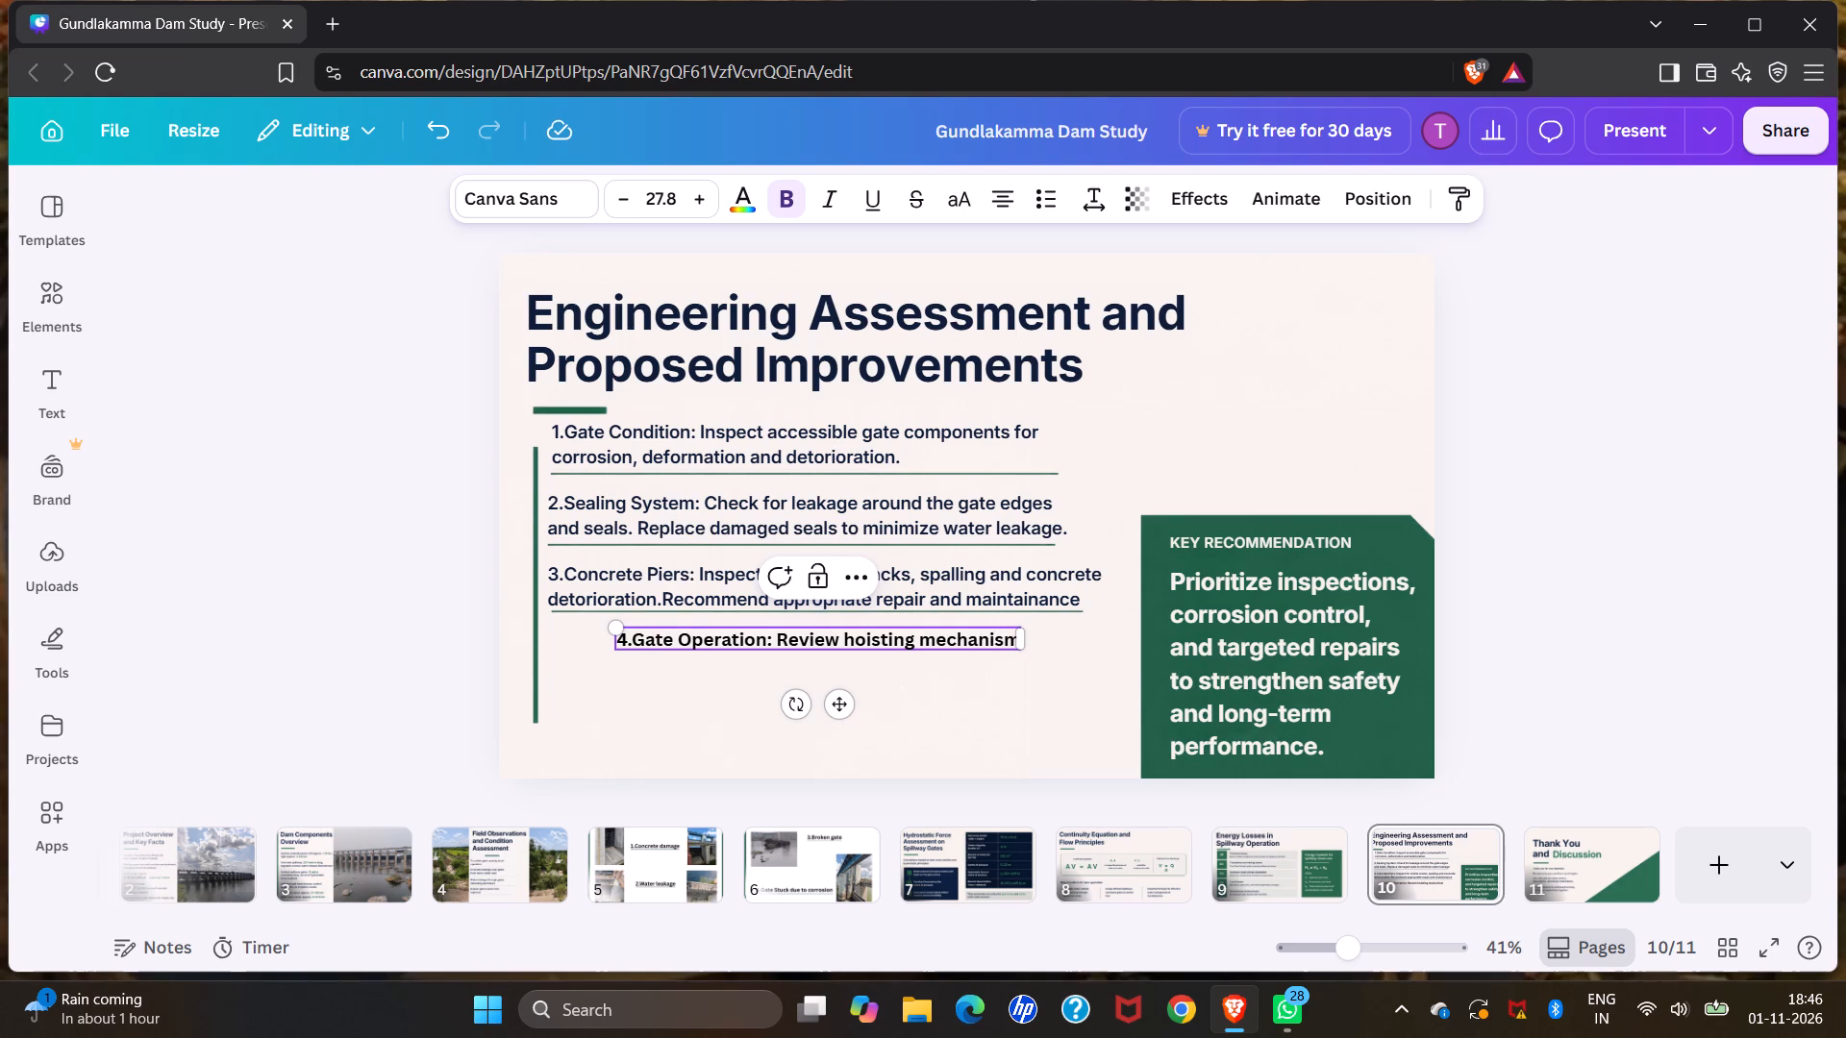
{"action": "type", "text": ", gate movement"}
{"action": "key", "text": "space"}
{"action": "type", "text": "and"}
{"action": "key", "text": "space"}
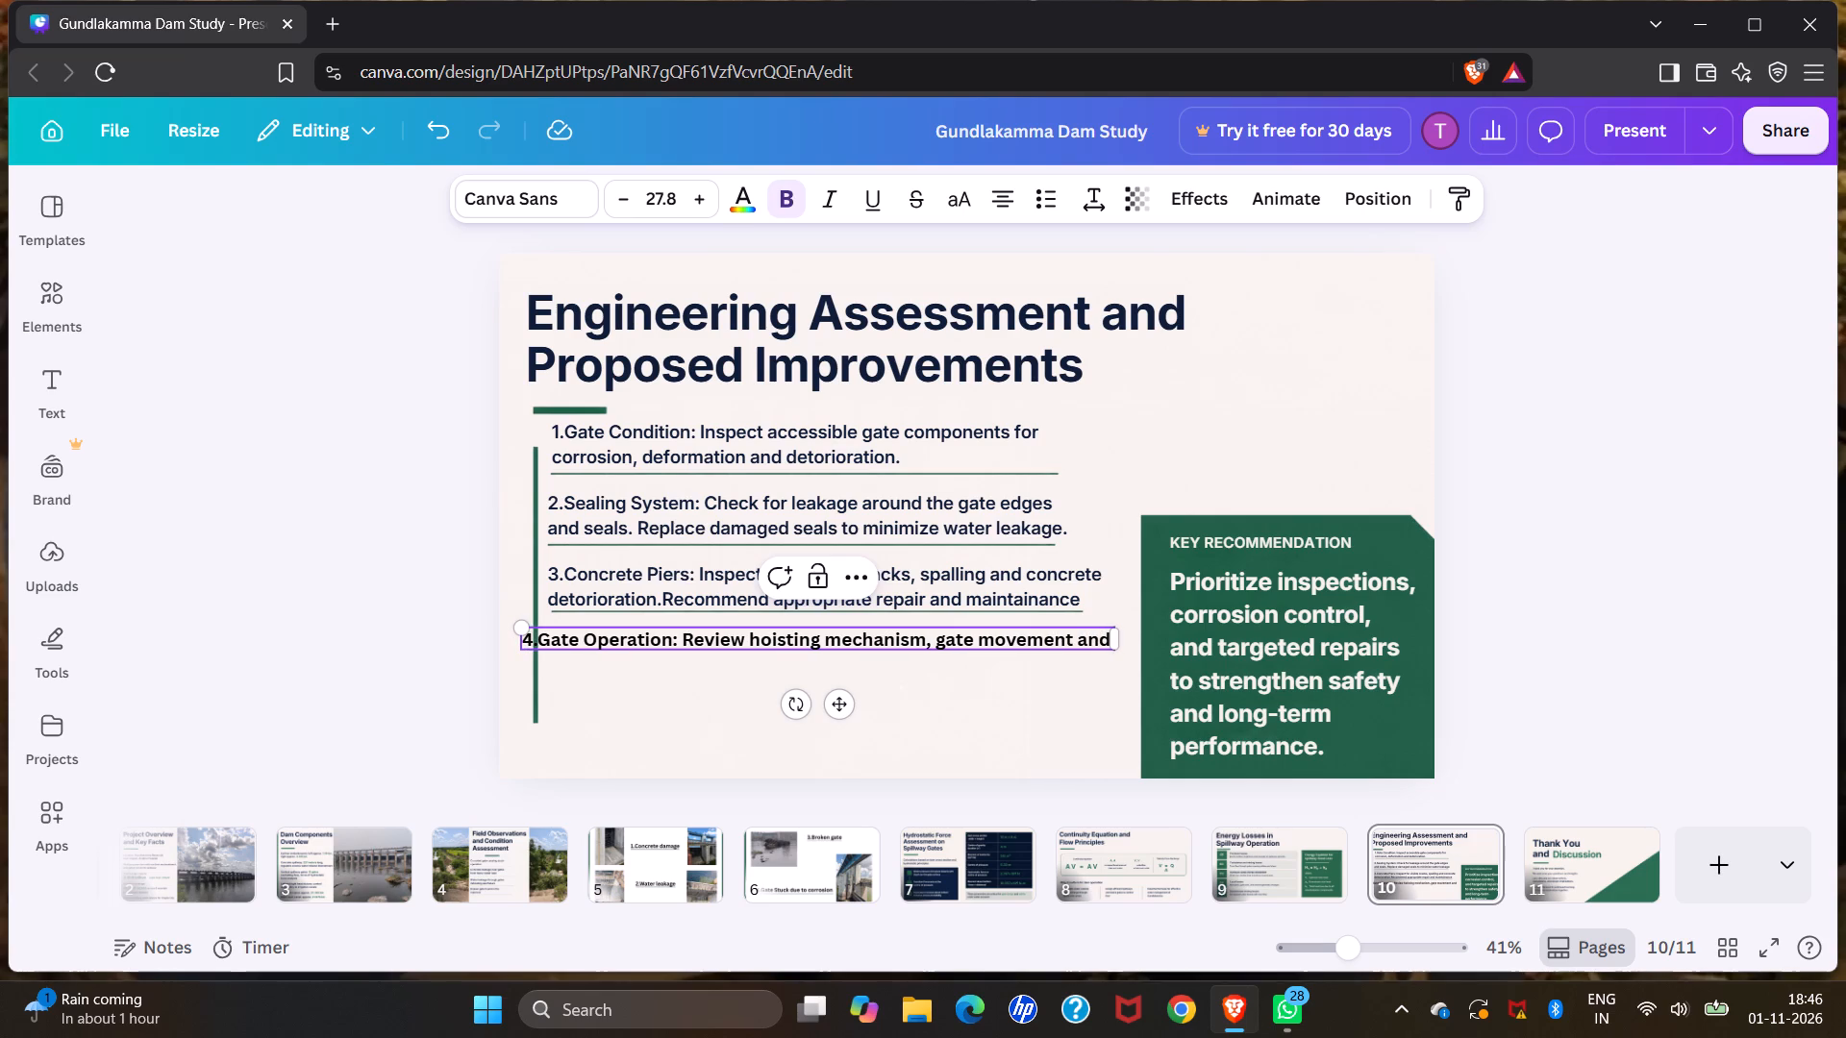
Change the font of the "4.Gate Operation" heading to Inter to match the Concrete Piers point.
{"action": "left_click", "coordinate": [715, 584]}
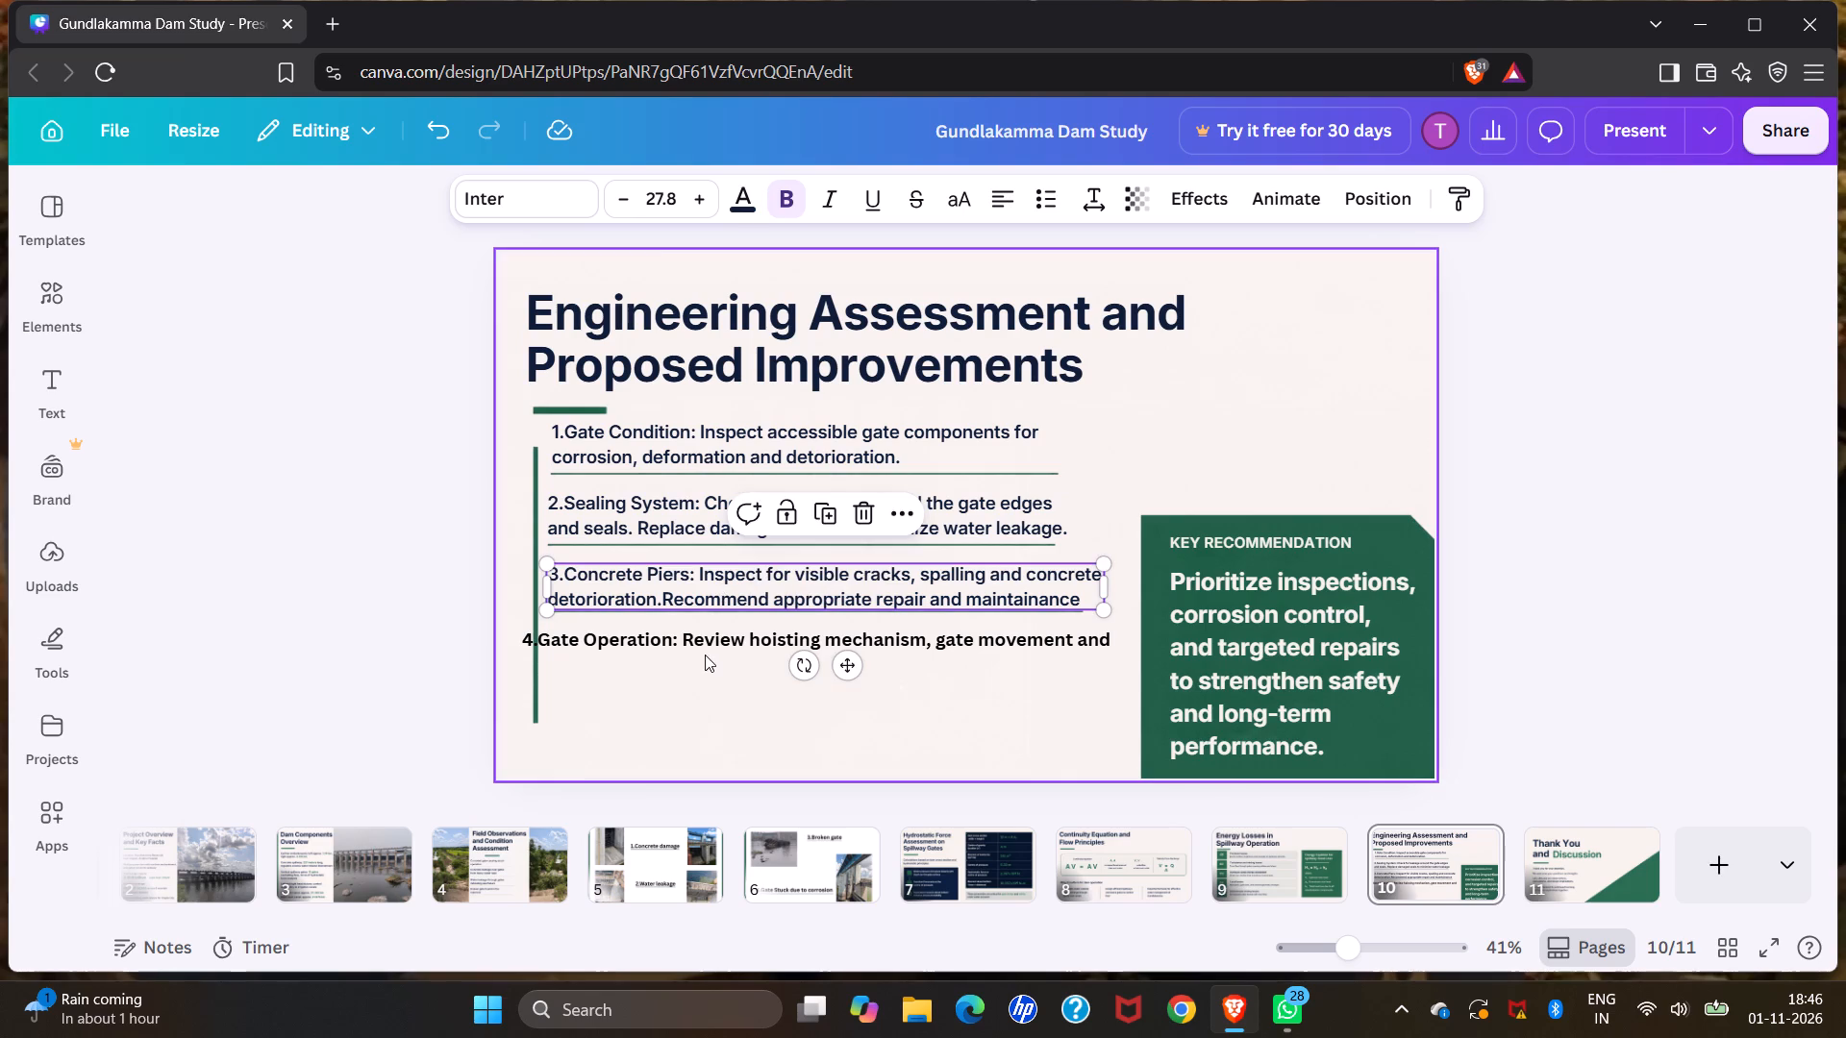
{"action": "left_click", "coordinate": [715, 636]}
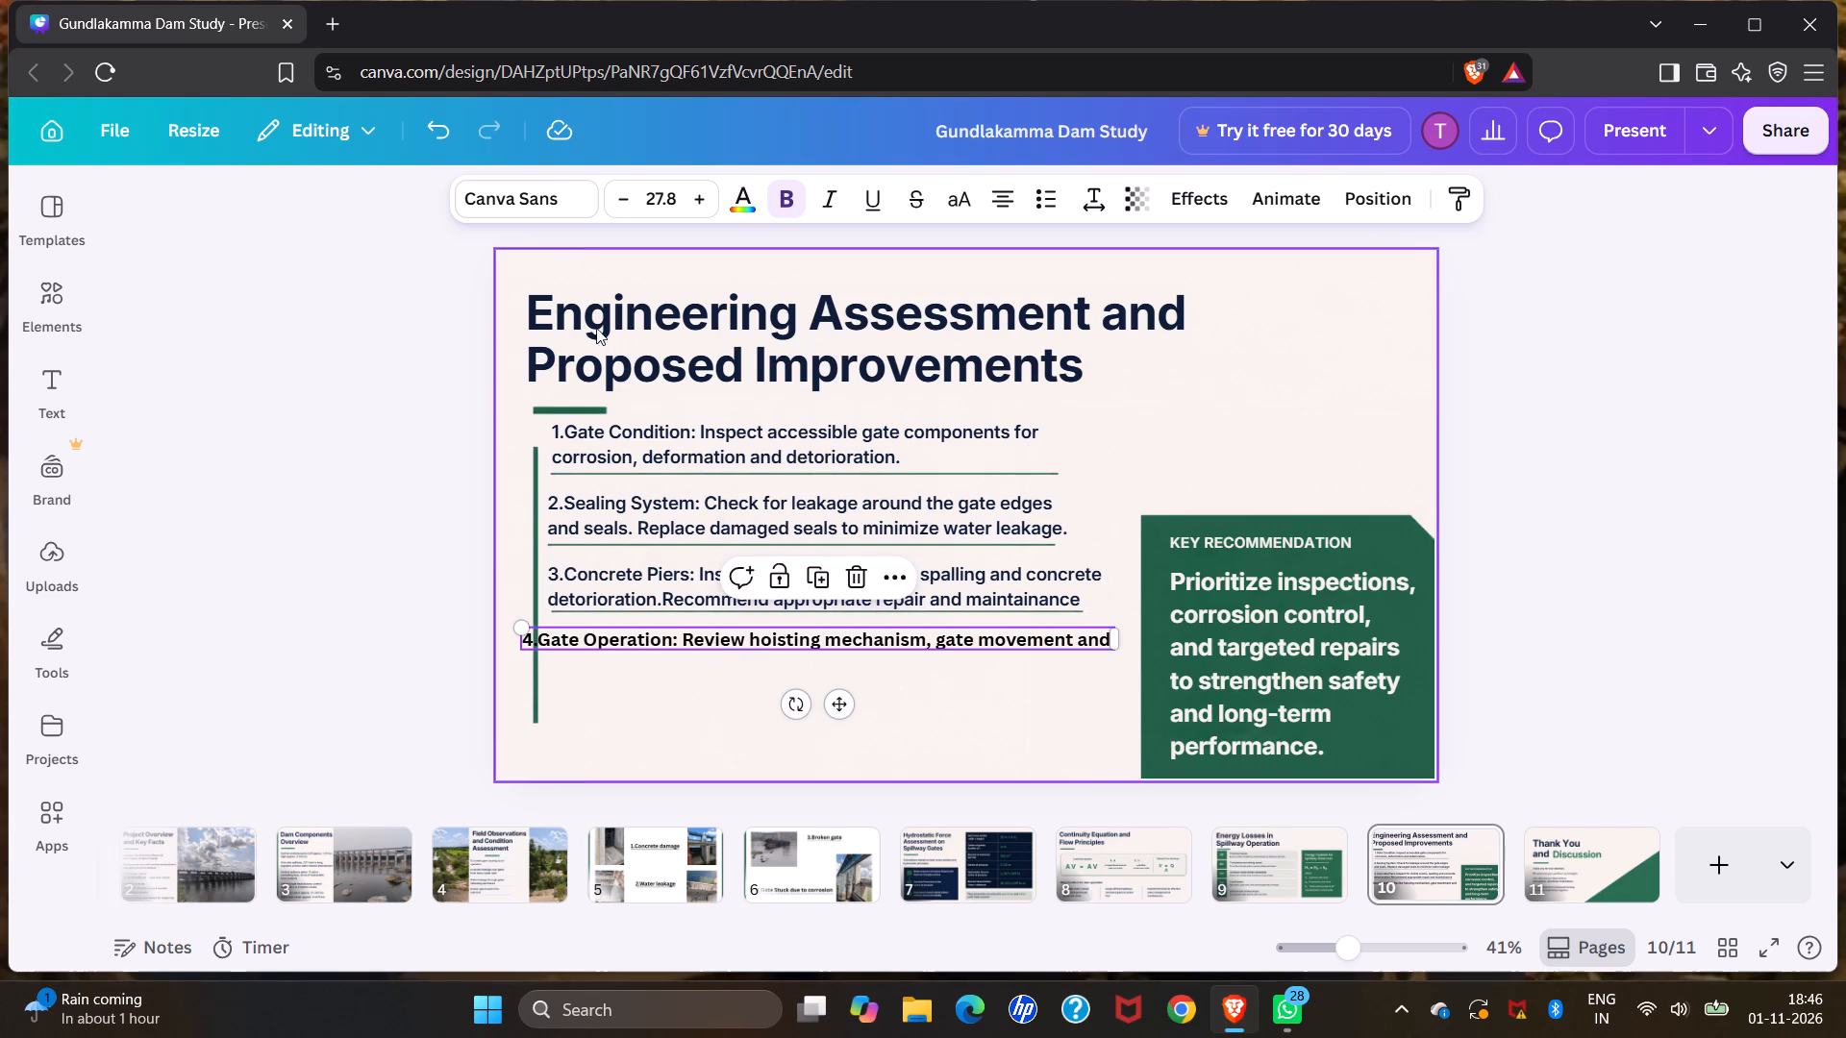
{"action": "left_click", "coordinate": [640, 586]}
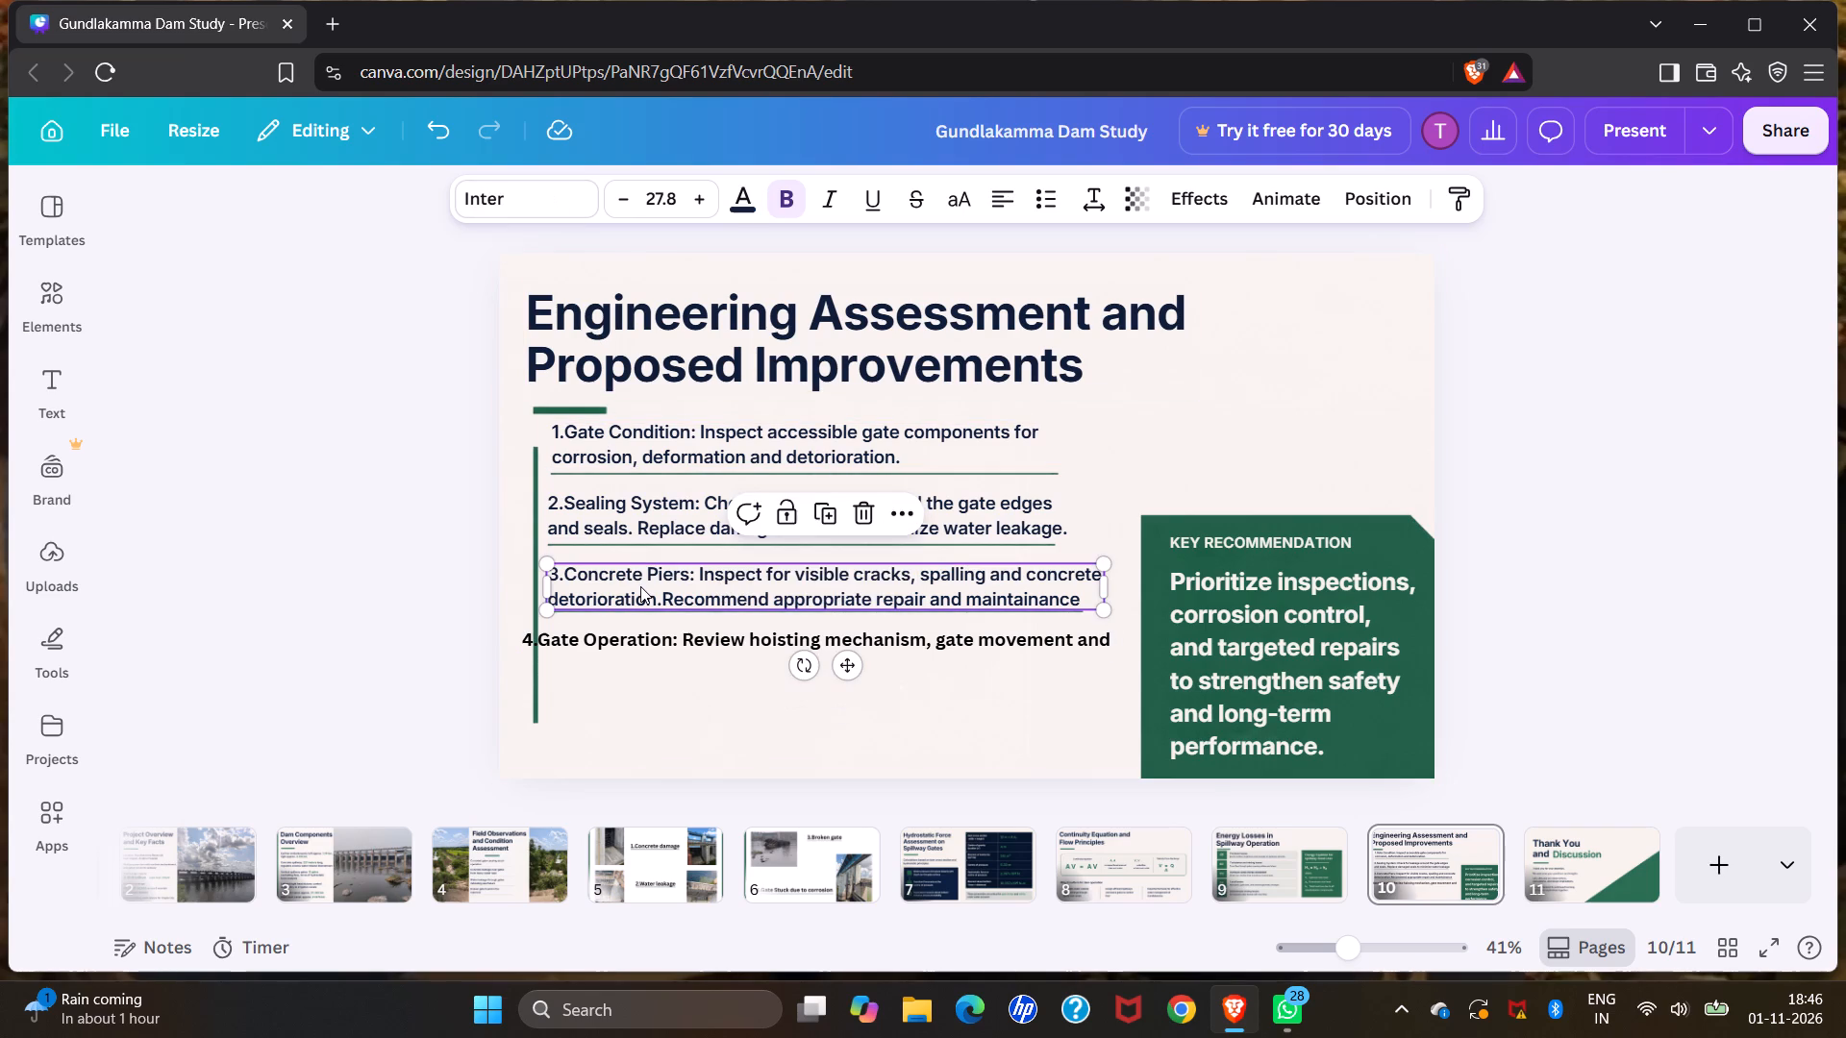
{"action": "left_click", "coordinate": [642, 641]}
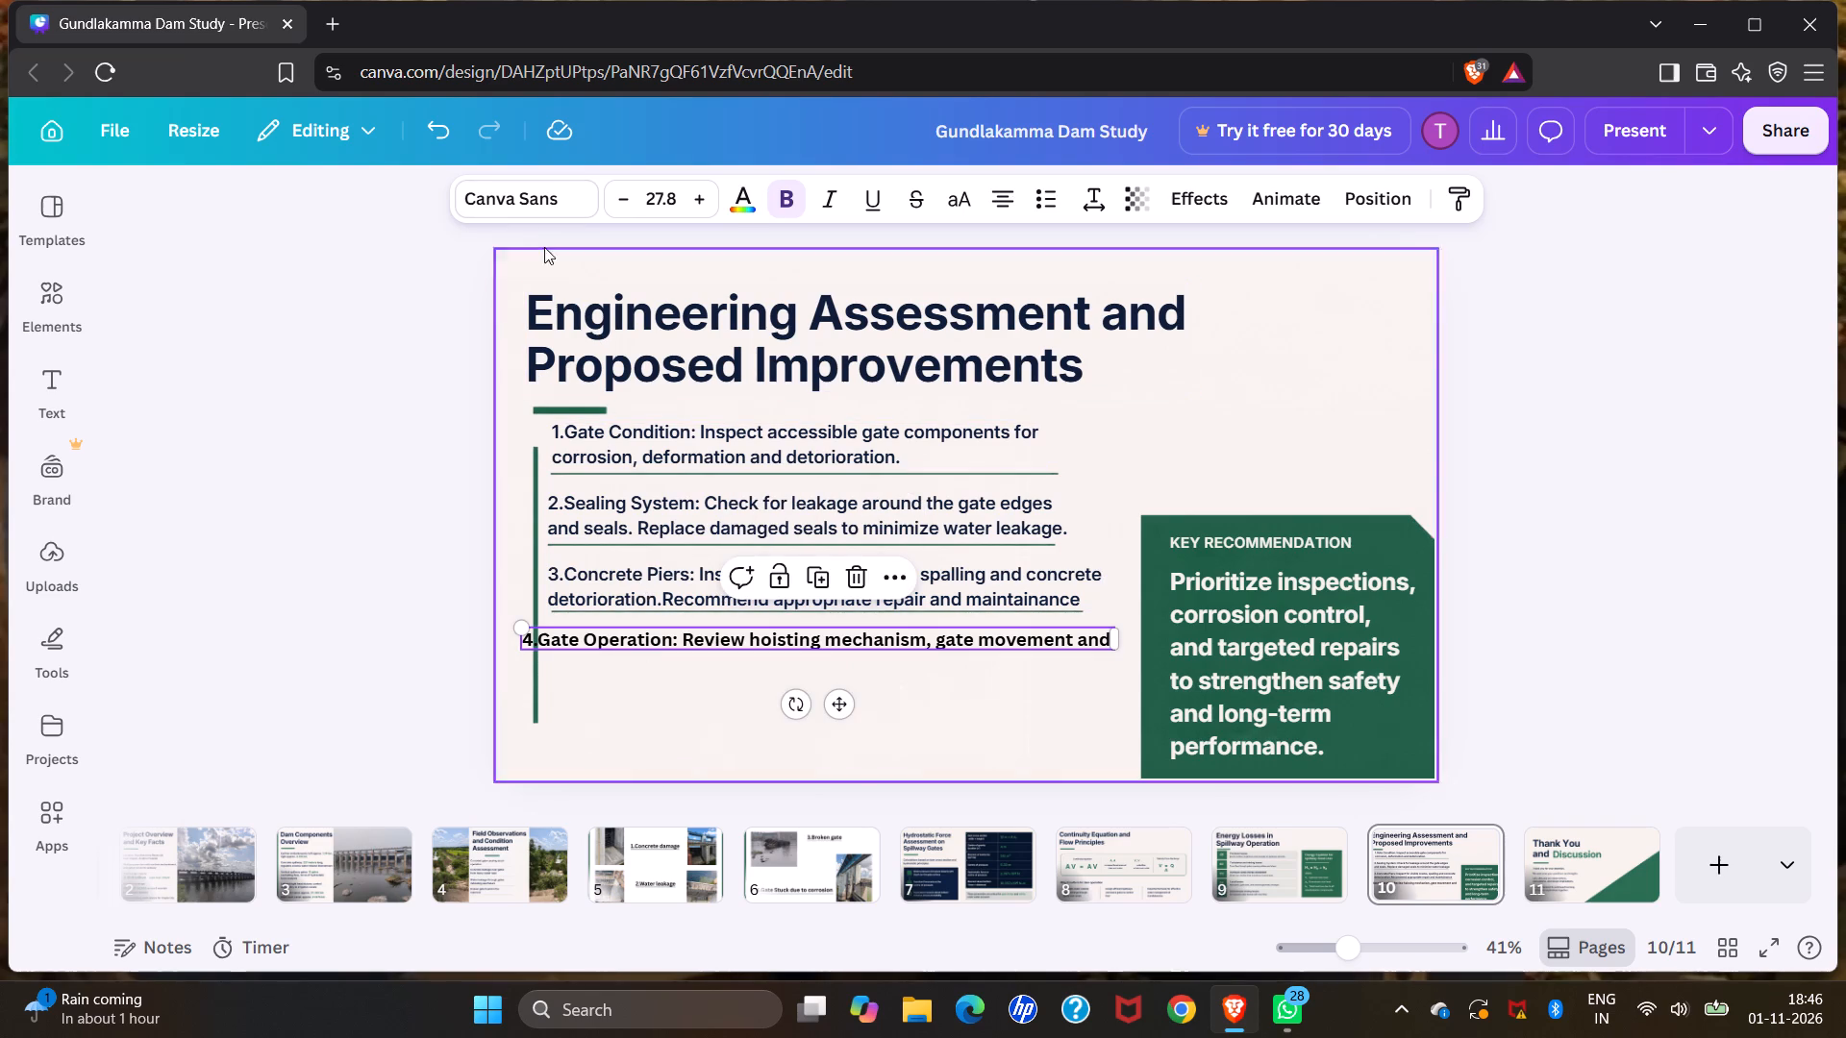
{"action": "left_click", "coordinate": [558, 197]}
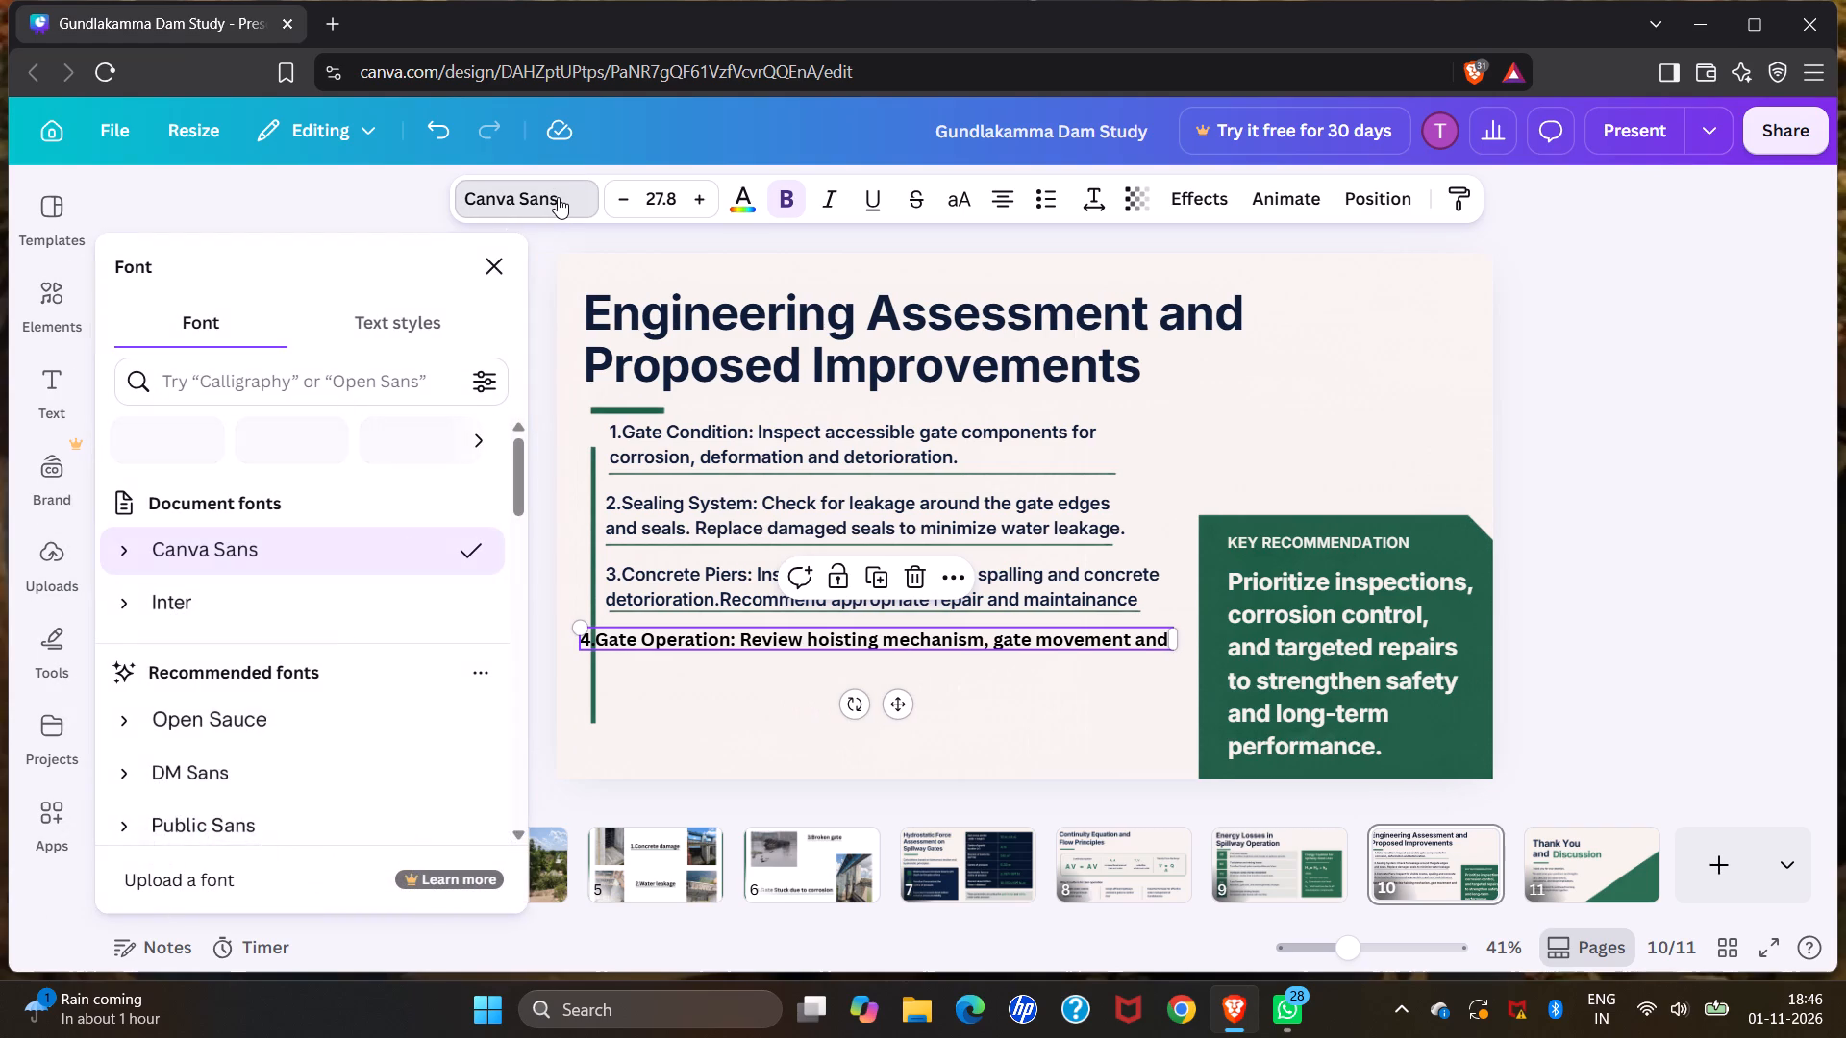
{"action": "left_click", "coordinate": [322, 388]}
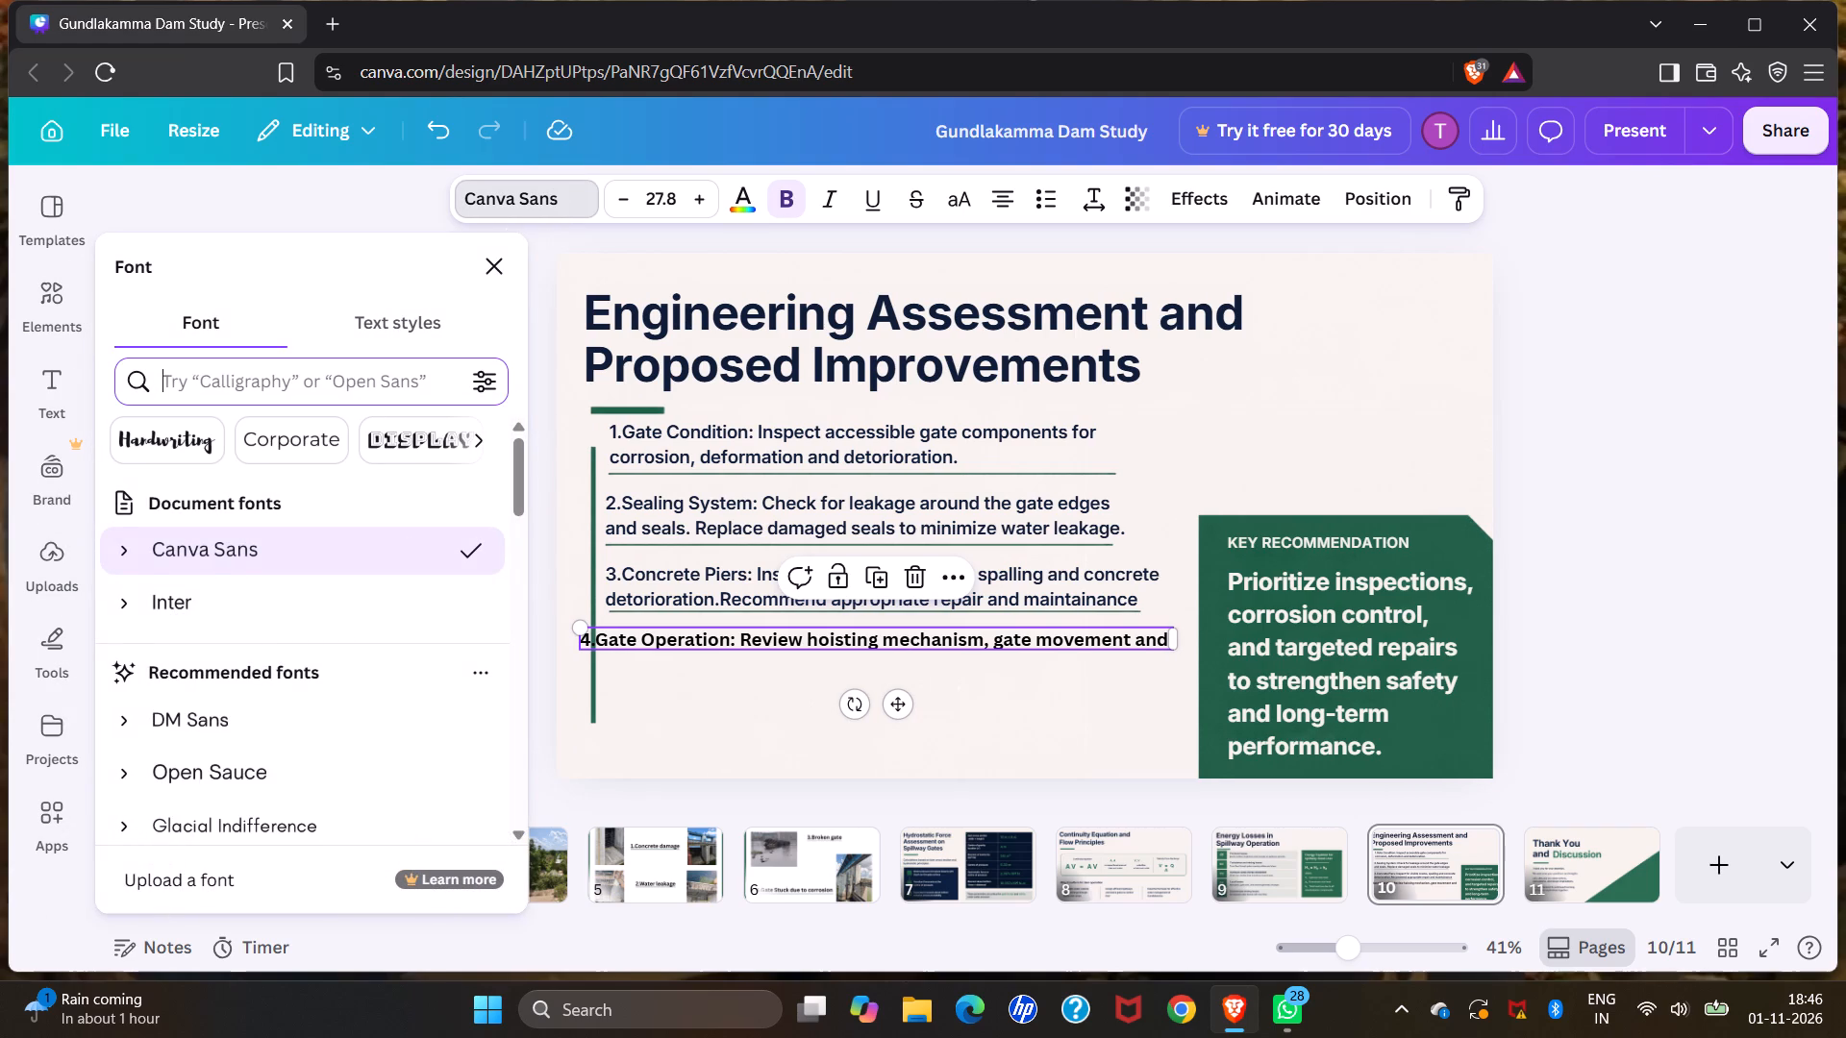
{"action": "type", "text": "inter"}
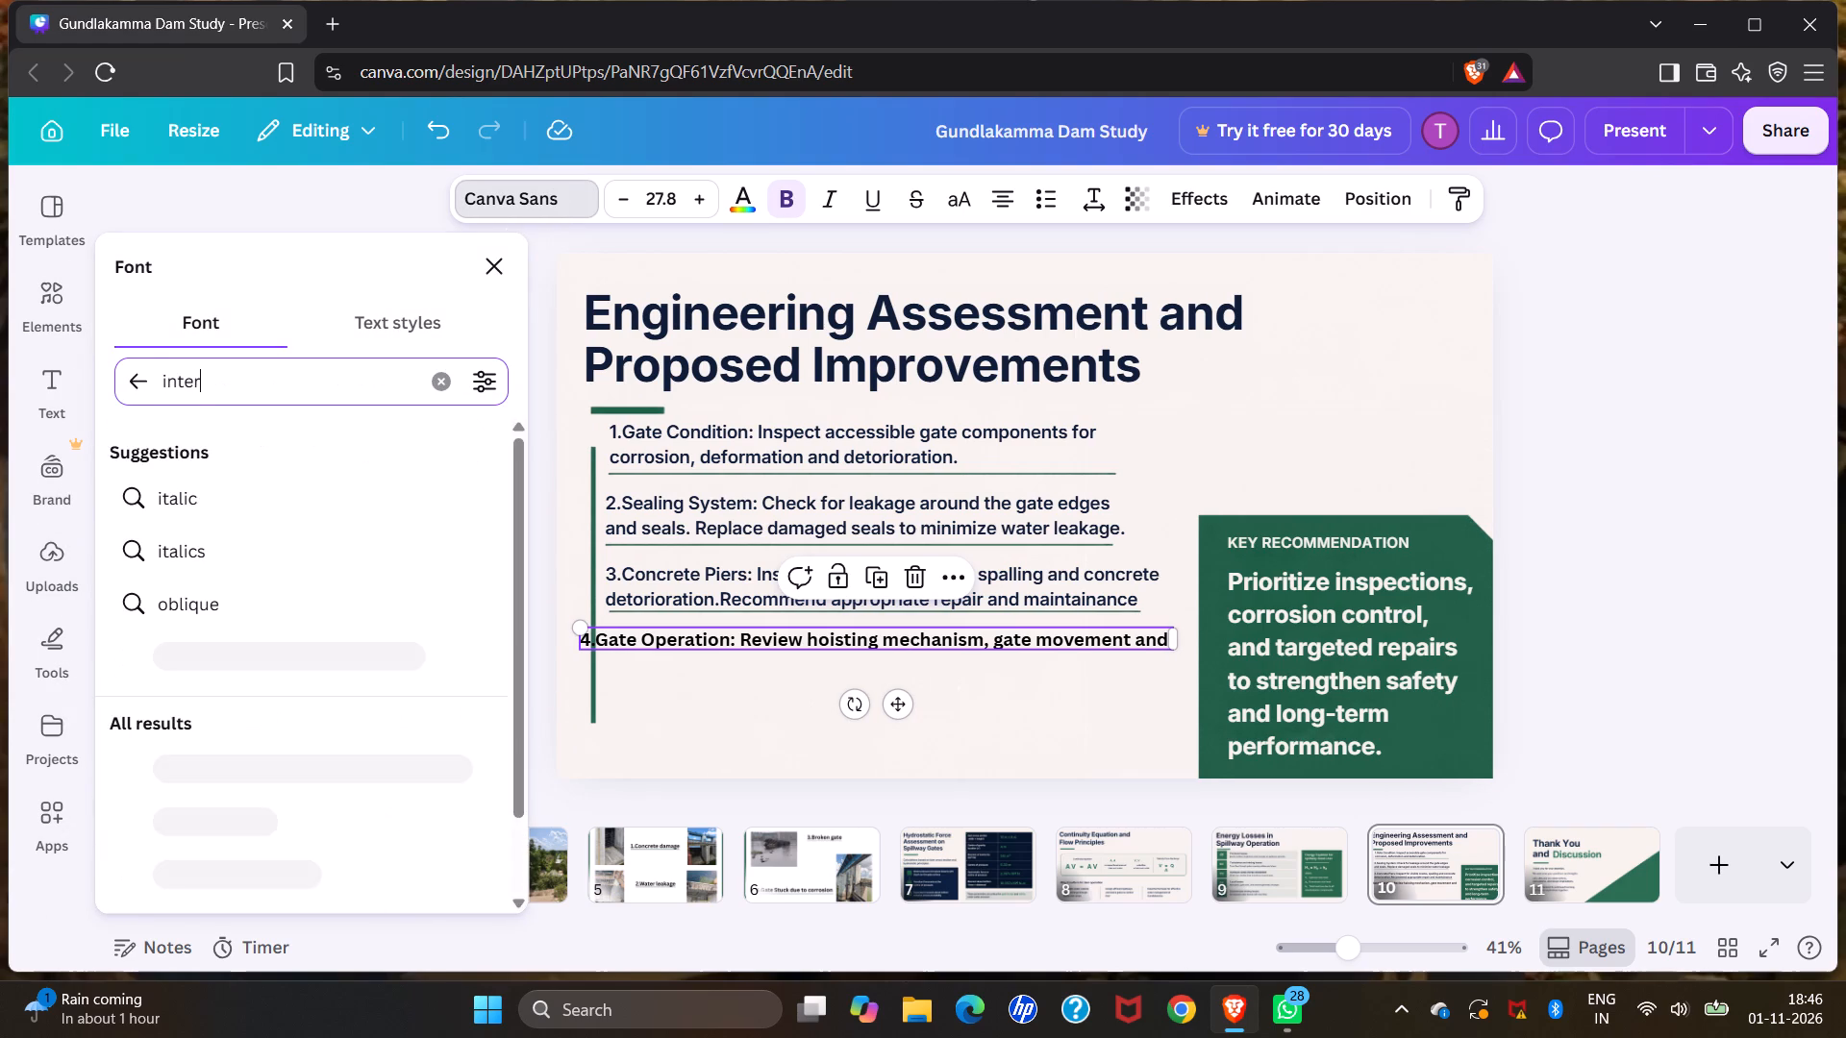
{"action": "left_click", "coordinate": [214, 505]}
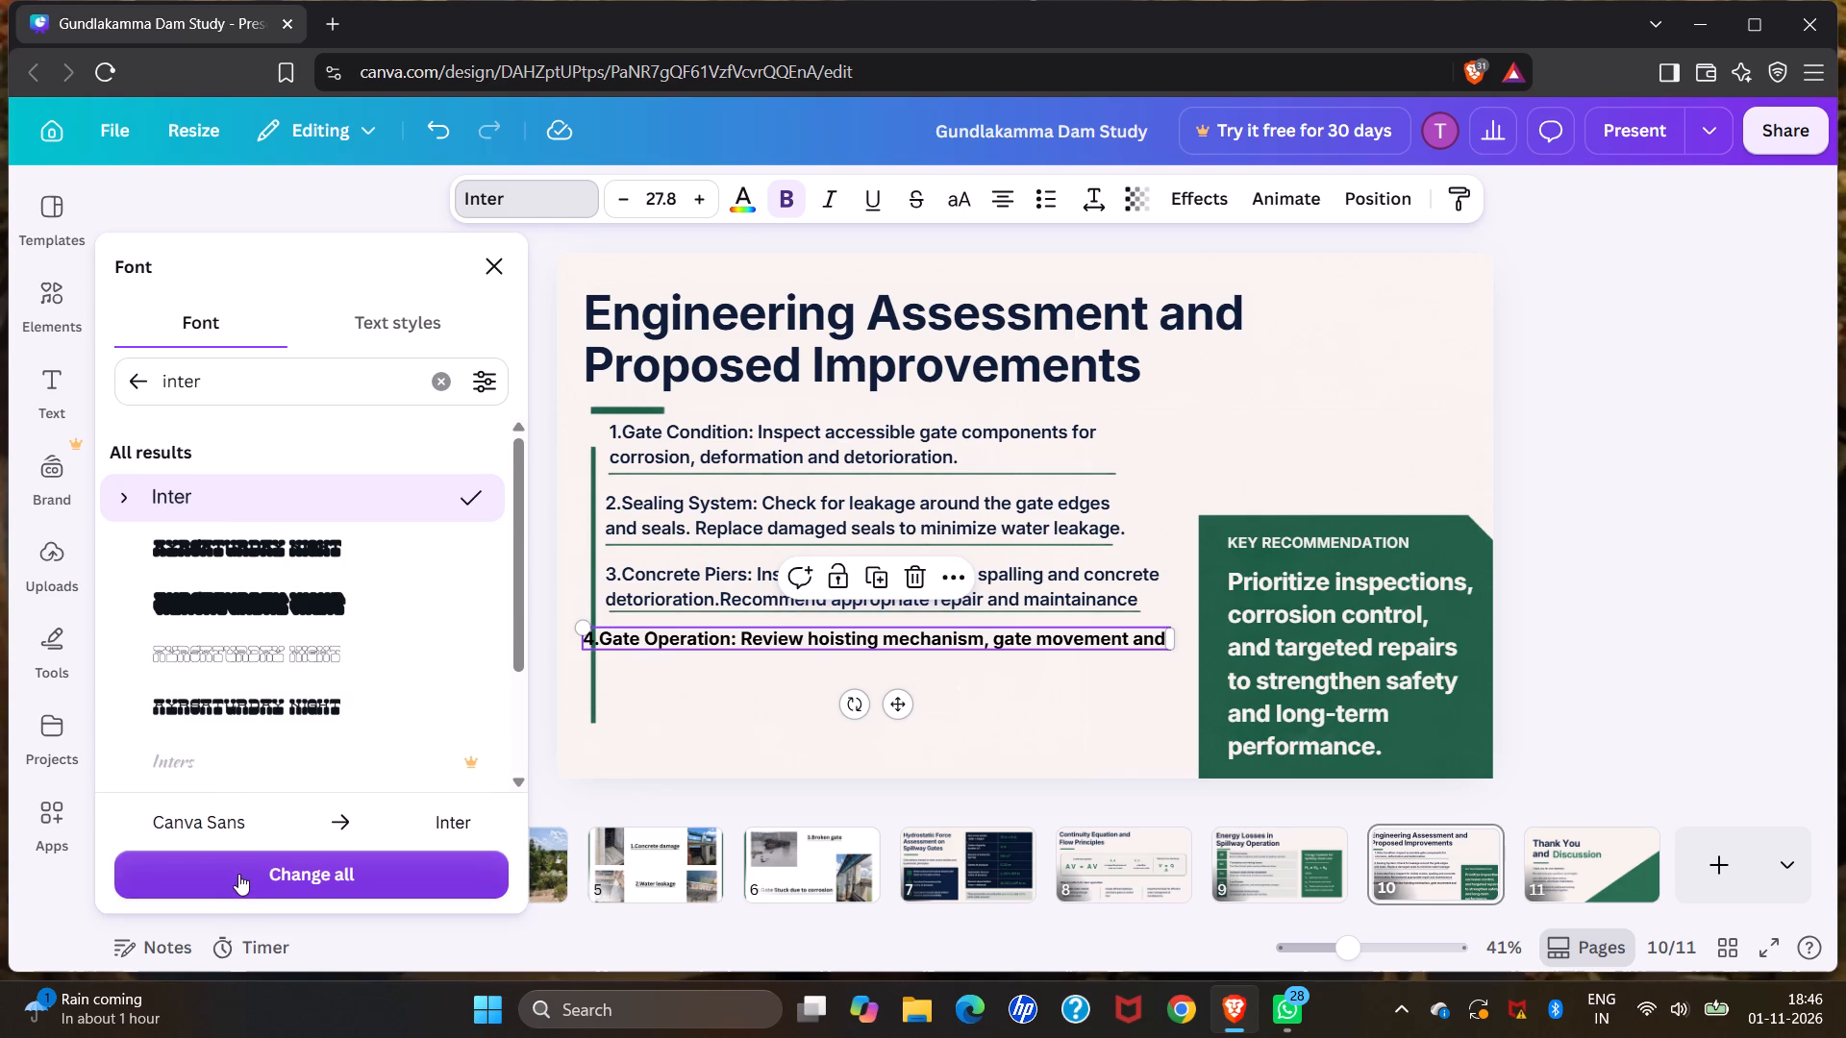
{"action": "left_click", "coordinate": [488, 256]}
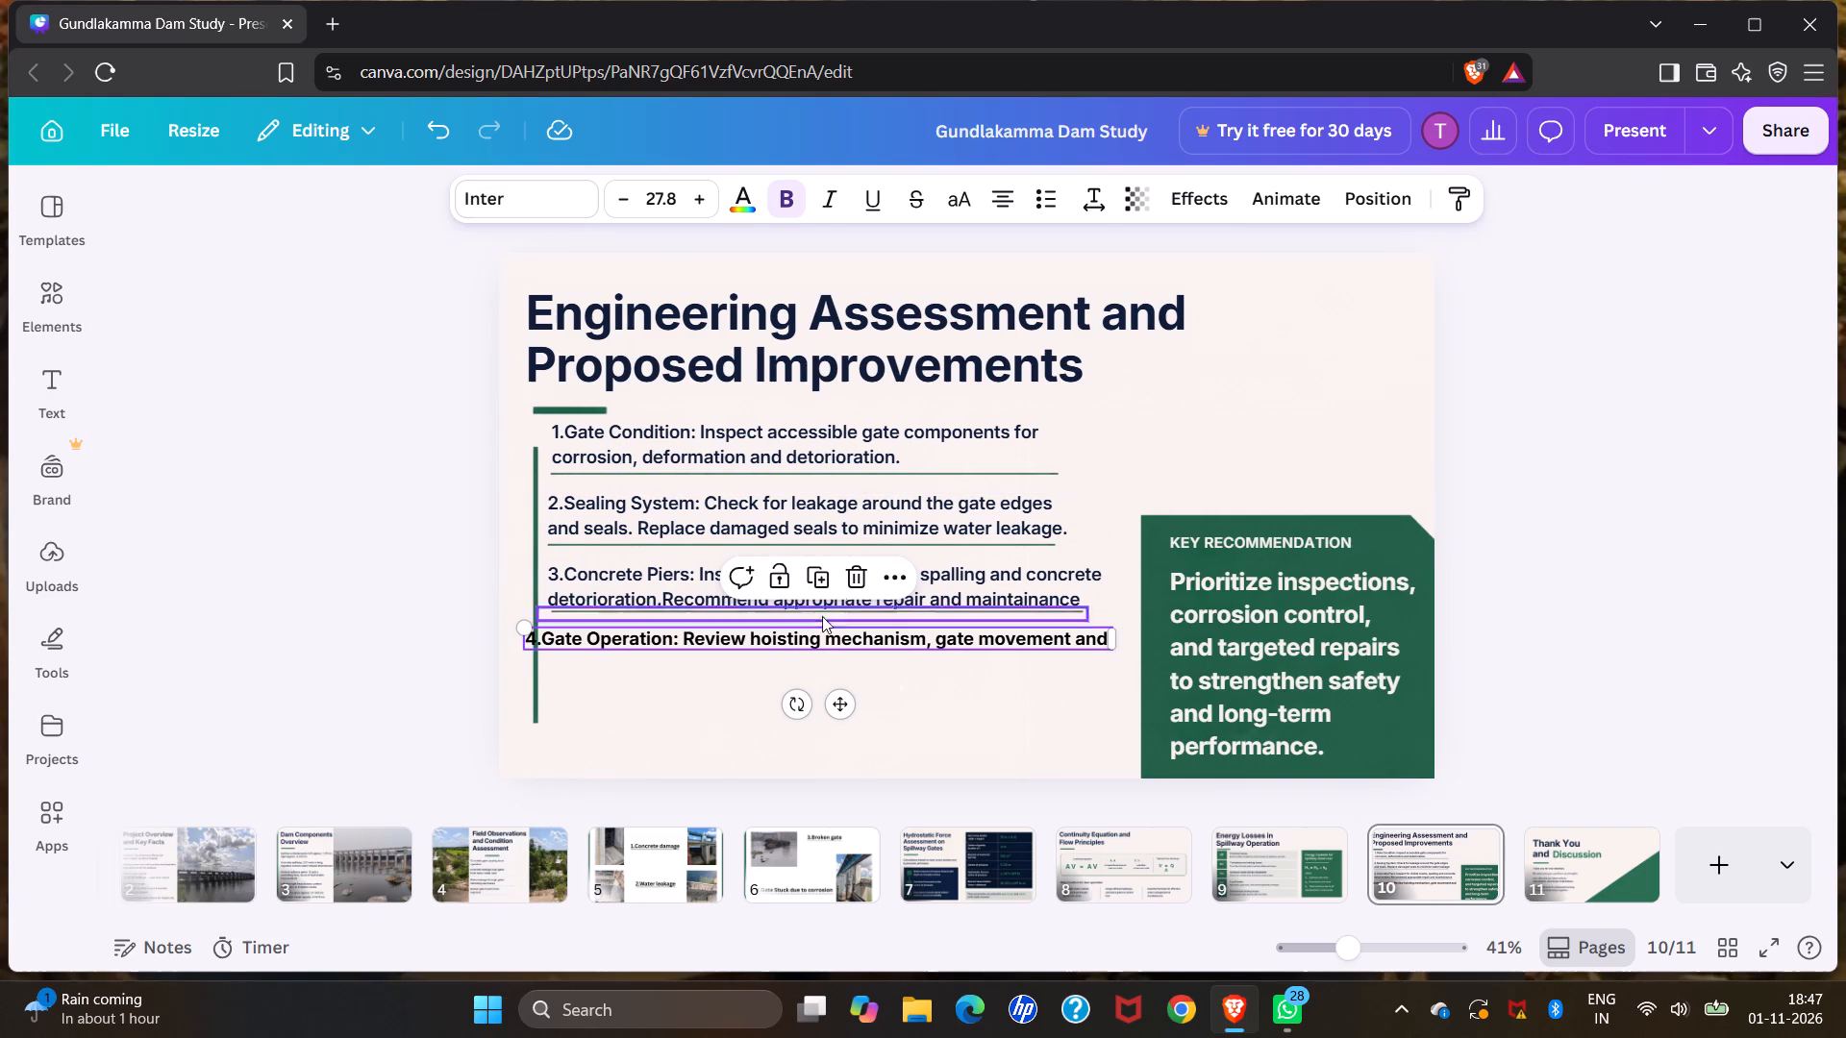
Delete the "4.Gate Operation" heading text box.
{"action": "left_click", "coordinate": [859, 570]}
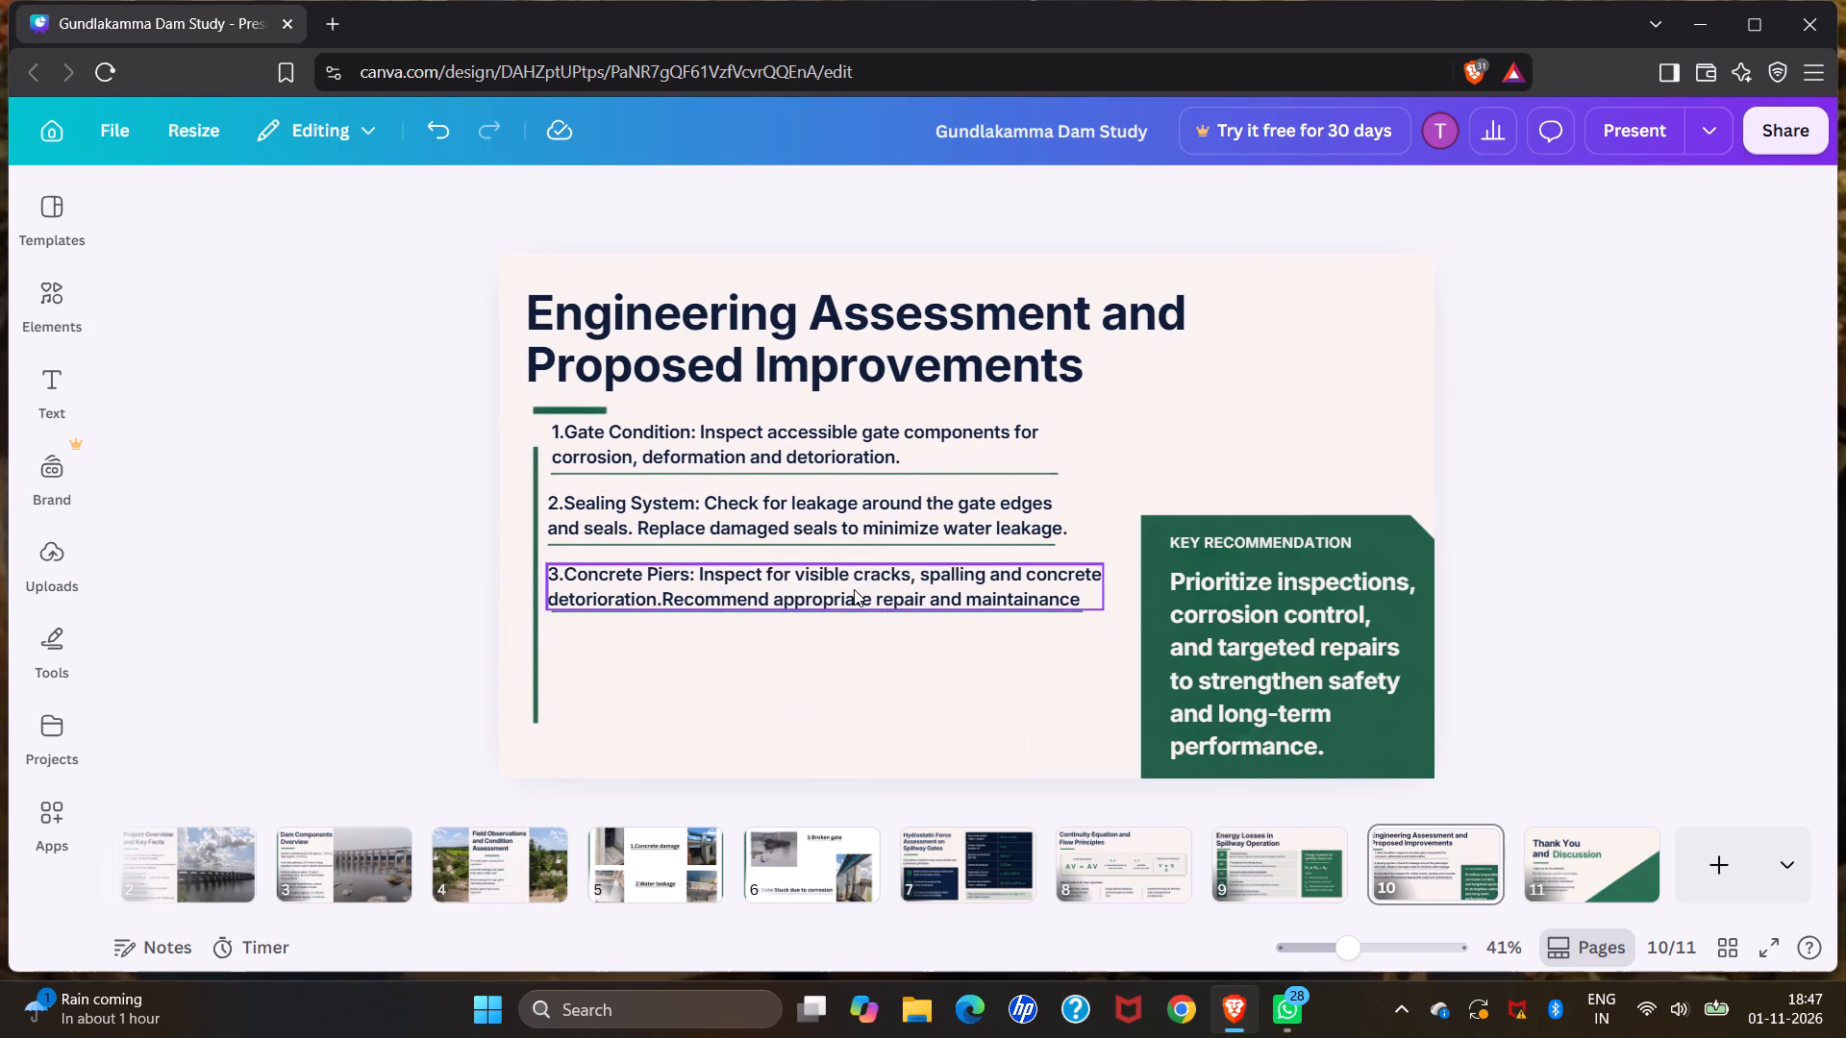
Duplicate the Concrete Piers text box and place the copy just below the Concrete Piers divider.
{"action": "left_click", "coordinate": [854, 589]}
{"action": "left_click", "coordinate": [823, 511]}
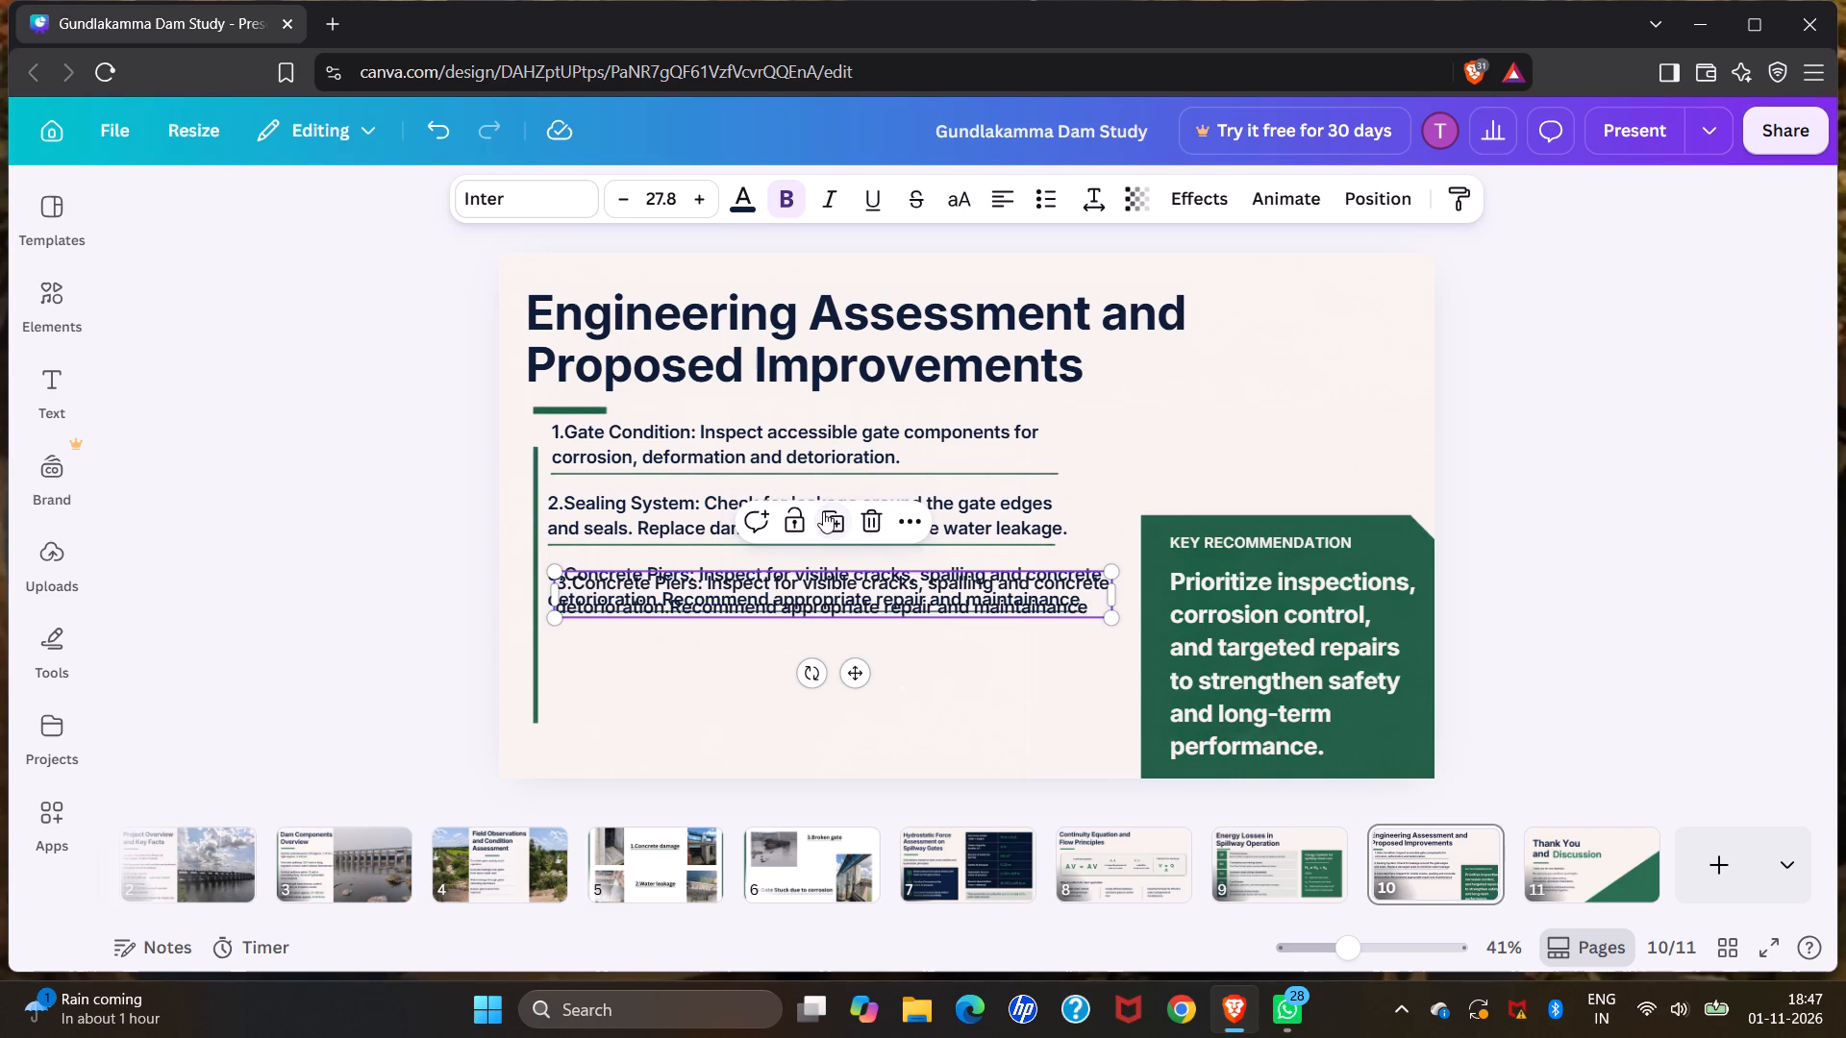
{"action": "left_click_drag", "start_coordinate": [857, 672], "coordinate": [854, 704]}
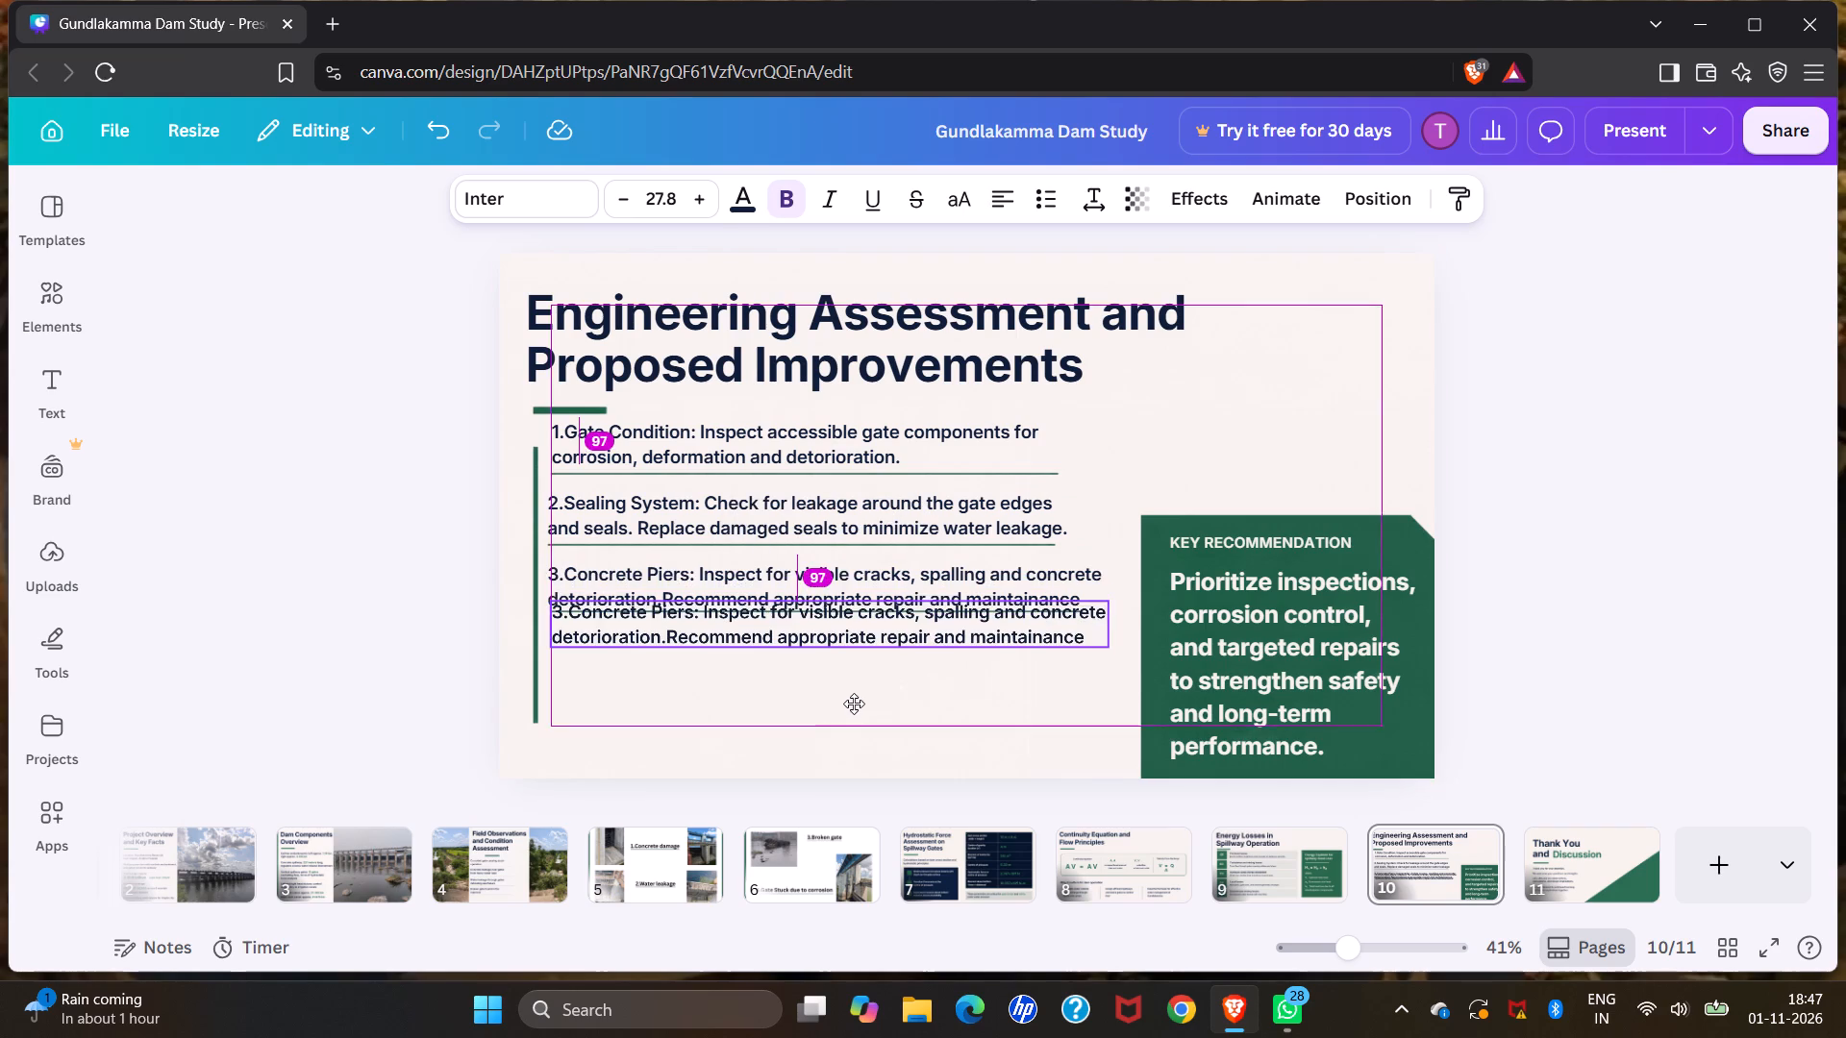
{"action": "left_click_drag", "start_coordinate": [854, 704], "coordinate": [852, 720]}
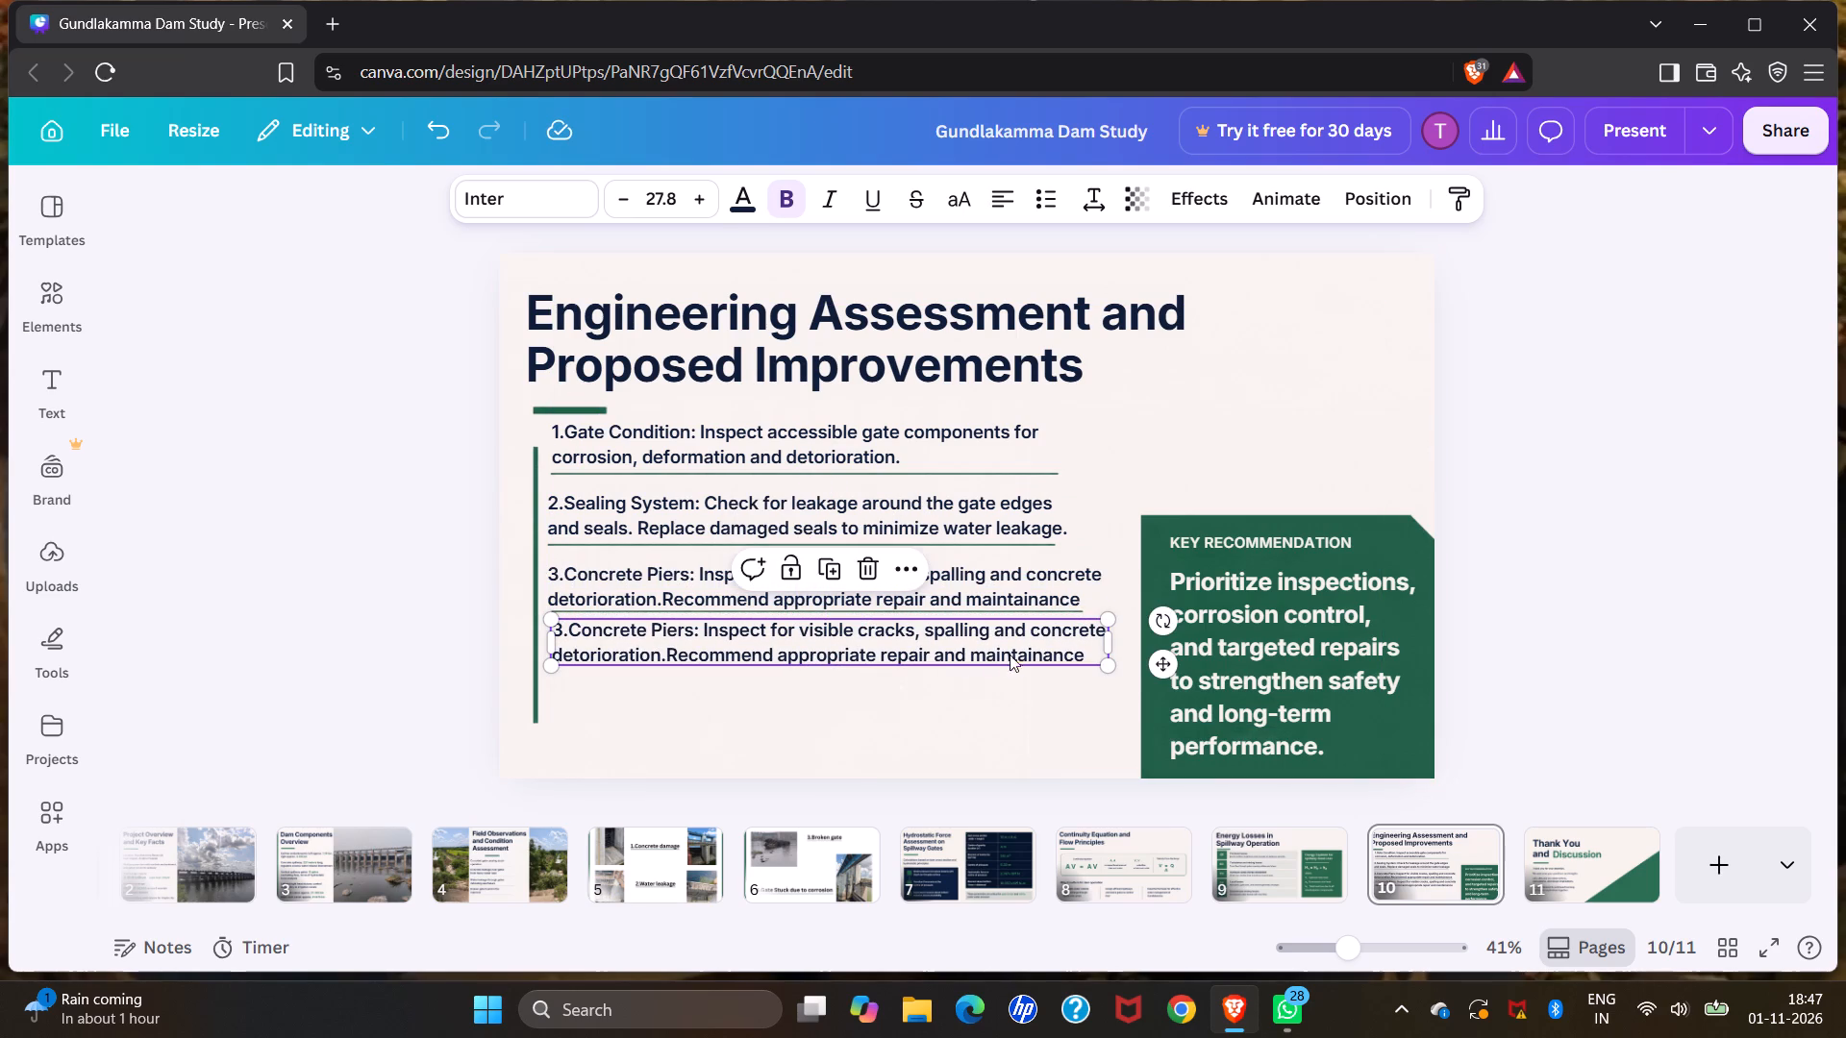
Replace the duplicated box's text with "4.Gate Maintainance: Review the hoisting mechanism, gate movement and maintenance".
{"action": "left_click", "coordinate": [1082, 647]}
{"action": "left_click", "coordinate": [1082, 647]}
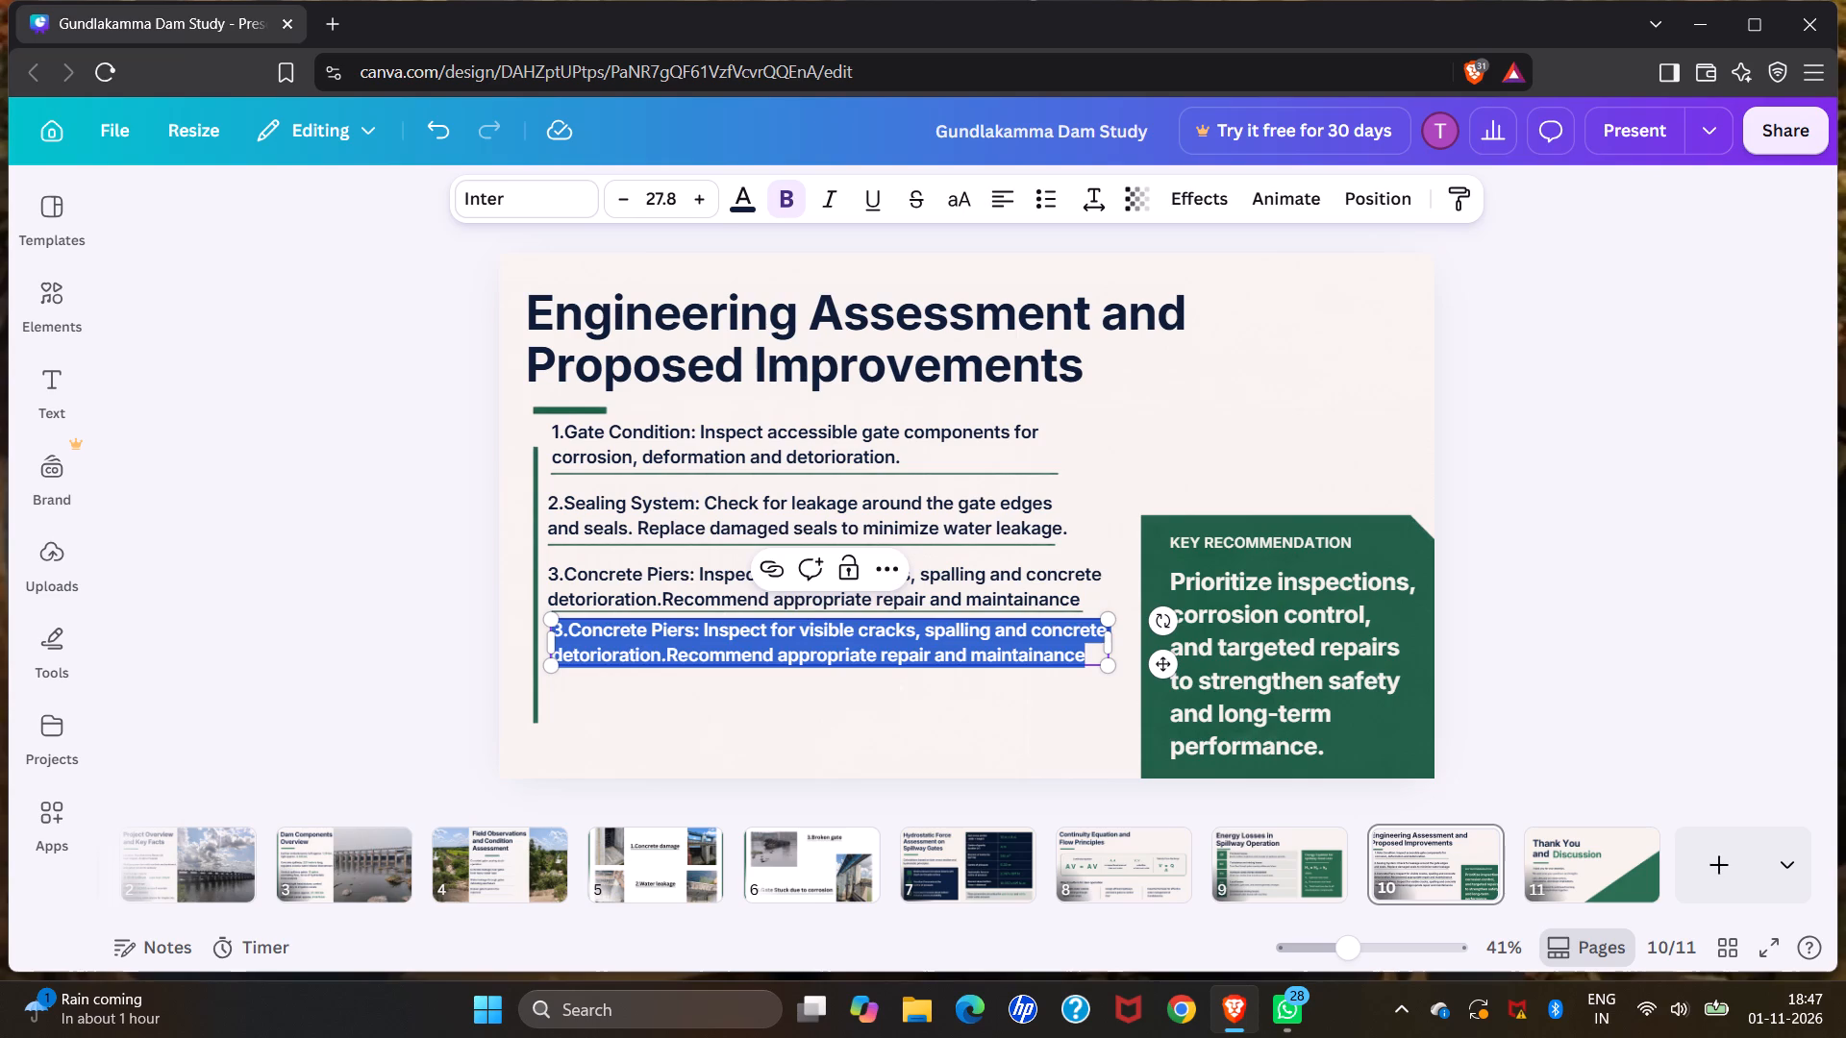
{"action": "key", "text": "BackSpace"}
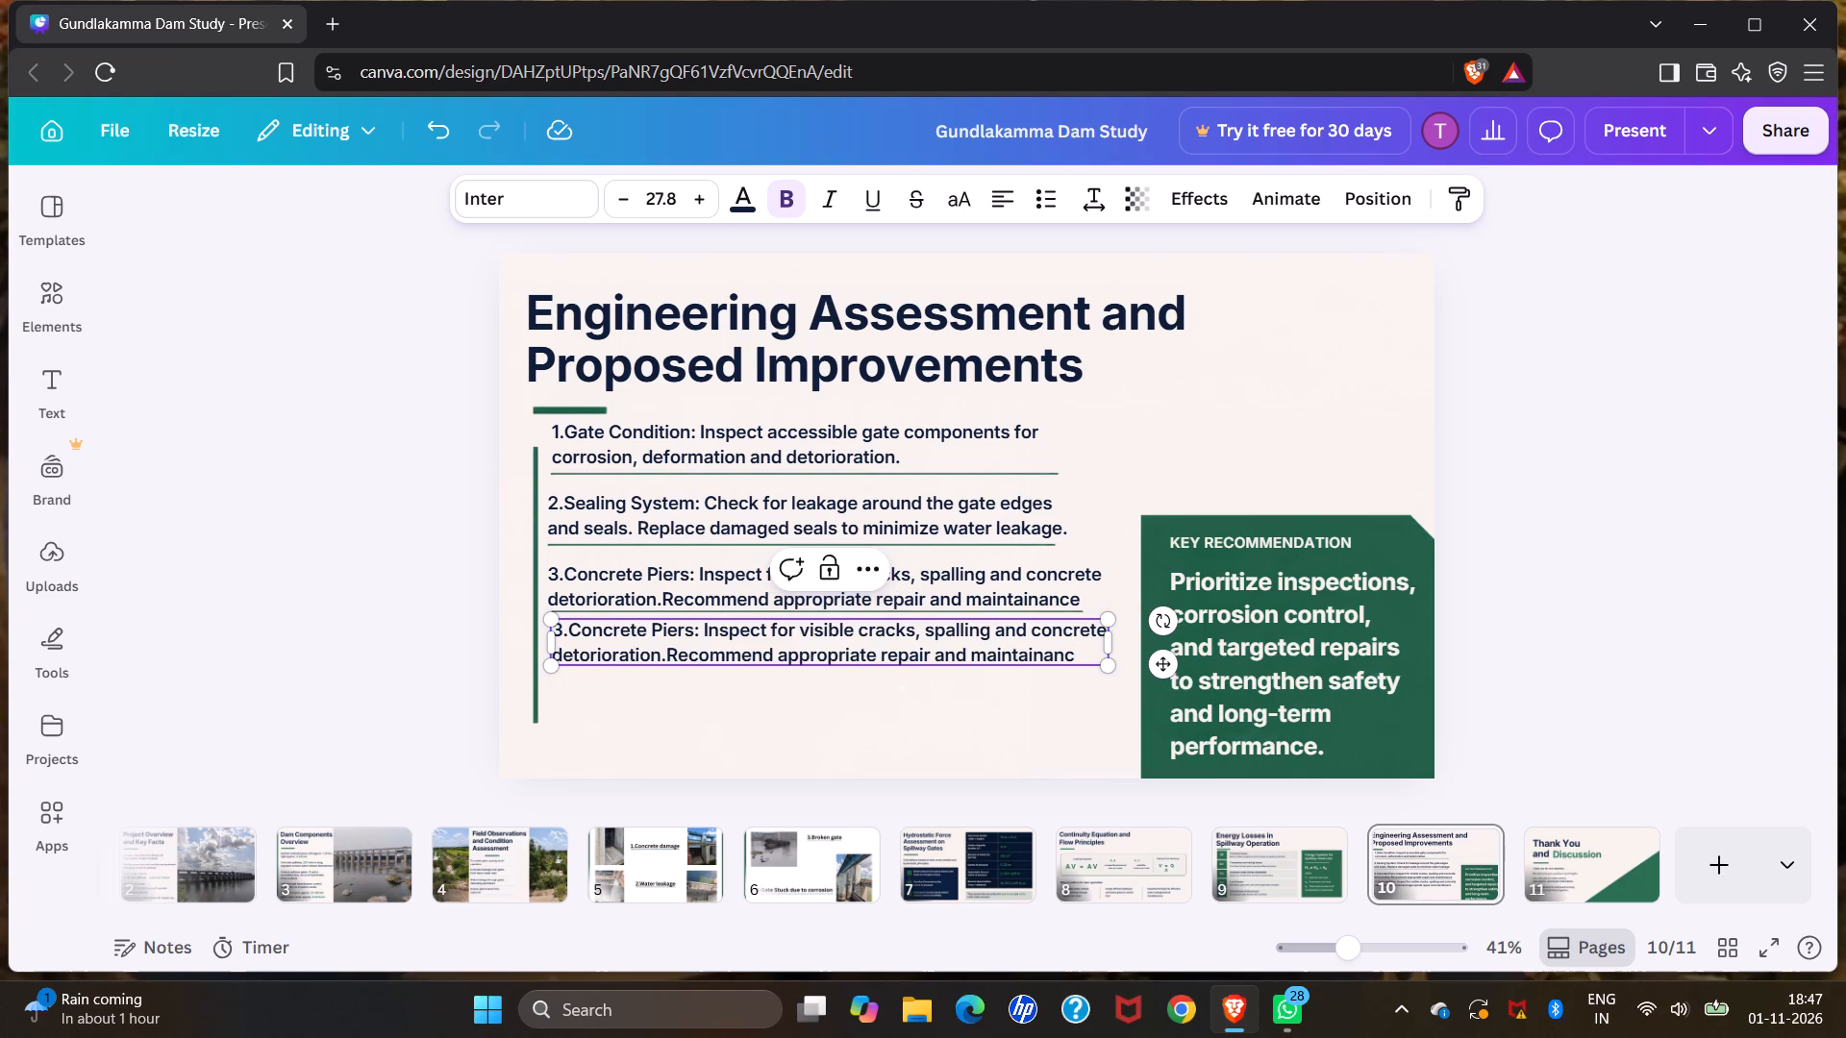
{"action": "left_click", "coordinate": [1082, 647]}
{"action": "left_click", "coordinate": [1021, 739]}
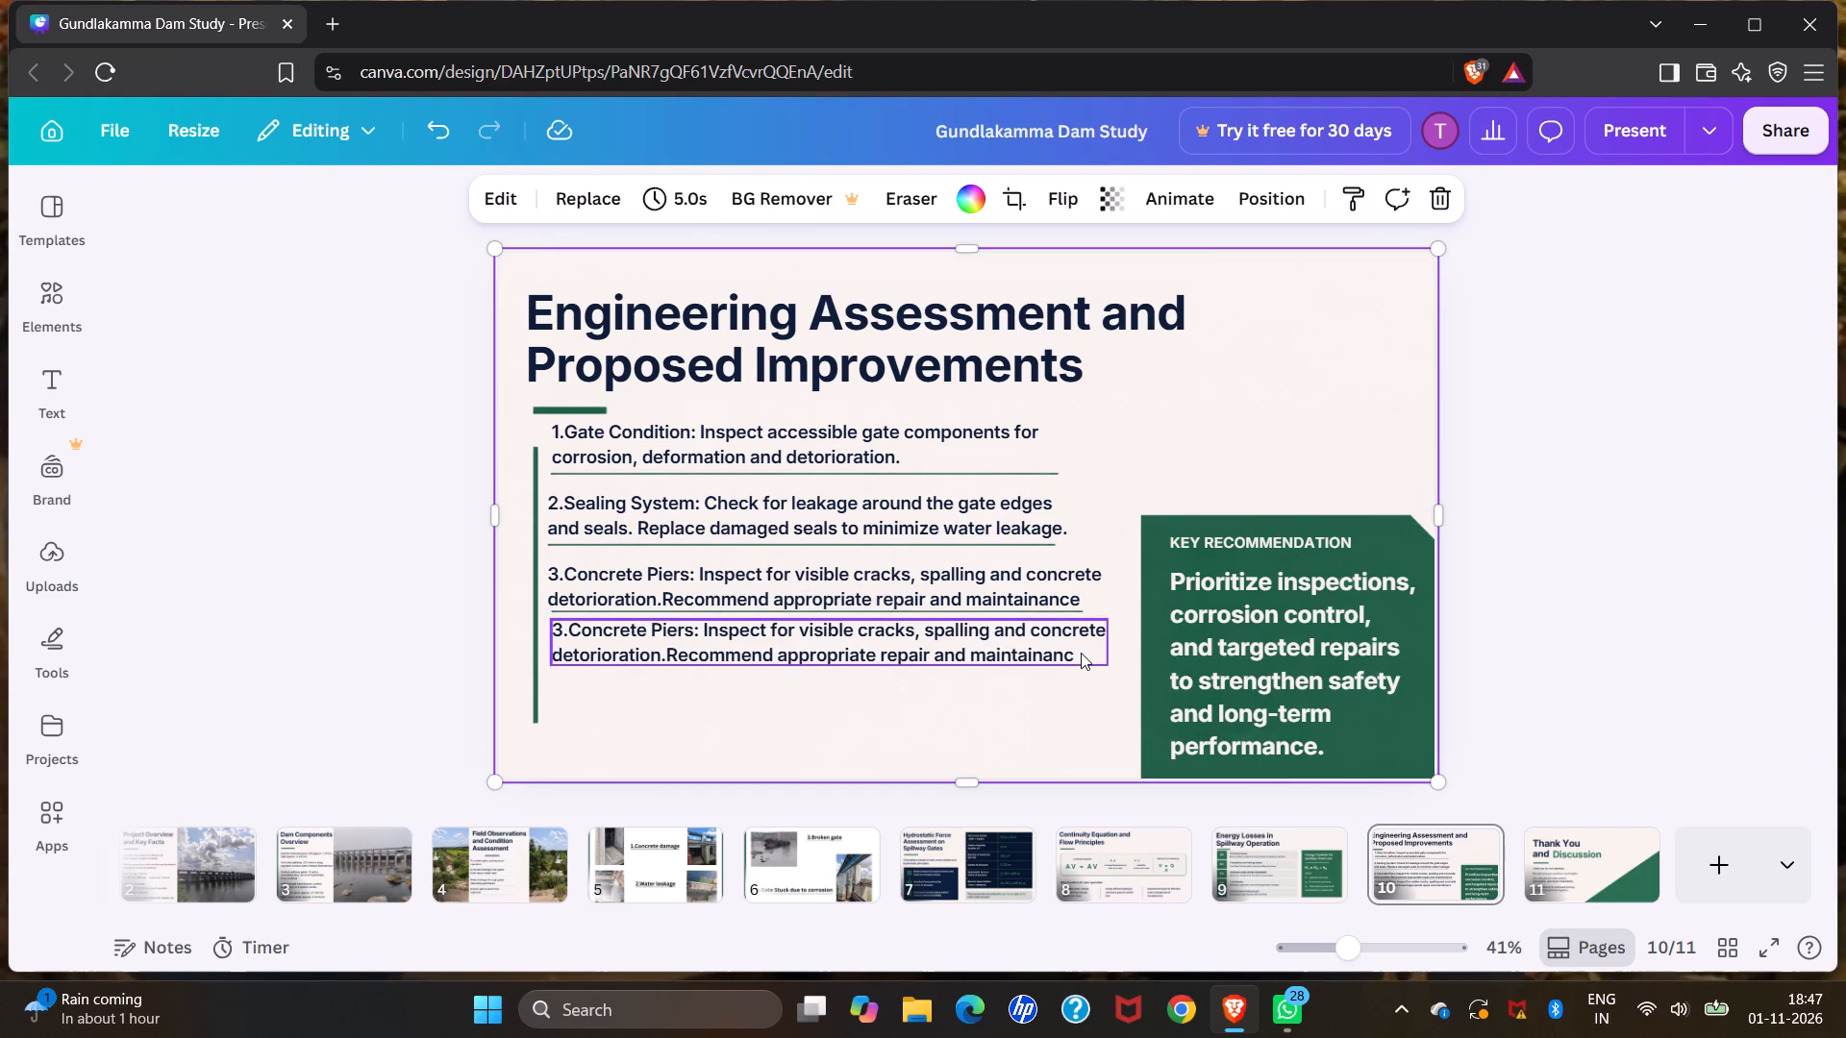
{"action": "left_click", "coordinate": [1075, 646]}
{"action": "left_click", "coordinate": [1071, 642]}
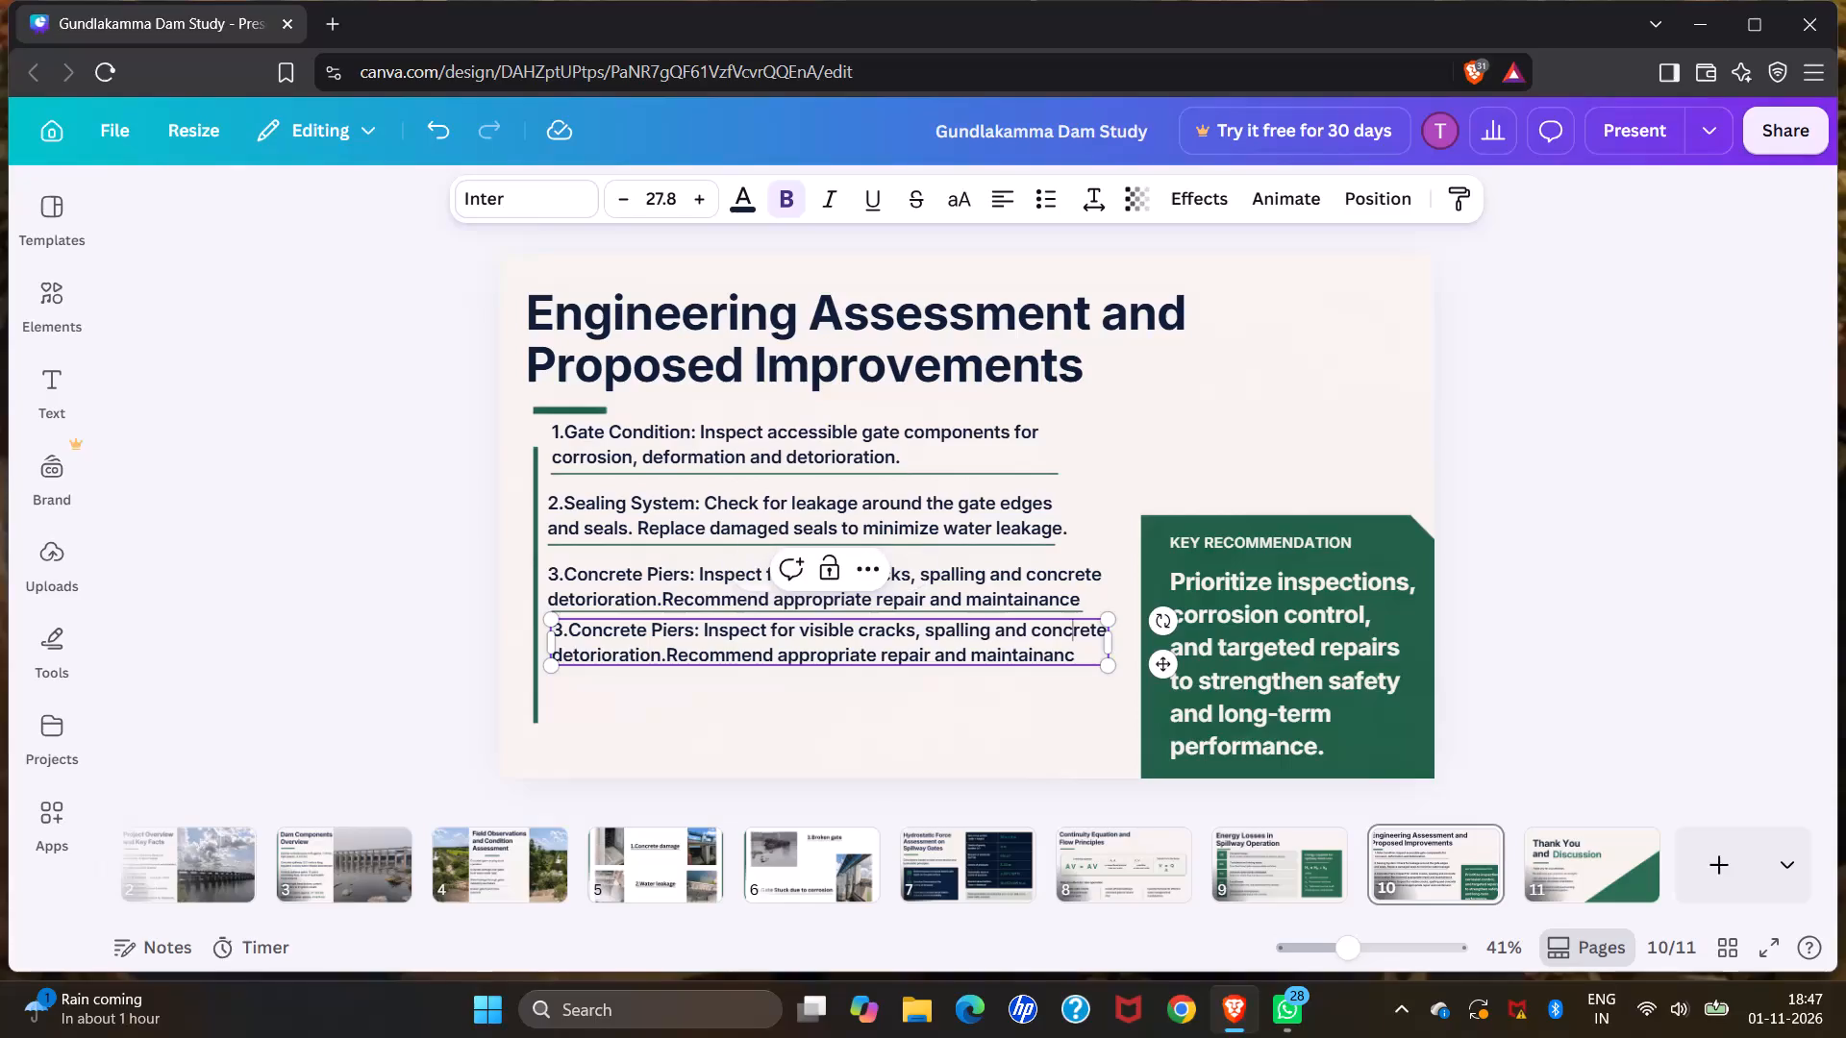
{"action": "left_click", "coordinate": [1070, 656]}
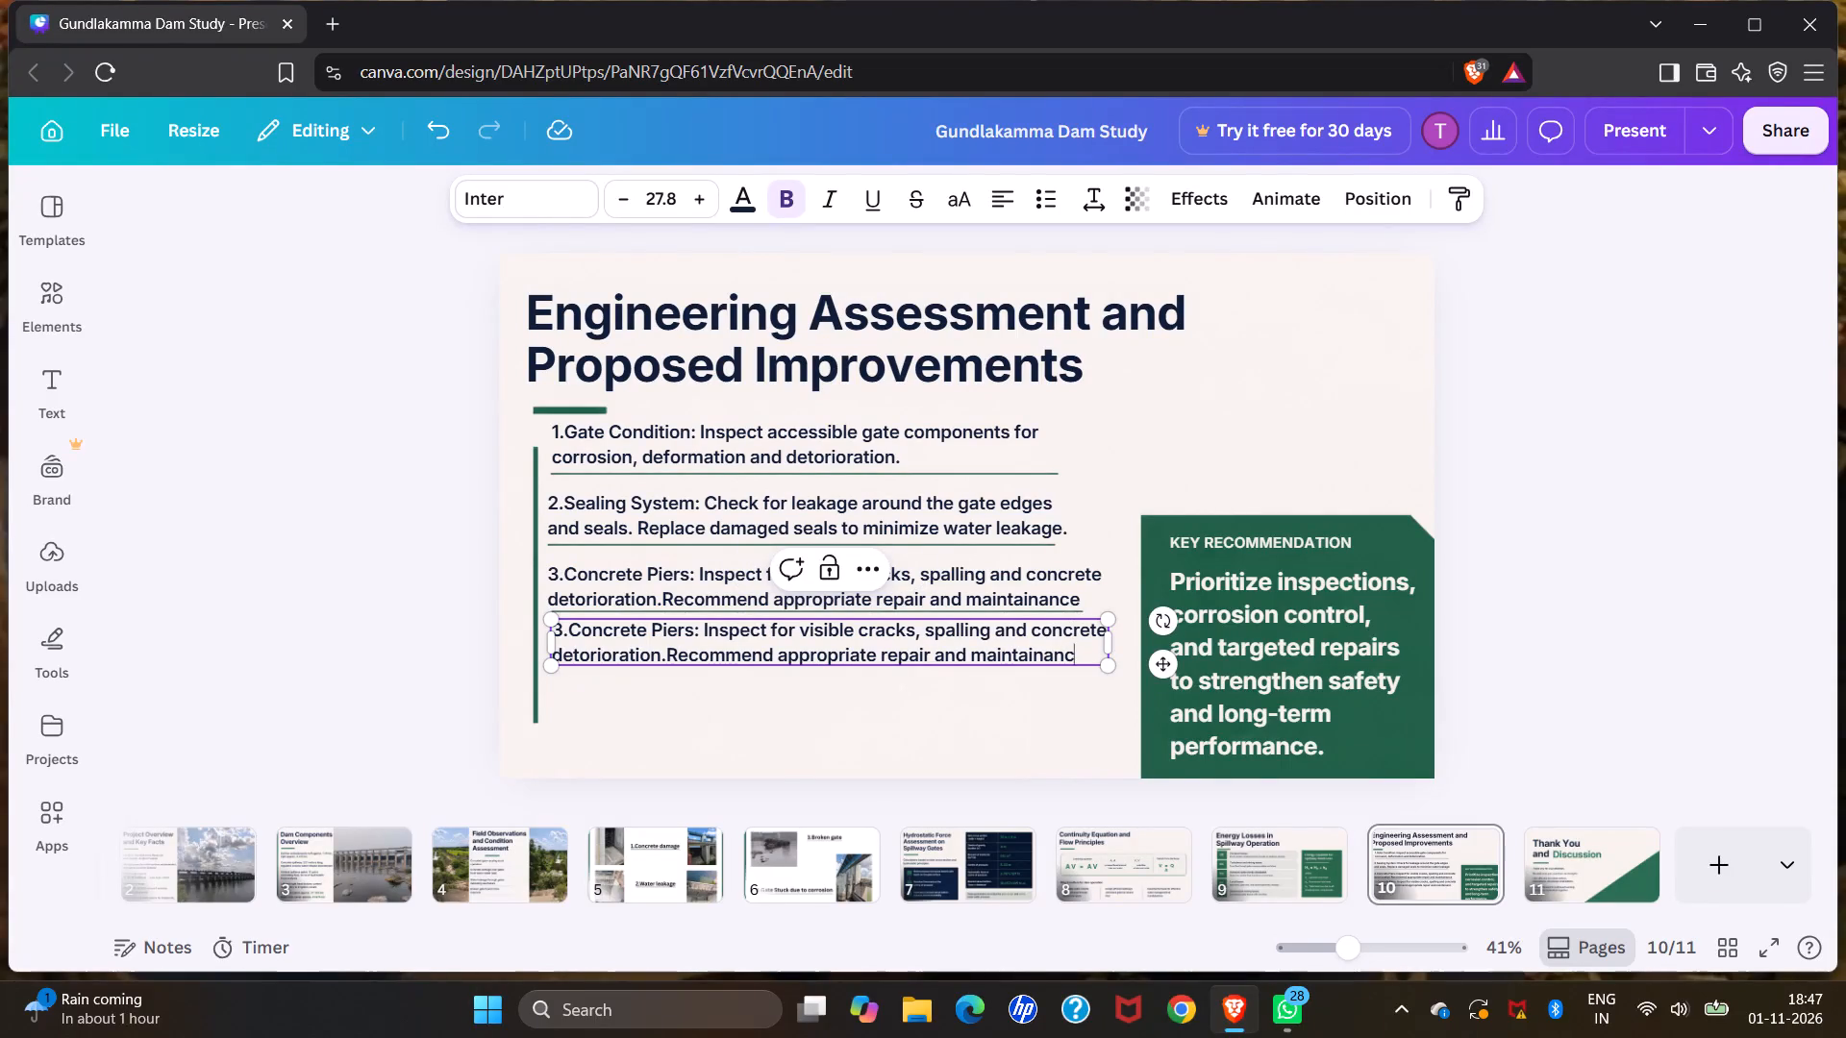
{"action": "key", "text": "BackSpace"}
{"action": "key", "text": "BackSpace"}
{"action": "key", "text": "BackSpace"}
{"action": "key", "text": "BackSpace"}
{"action": "key", "text": "BackSpace"}
{"action": "key", "text": "BackSpace"}
{"action": "key", "text": "BackSpace"}
{"action": "key", "text": "BackSpace"}
{"action": "key", "text": "BackSpace"}
{"action": "key", "text": "BackSpace"}
{"action": "key", "text": "BackSpace"}
{"action": "key", "text": "BackSpace"}
{"action": "key", "text": "BackSpace"}
{"action": "key", "text": "BackSpace"}
{"action": "key", "text": "BackSpace"}
{"action": "key", "text": "BackSpace"}
{"action": "key", "text": "BackSpace"}
{"action": "key", "text": "BackSpace"}
{"action": "key", "text": "BackSpace"}
{"action": "key", "text": "BackSpace"}
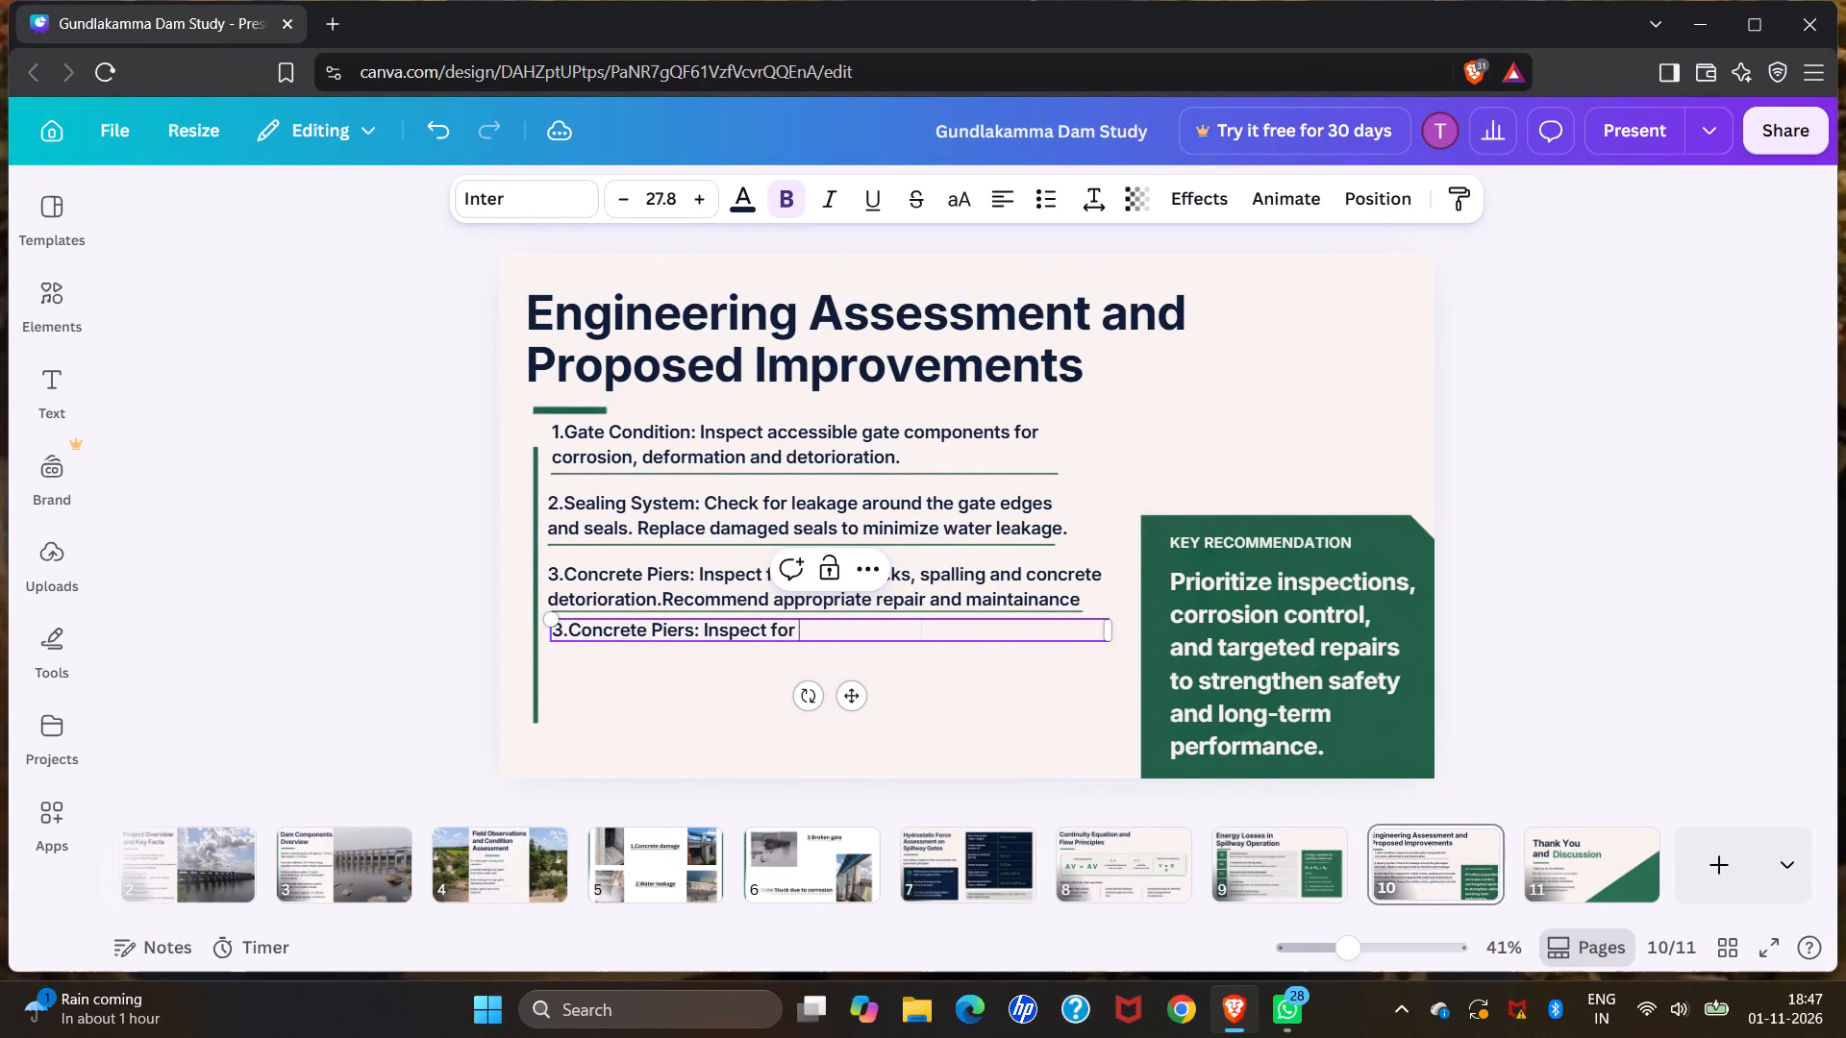
{"action": "key", "text": "BackSpace"}
{"action": "key", "text": "BackSpace"}
{"action": "key", "text": "BackSpace"}
{"action": "key", "text": "BackSpace"}
{"action": "key", "text": "BackSpace"}
{"action": "key", "text": "BackSpace"}
{"action": "key", "text": "BackSpace"}
{"action": "key", "text": "BackSpace"}
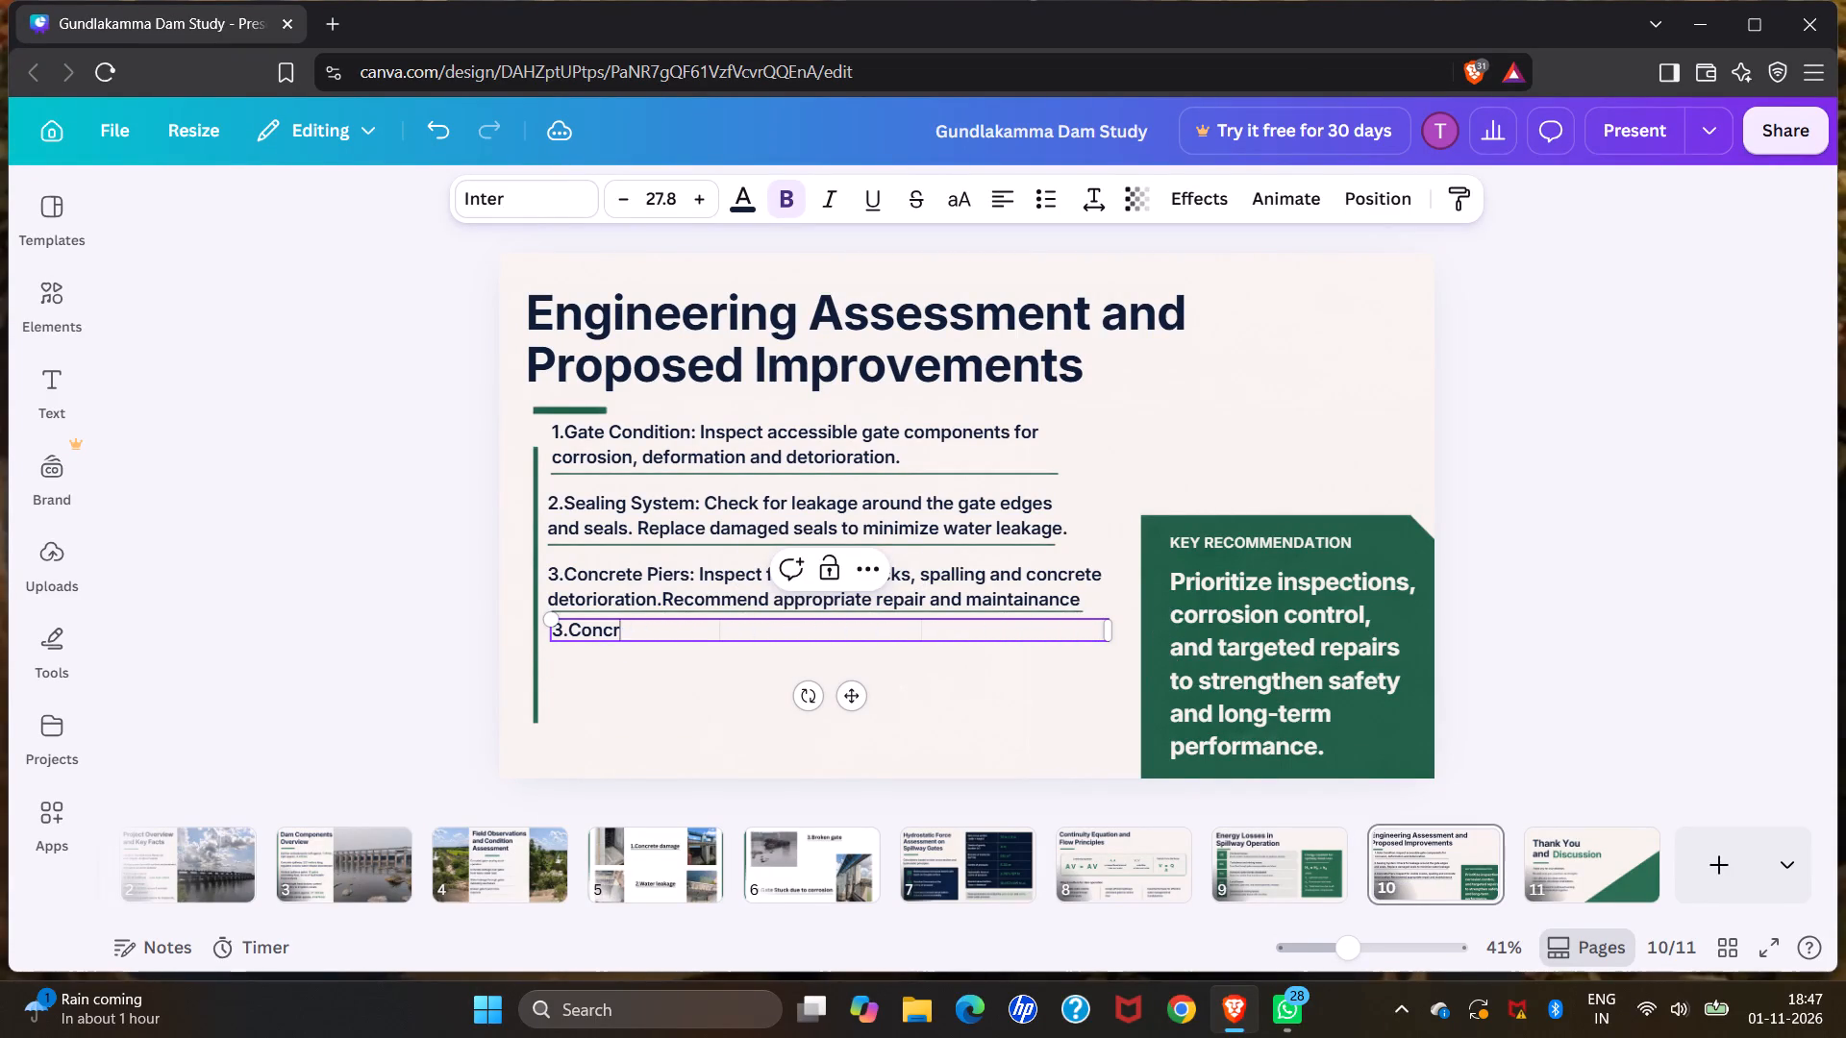
{"action": "key", "text": "BackSpace"}
{"action": "key", "text": "BackSpace"}
{"action": "key", "text": "BackSpace"}
{"action": "key", "text": "BackSpace"}
{"action": "key", "text": "BackSpace"}
{"action": "key", "text": "BackSpace"}
{"action": "key", "text": "BackSpace"}
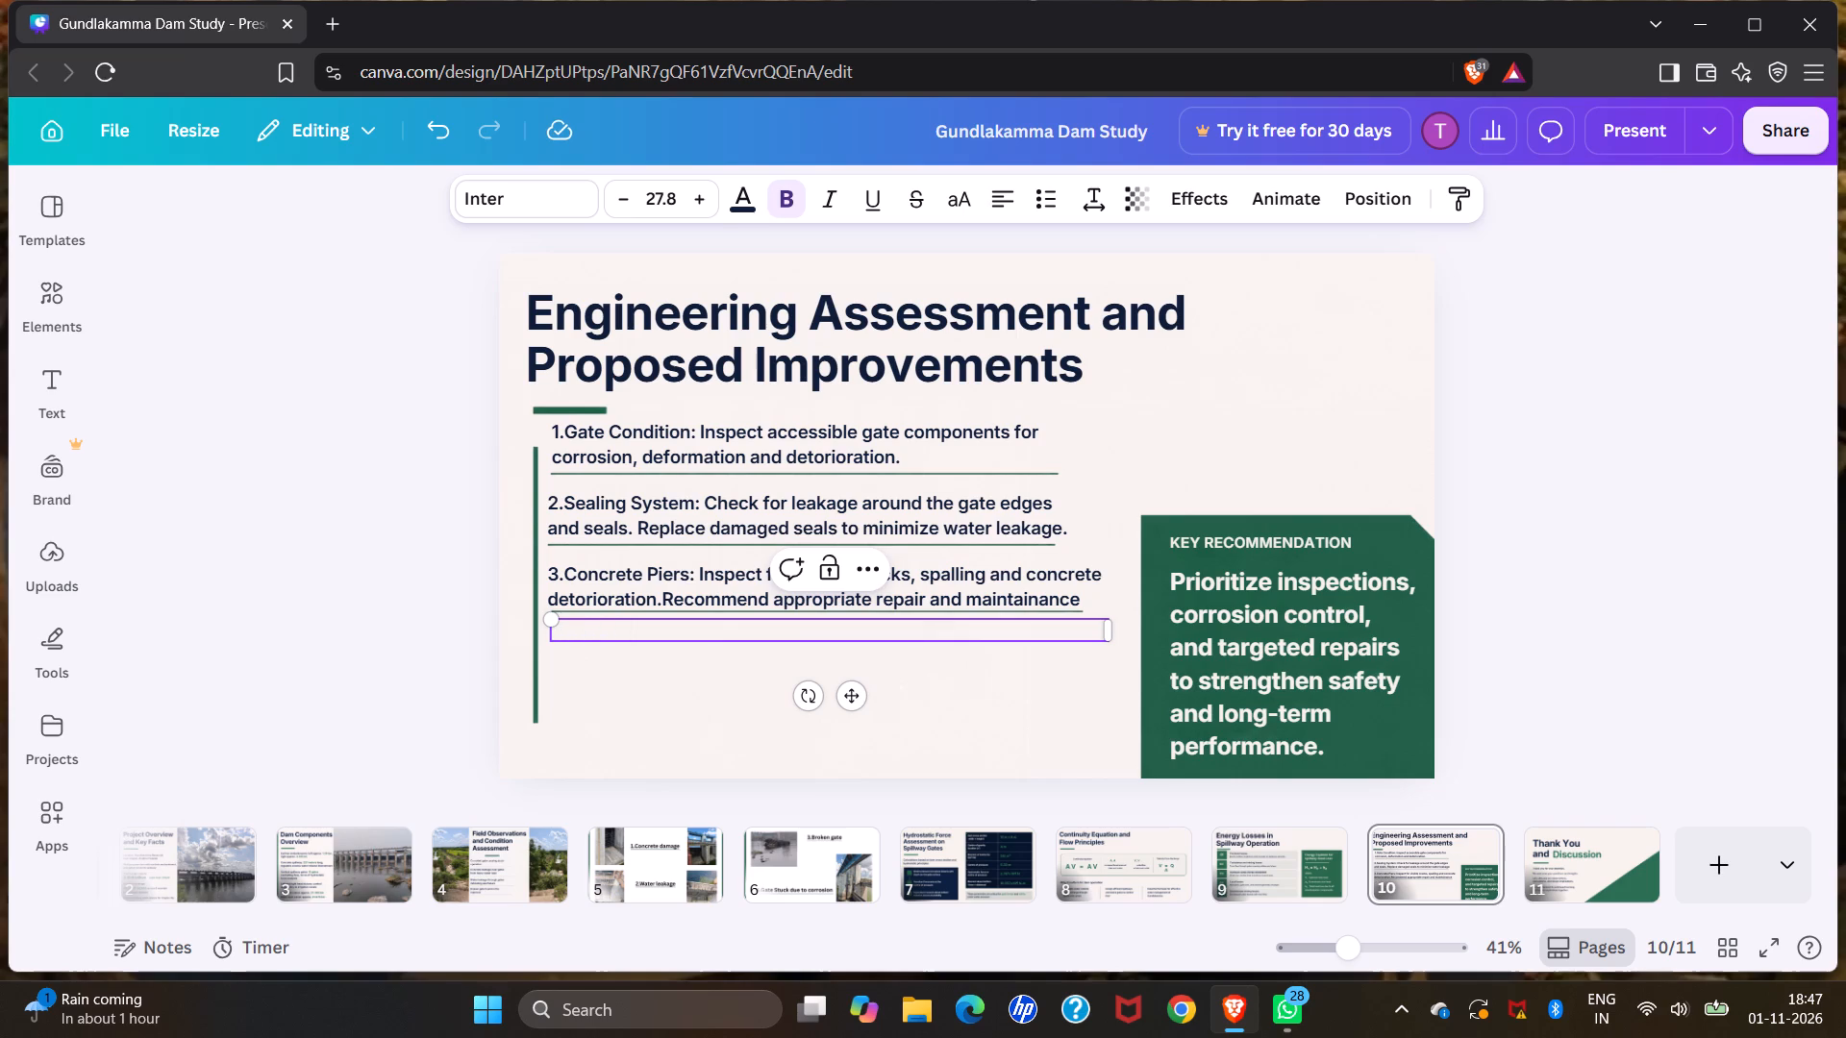
{"action": "type", "text": "4."}
{"action": "type", "text": "ate"}
{"action": "key", "text": "space"}
{"action": "type", "text": "aintainance"}
{"action": "key", "text": "shift+colon"}
{"action": "key", "text": "space"}
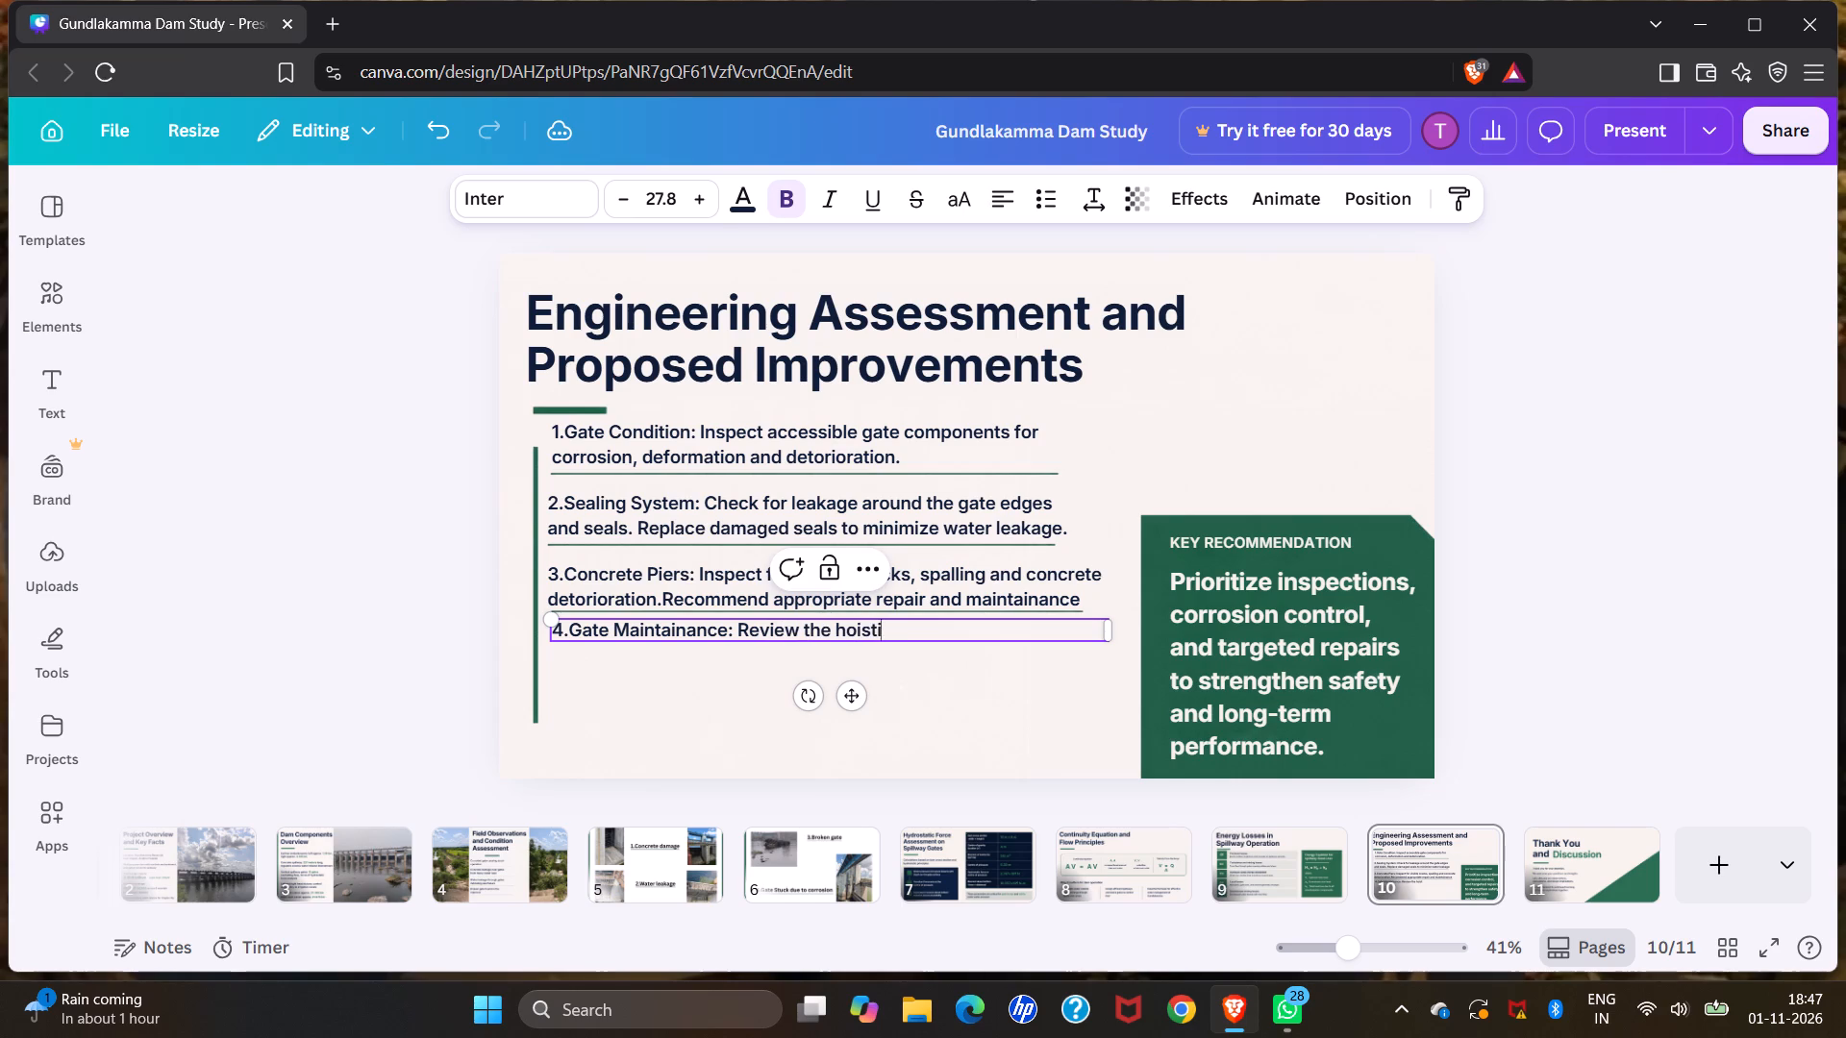
{"action": "key", "text": "g"}
{"action": "key", "text": "space"}
{"action": "type", "text": "mechanism"}
{"action": "type", "text": ", gate movement"}
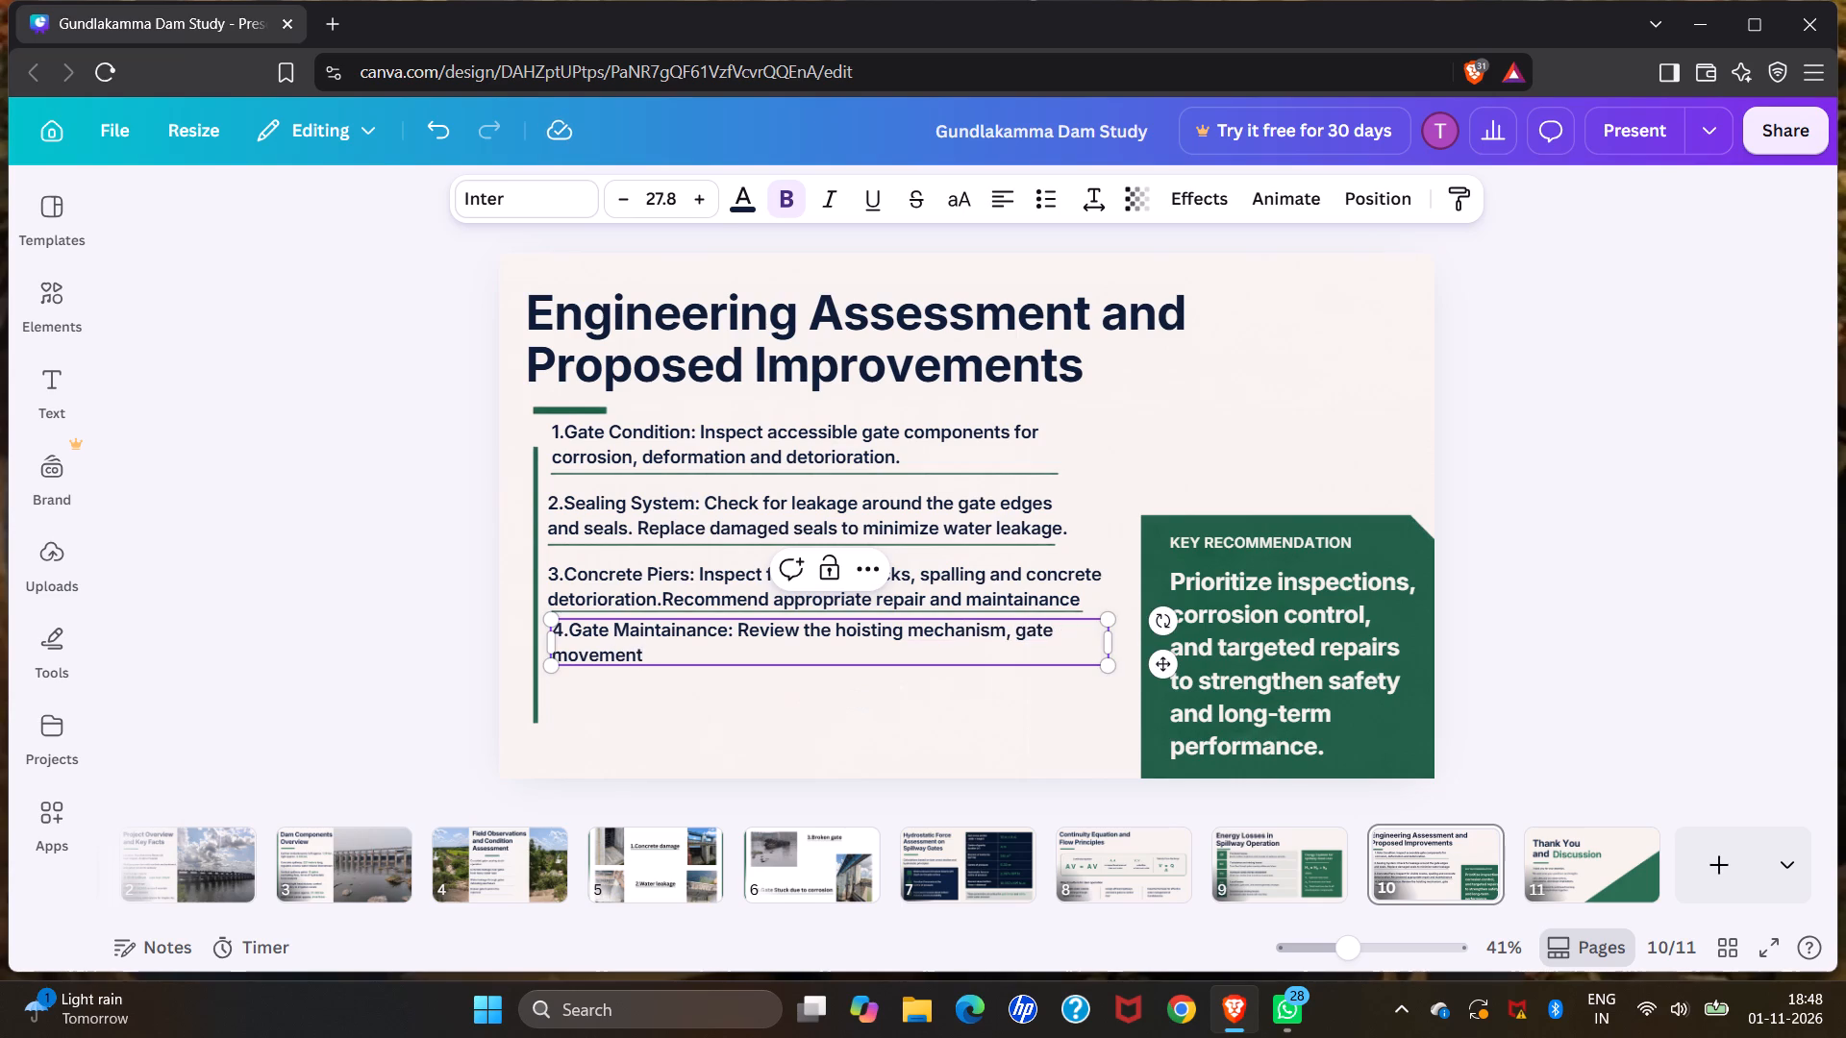
{"action": "key", "text": "space"}
{"action": "type", "text": "and main"}
{"action": "key", "text": "t"}
{"action": "type", "text": "enance"}
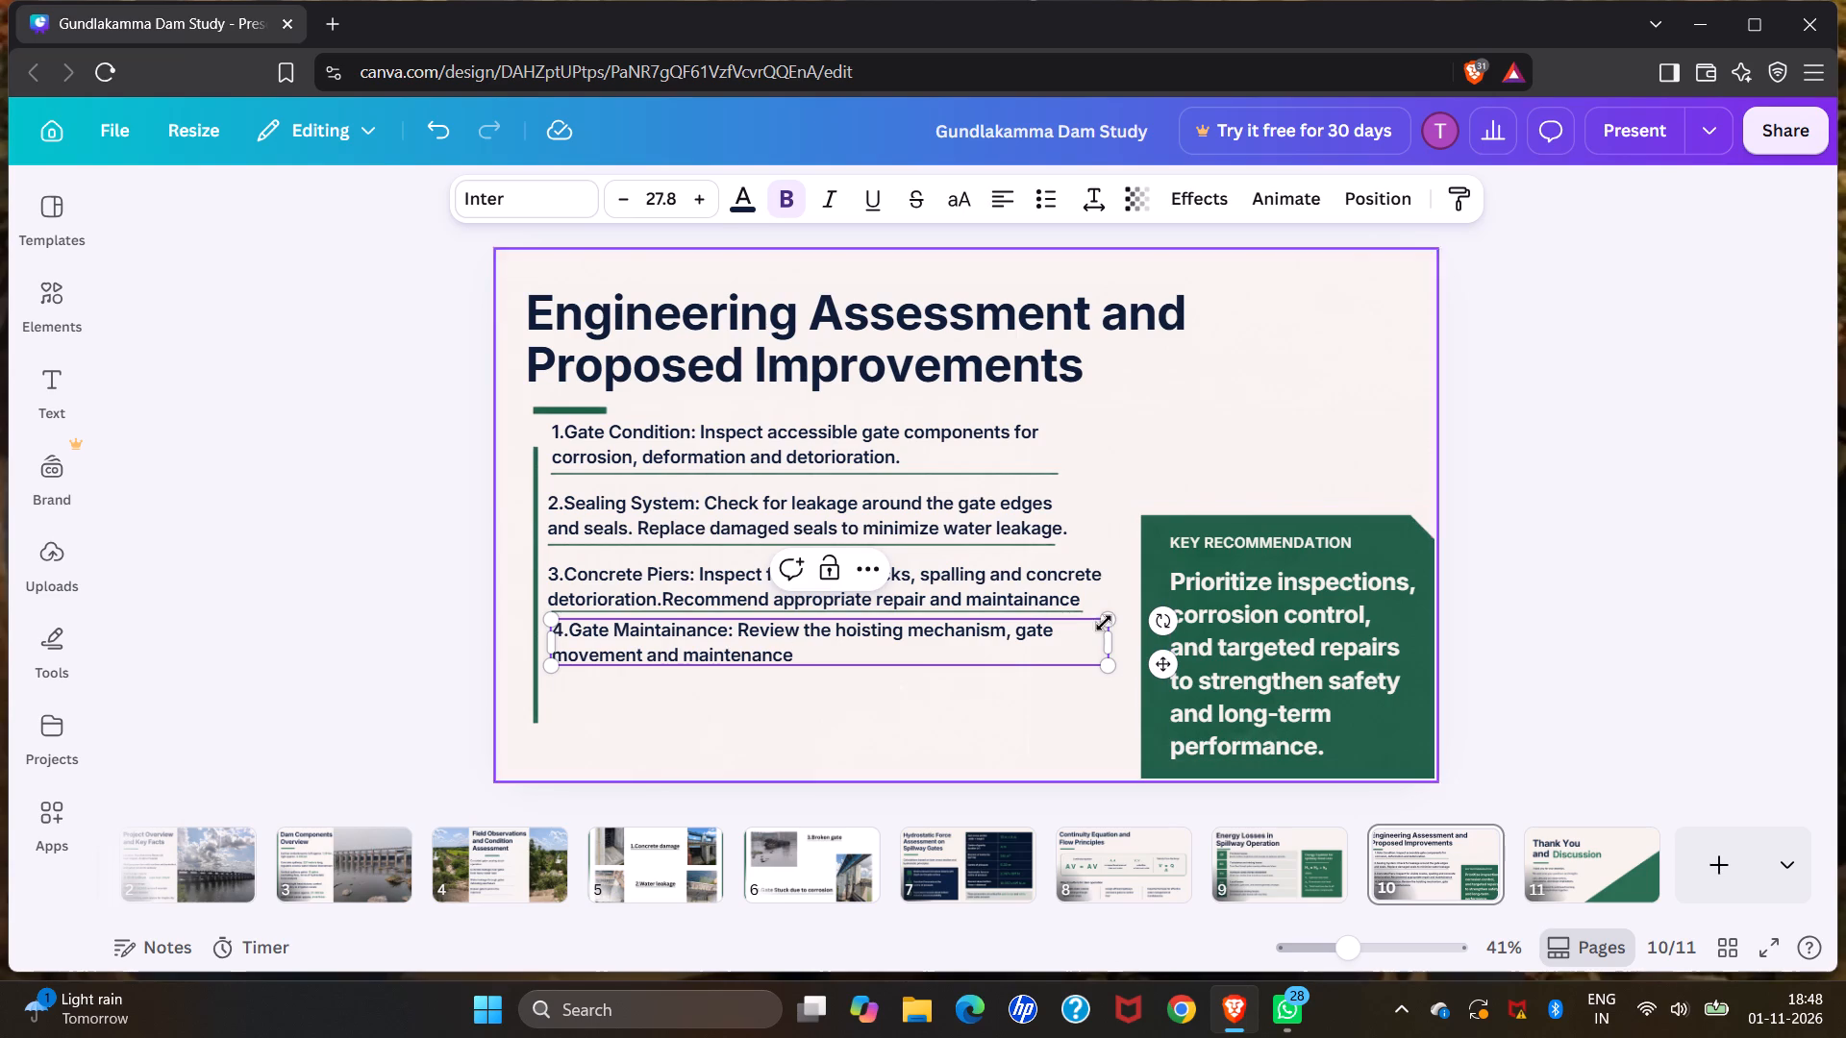
Correct the spelling of "maintainance" to "maintenance" in the Concrete Piers point.
{"action": "left_click", "coordinate": [1028, 592]}
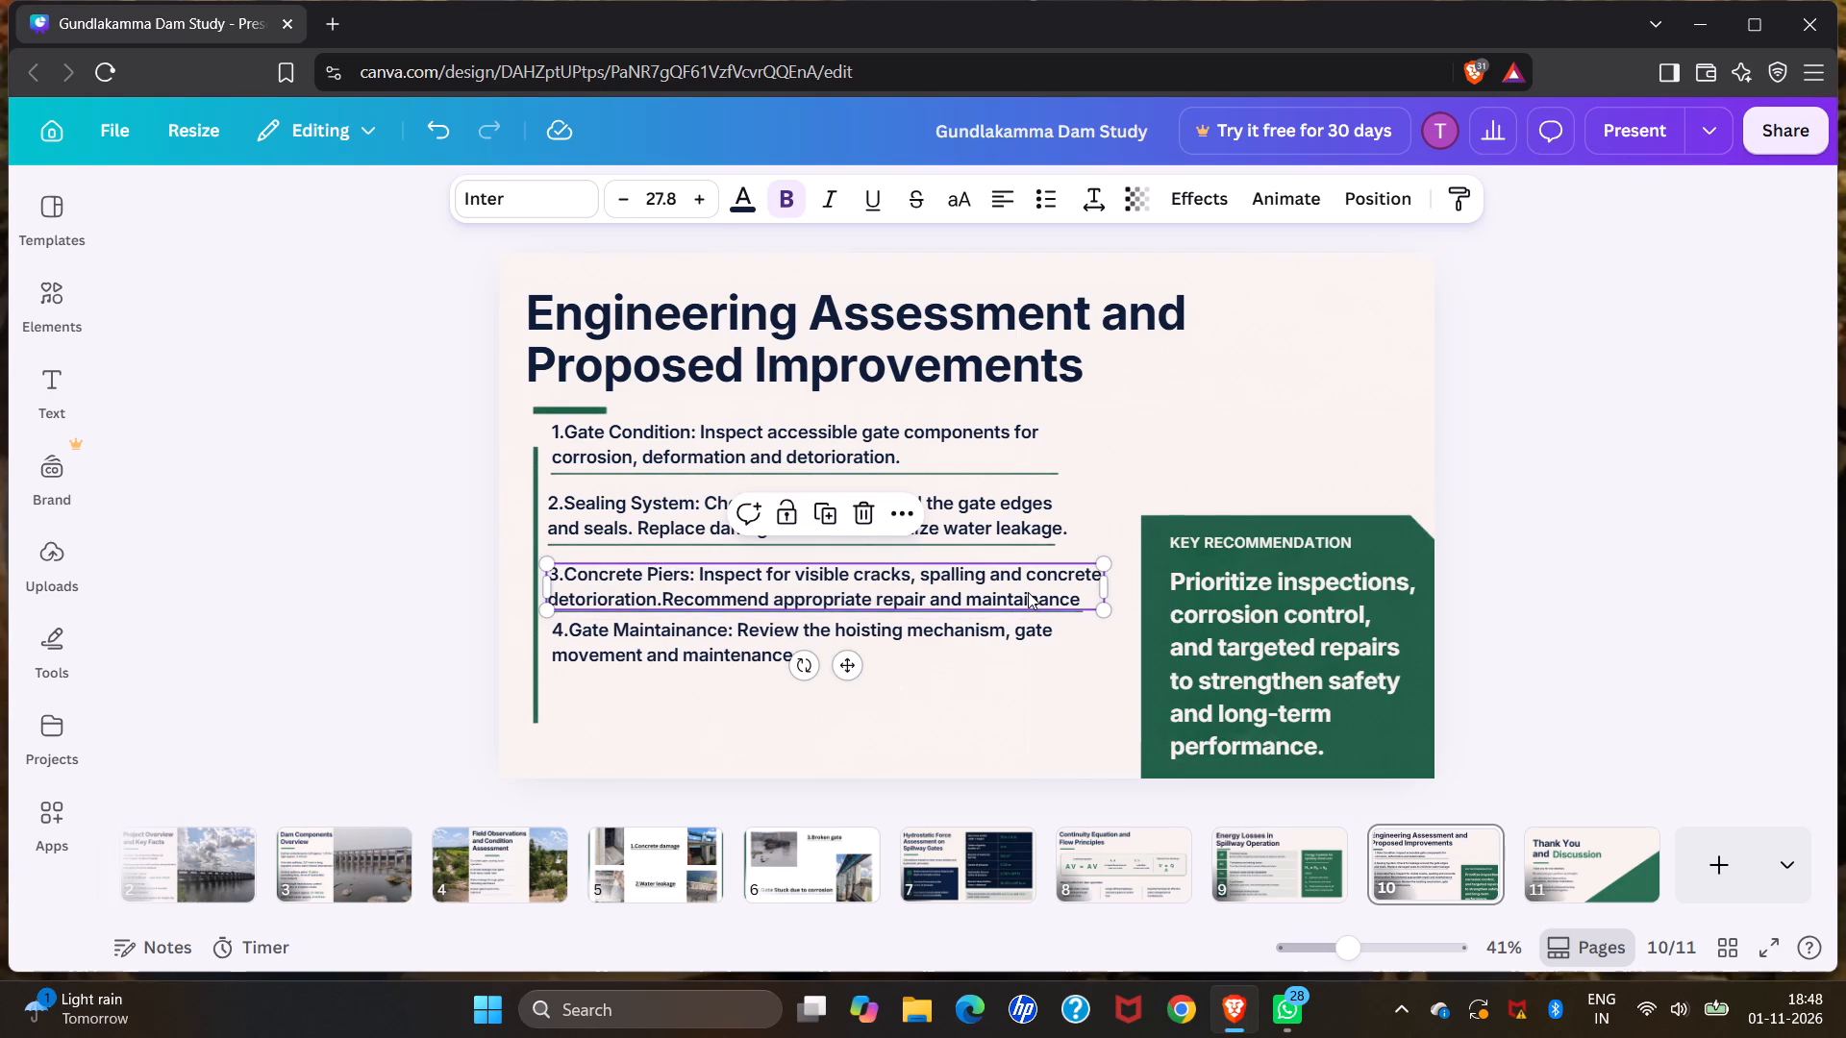
{"action": "left_click", "coordinate": [1024, 595]}
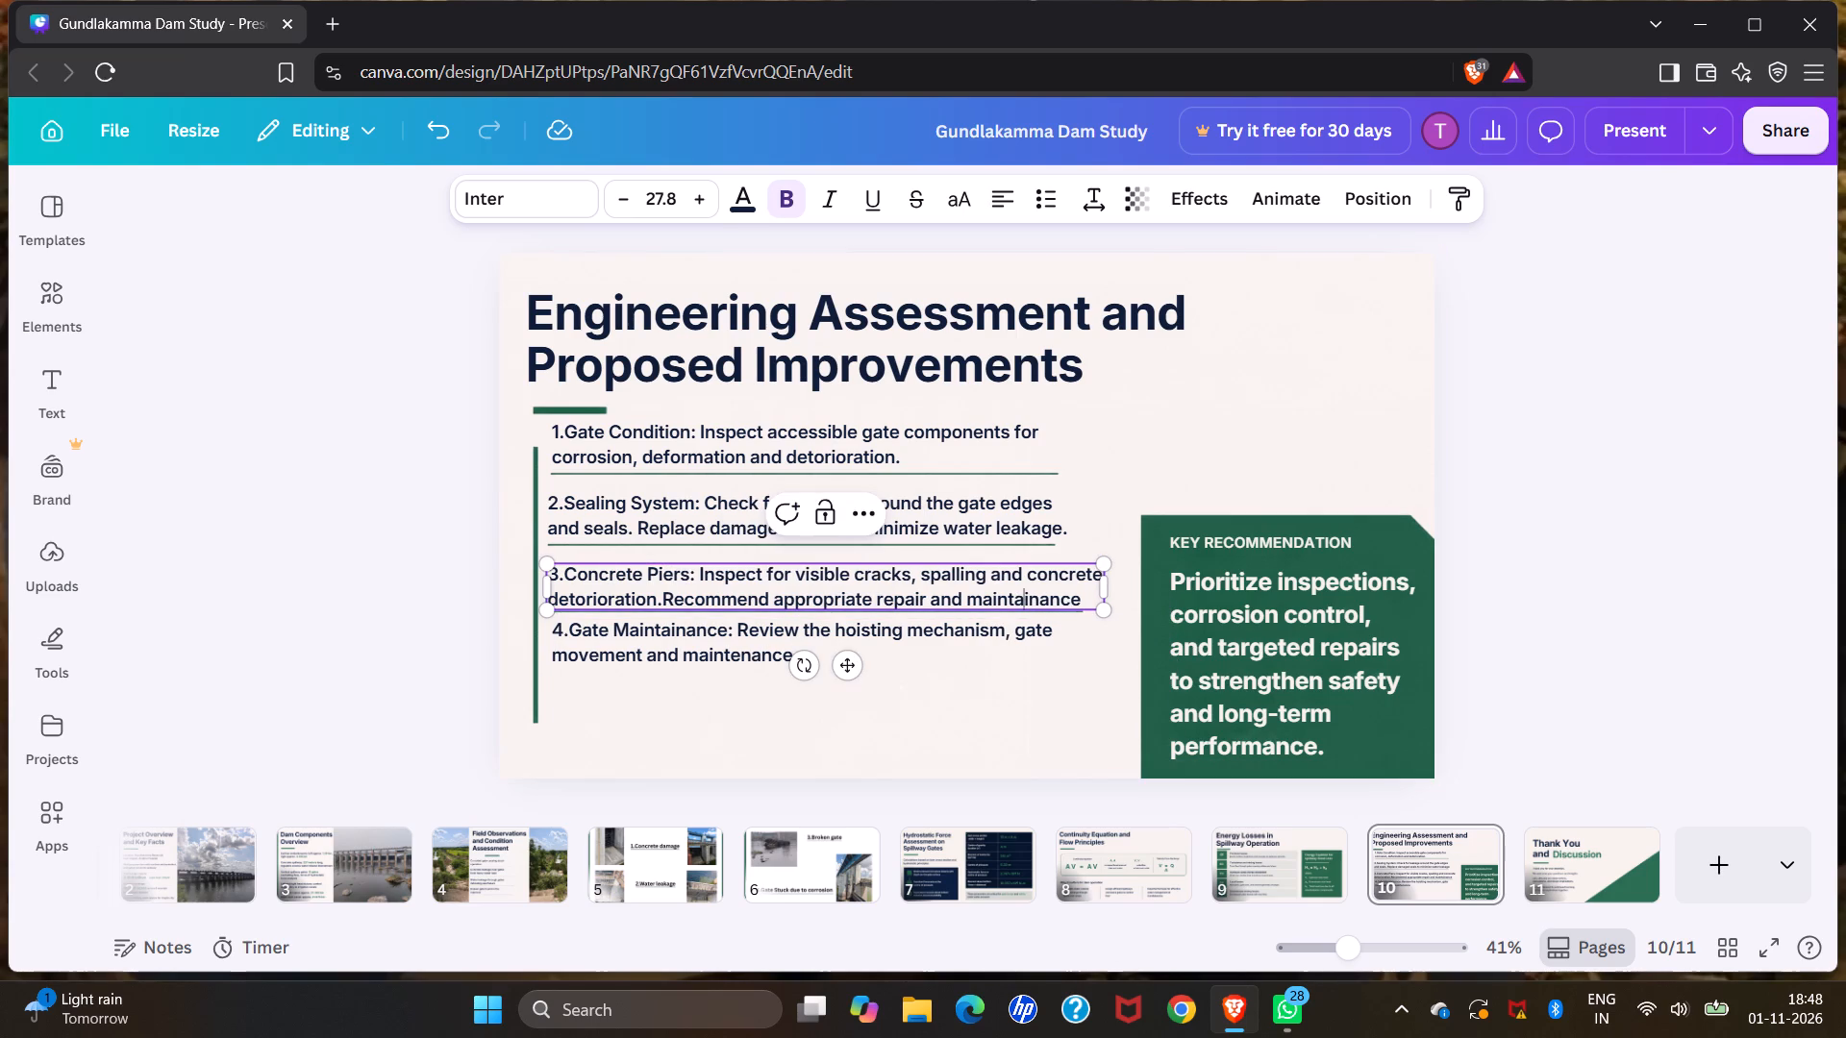
{"action": "key", "text": "Right"}
{"action": "key", "text": "BackSpace"}
{"action": "key", "text": "BackSpace"}
{"action": "key", "text": "e"}
Complete the fourth point by adding "records to ensure reliable operation." after "movement and maintenance".
{"action": "left_click", "coordinate": [745, 649]}
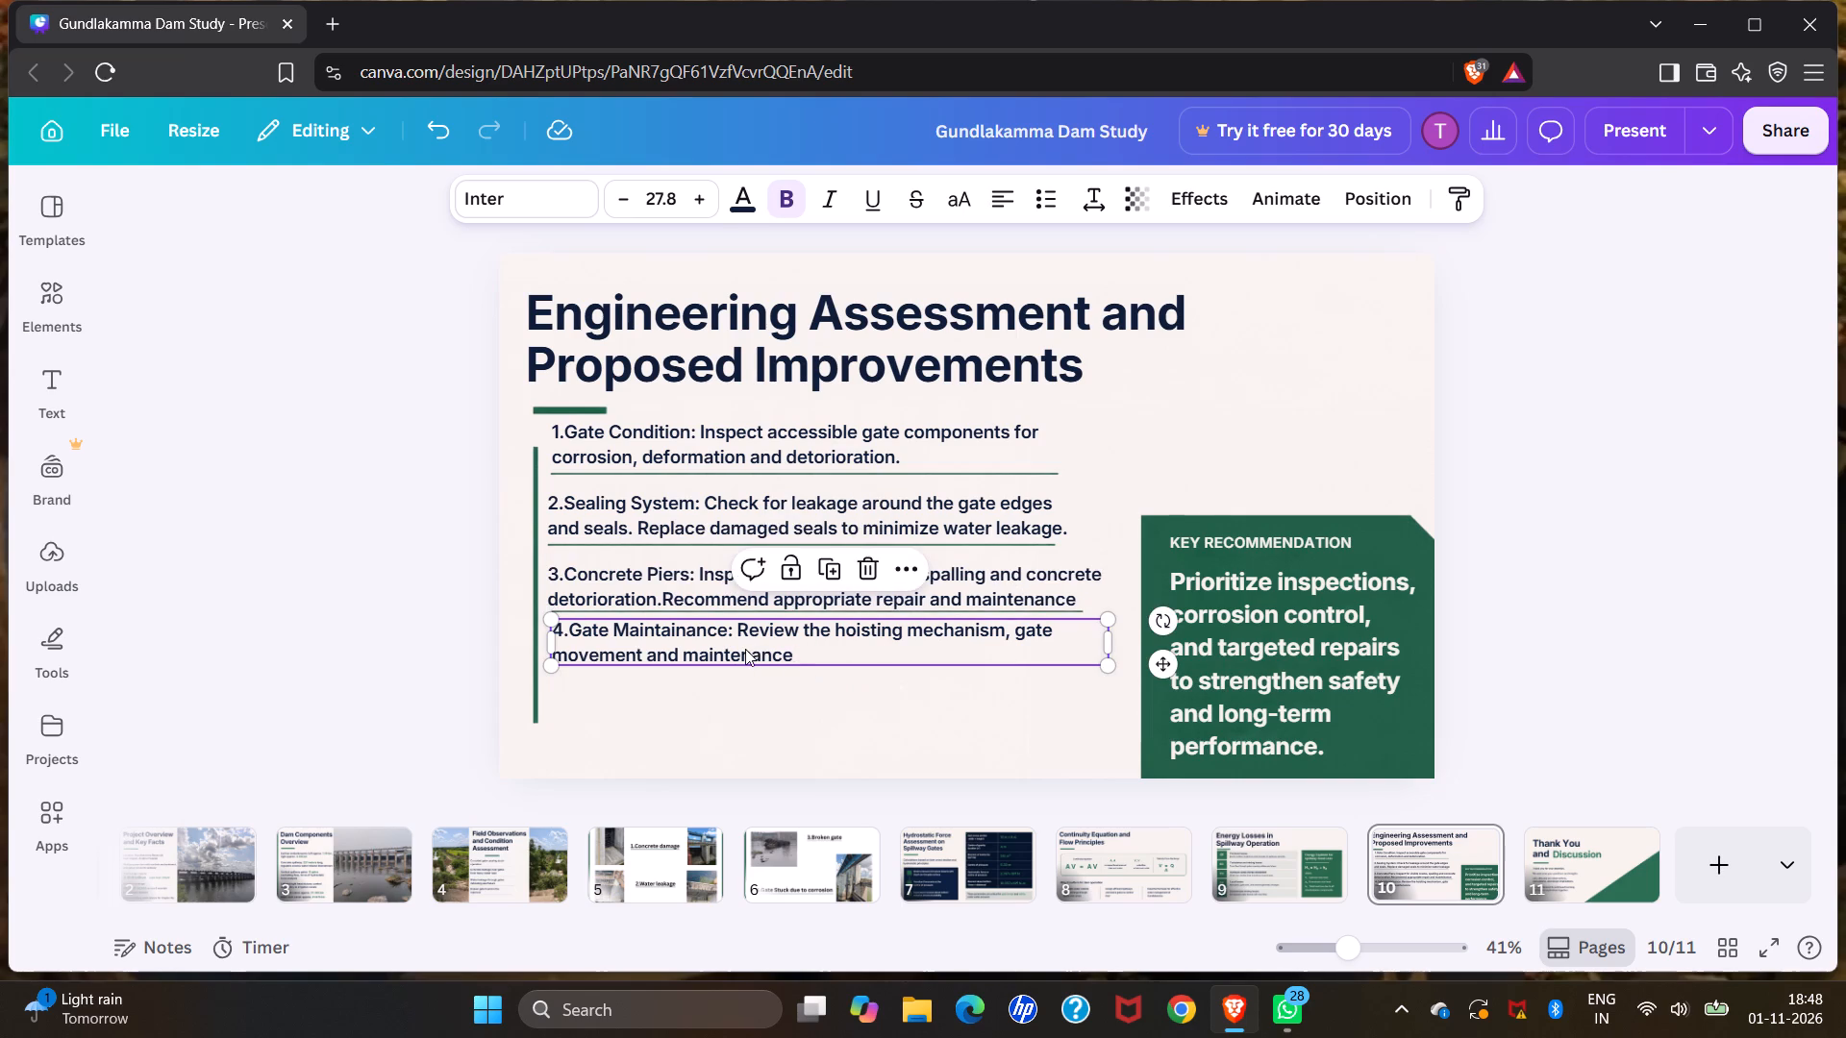
{"action": "left_click", "coordinate": [800, 648]}
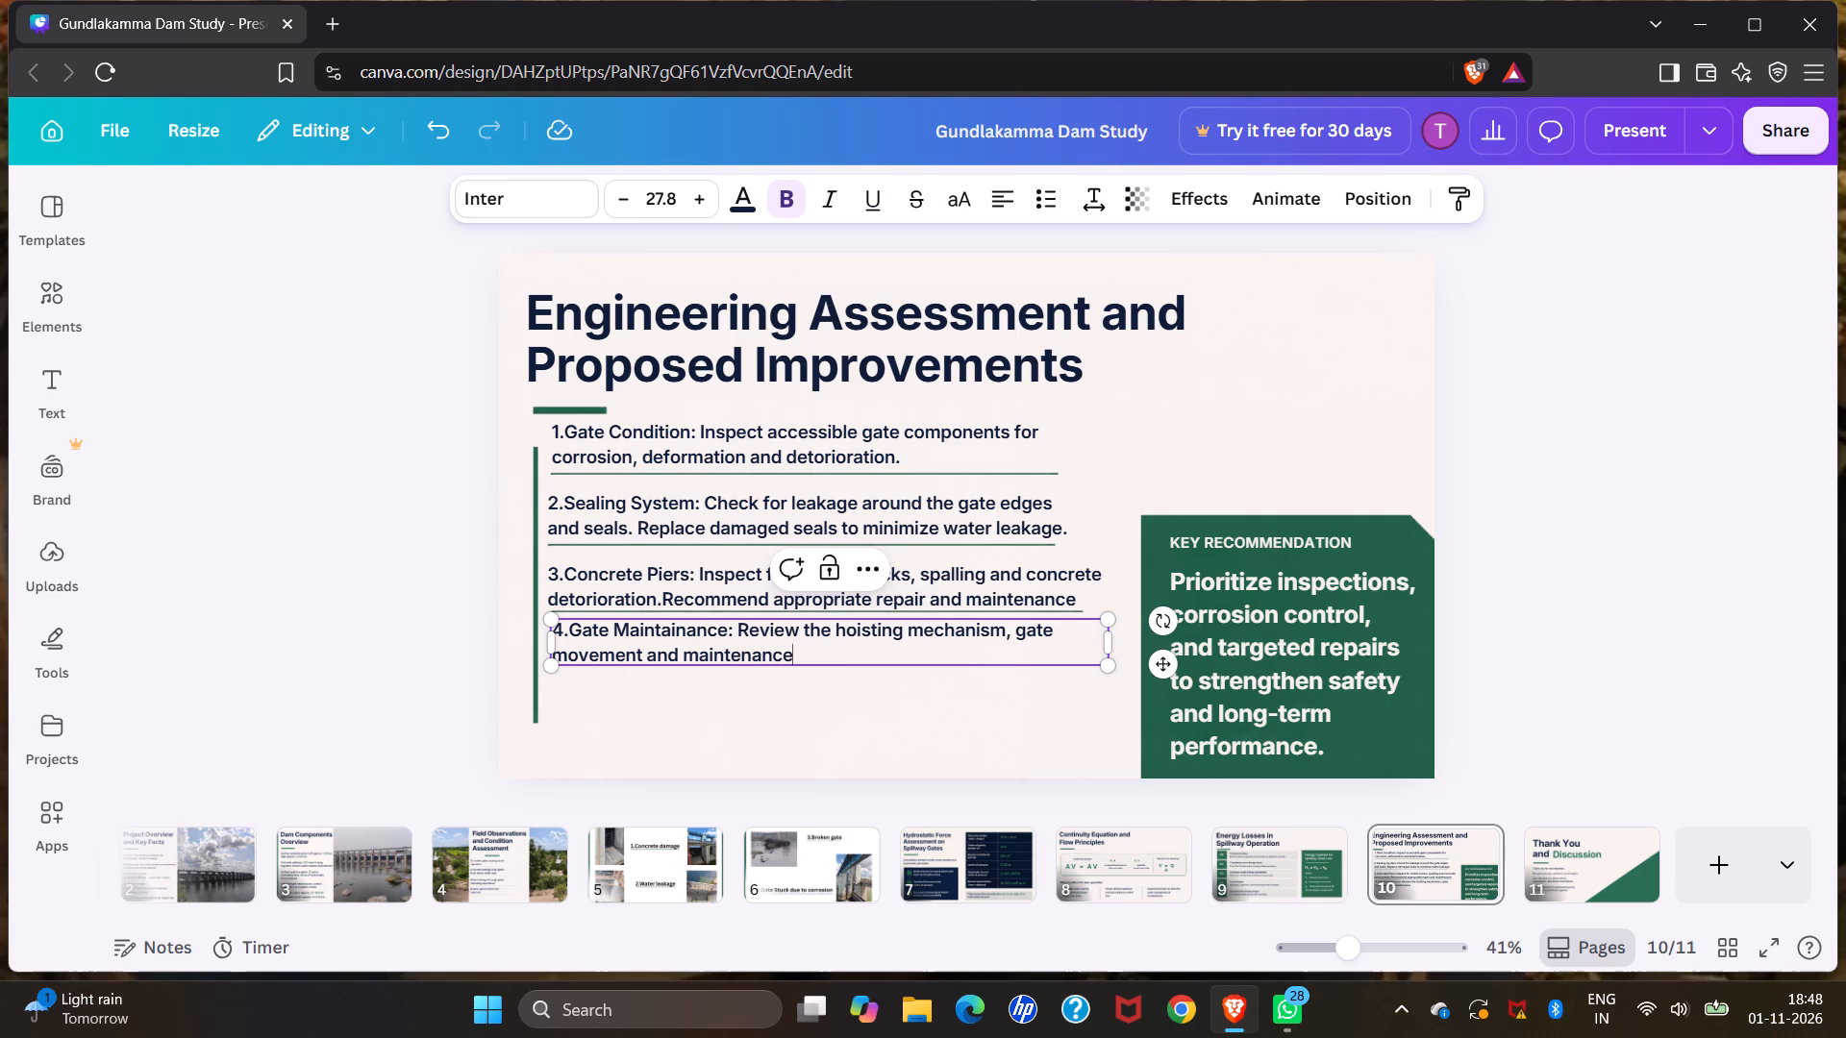
{"action": "key", "text": "space"}
{"action": "type", "text": "recoe"}
{"action": "key", "text": "BackSpace"}
{"action": "type", "text": "rds"}
{"action": "key", "text": "space"}
{"action": "type", "text": "to ensure"}
{"action": "key", "text": "space"}
{"action": "type", "text": "reliable operation"}
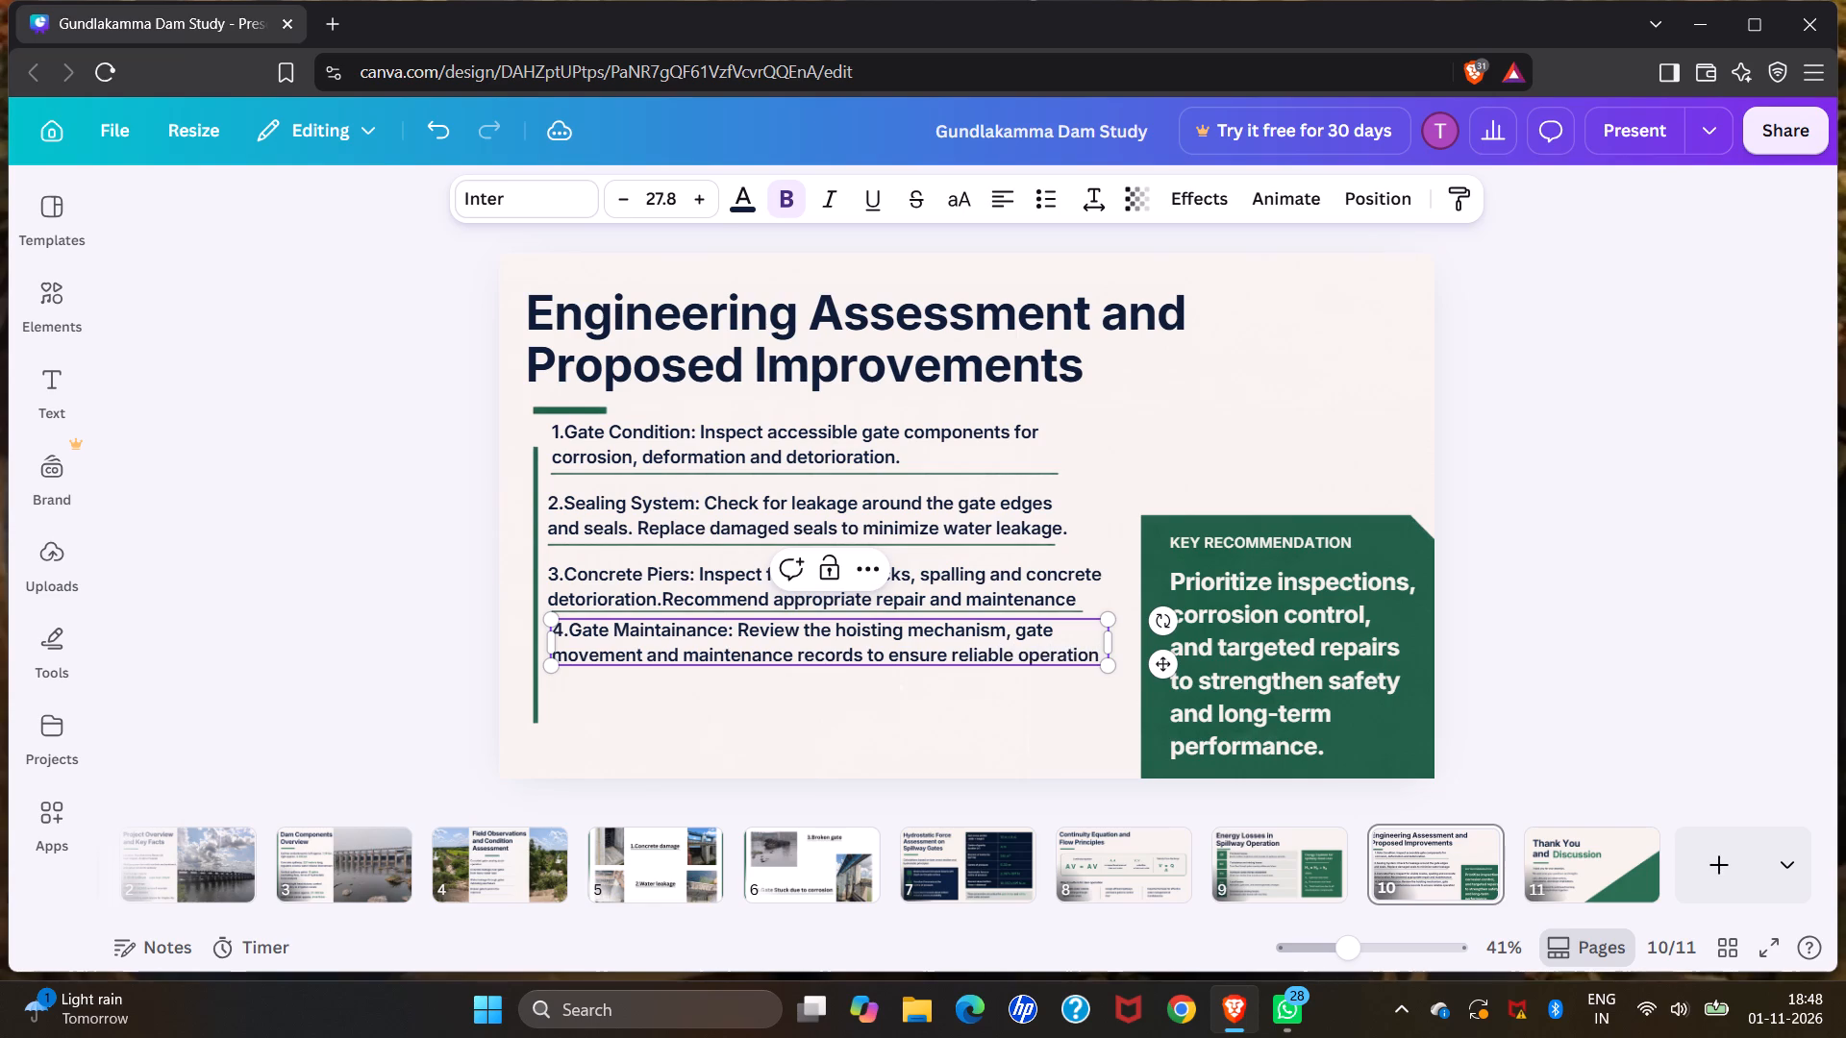
{"action": "key", "text": "period"}
{"action": "left_click", "coordinate": [622, 639]}
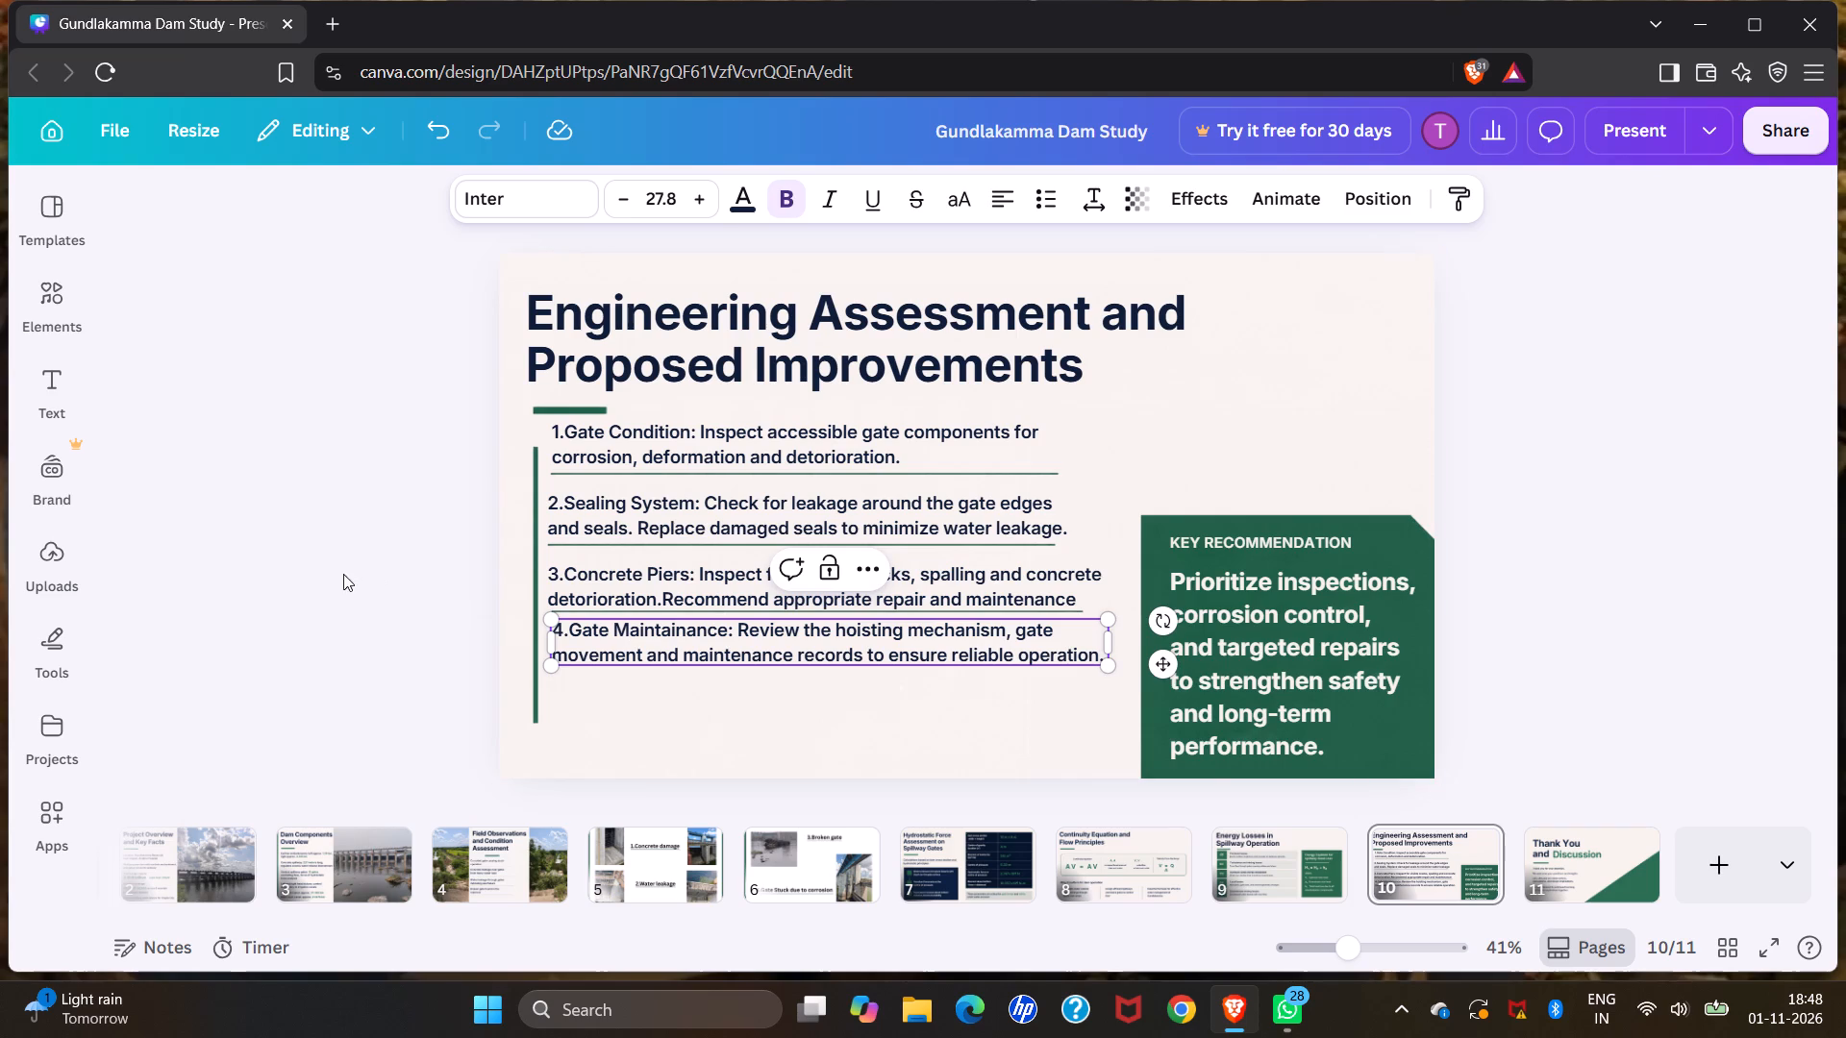
{"action": "left_click", "coordinate": [339, 573]}
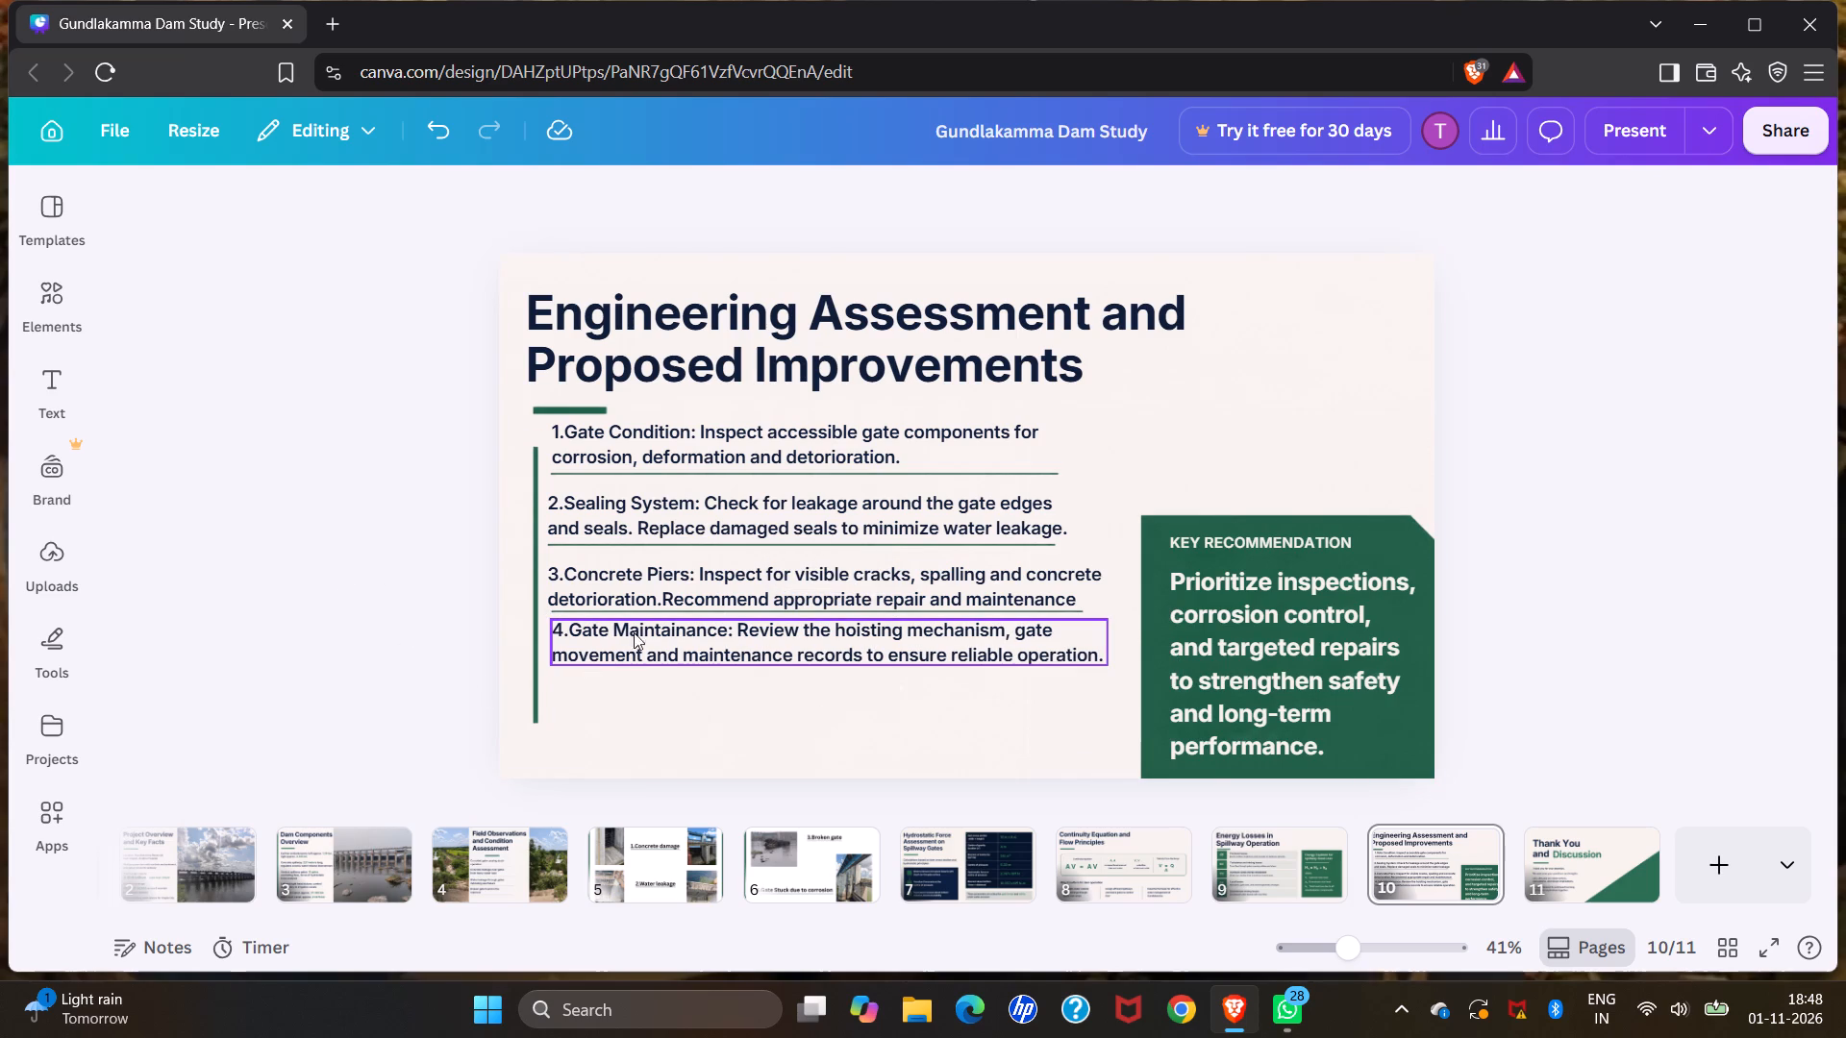
Shift the fourth point's text box slightly so its left edge aligns with the Concrete Piers text box.
{"action": "left_click", "coordinate": [641, 629]}
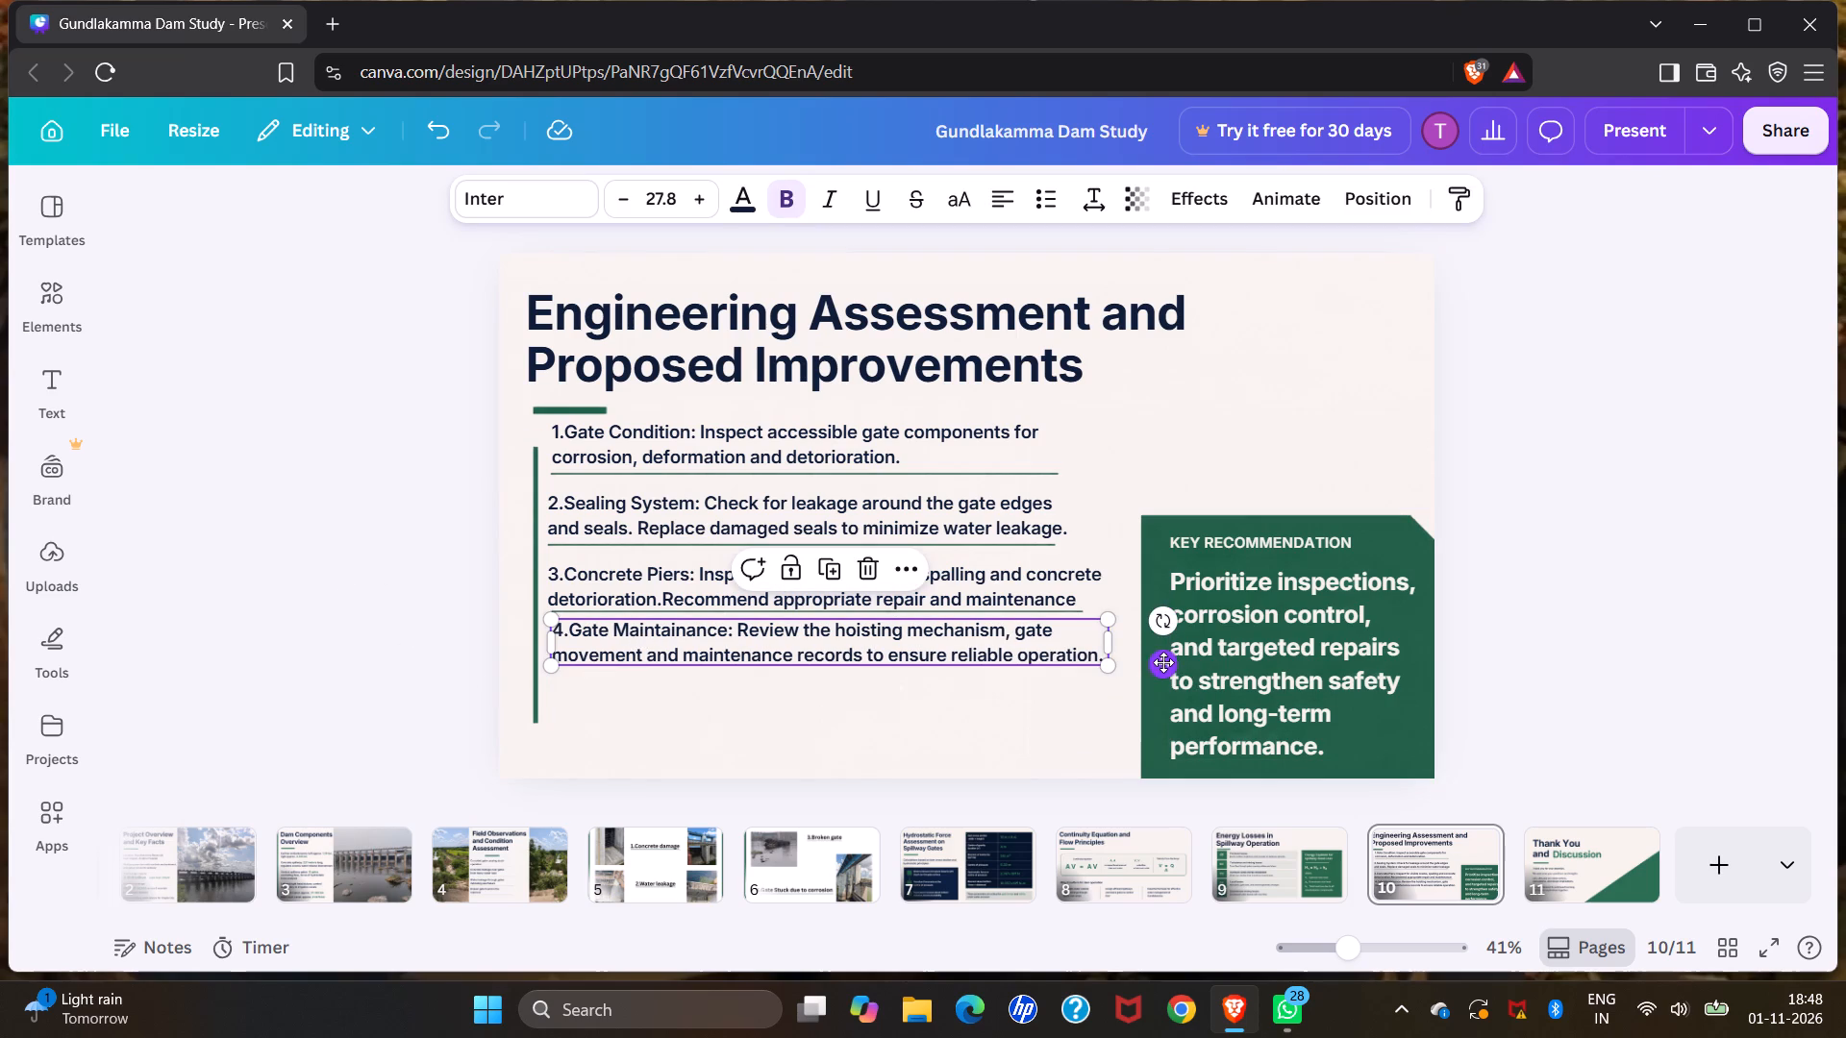
{"action": "left_click", "coordinate": [1161, 661]}
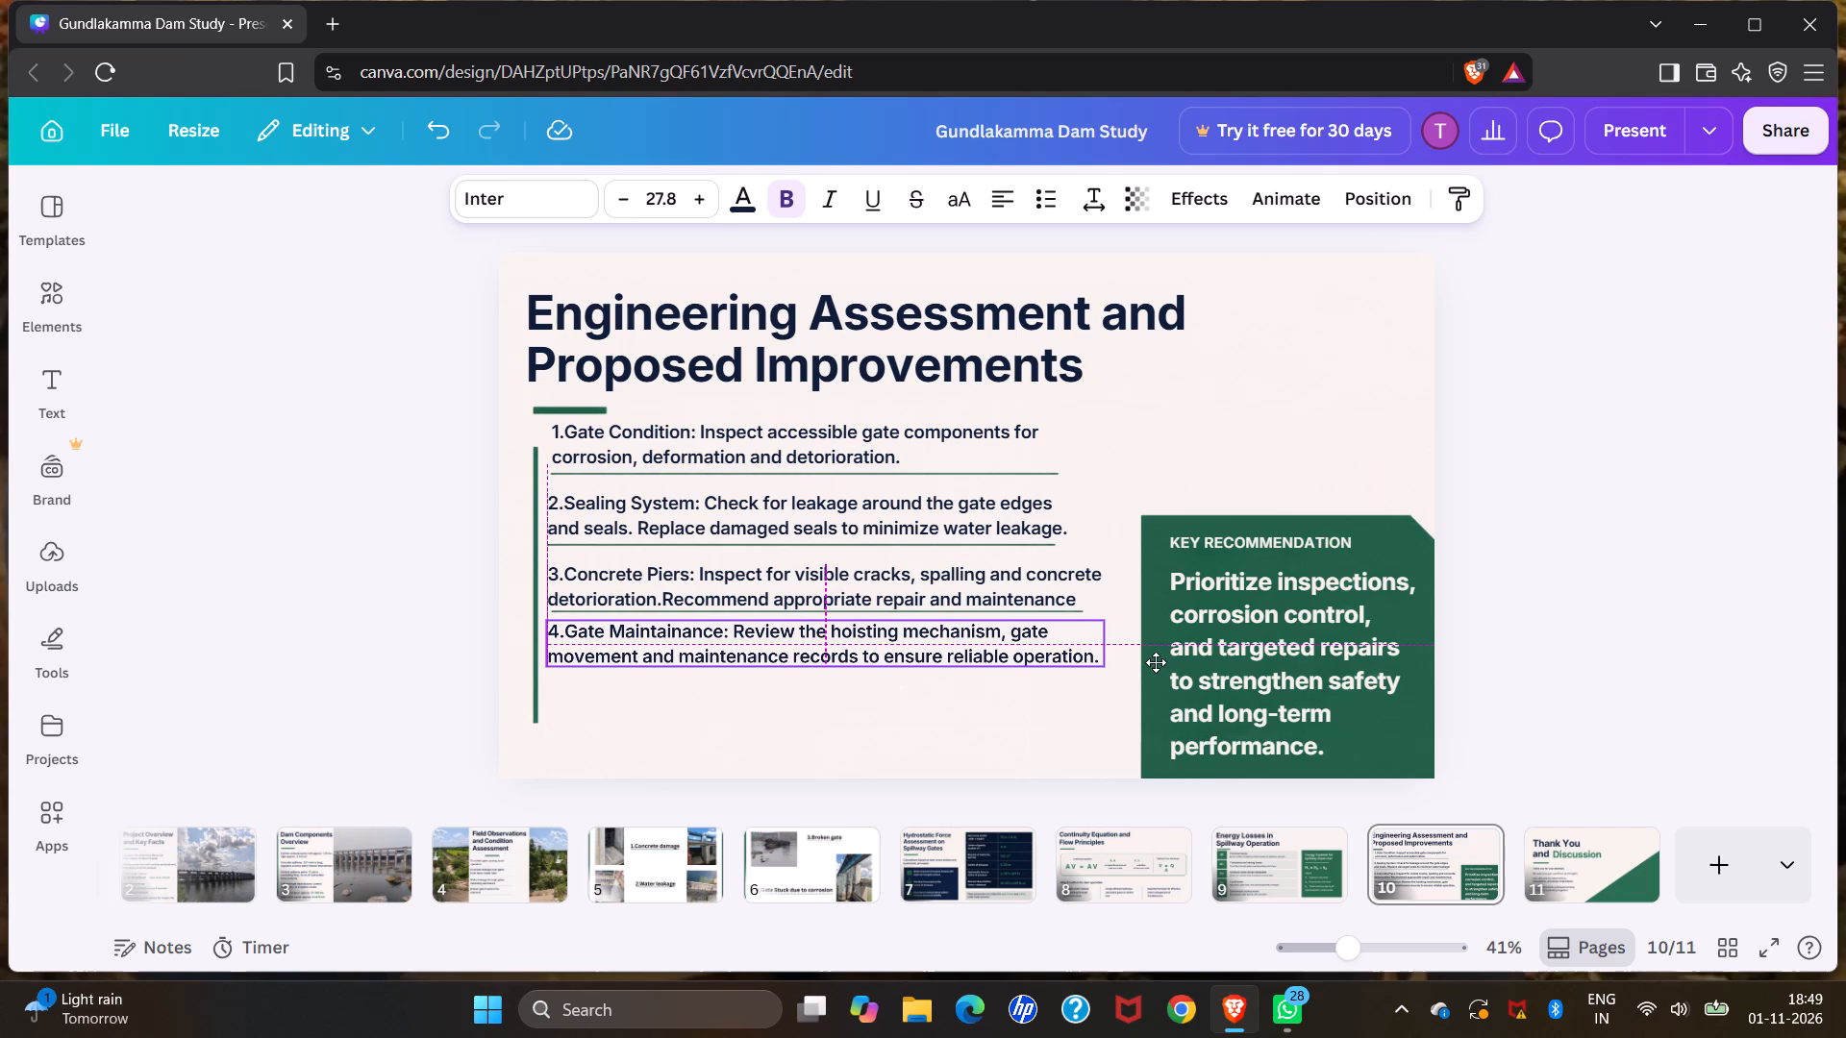
{"action": "left_click", "coordinate": [324, 616]}
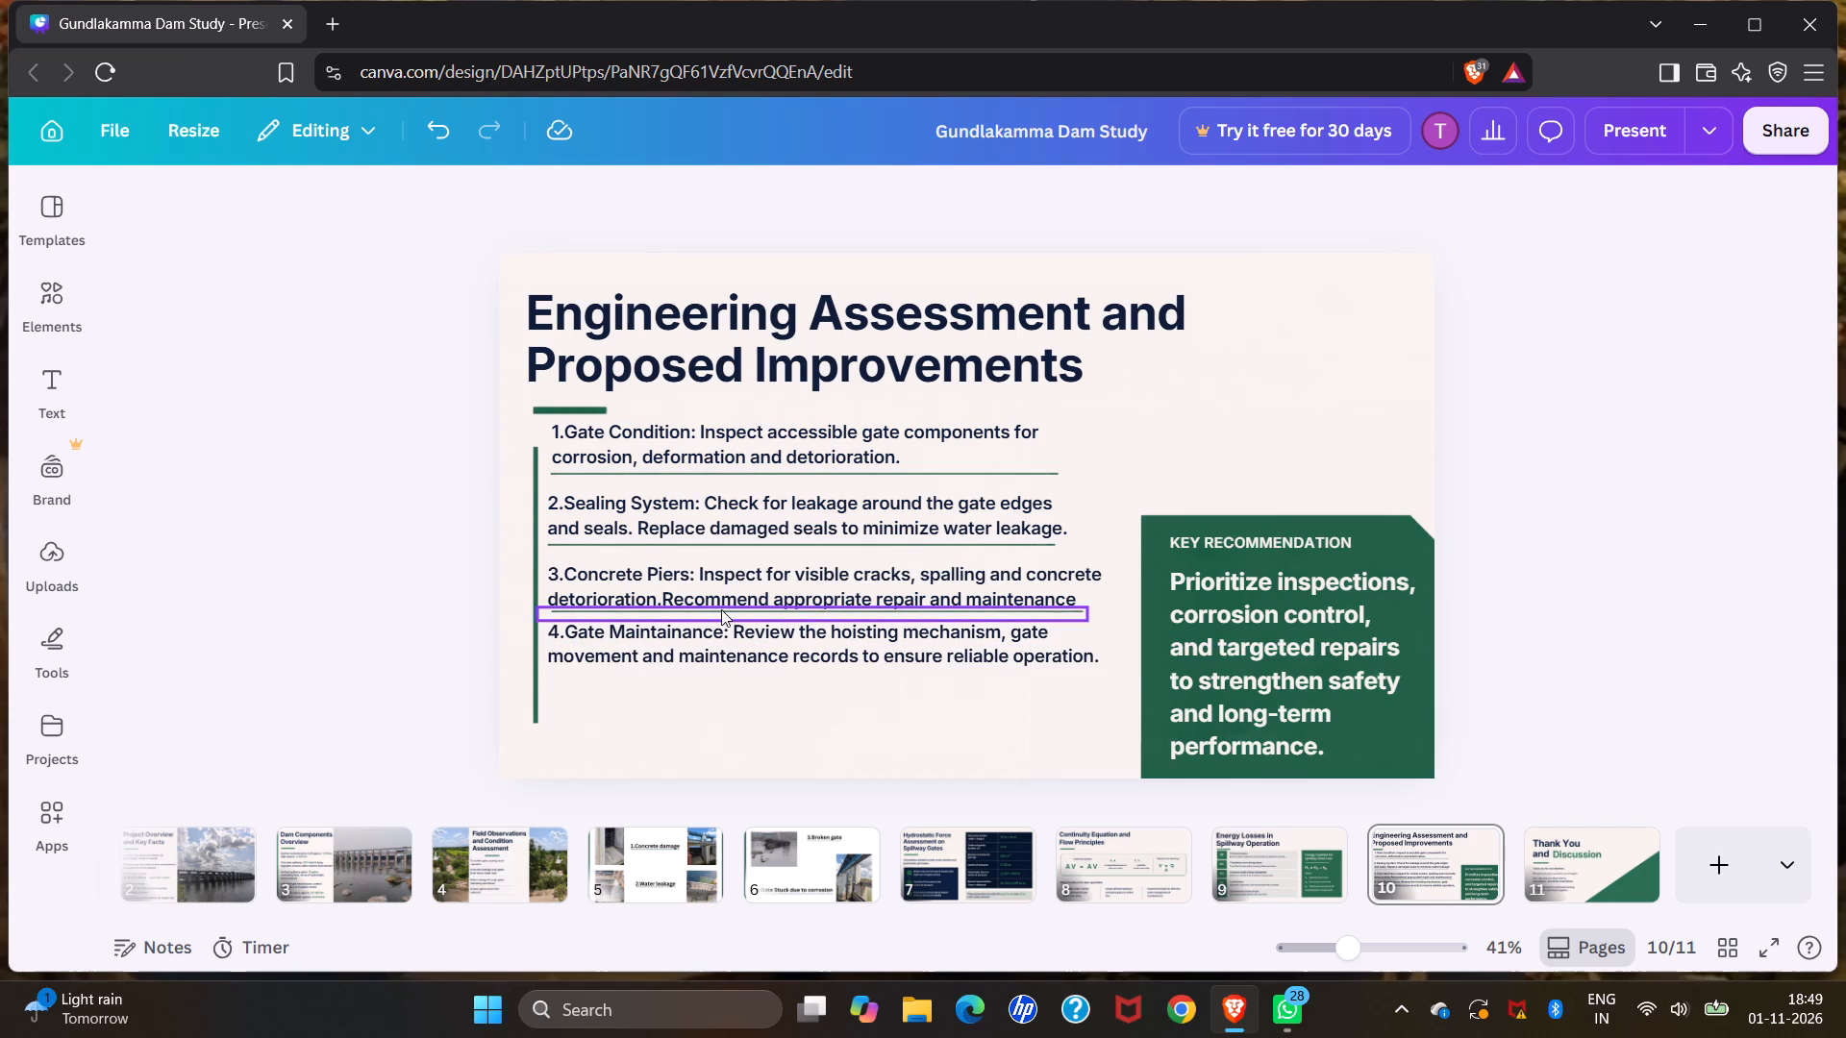
Duplicate the Concrete Piers divider line and place the copy directly beneath the fourth point's text, roughly centred under it.
{"action": "left_click", "coordinate": [721, 609]}
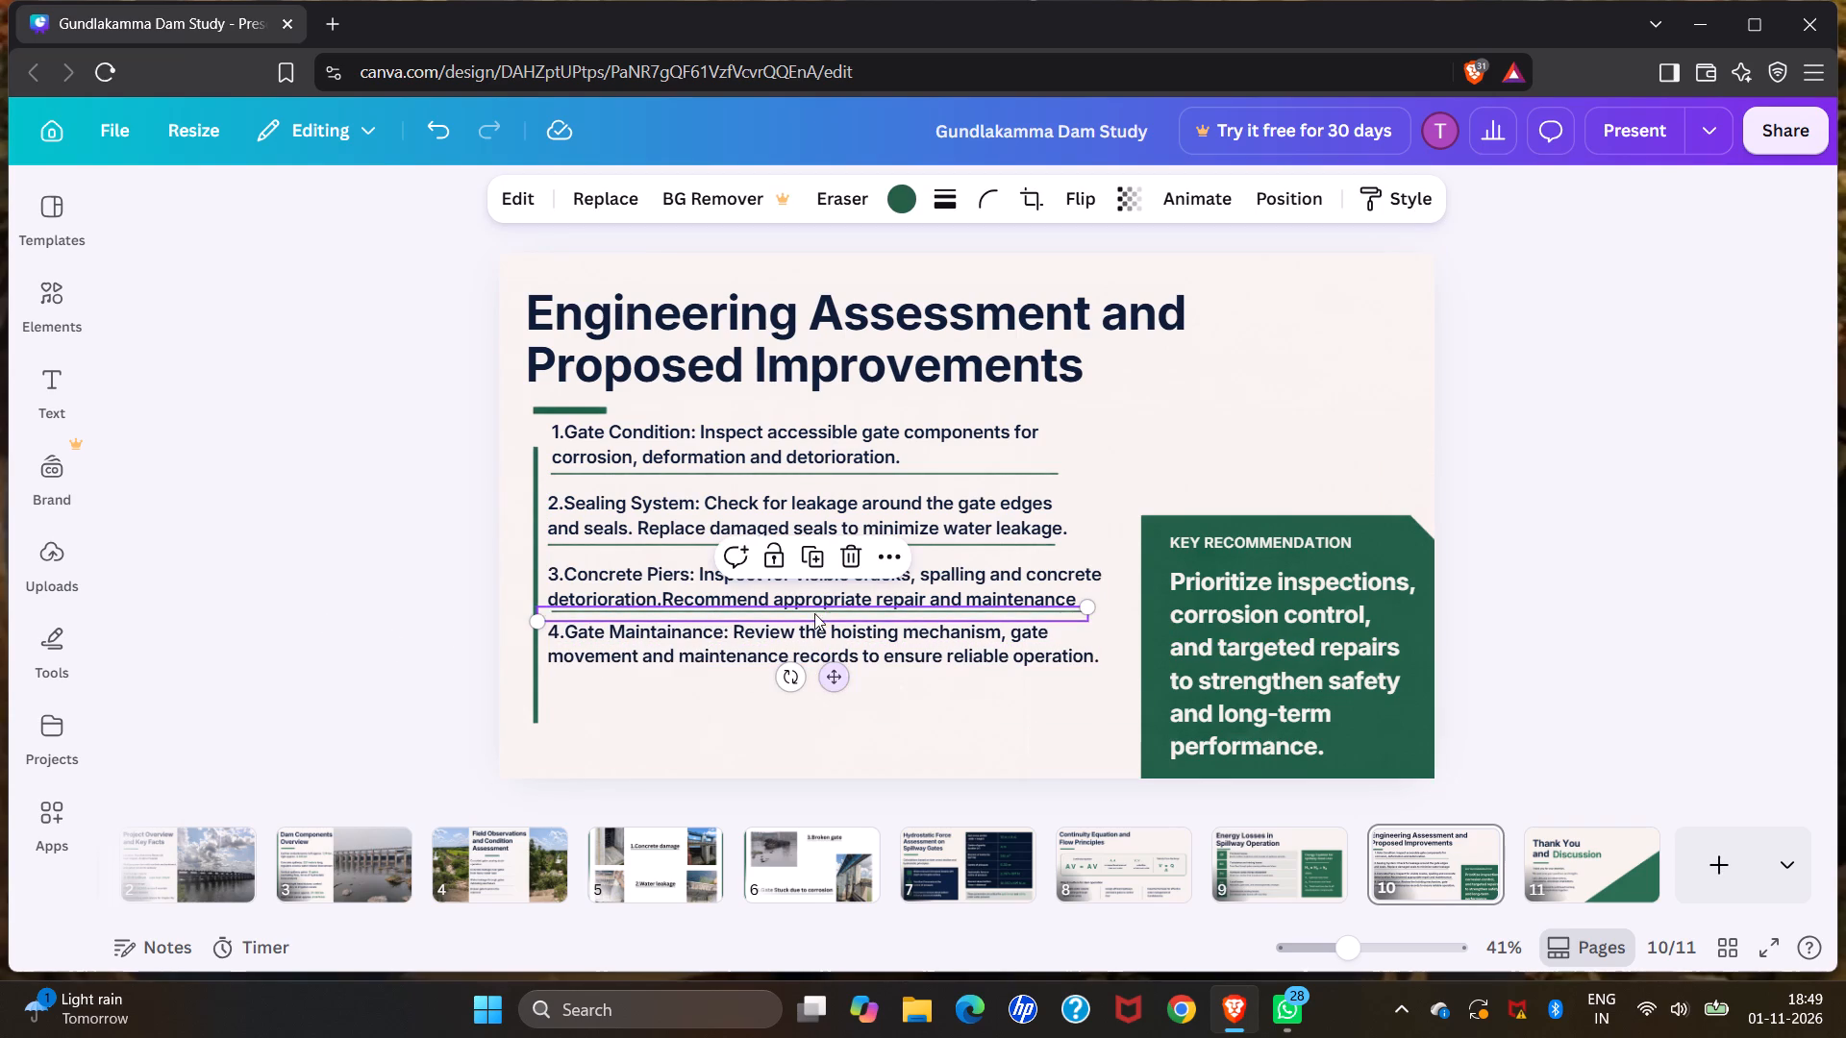
{"action": "left_click", "coordinate": [811, 561]}
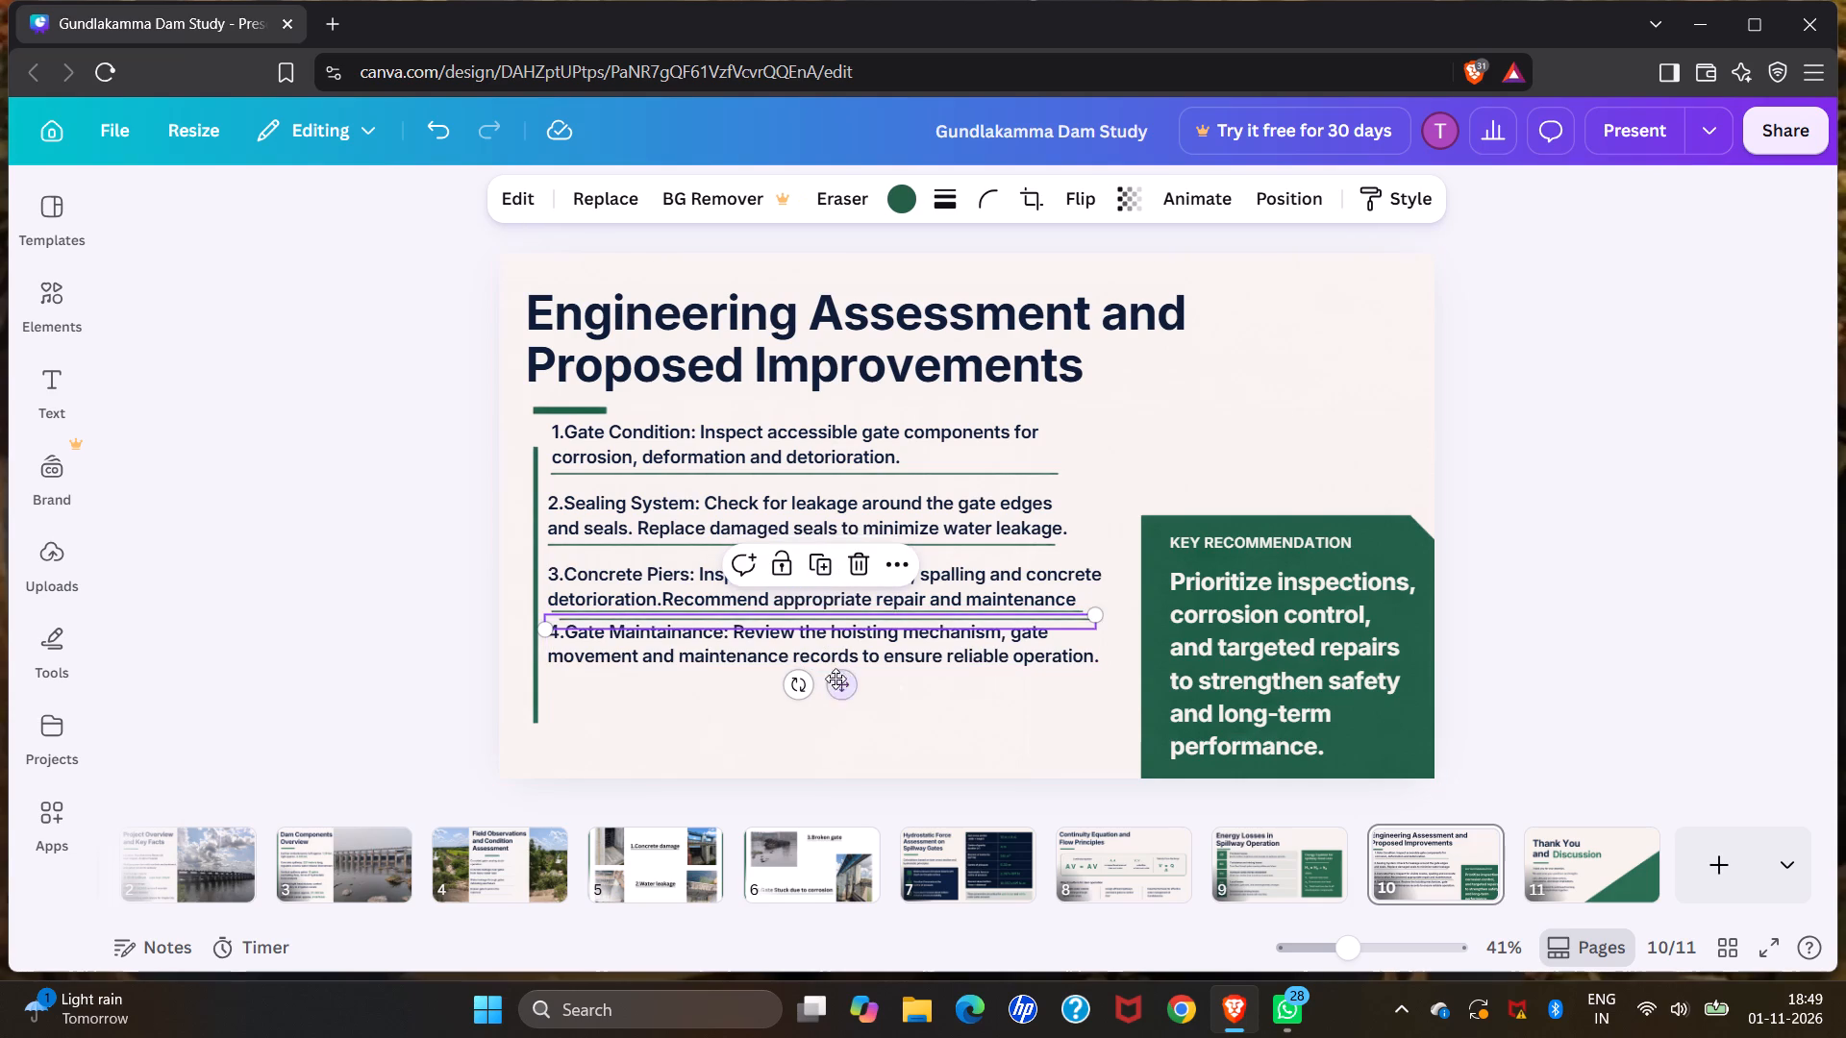
{"action": "left_click_drag", "start_coordinate": [839, 684], "coordinate": [843, 733]}
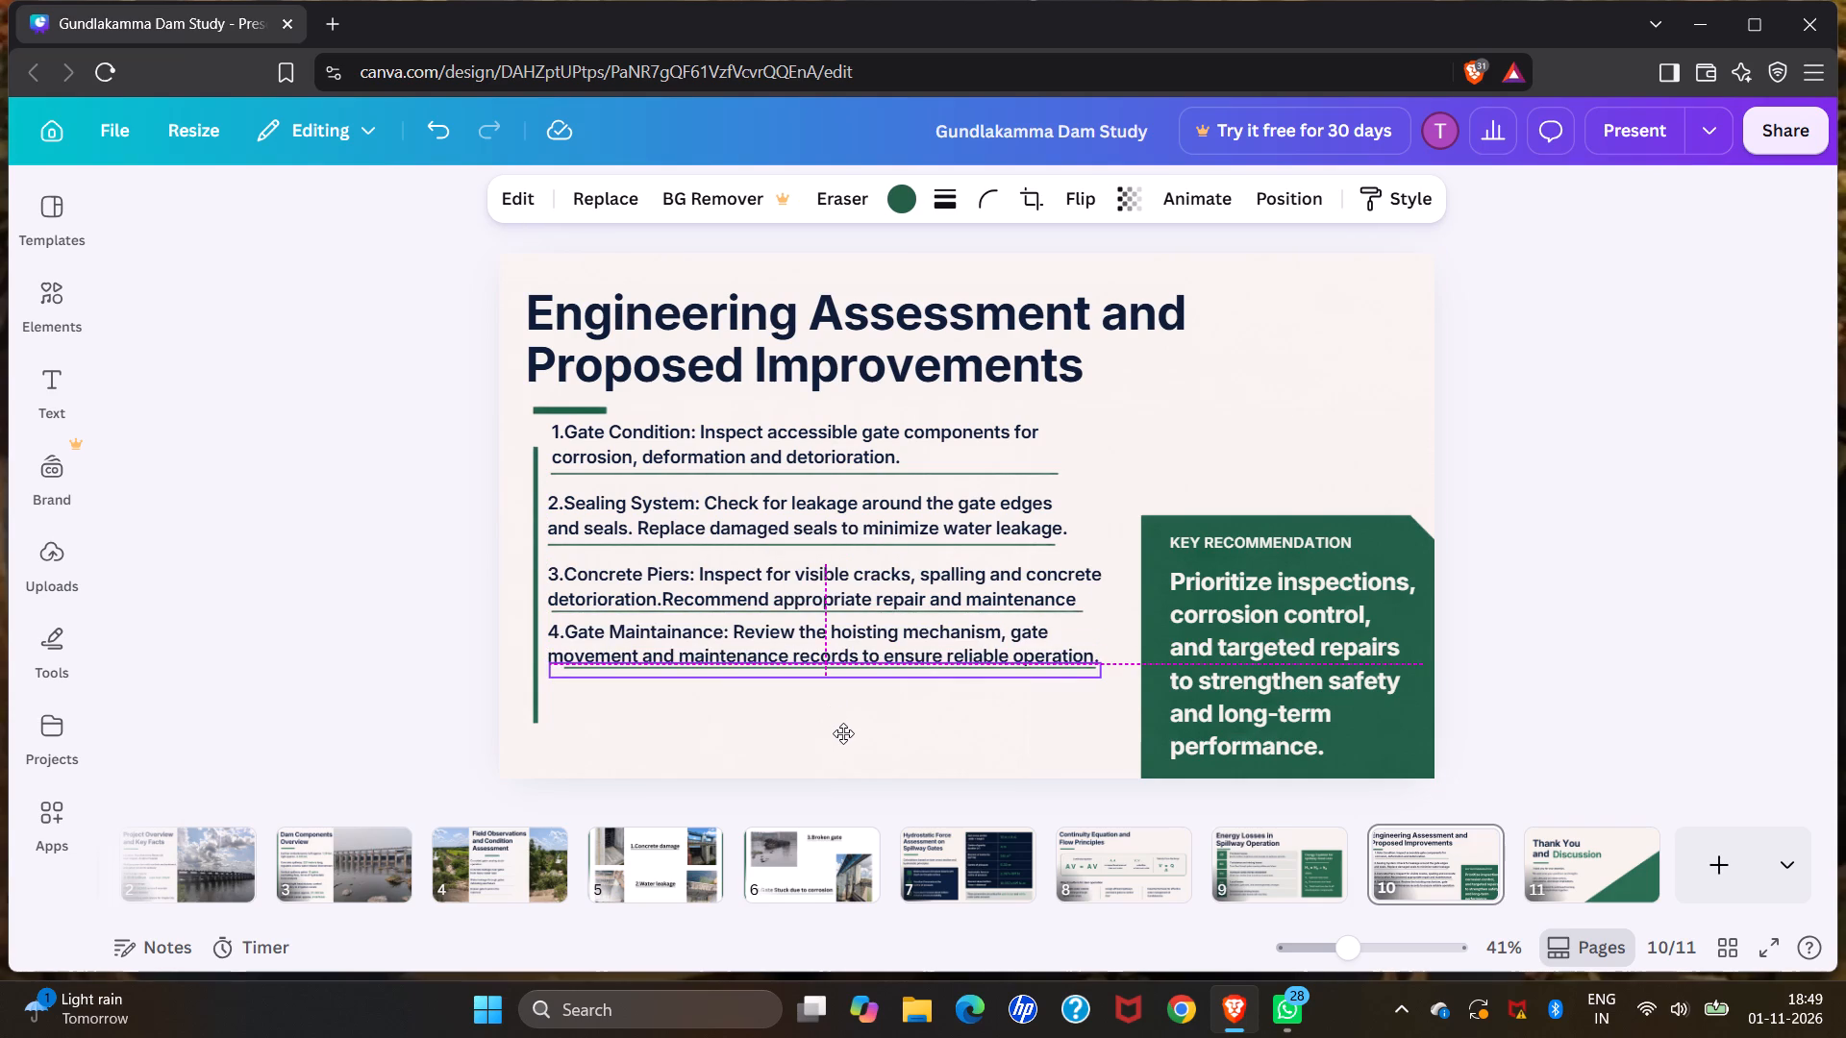
{"action": "left_click_drag", "start_coordinate": [843, 733], "coordinate": [838, 733]}
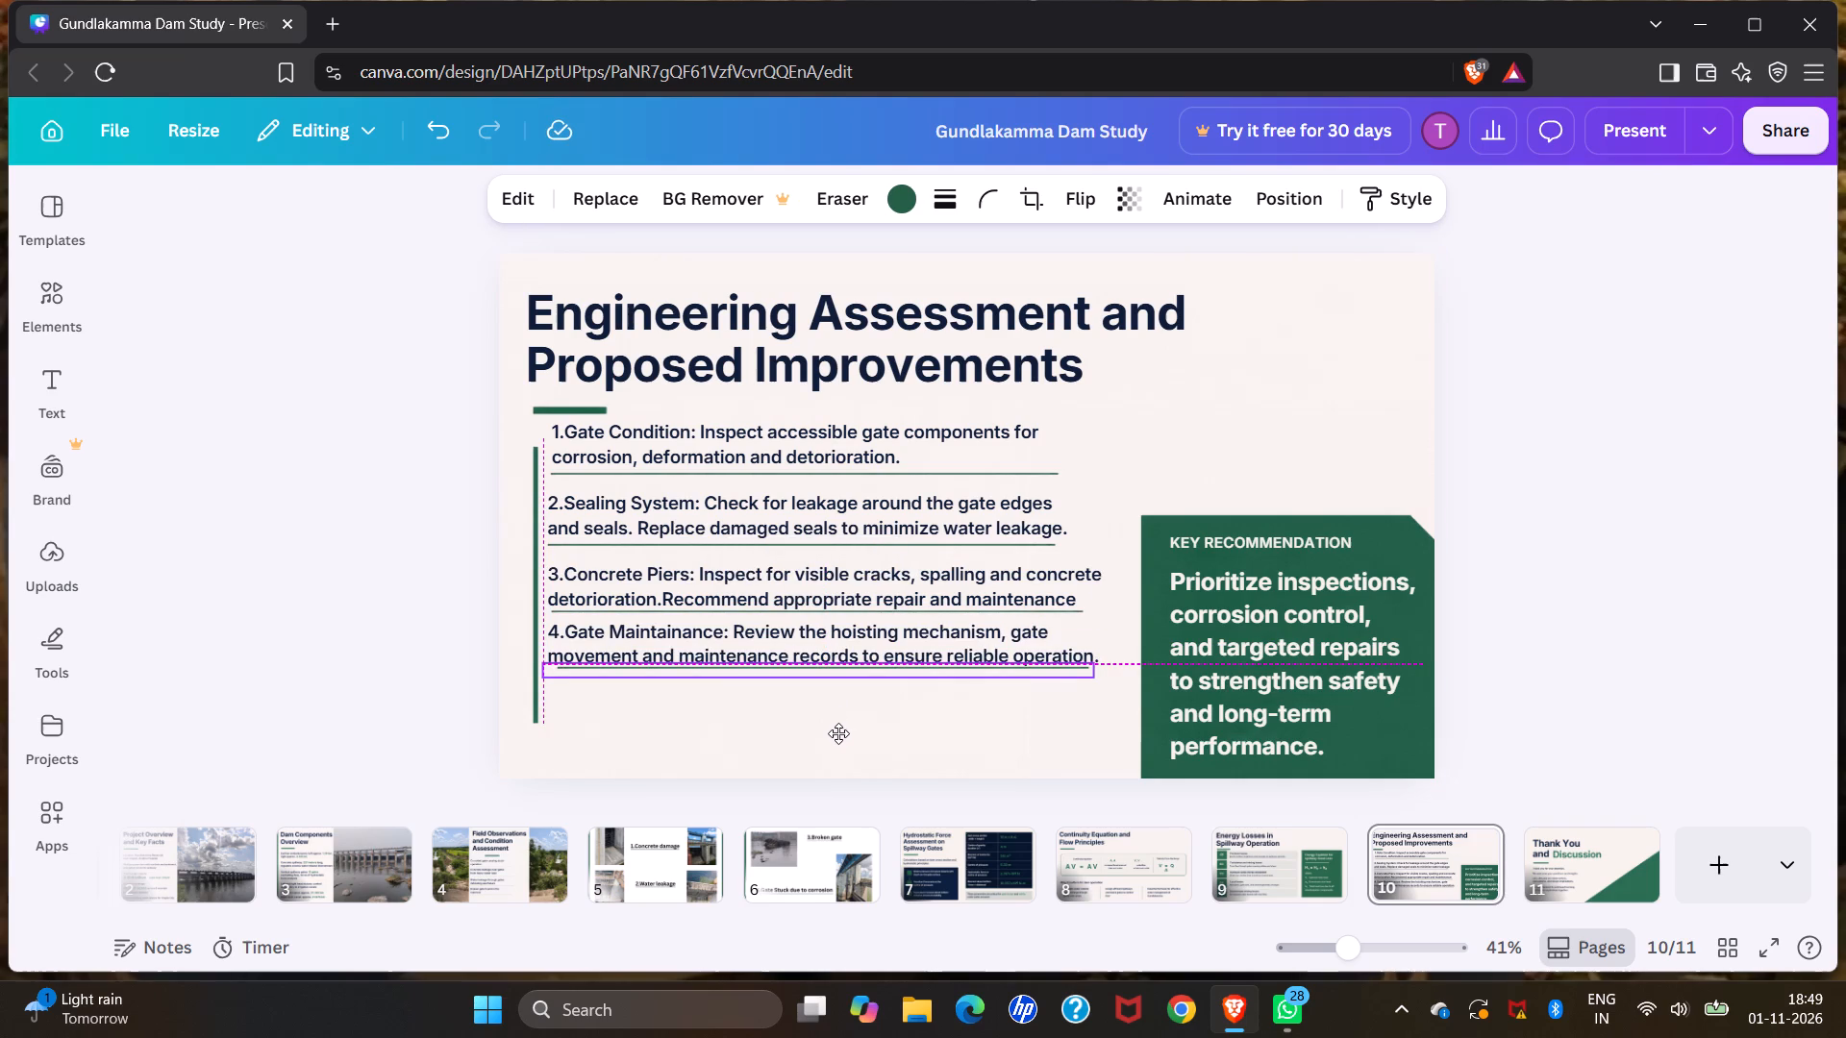
{"action": "left_click_drag", "start_coordinate": [838, 733], "coordinate": [841, 732]}
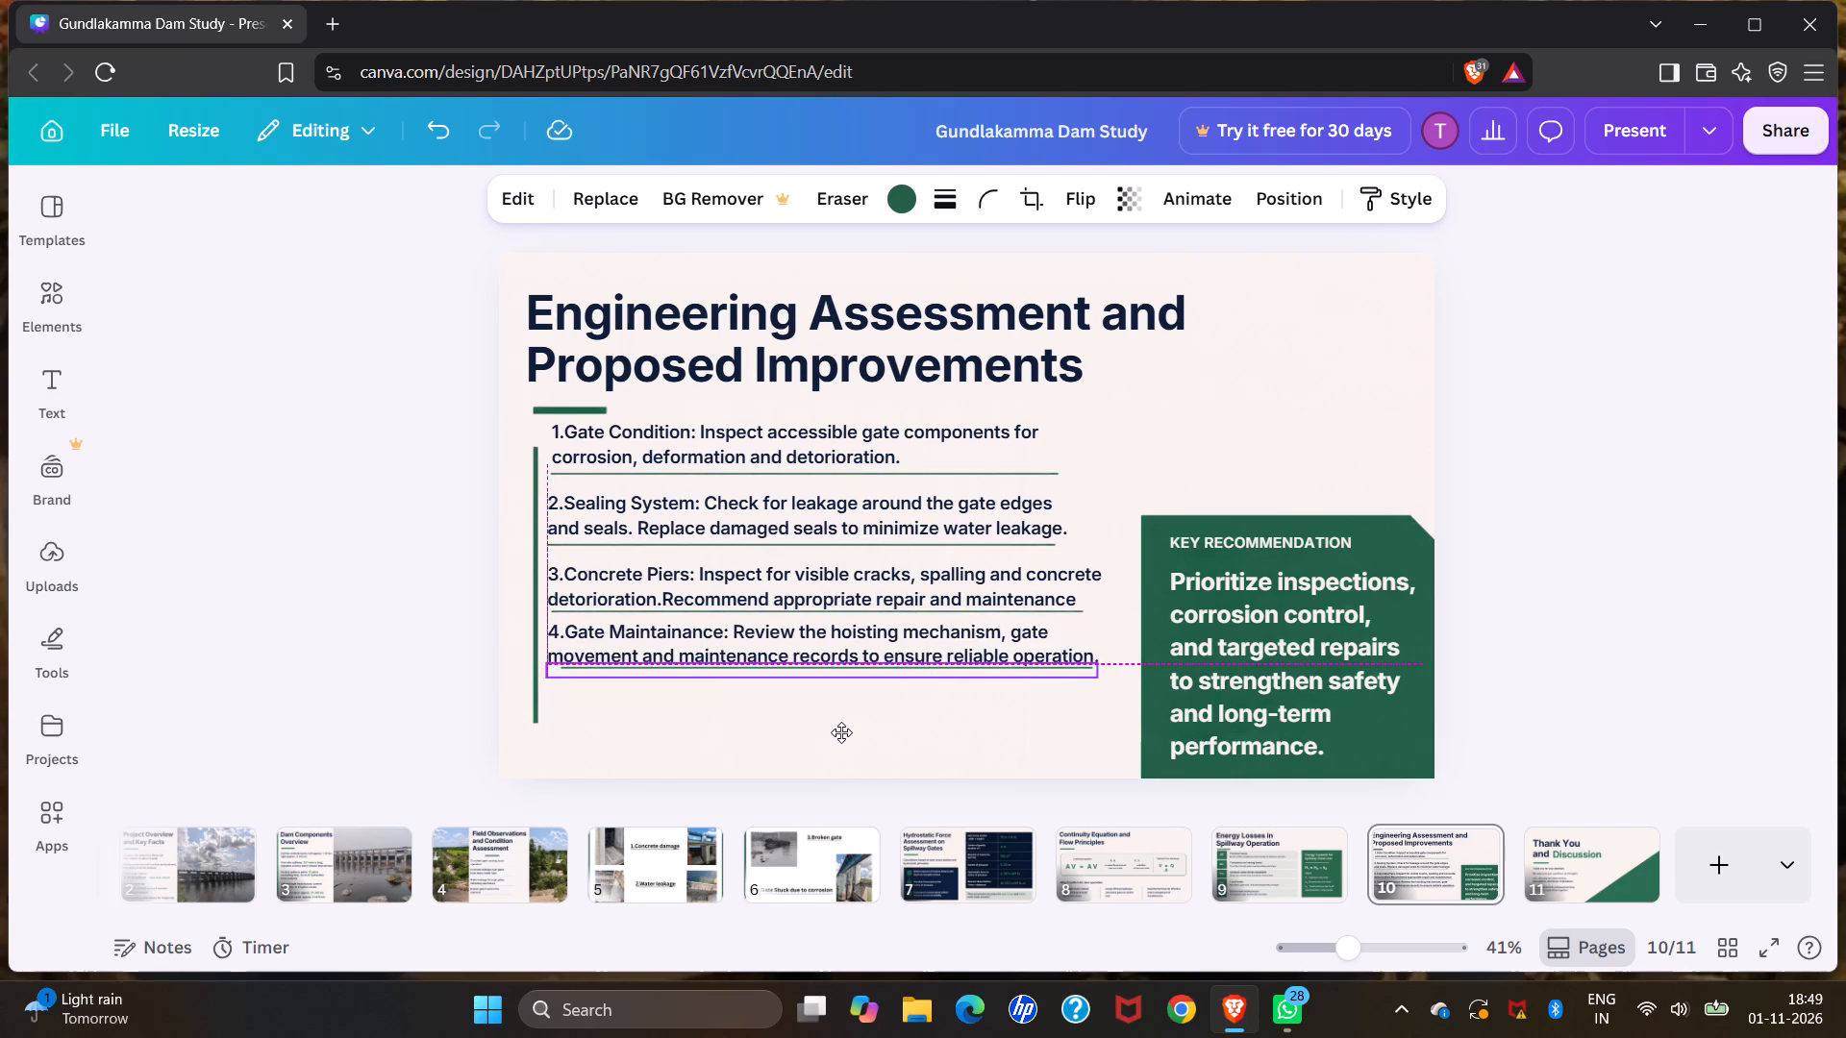
{"action": "left_click_drag", "start_coordinate": [841, 732], "coordinate": [843, 732]}
{"action": "left_click", "coordinate": [408, 623]}
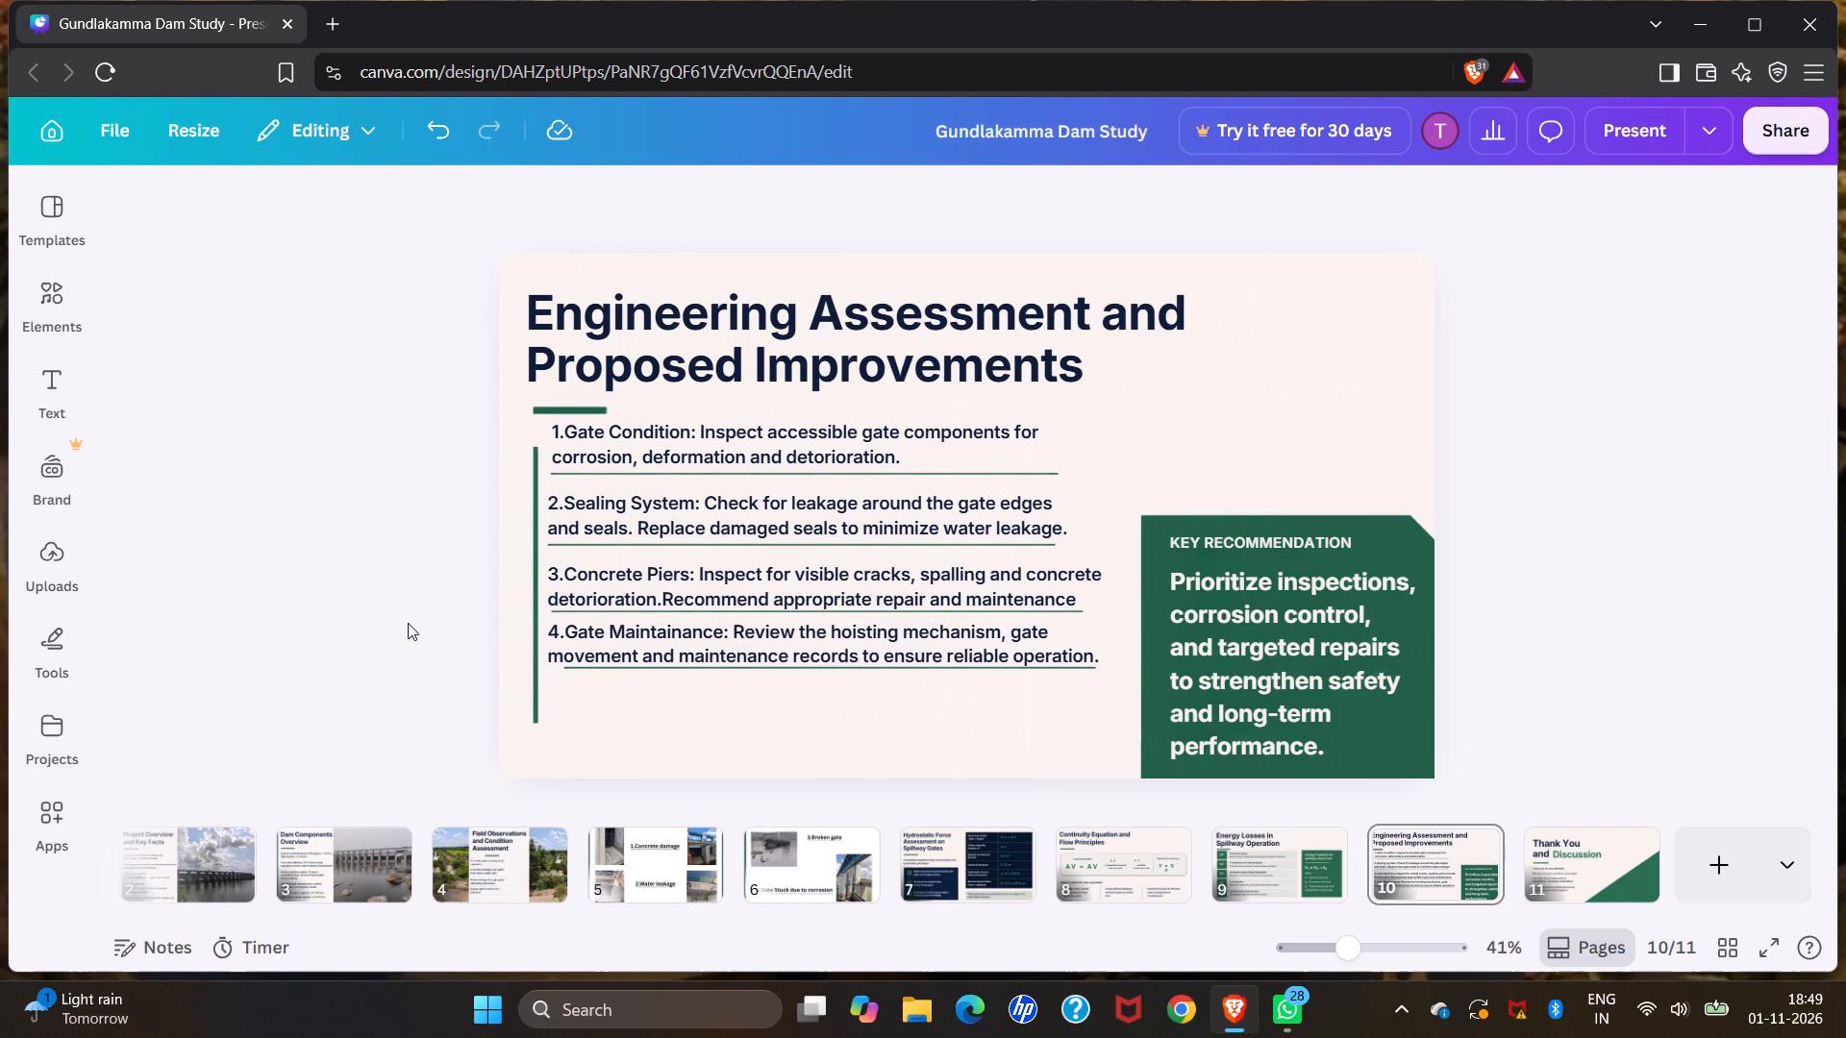
{"action": "left_click", "coordinate": [711, 668]}
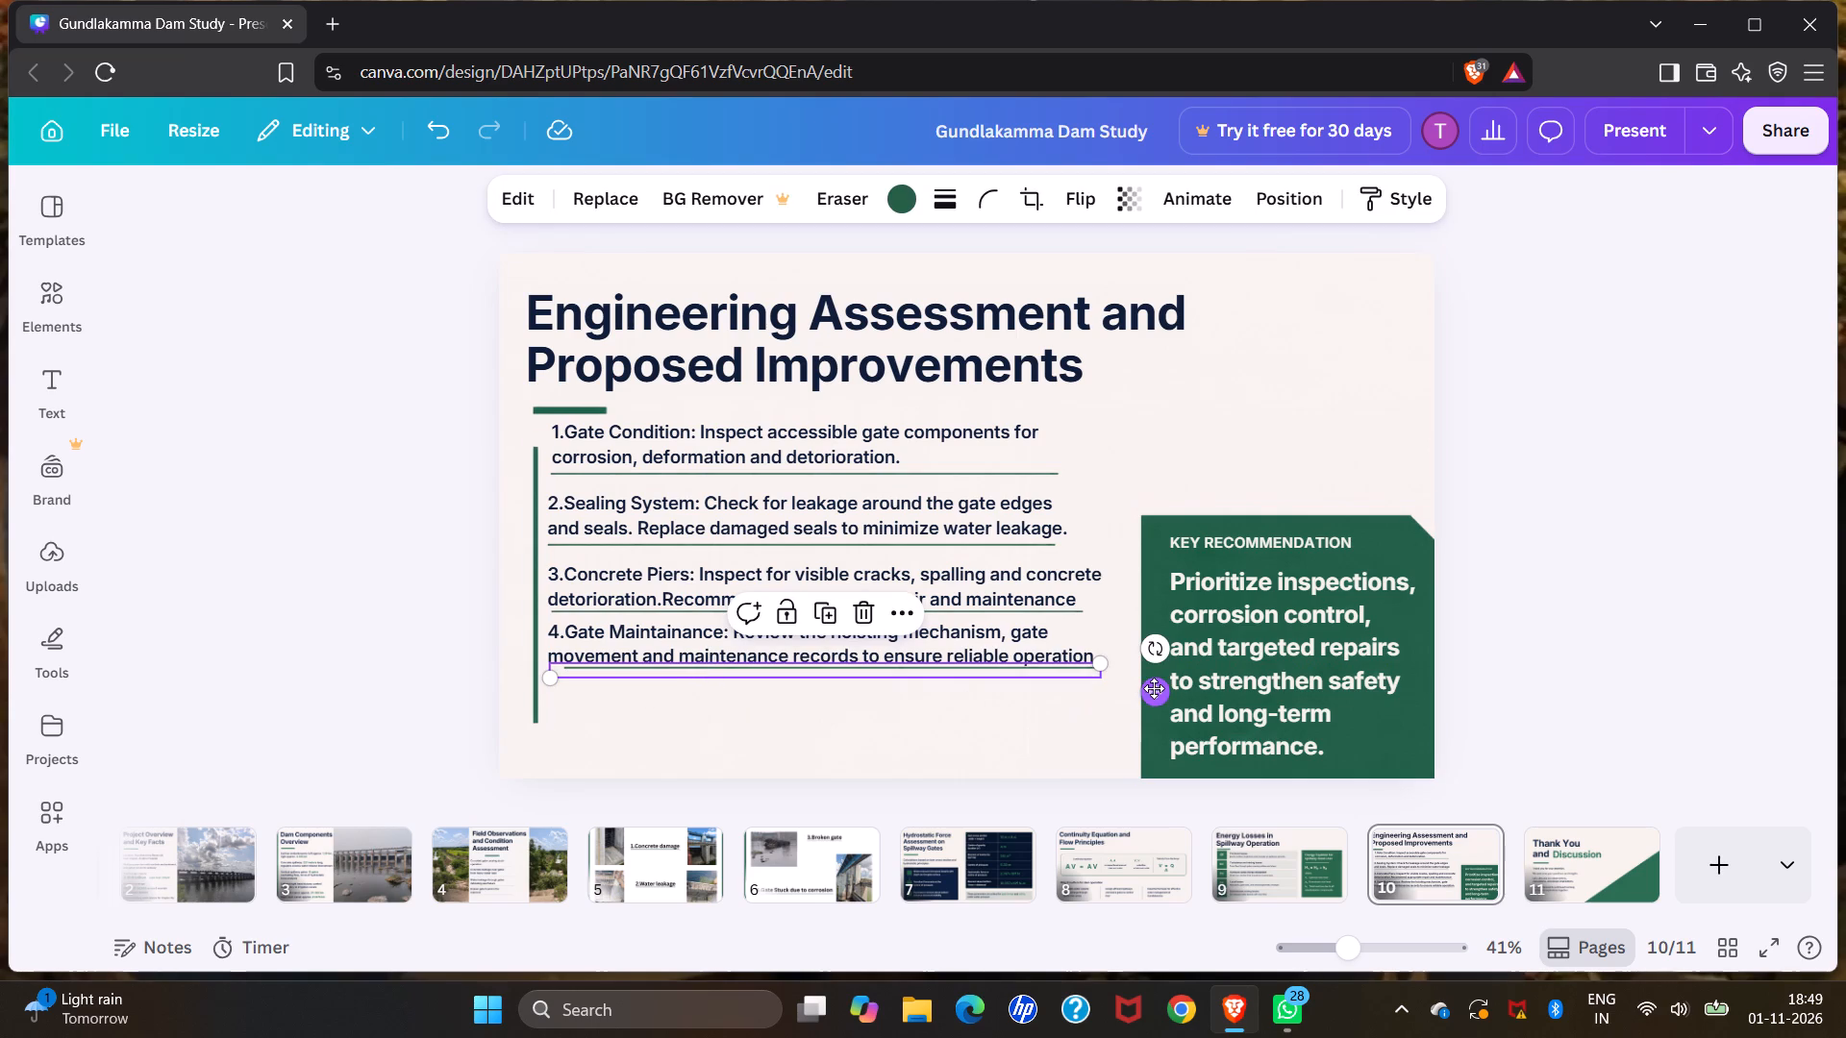
{"action": "left_click_drag", "start_coordinate": [1153, 689], "coordinate": [1142, 688]}
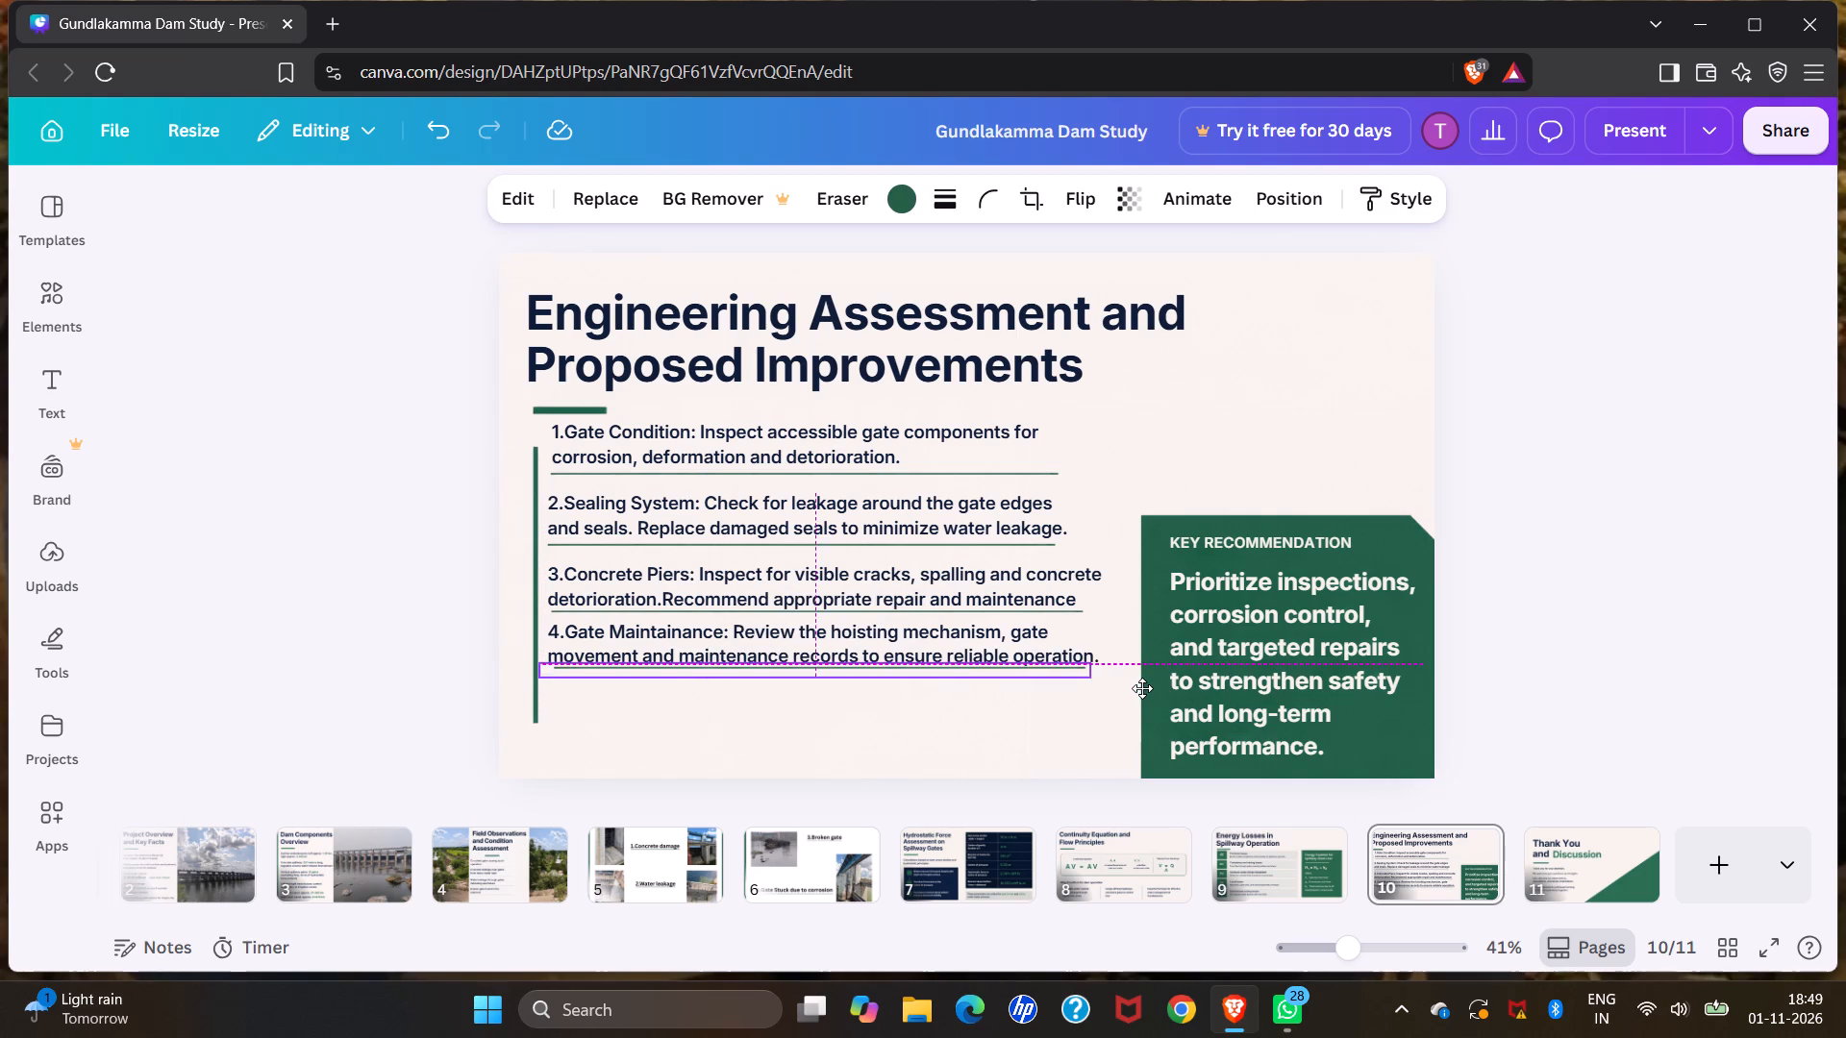
{"action": "left_click_drag", "start_coordinate": [1142, 688], "coordinate": [1142, 687]}
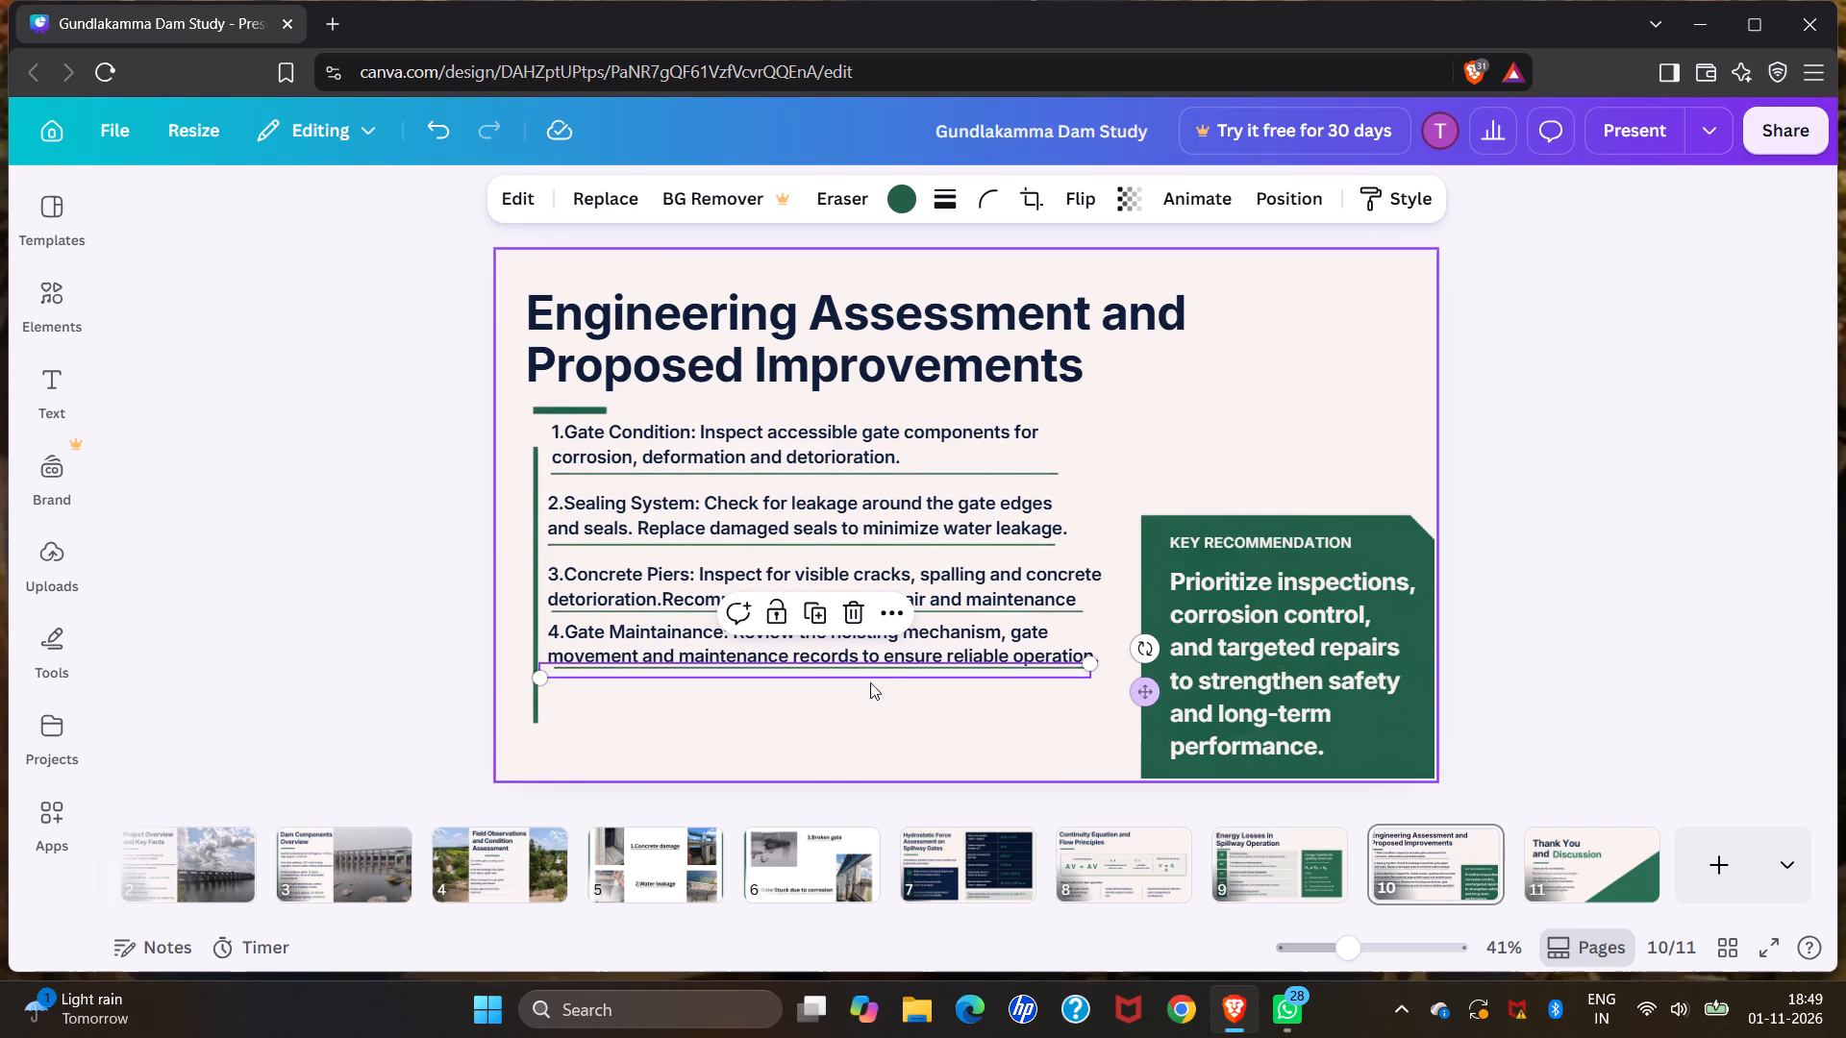
{"action": "left_click", "coordinate": [389, 618]}
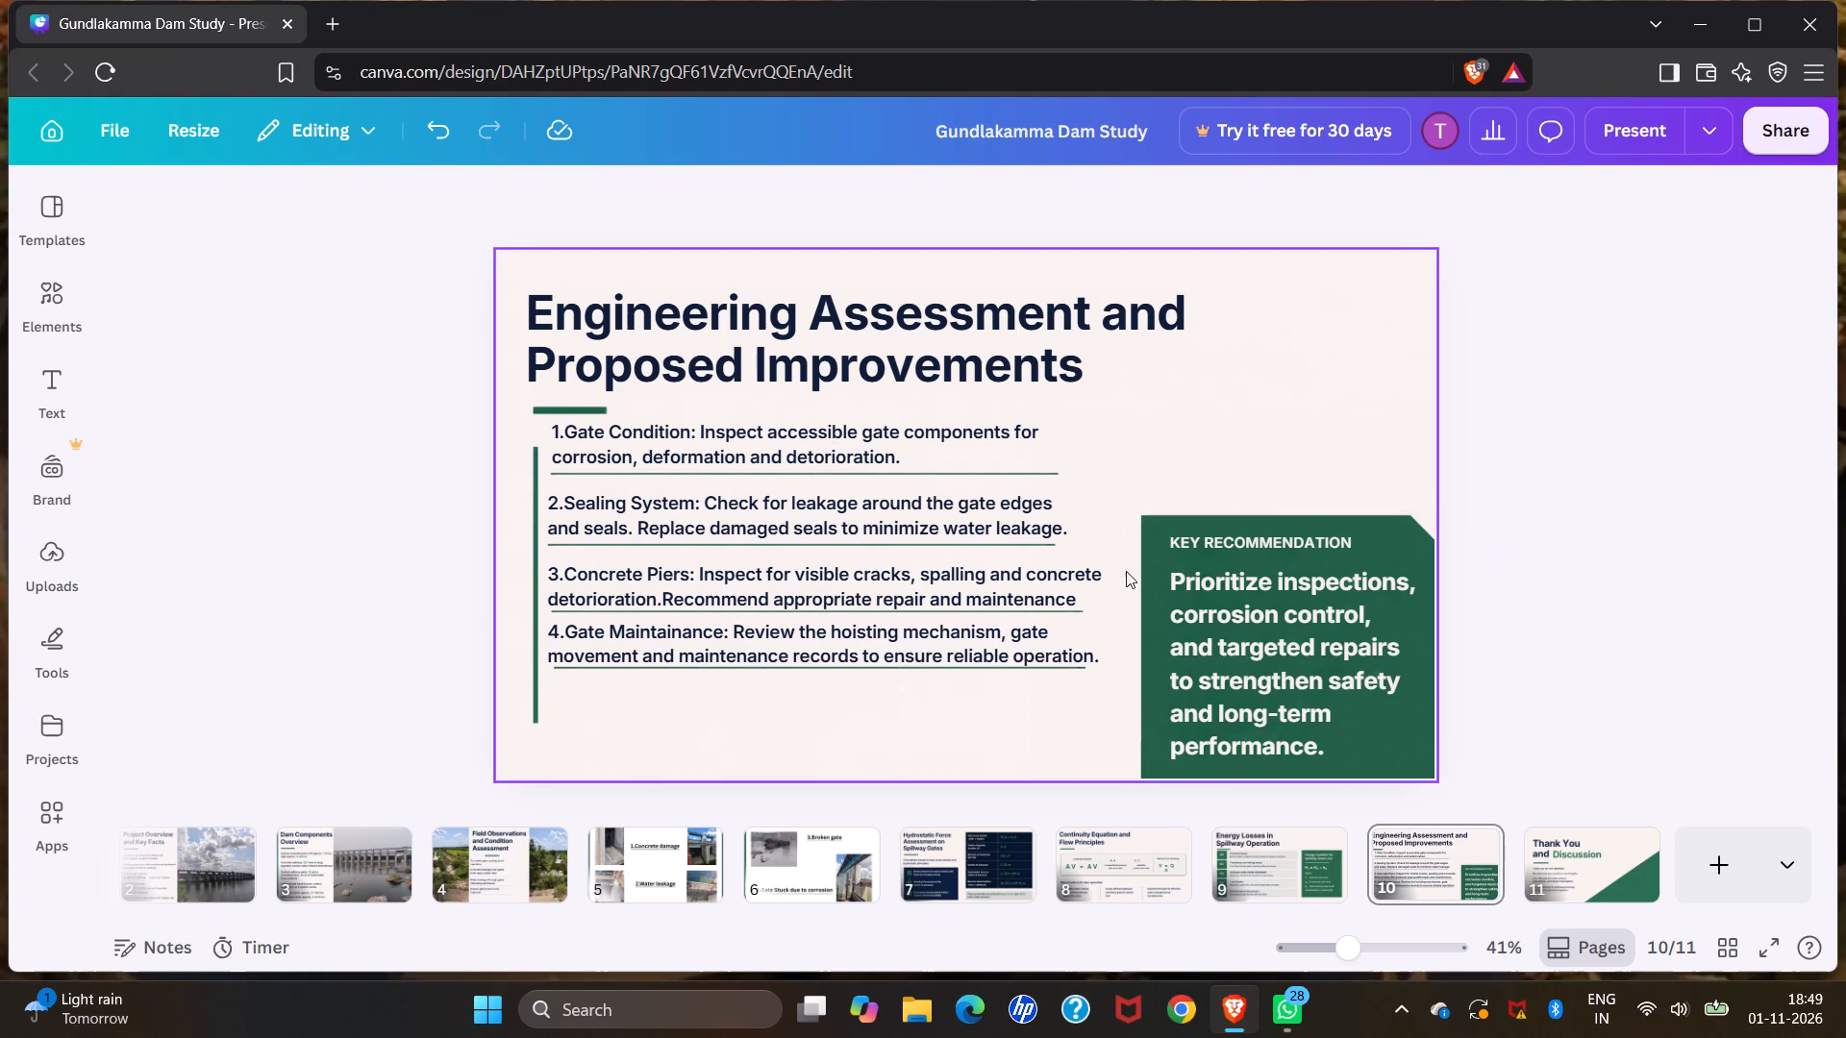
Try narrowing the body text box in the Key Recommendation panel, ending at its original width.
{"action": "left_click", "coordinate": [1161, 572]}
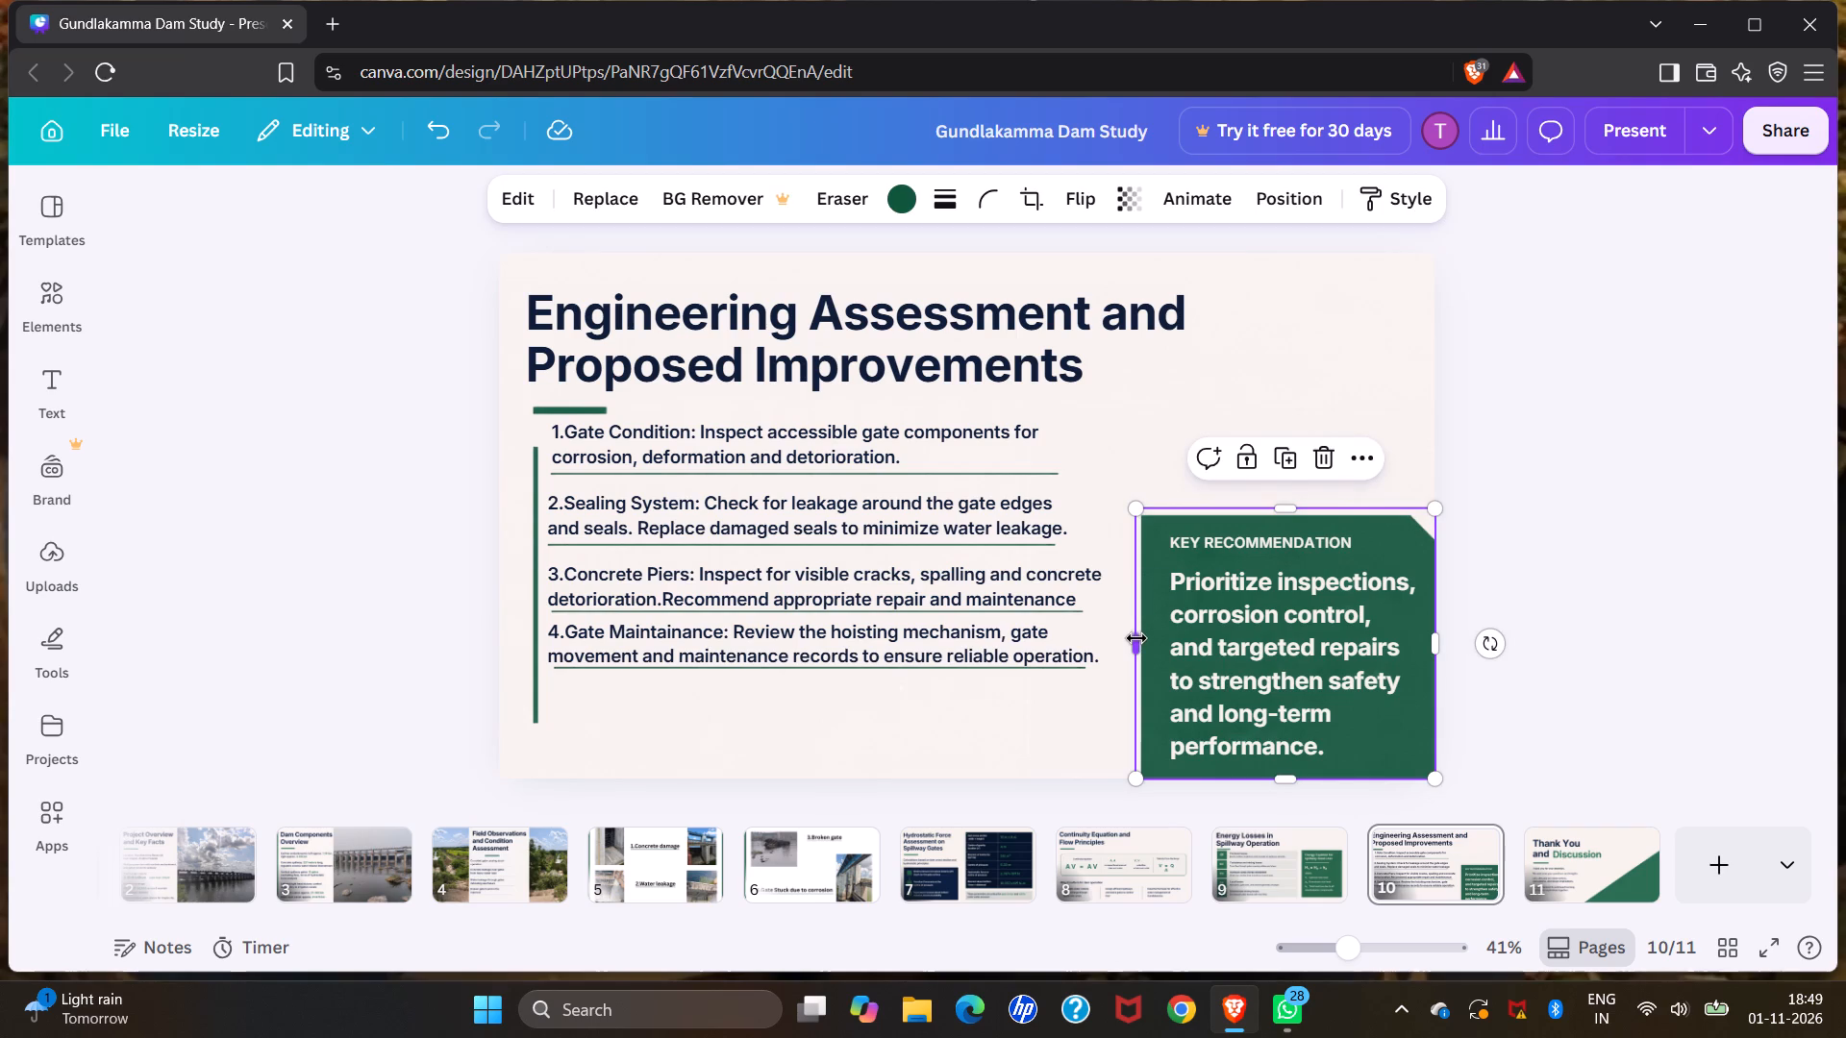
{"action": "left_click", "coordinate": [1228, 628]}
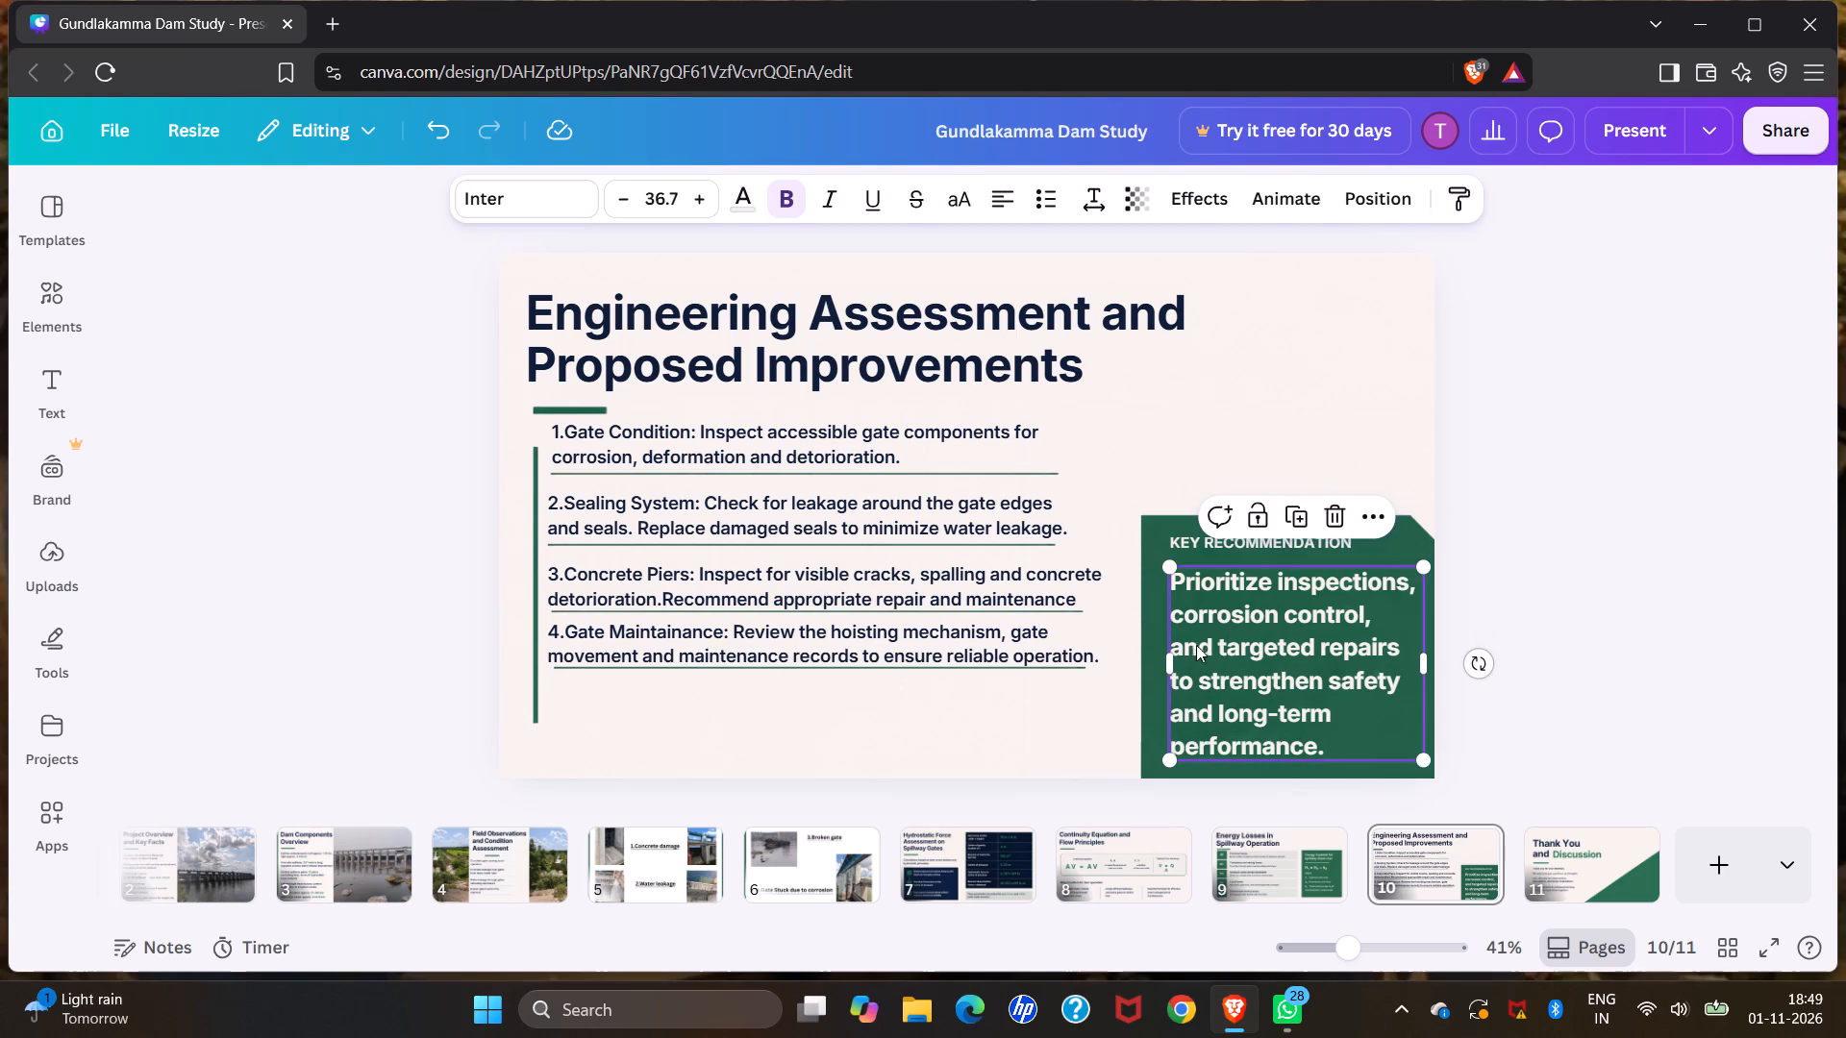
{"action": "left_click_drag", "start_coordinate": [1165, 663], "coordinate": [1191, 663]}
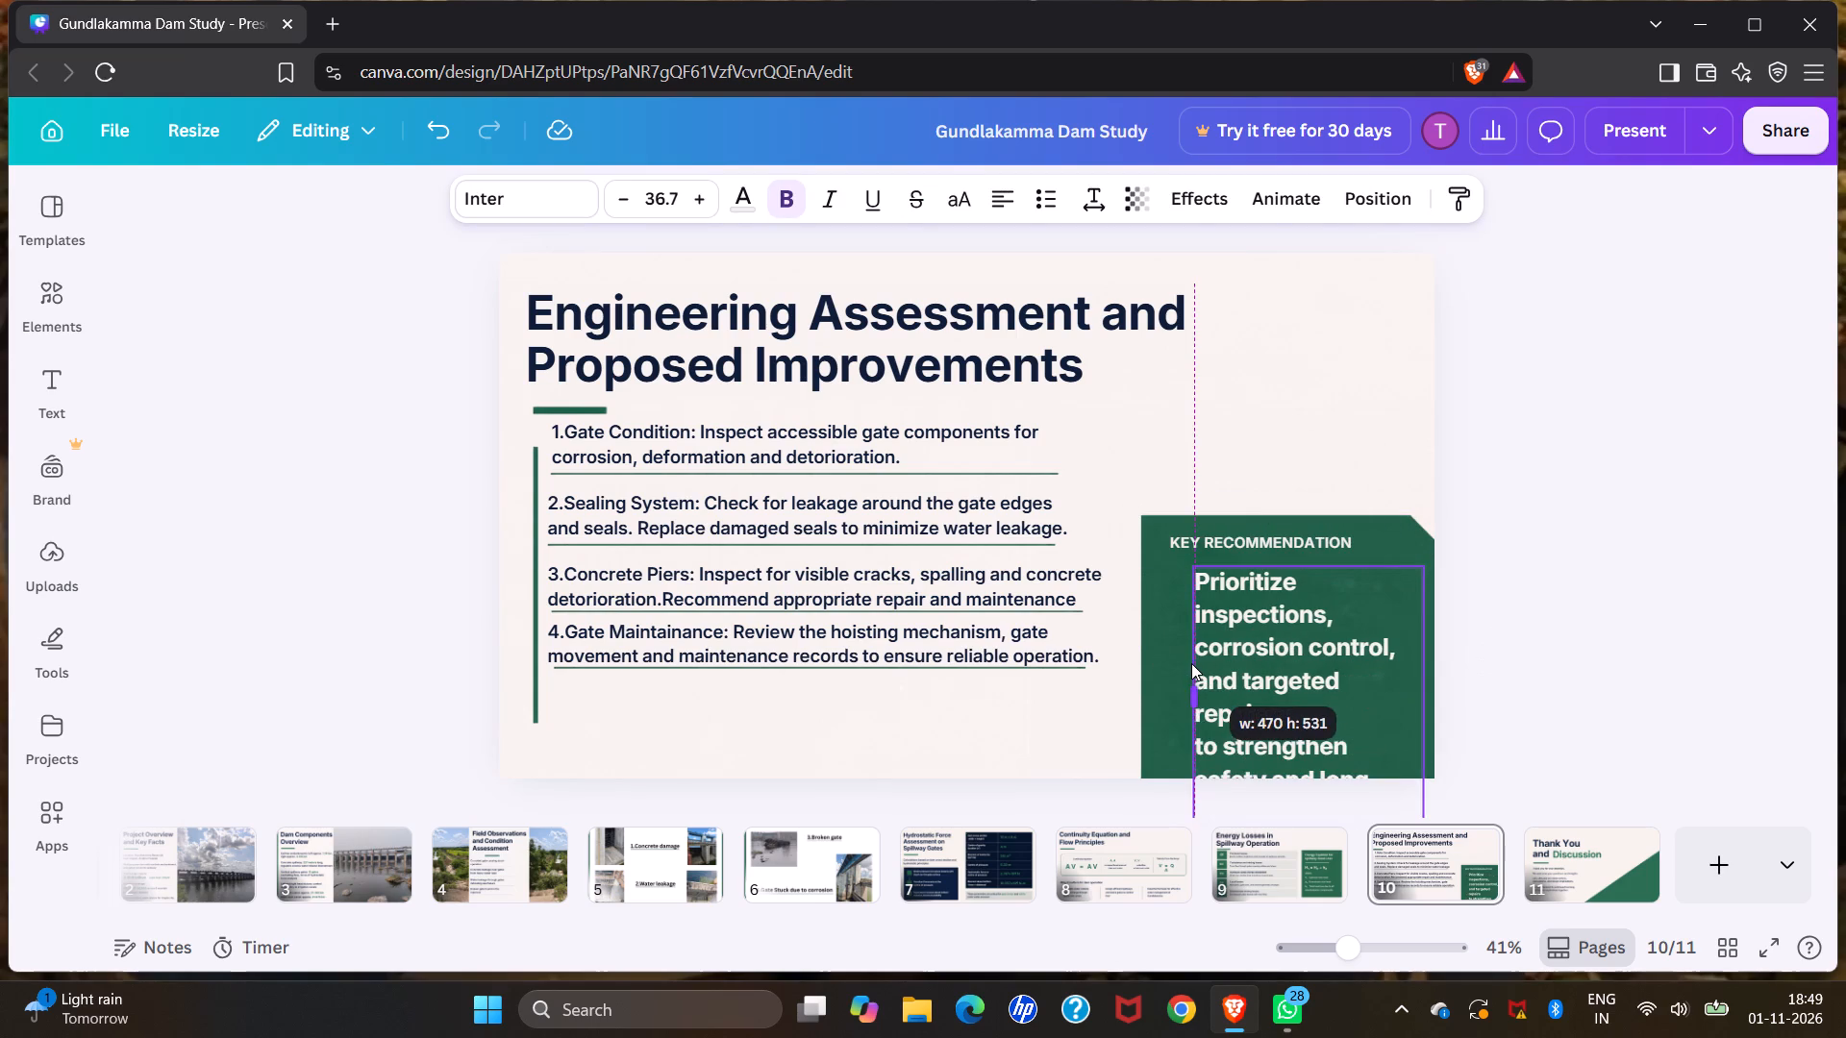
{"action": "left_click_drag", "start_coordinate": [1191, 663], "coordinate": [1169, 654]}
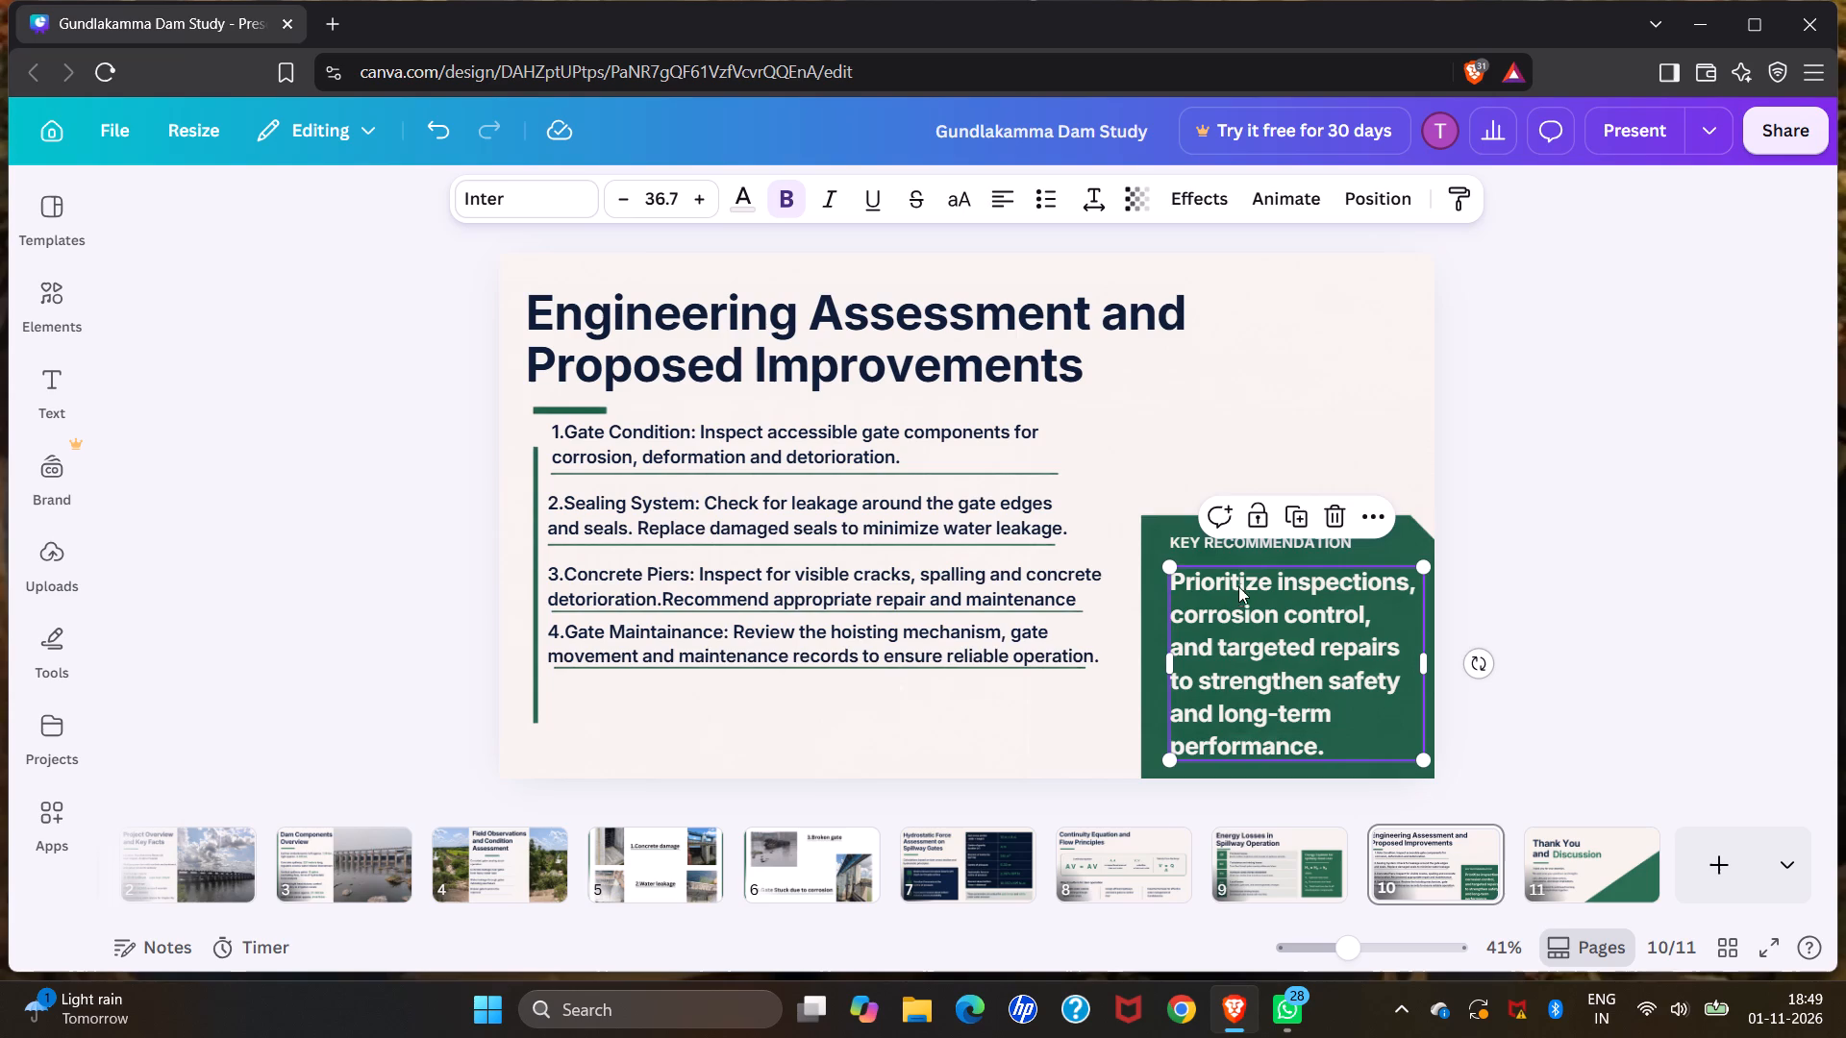
Move the "KEY RECOMMENDATION" heading slightly up and to the right within the green panel.
{"action": "left_click", "coordinate": [1258, 541]}
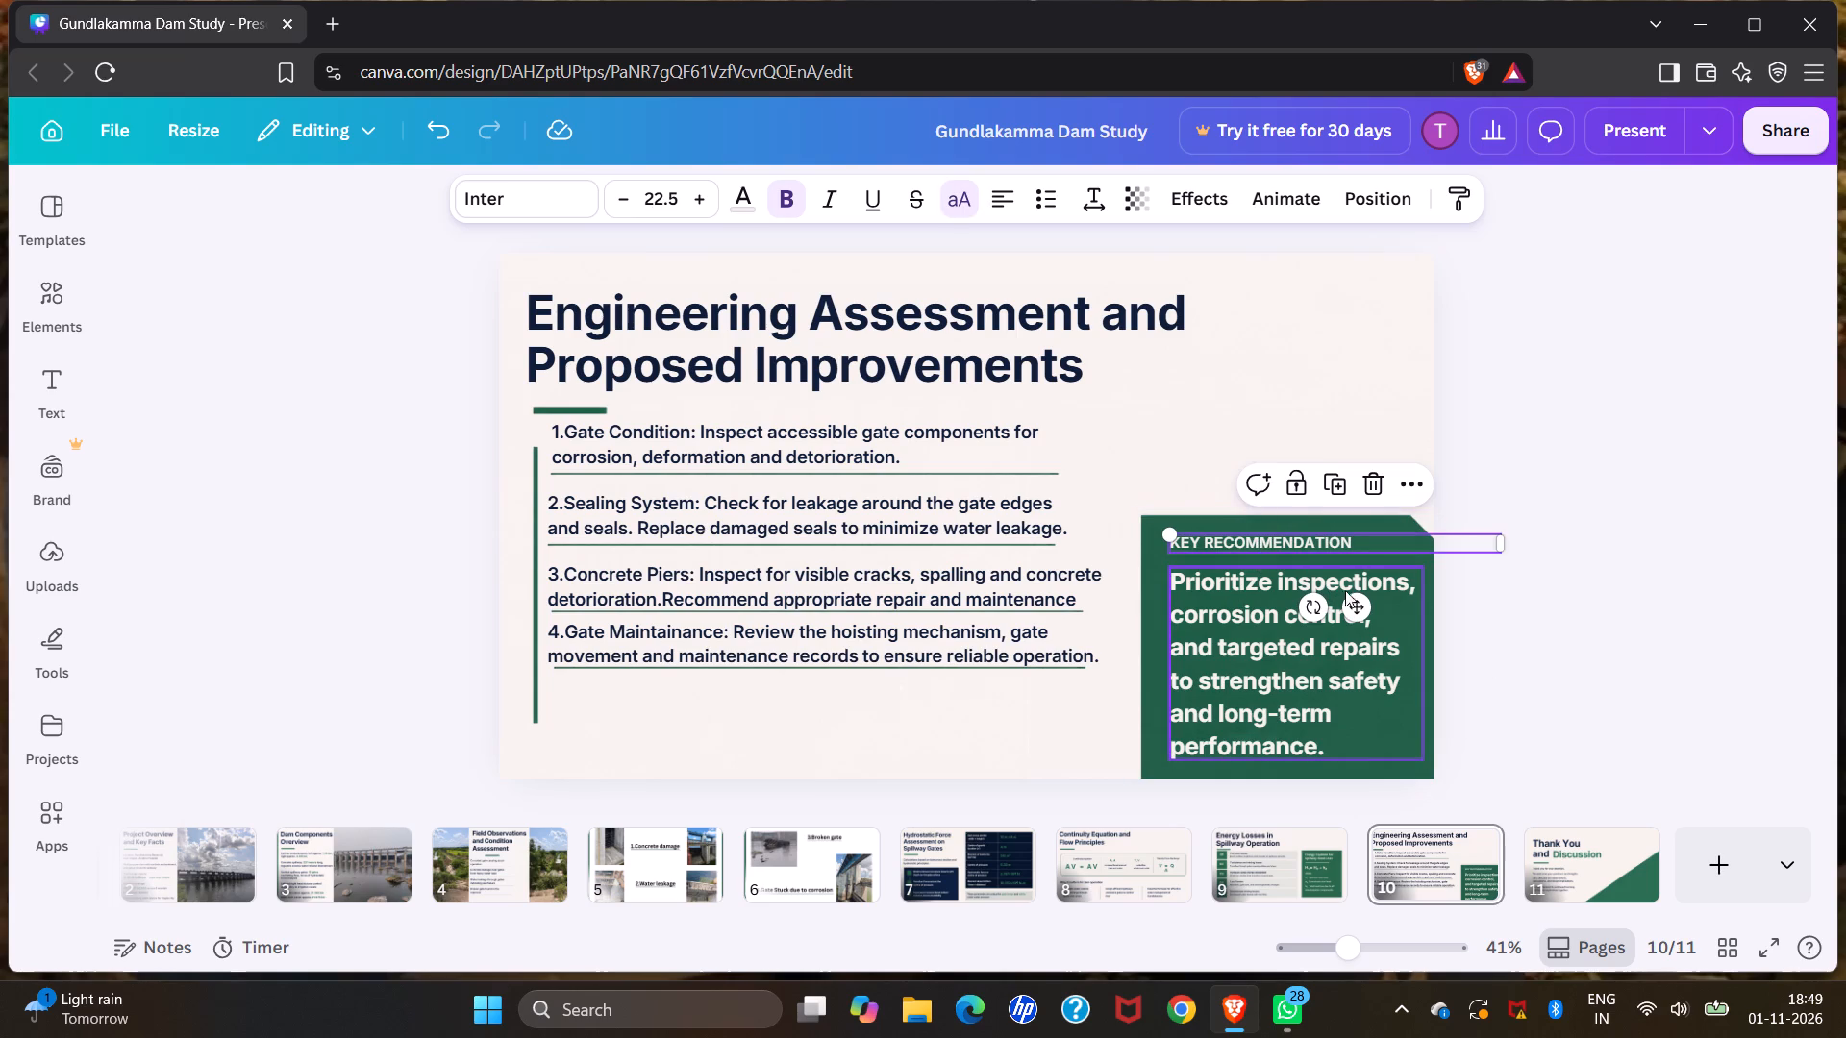
{"action": "left_click_drag", "start_coordinate": [1357, 604], "coordinate": [1357, 546]}
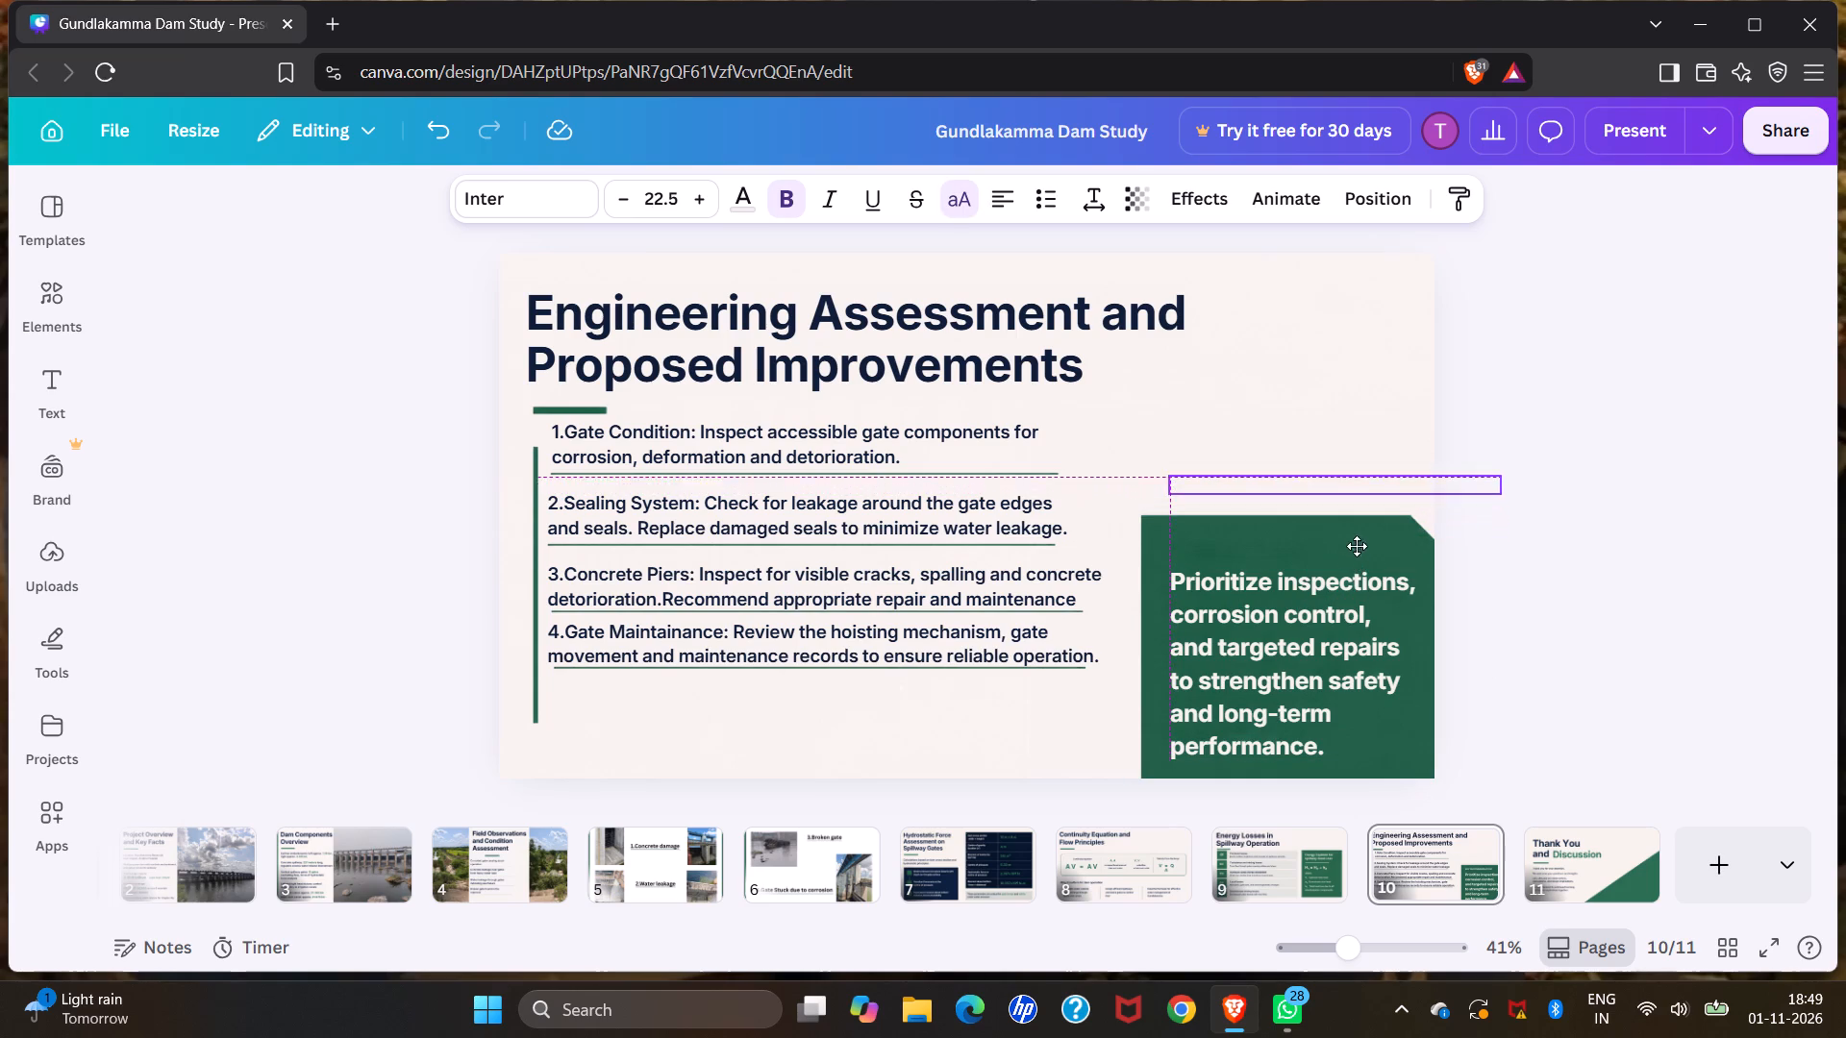
{"action": "left_click_drag", "start_coordinate": [1357, 546], "coordinate": [1353, 598]}
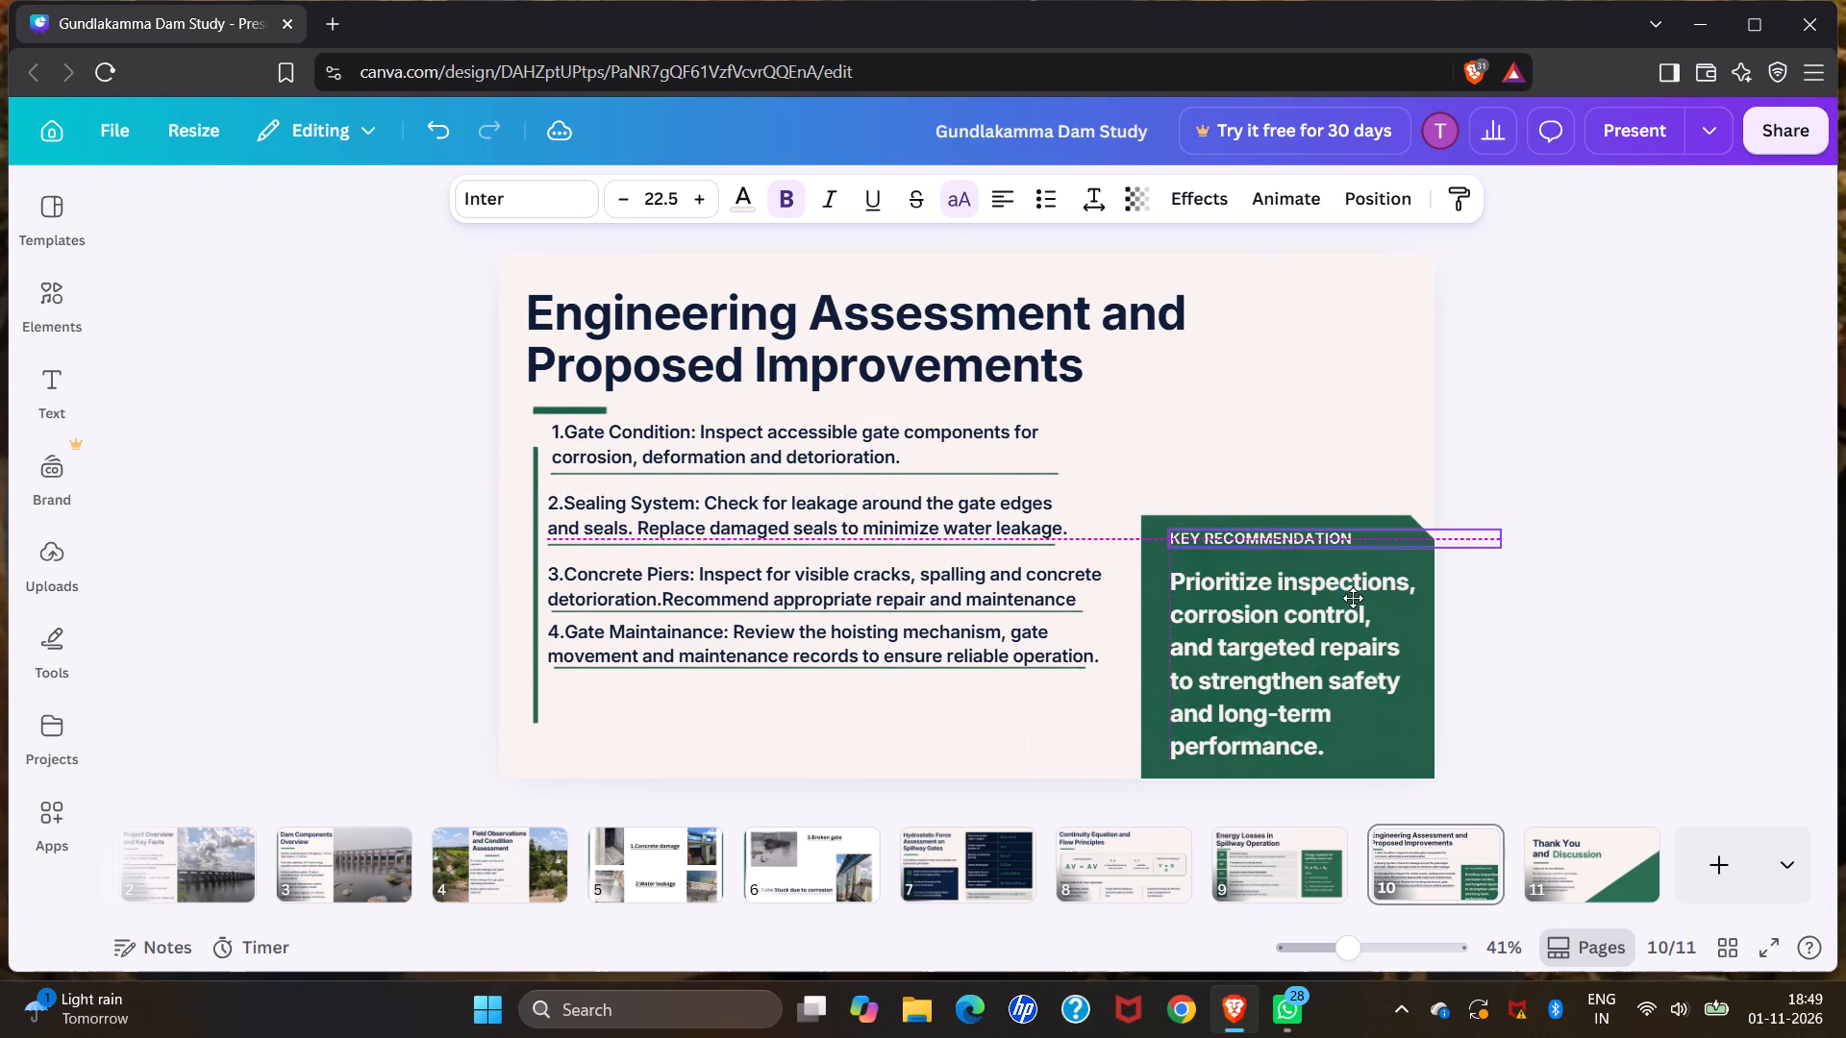
{"action": "left_click_drag", "start_coordinate": [1353, 598], "coordinate": [1367, 597]}
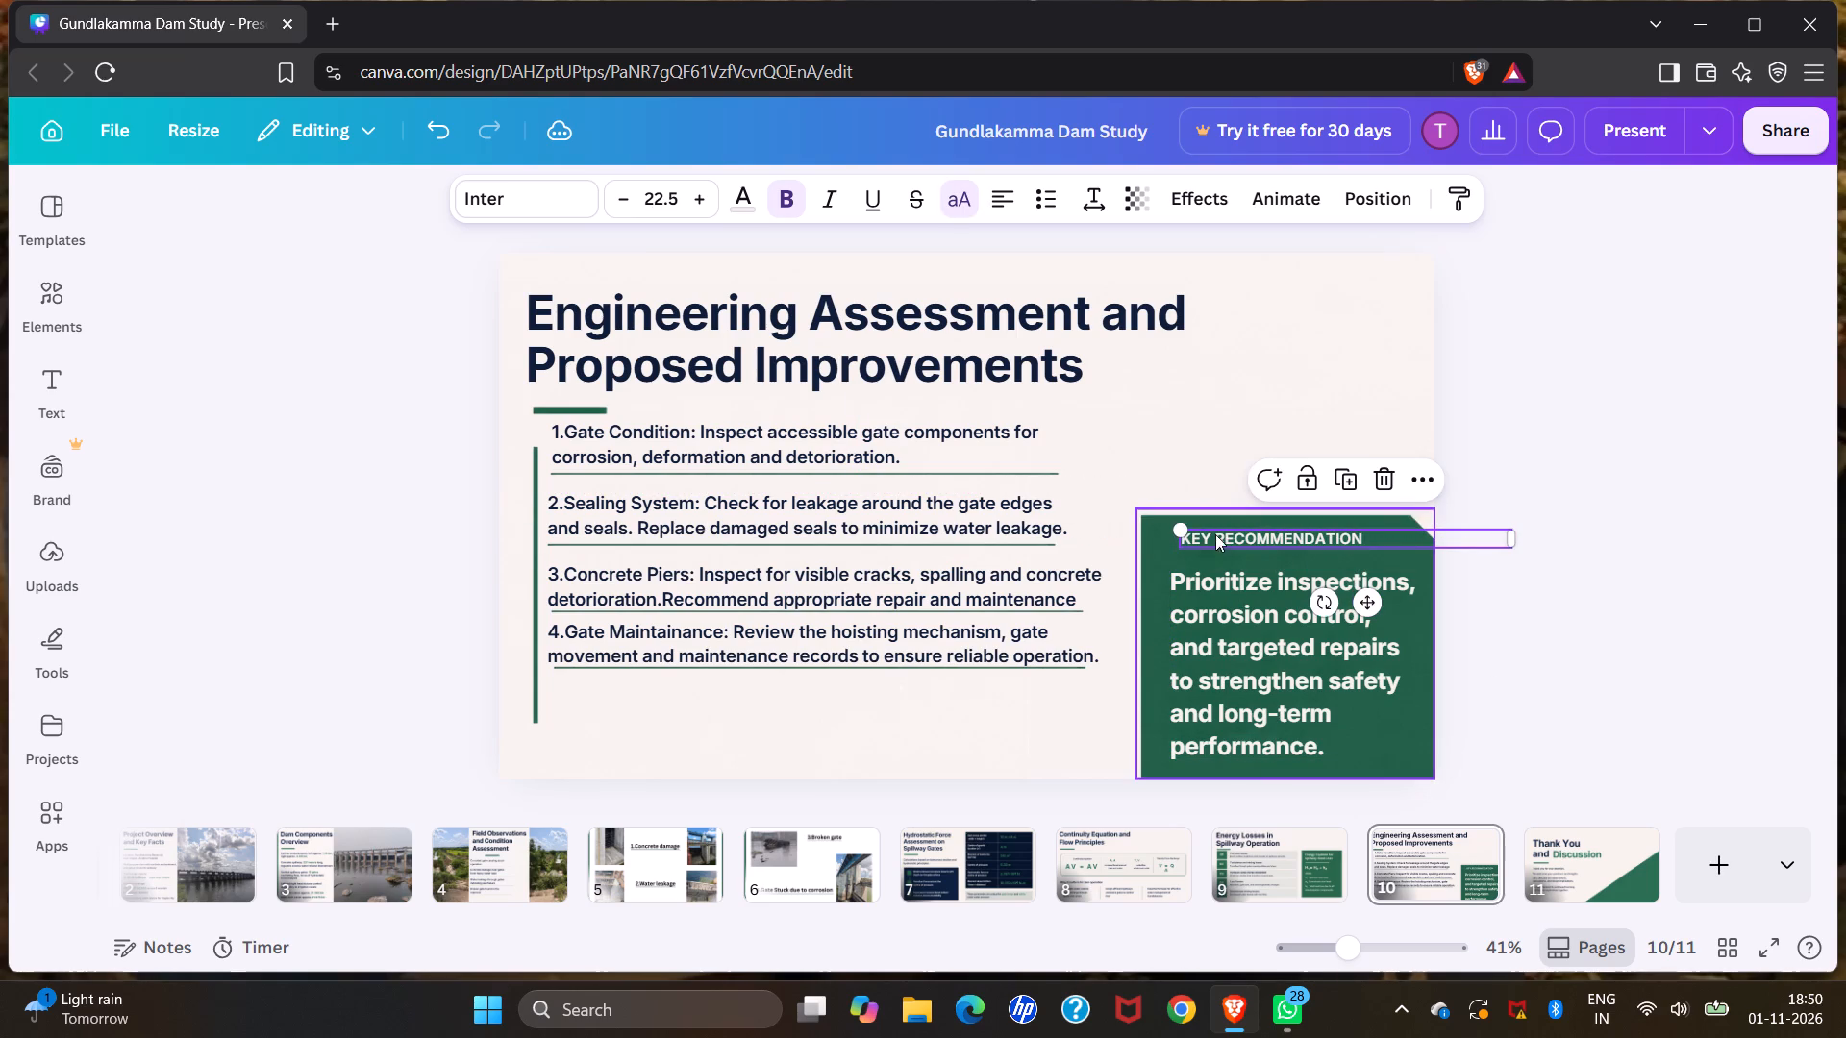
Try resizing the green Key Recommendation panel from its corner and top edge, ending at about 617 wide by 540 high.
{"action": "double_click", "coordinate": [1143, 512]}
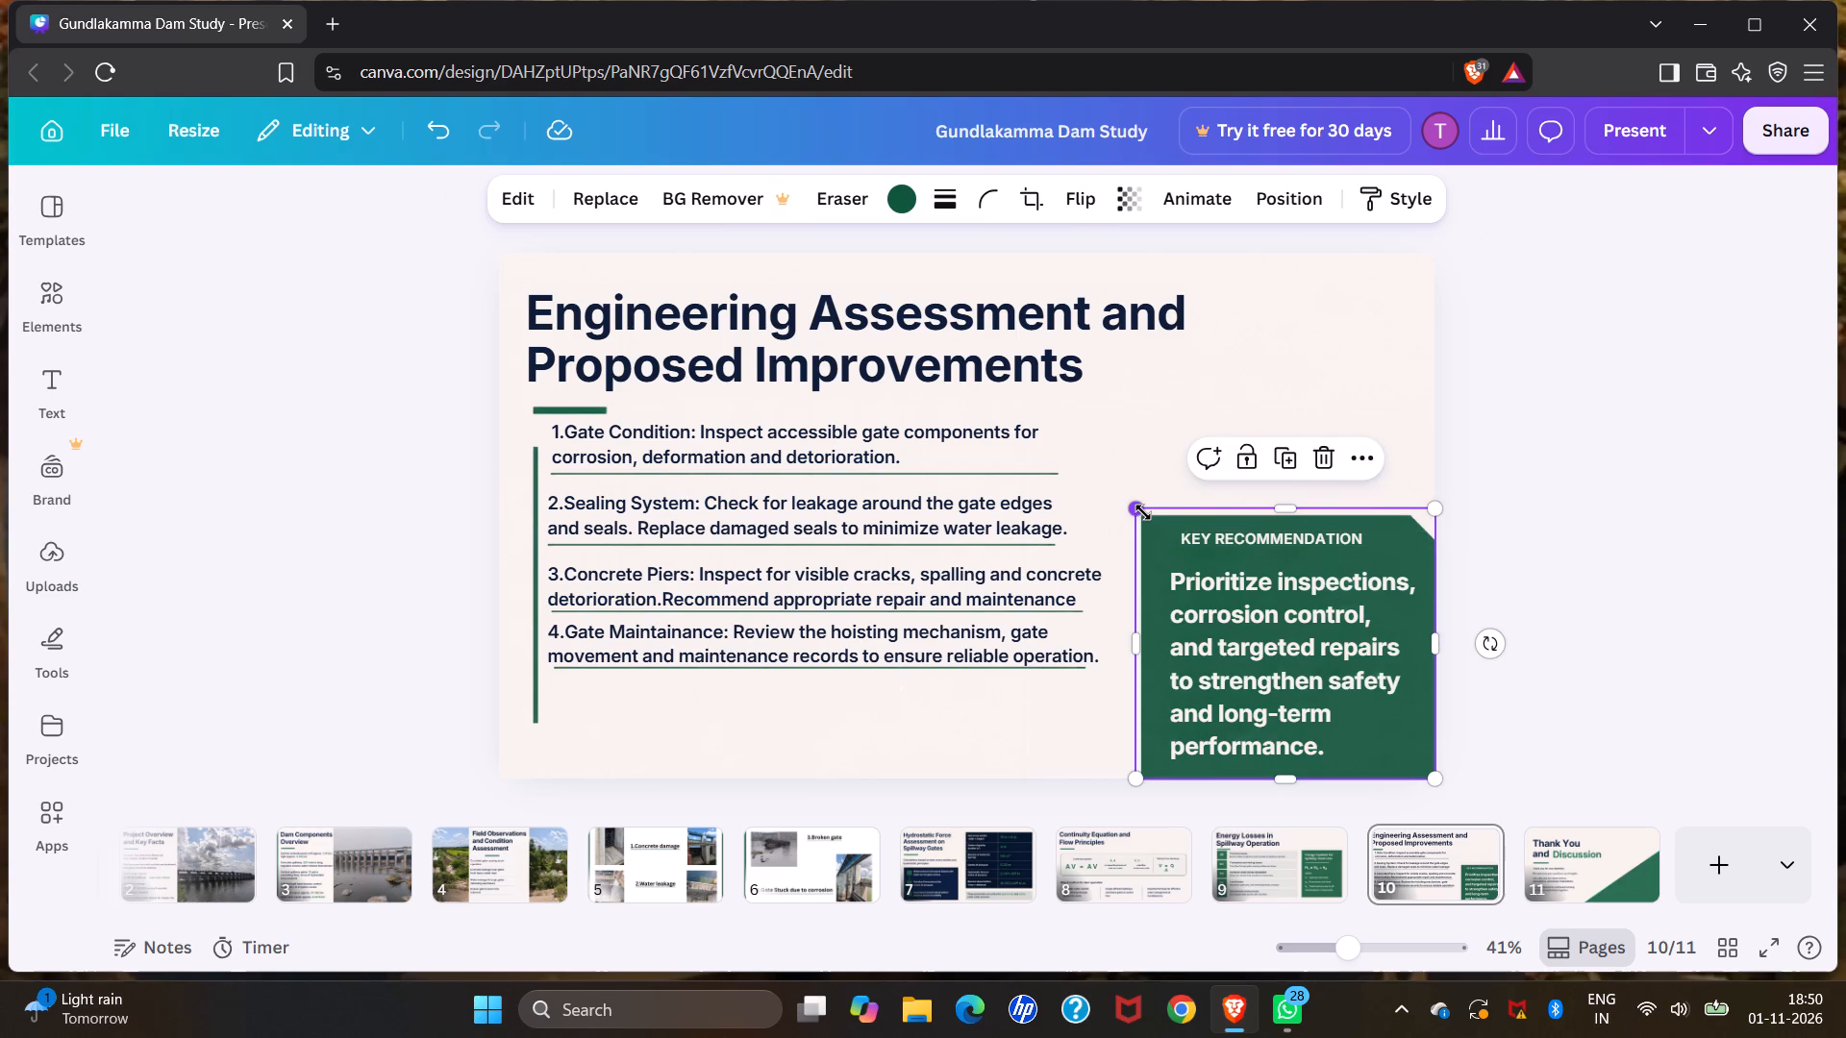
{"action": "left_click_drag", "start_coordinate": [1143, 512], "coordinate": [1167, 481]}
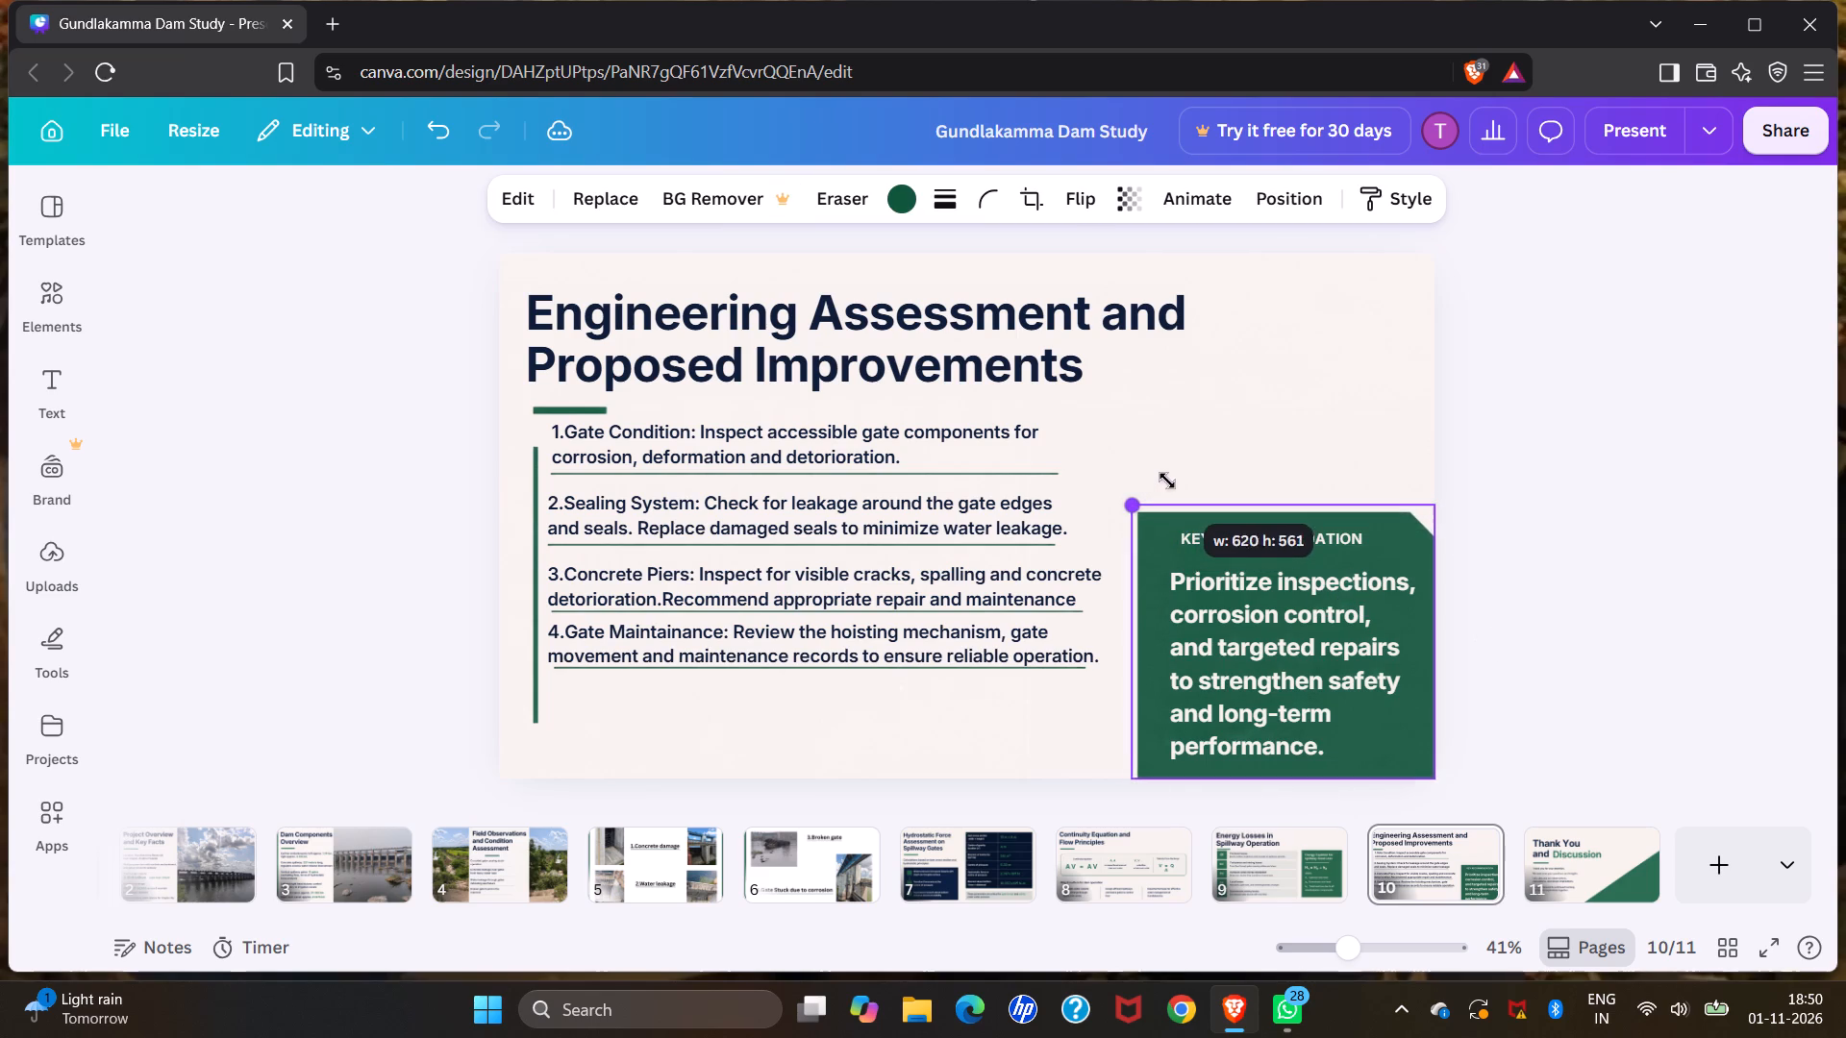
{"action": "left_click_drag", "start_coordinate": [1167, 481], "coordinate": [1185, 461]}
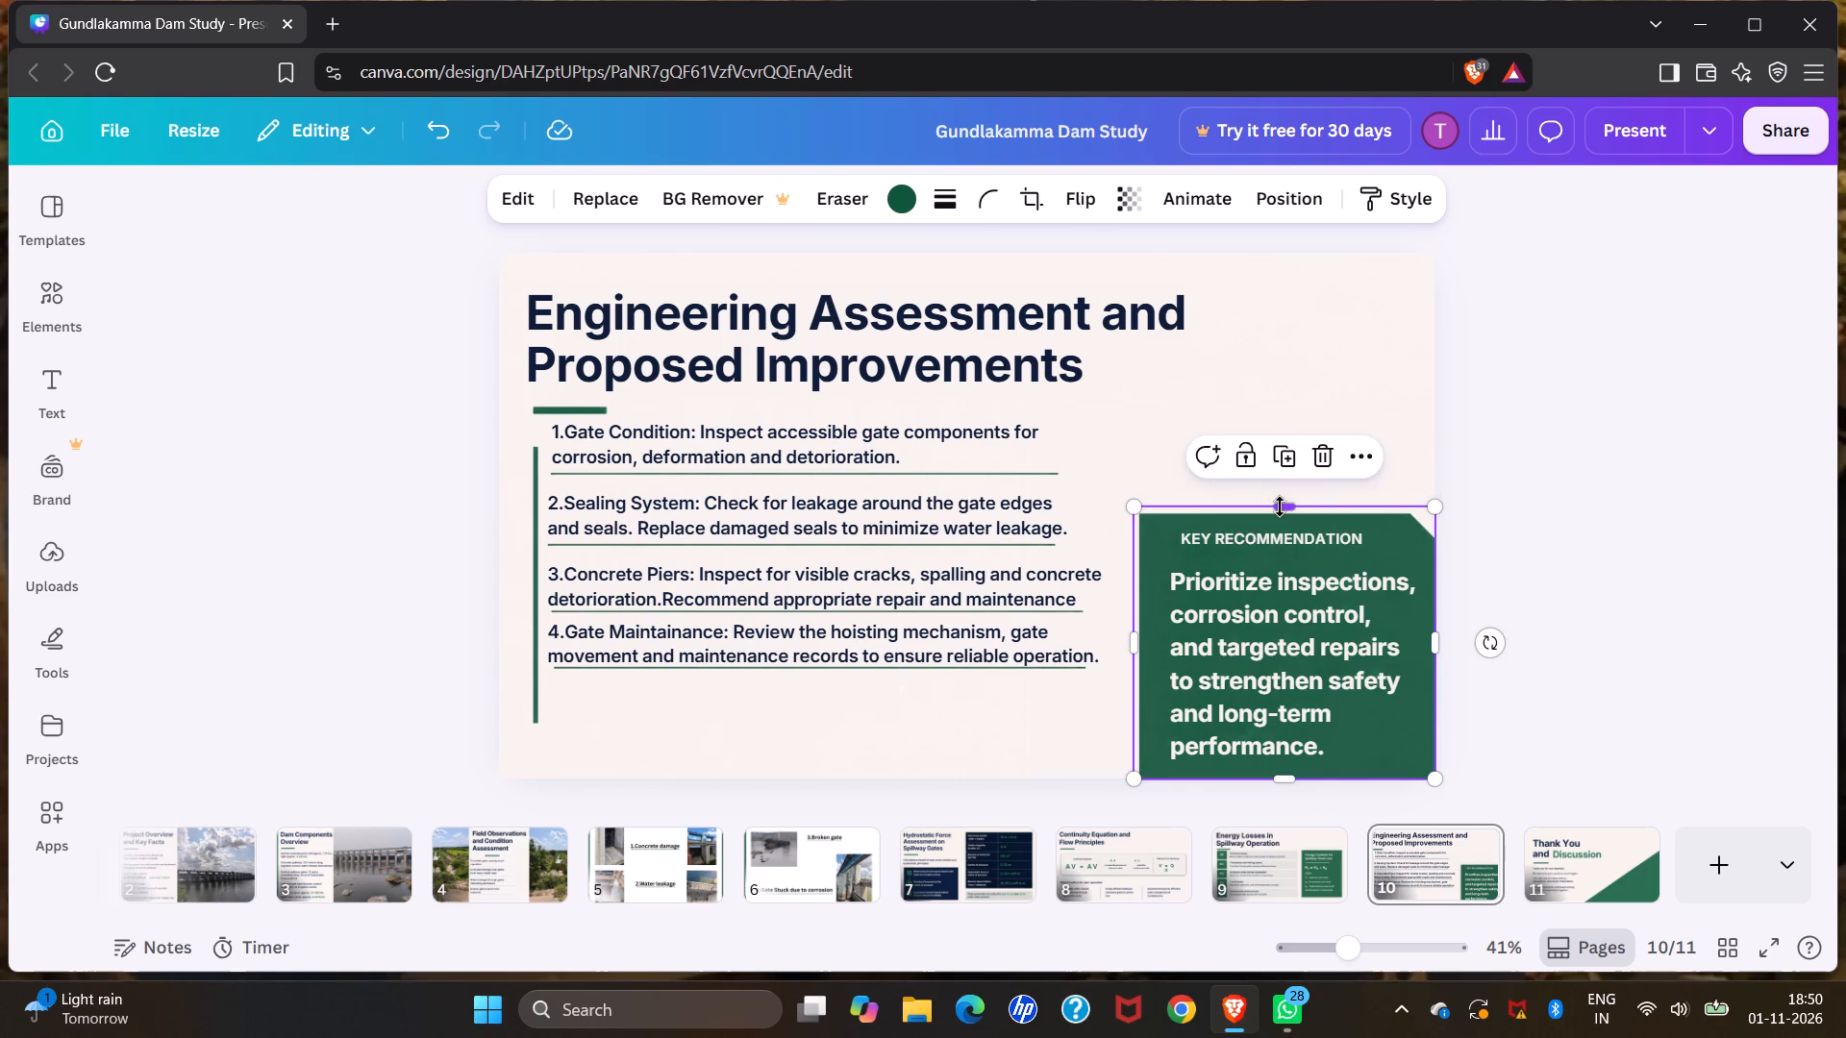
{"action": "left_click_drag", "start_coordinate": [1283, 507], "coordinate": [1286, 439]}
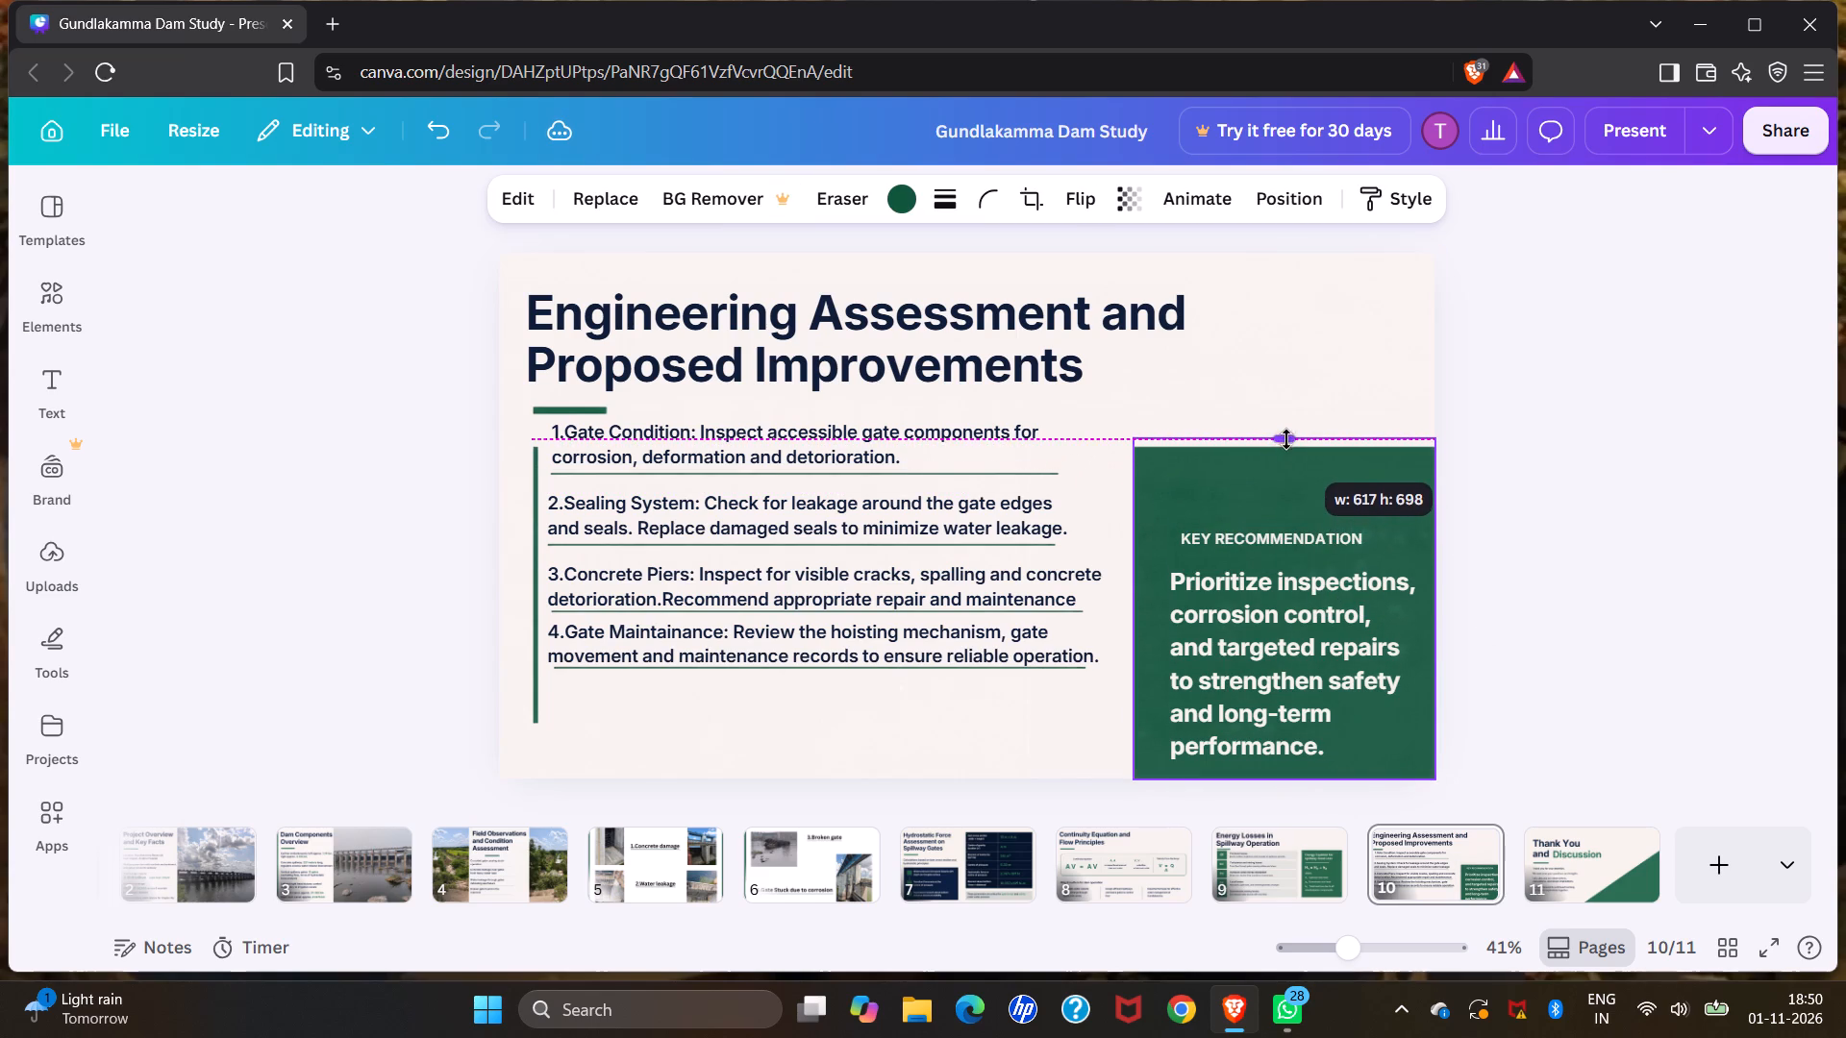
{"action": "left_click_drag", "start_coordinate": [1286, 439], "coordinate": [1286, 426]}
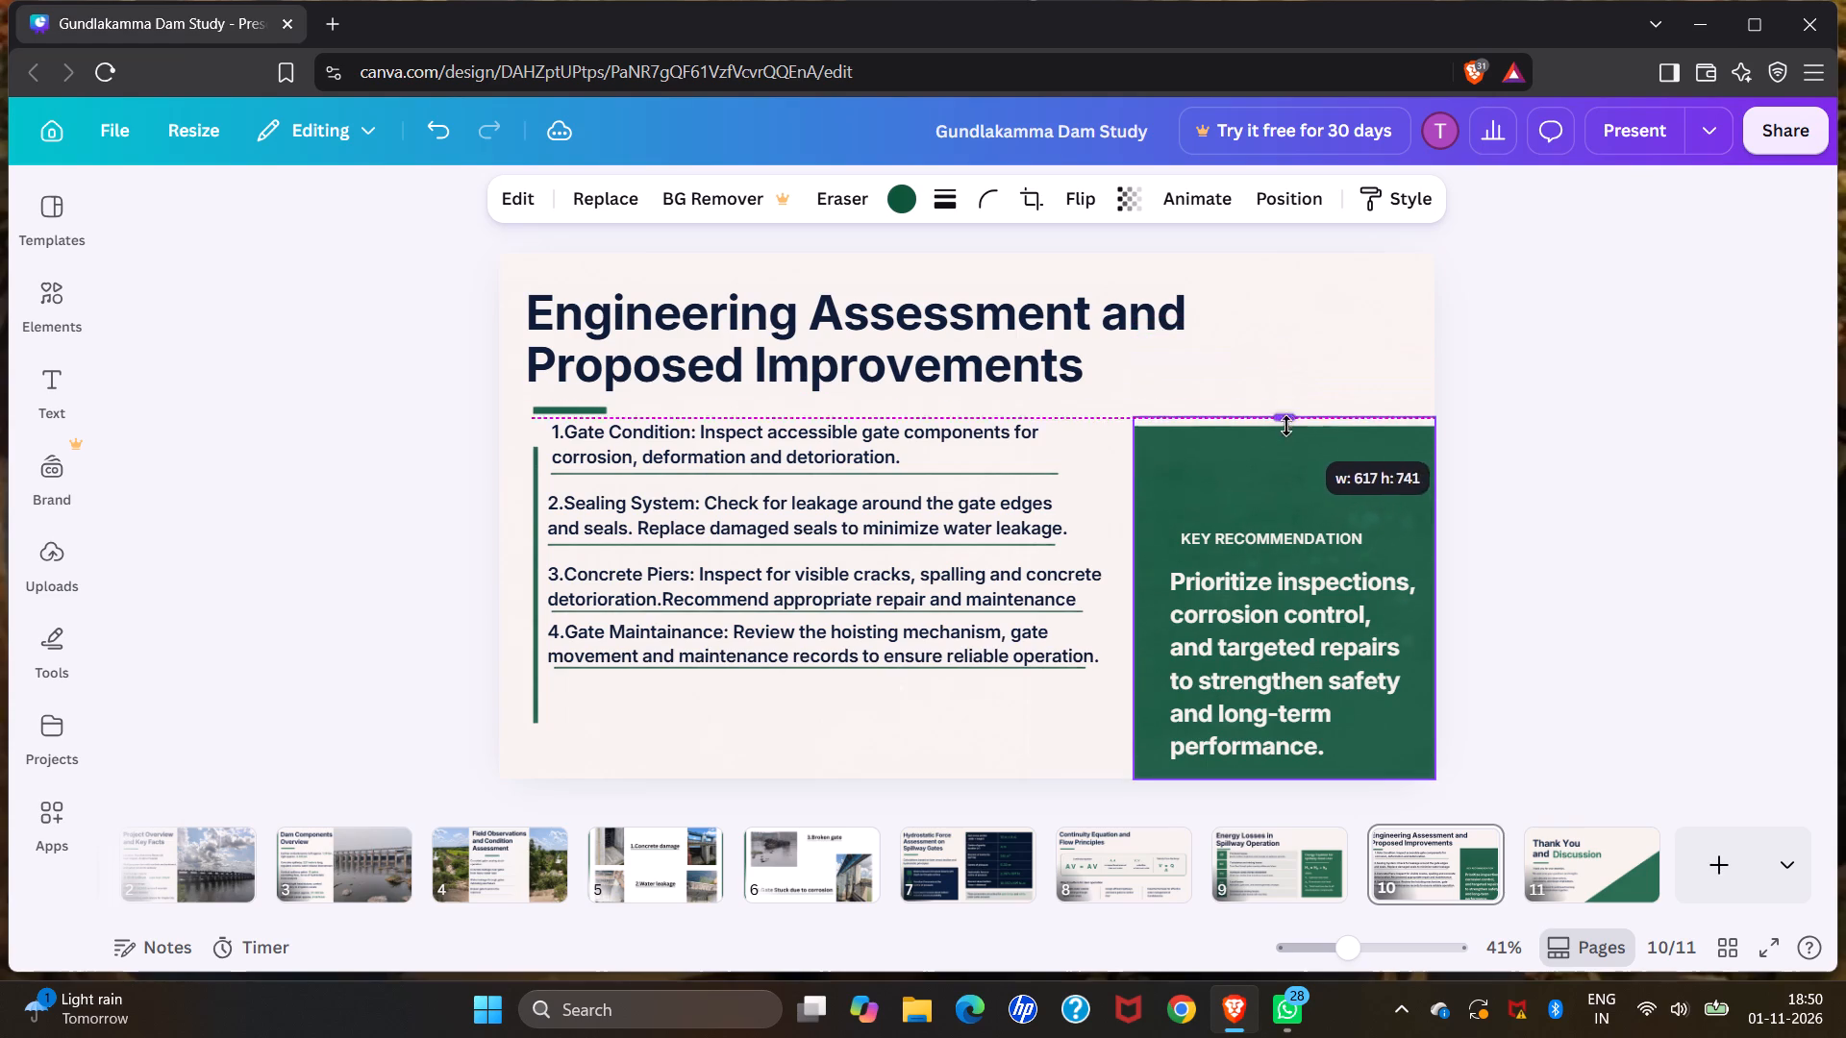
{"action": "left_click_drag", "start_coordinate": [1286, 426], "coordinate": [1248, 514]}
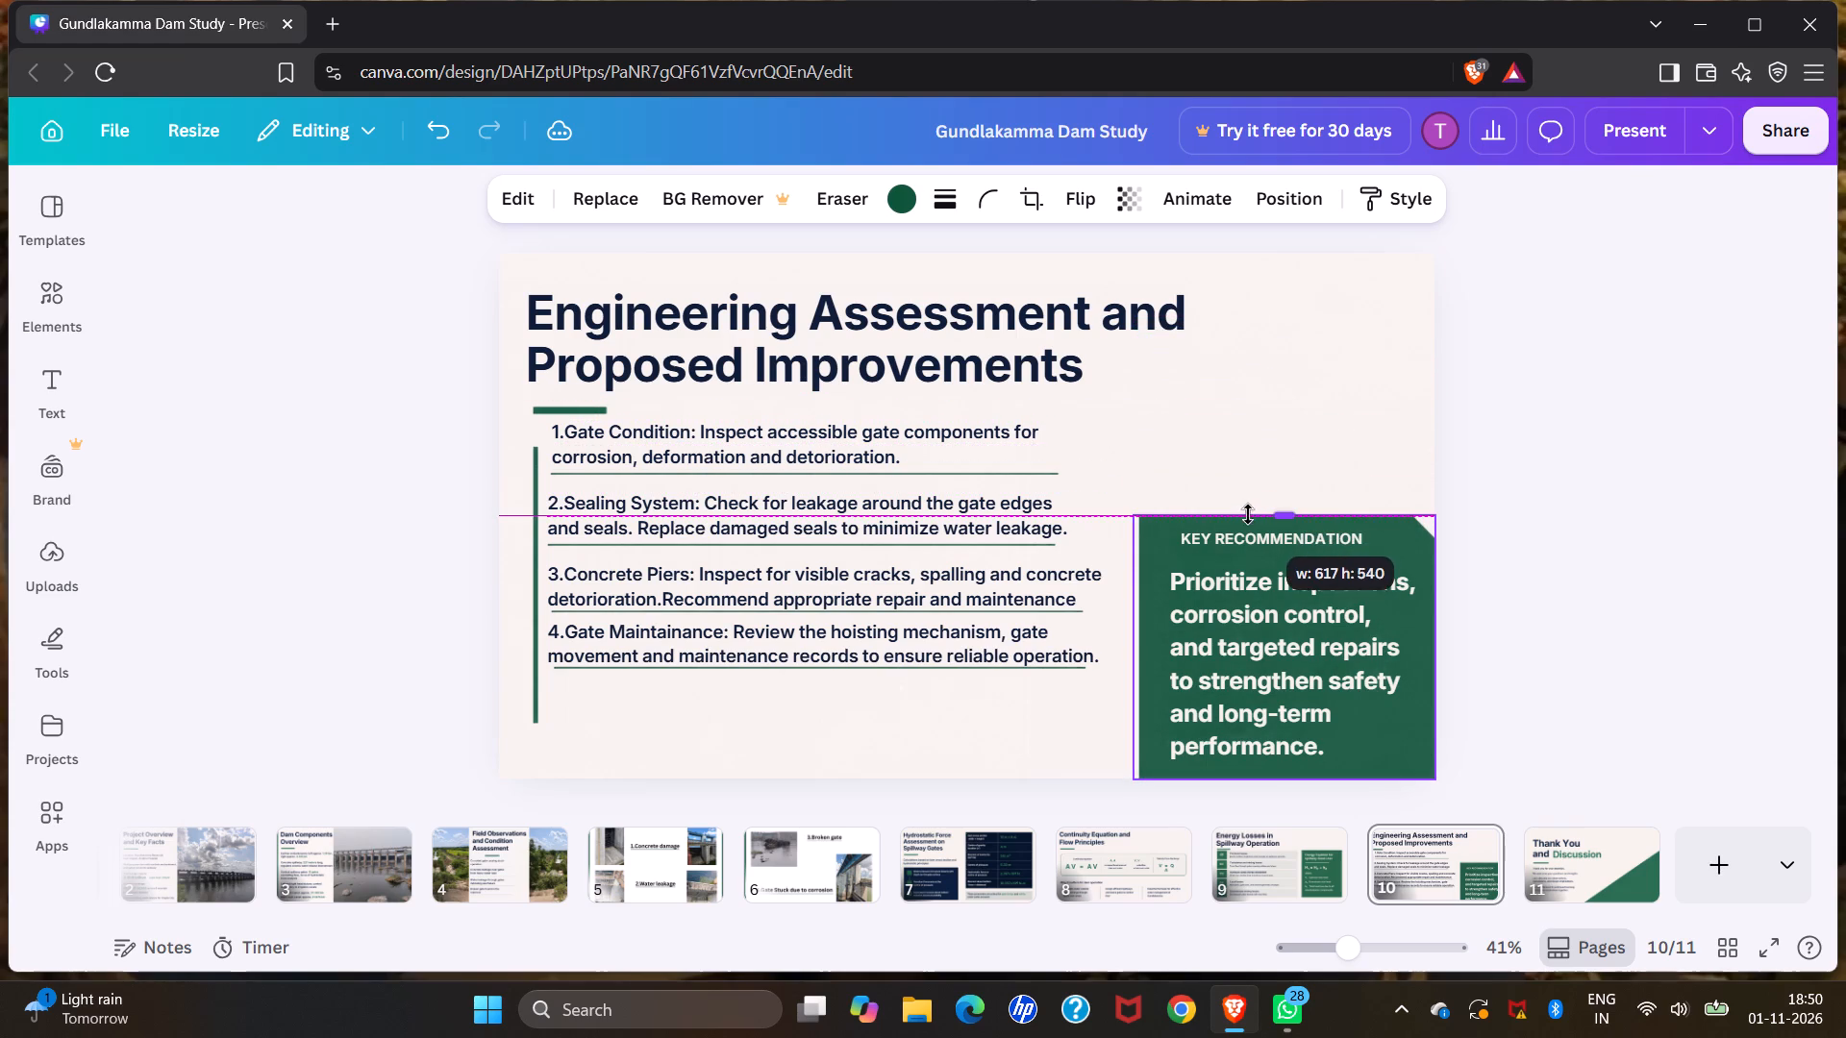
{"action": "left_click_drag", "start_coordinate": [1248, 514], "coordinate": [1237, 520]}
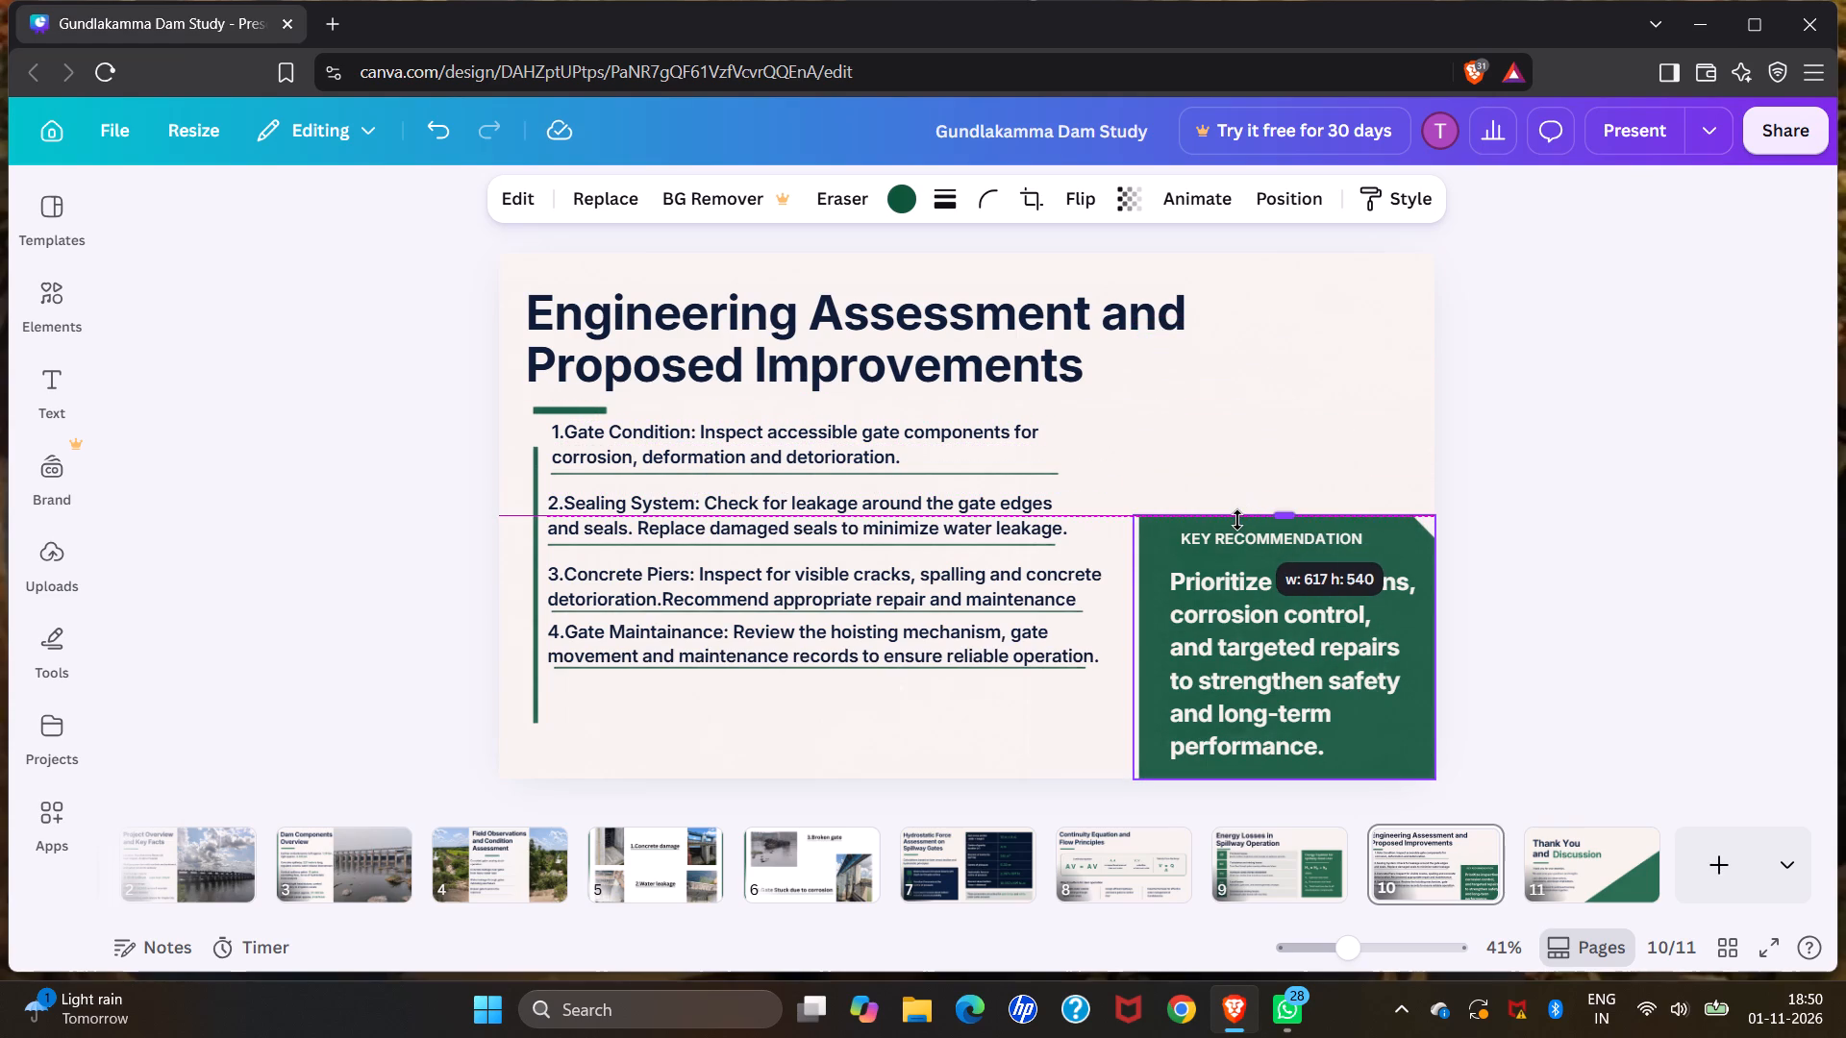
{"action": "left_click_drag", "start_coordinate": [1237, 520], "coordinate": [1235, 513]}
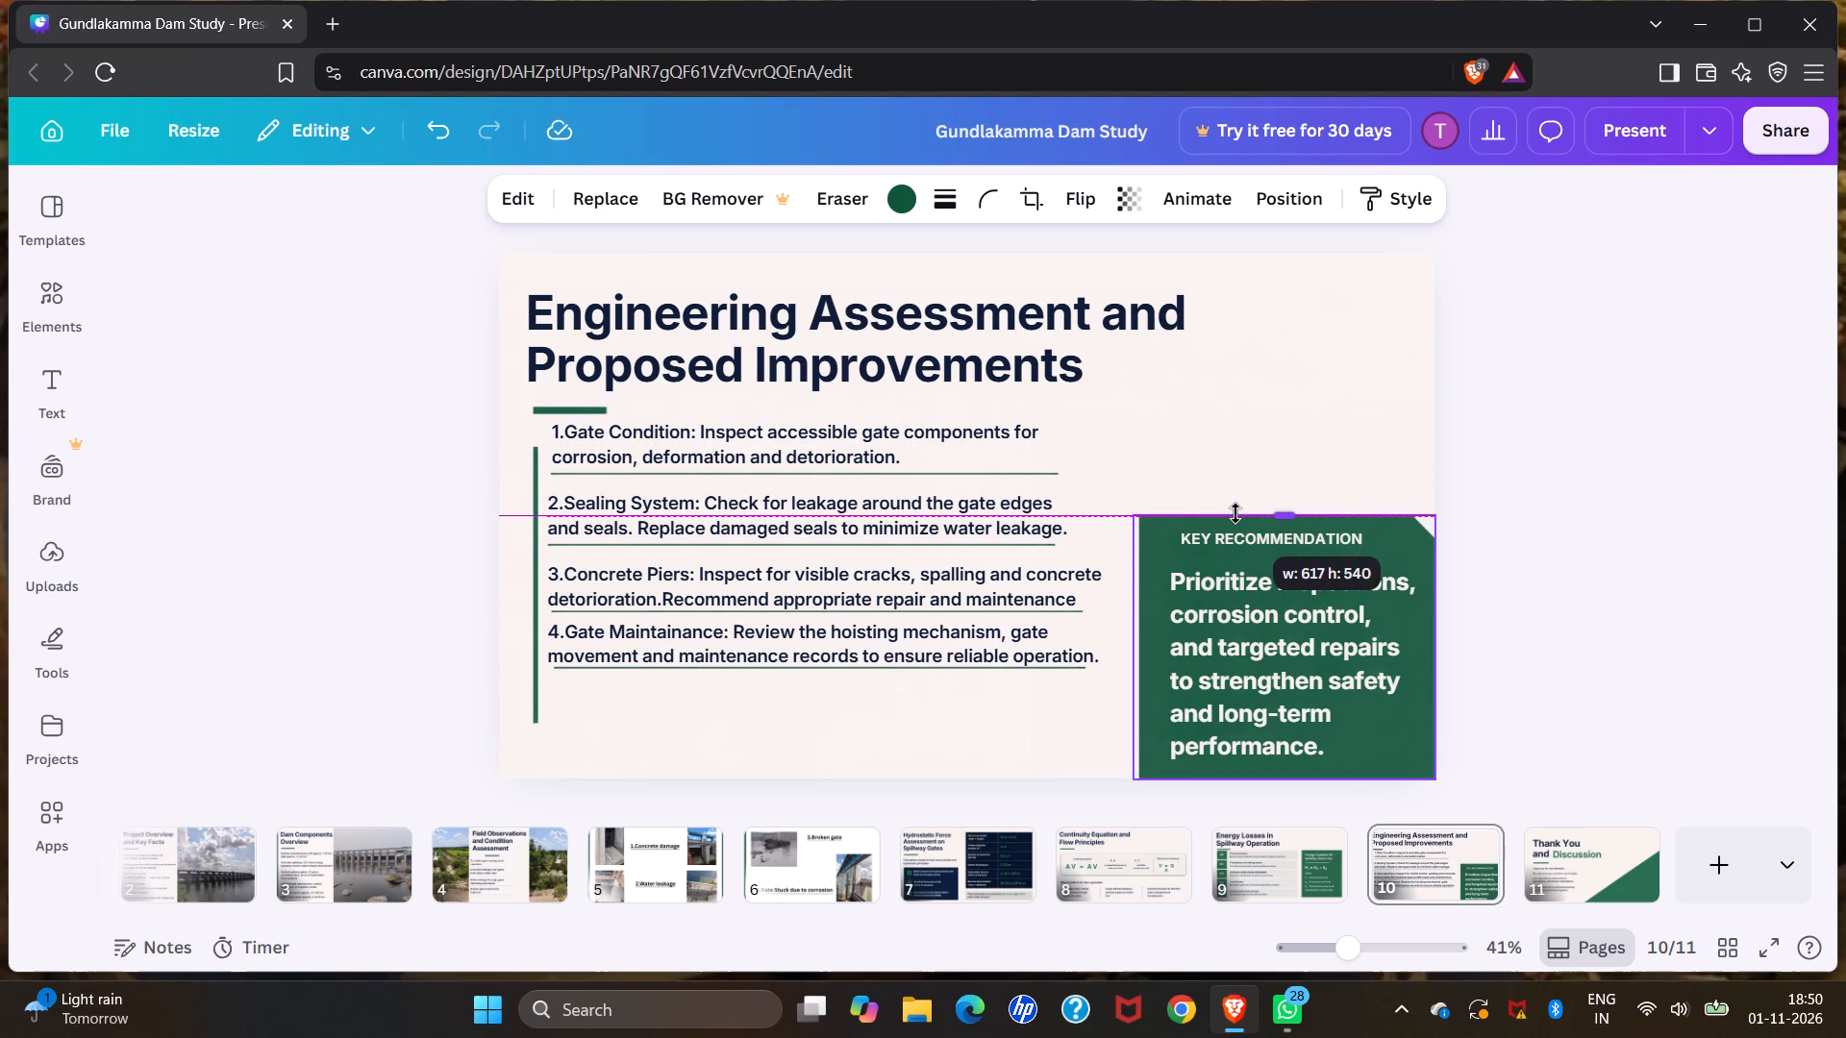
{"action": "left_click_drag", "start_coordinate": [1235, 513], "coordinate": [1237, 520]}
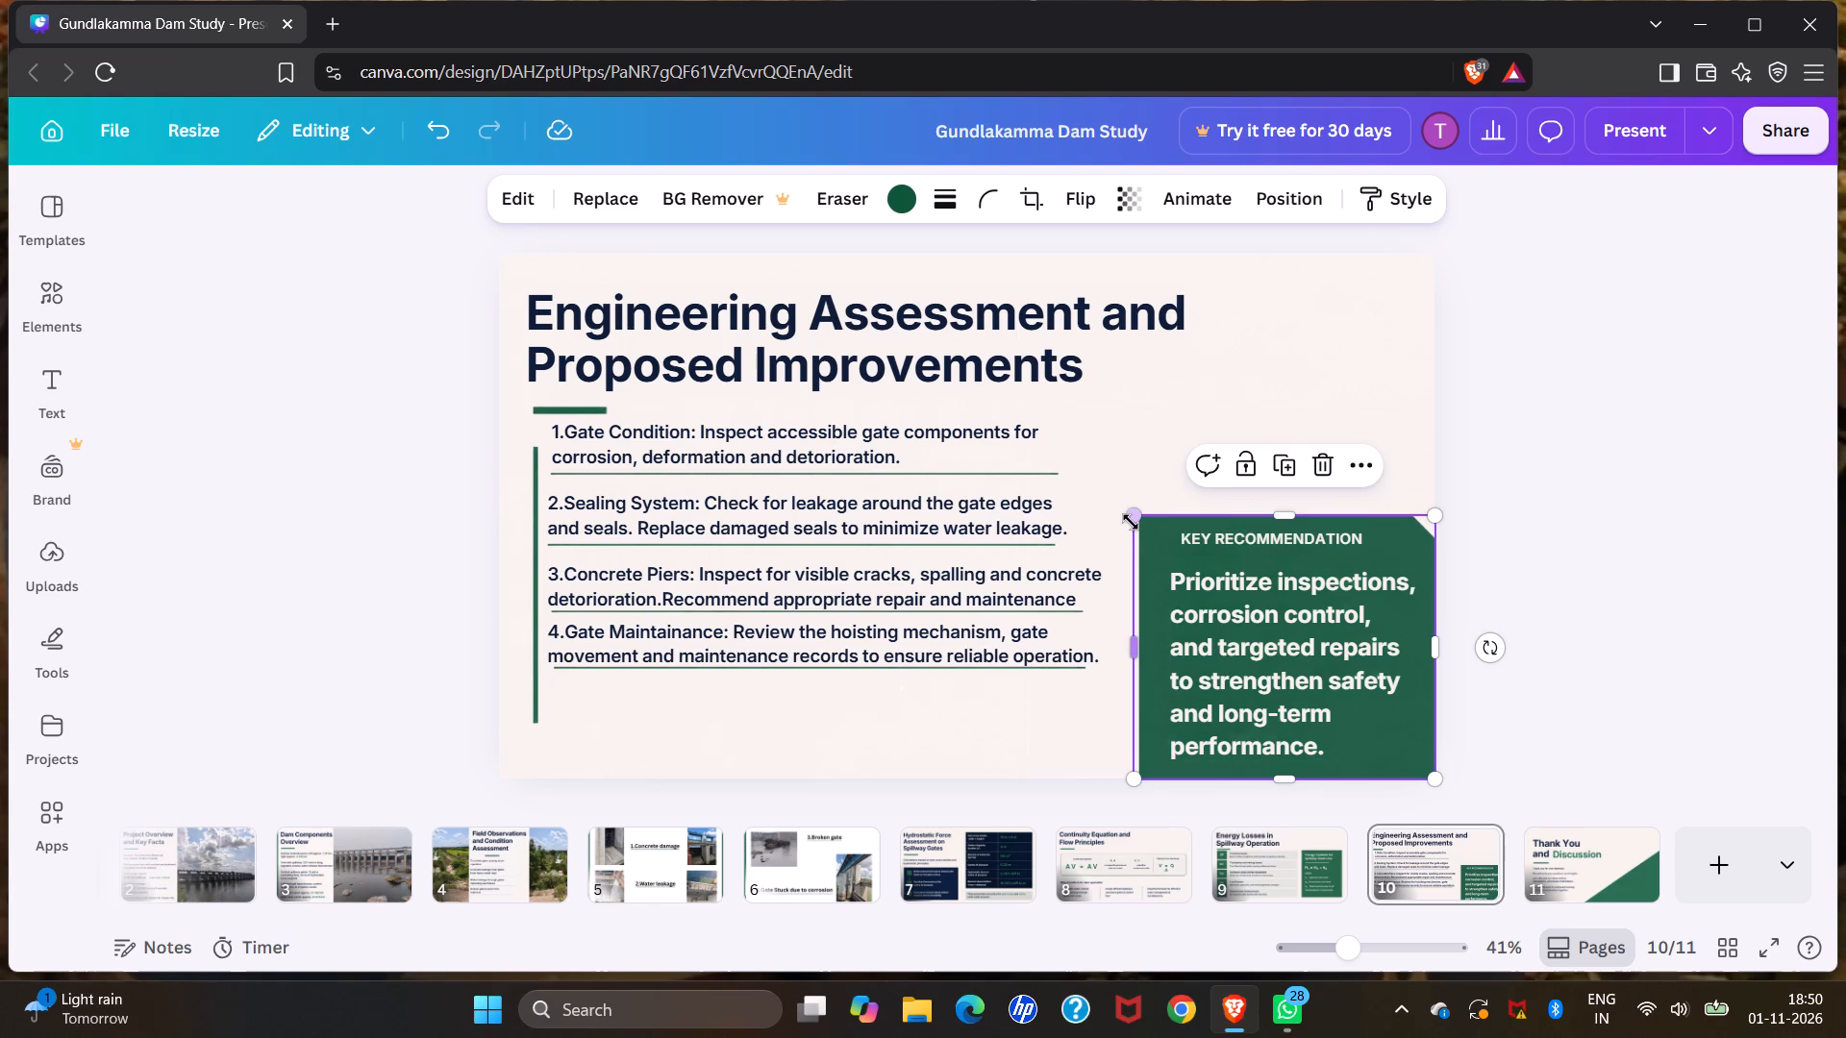
Enlarge the green Key Recommendation panel to about 616 wide by 635 high, keeping its left edge clear of the numbered points.
{"action": "left_click_drag", "start_coordinate": [1135, 516], "coordinate": [1116, 485]}
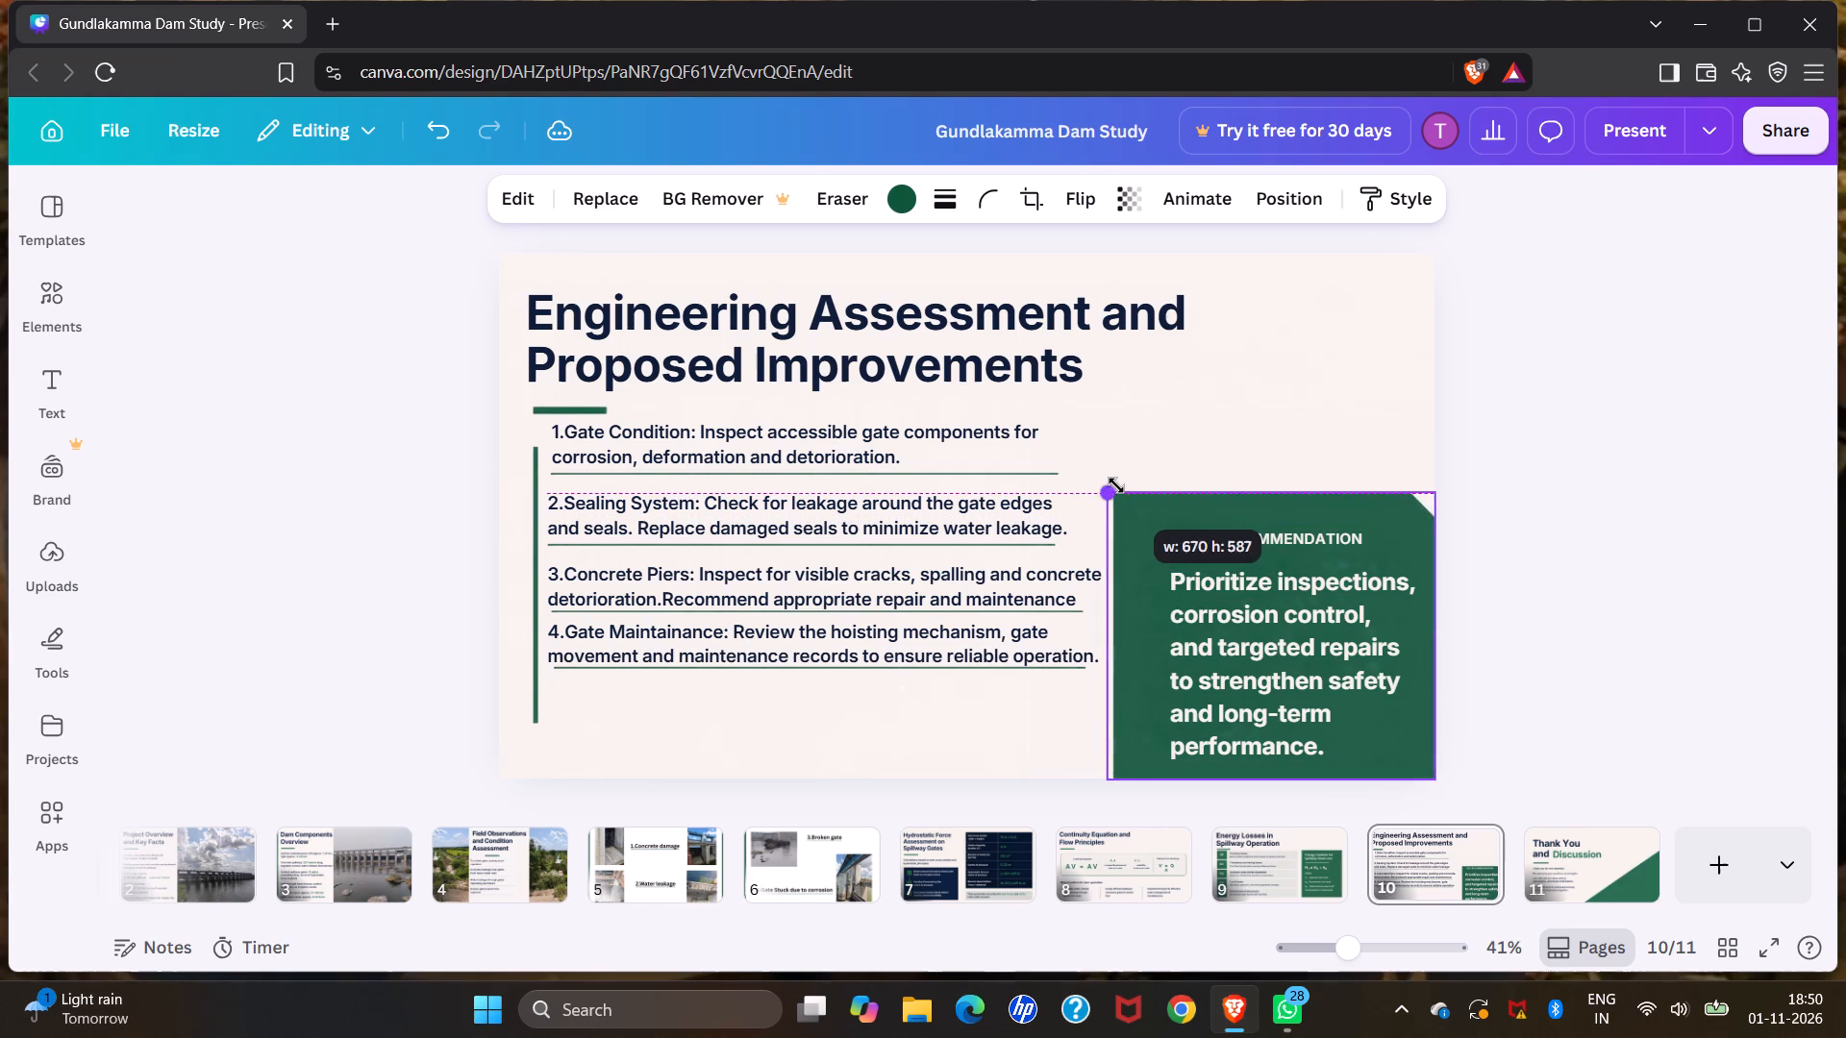
{"action": "left_click_drag", "start_coordinate": [1116, 485], "coordinate": [1109, 463]}
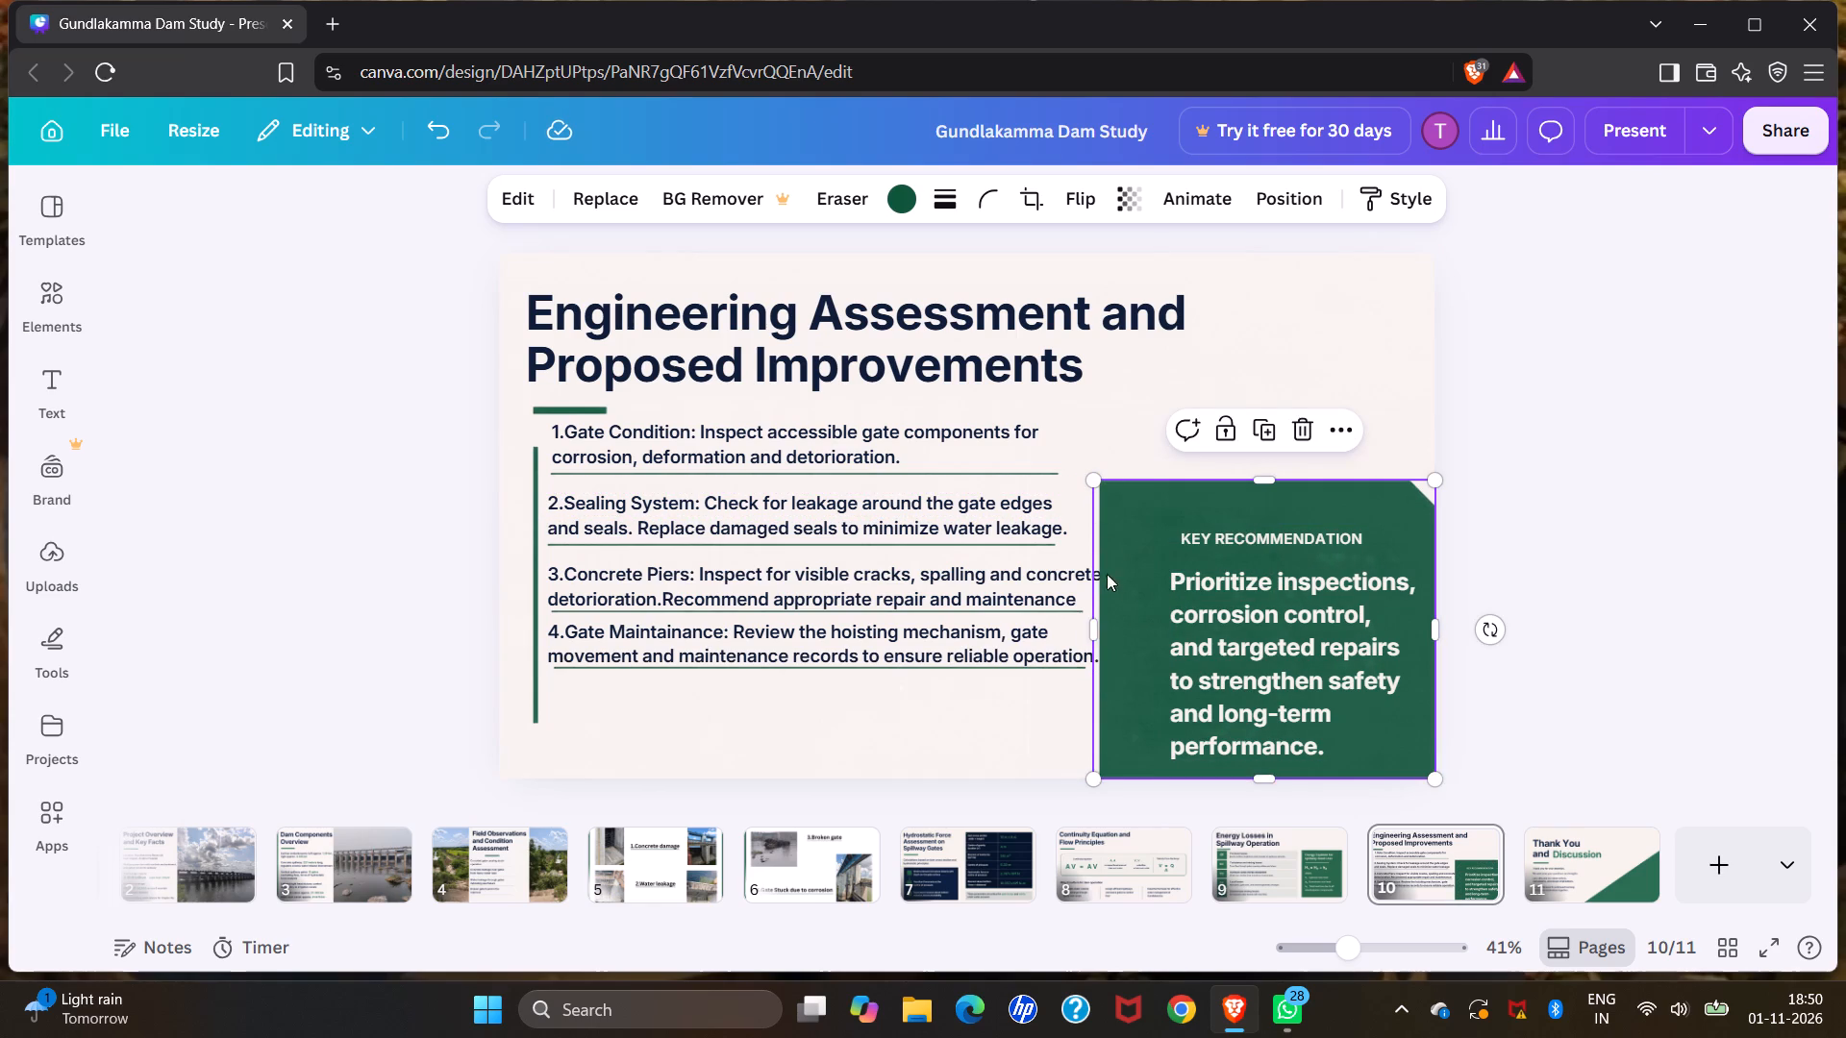
{"action": "left_click_drag", "start_coordinate": [1093, 625], "coordinate": [1115, 632]}
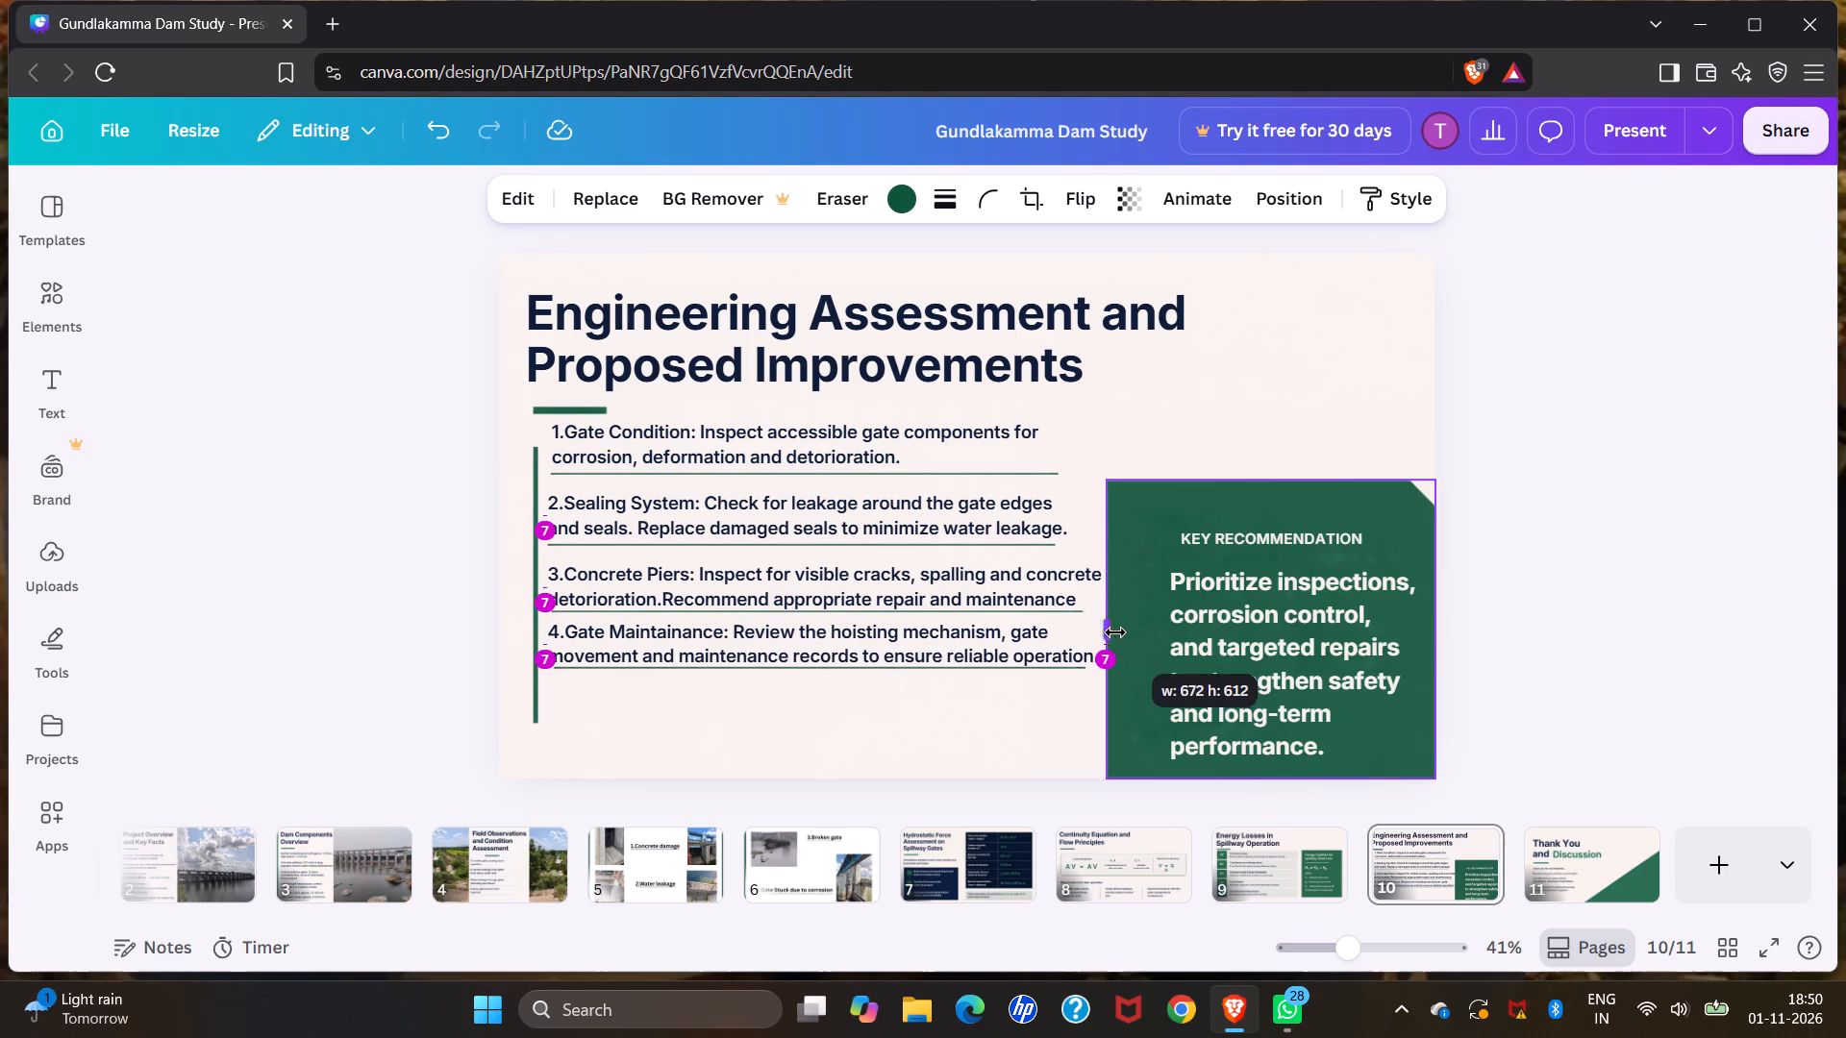
{"action": "left_click_drag", "start_coordinate": [1115, 632], "coordinate": [1135, 635]}
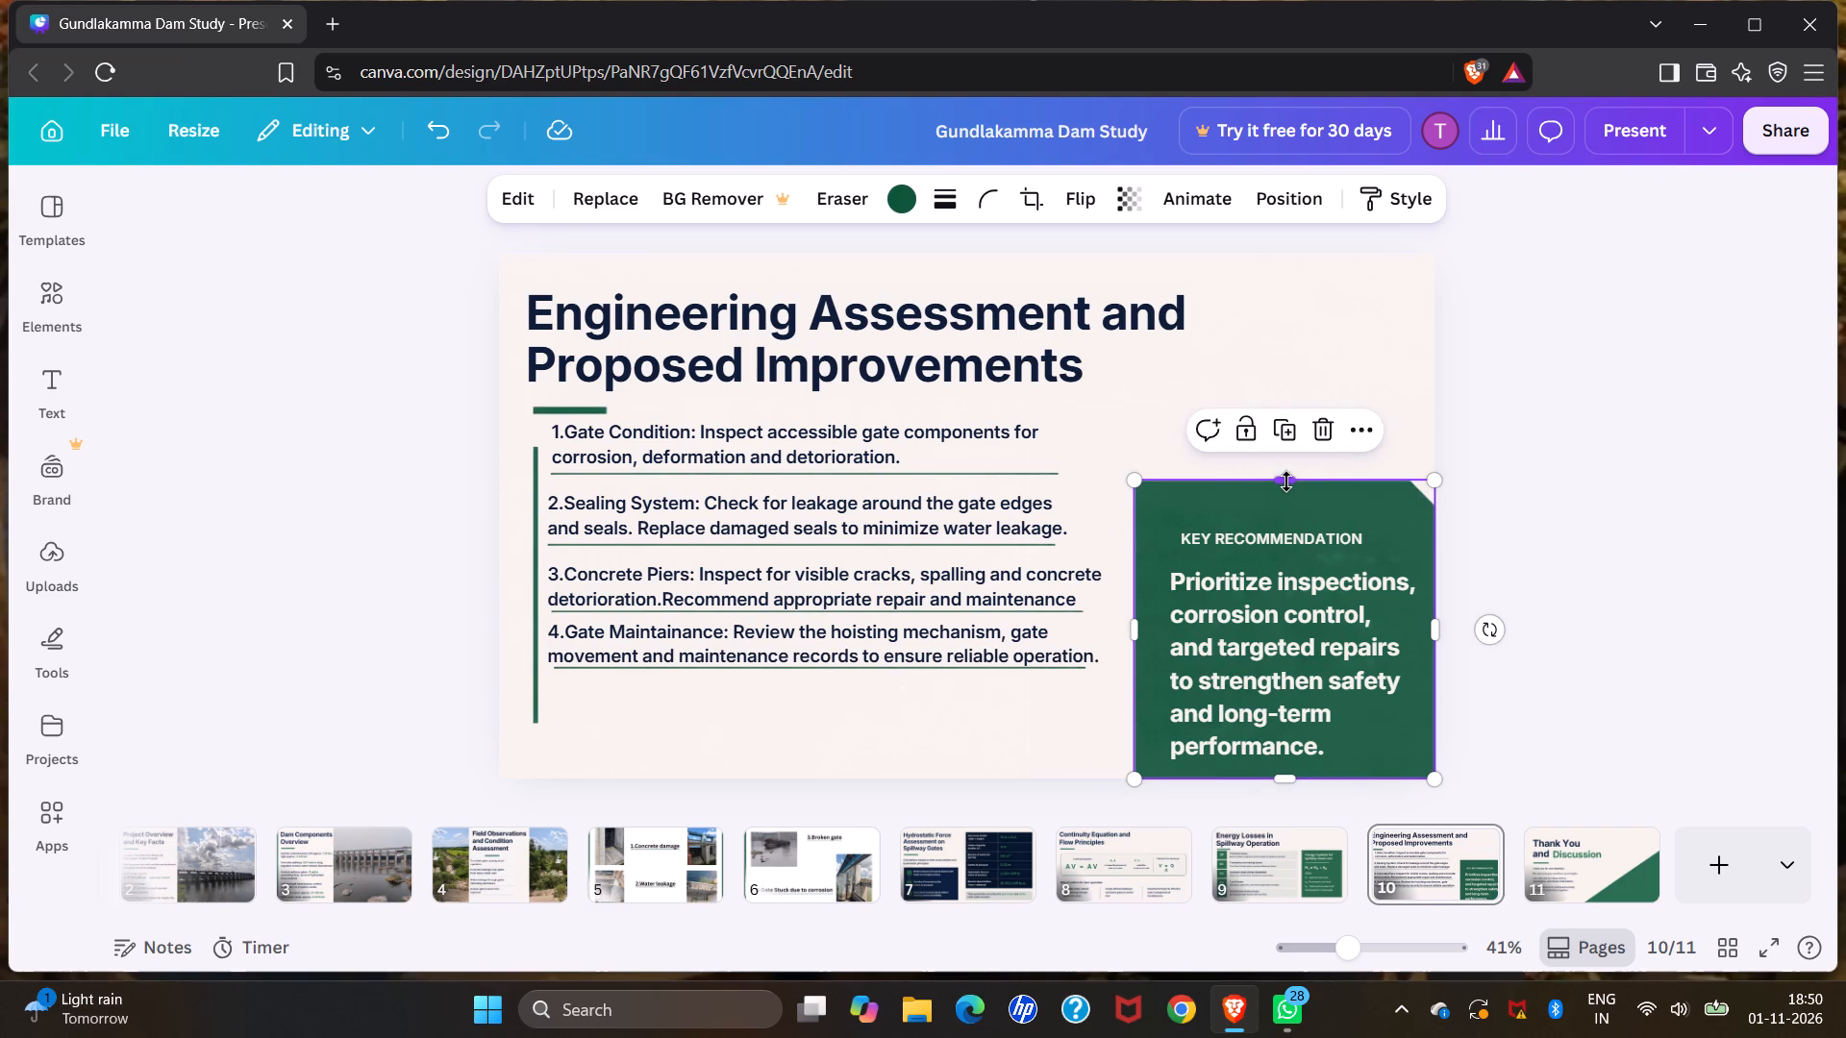
{"action": "left_click_drag", "start_coordinate": [1286, 482], "coordinate": [1277, 450]}
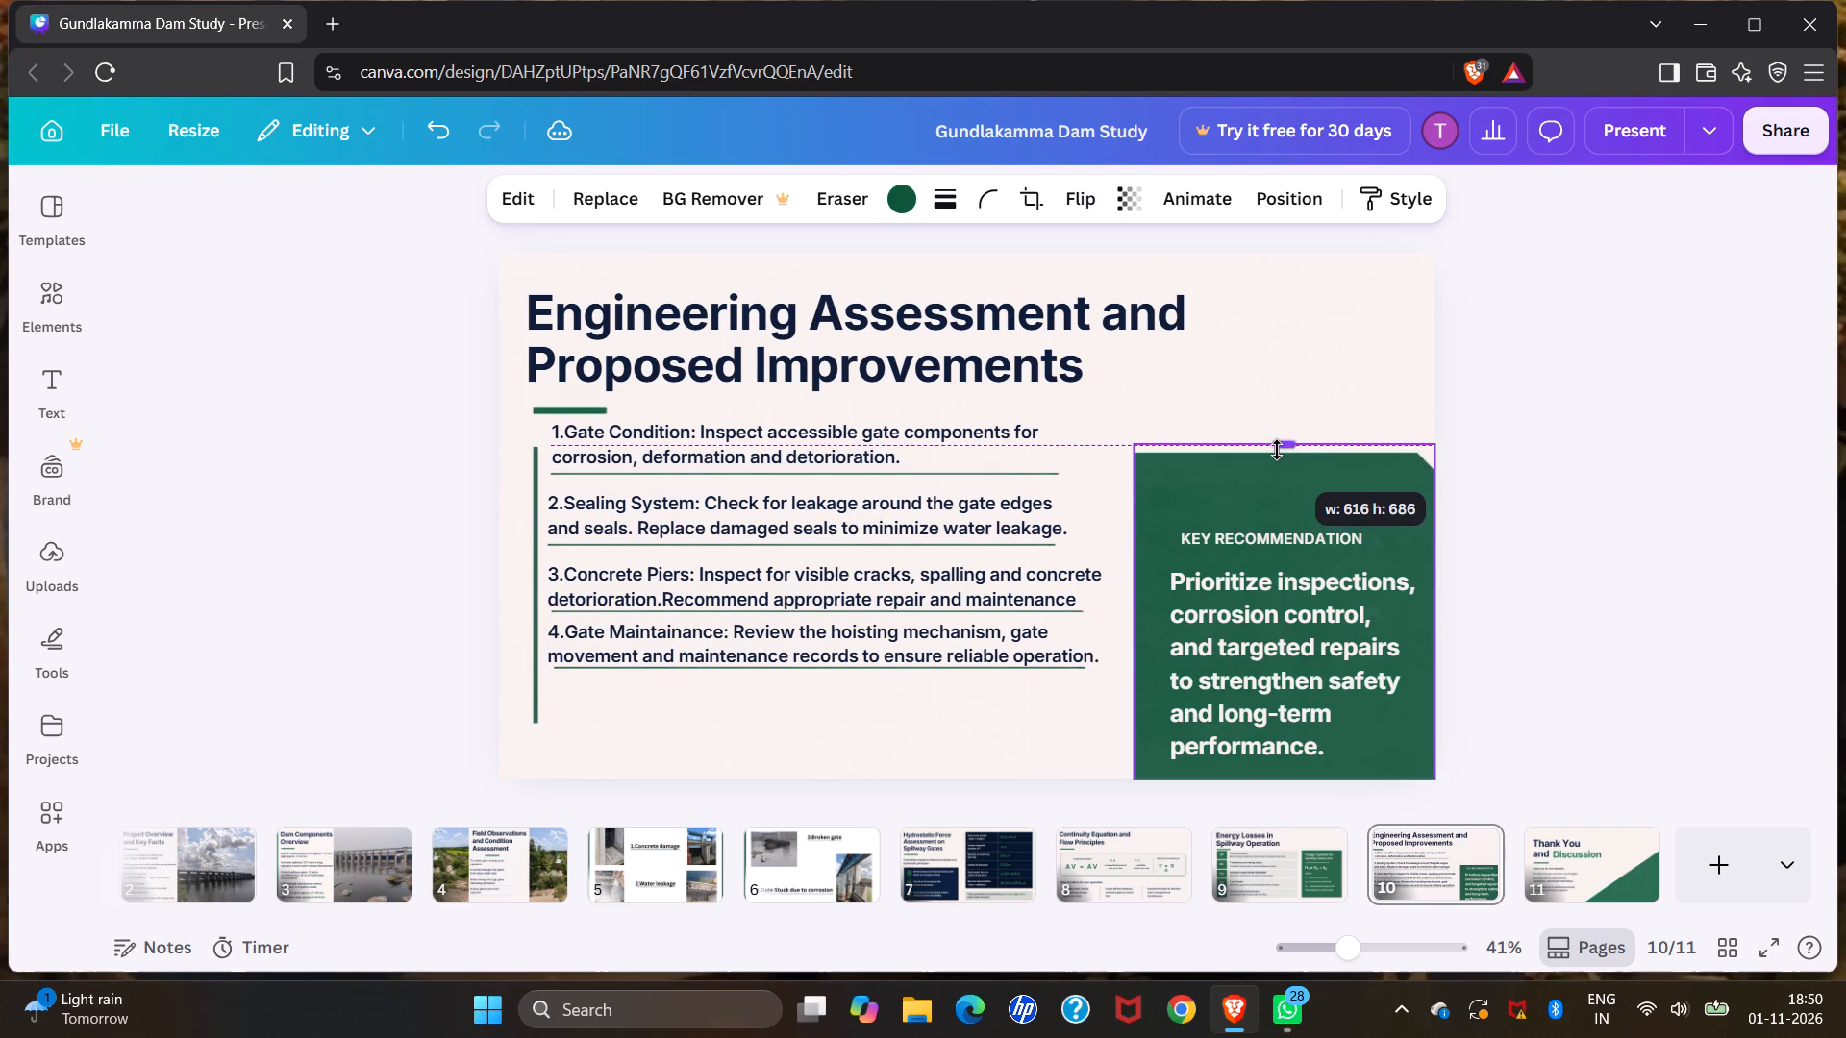
{"action": "left_click_drag", "start_coordinate": [1277, 450], "coordinate": [1275, 471]}
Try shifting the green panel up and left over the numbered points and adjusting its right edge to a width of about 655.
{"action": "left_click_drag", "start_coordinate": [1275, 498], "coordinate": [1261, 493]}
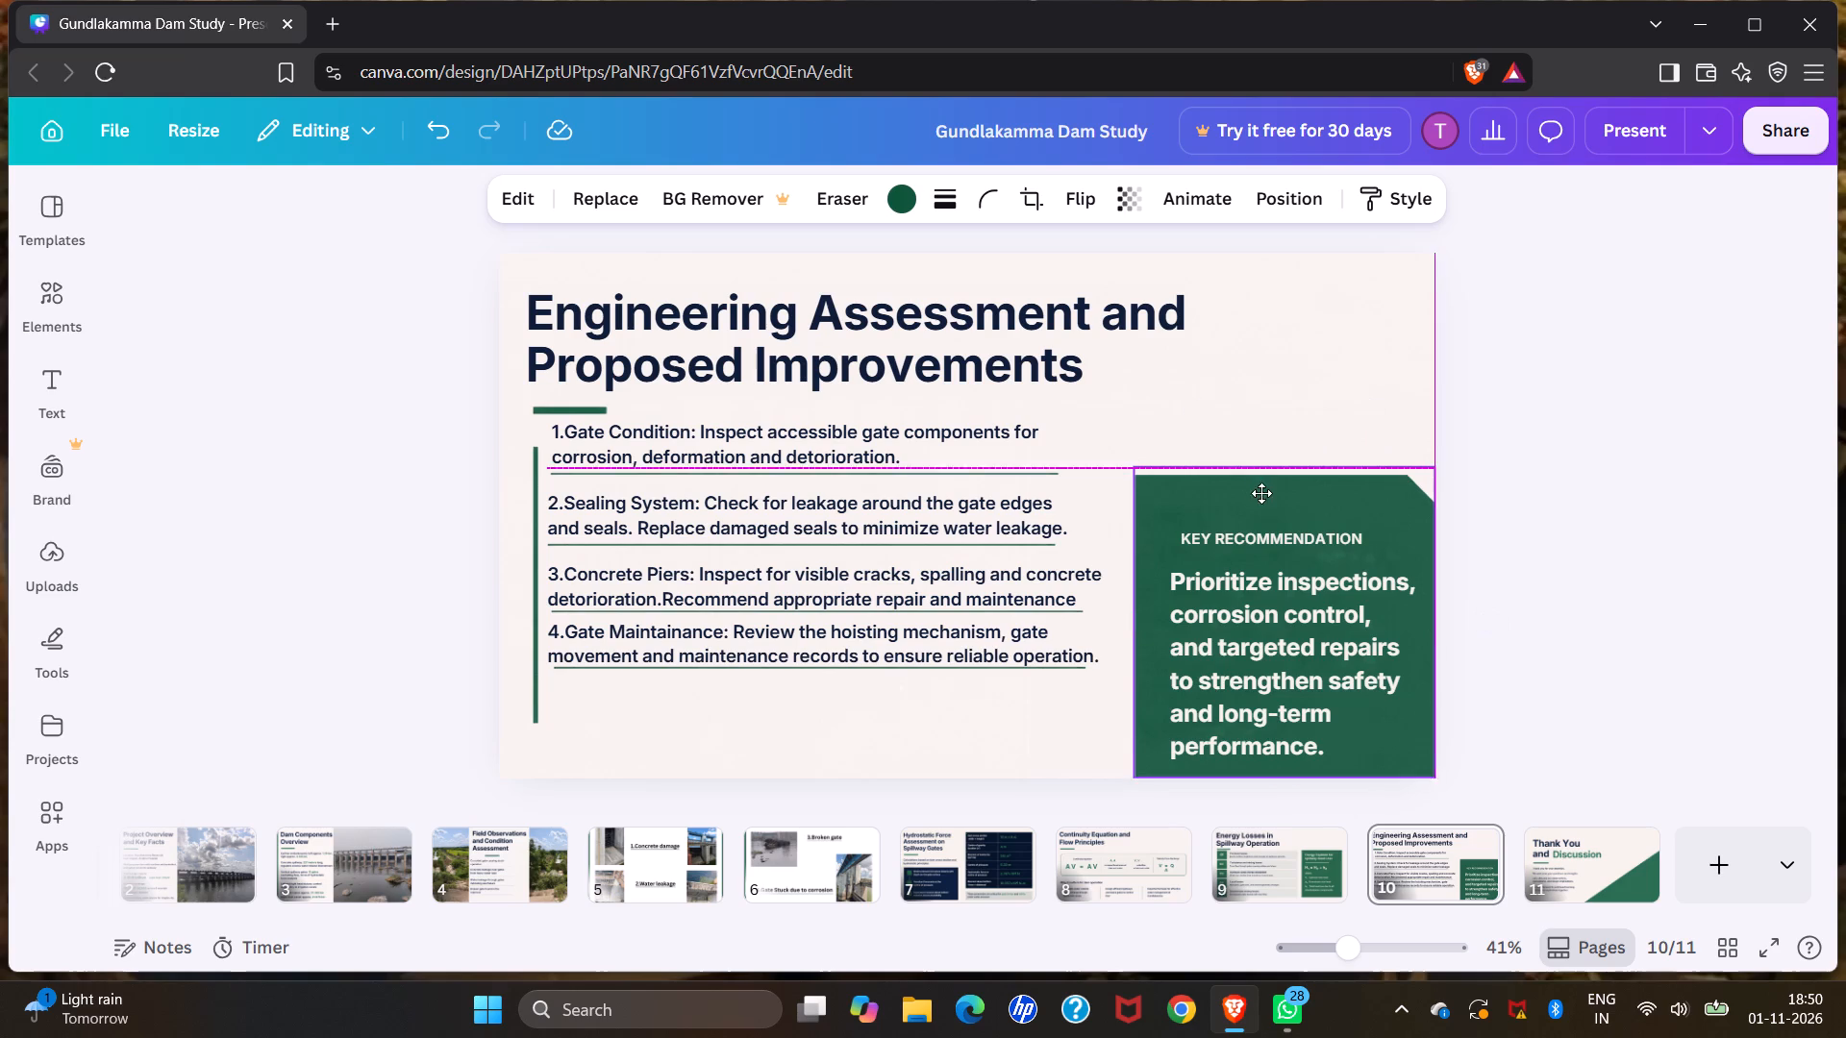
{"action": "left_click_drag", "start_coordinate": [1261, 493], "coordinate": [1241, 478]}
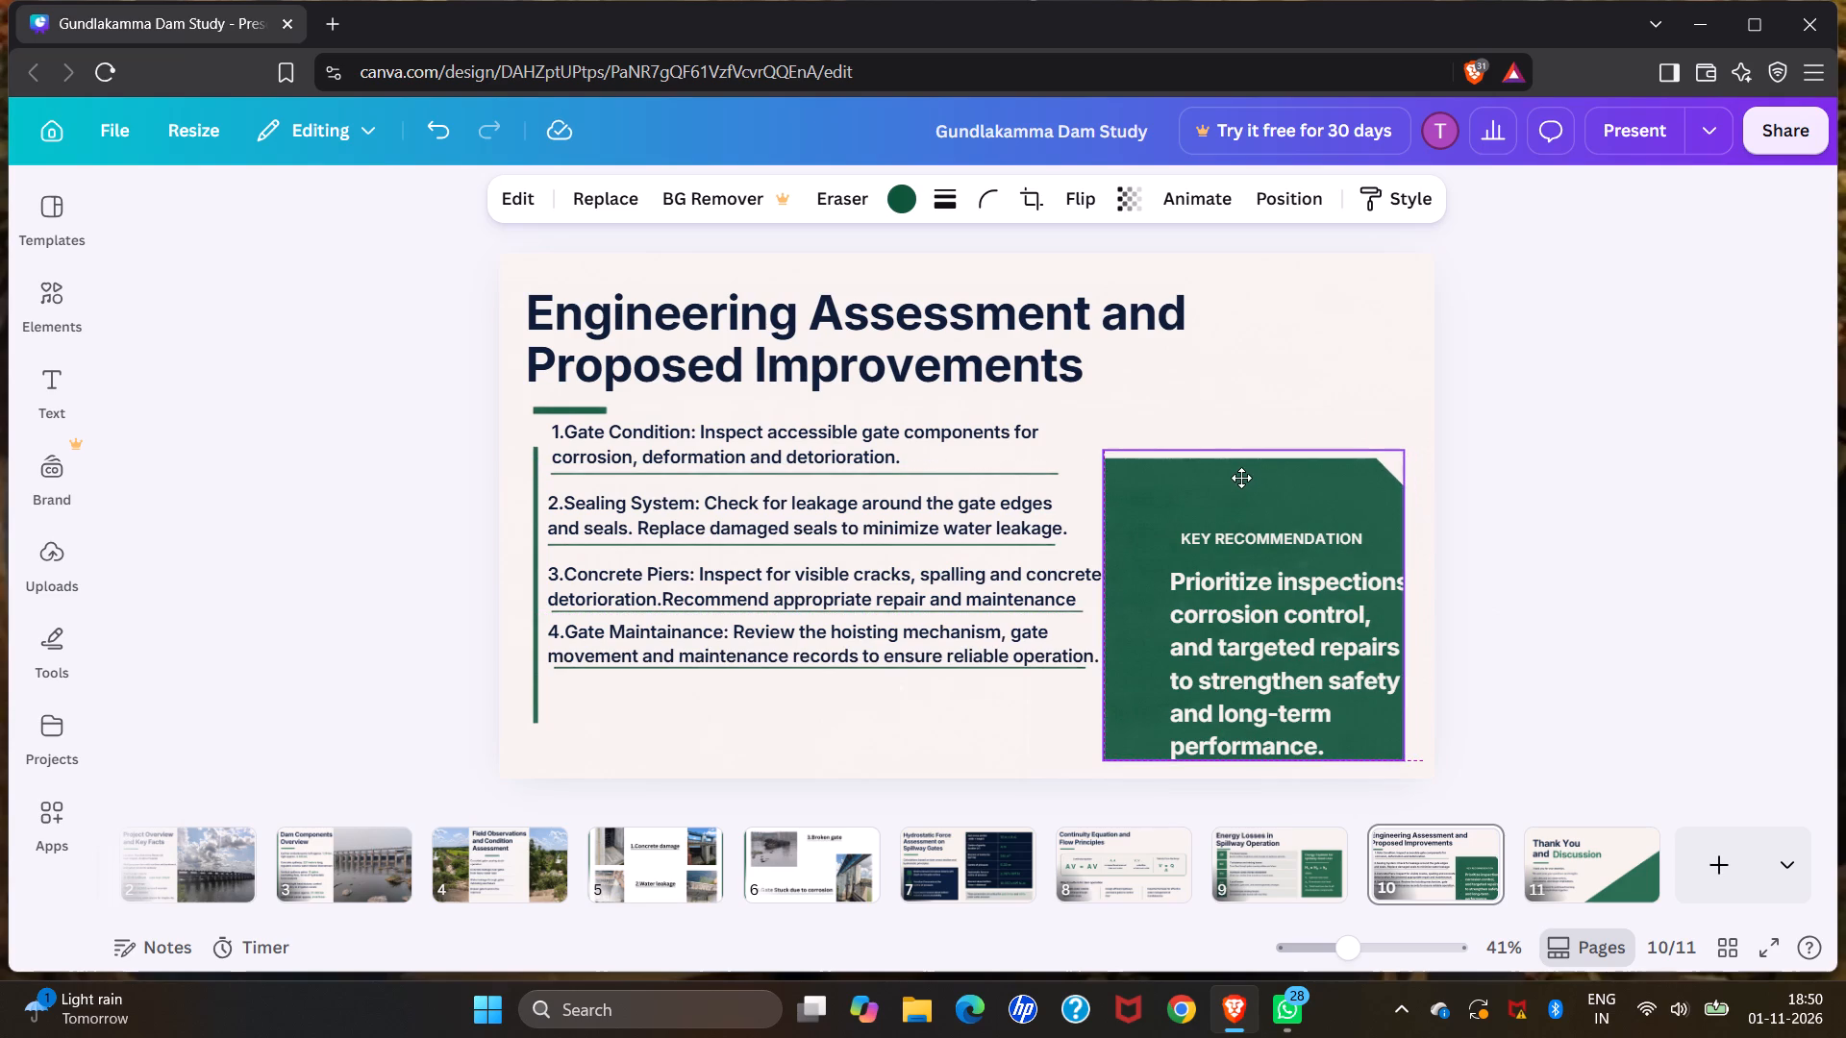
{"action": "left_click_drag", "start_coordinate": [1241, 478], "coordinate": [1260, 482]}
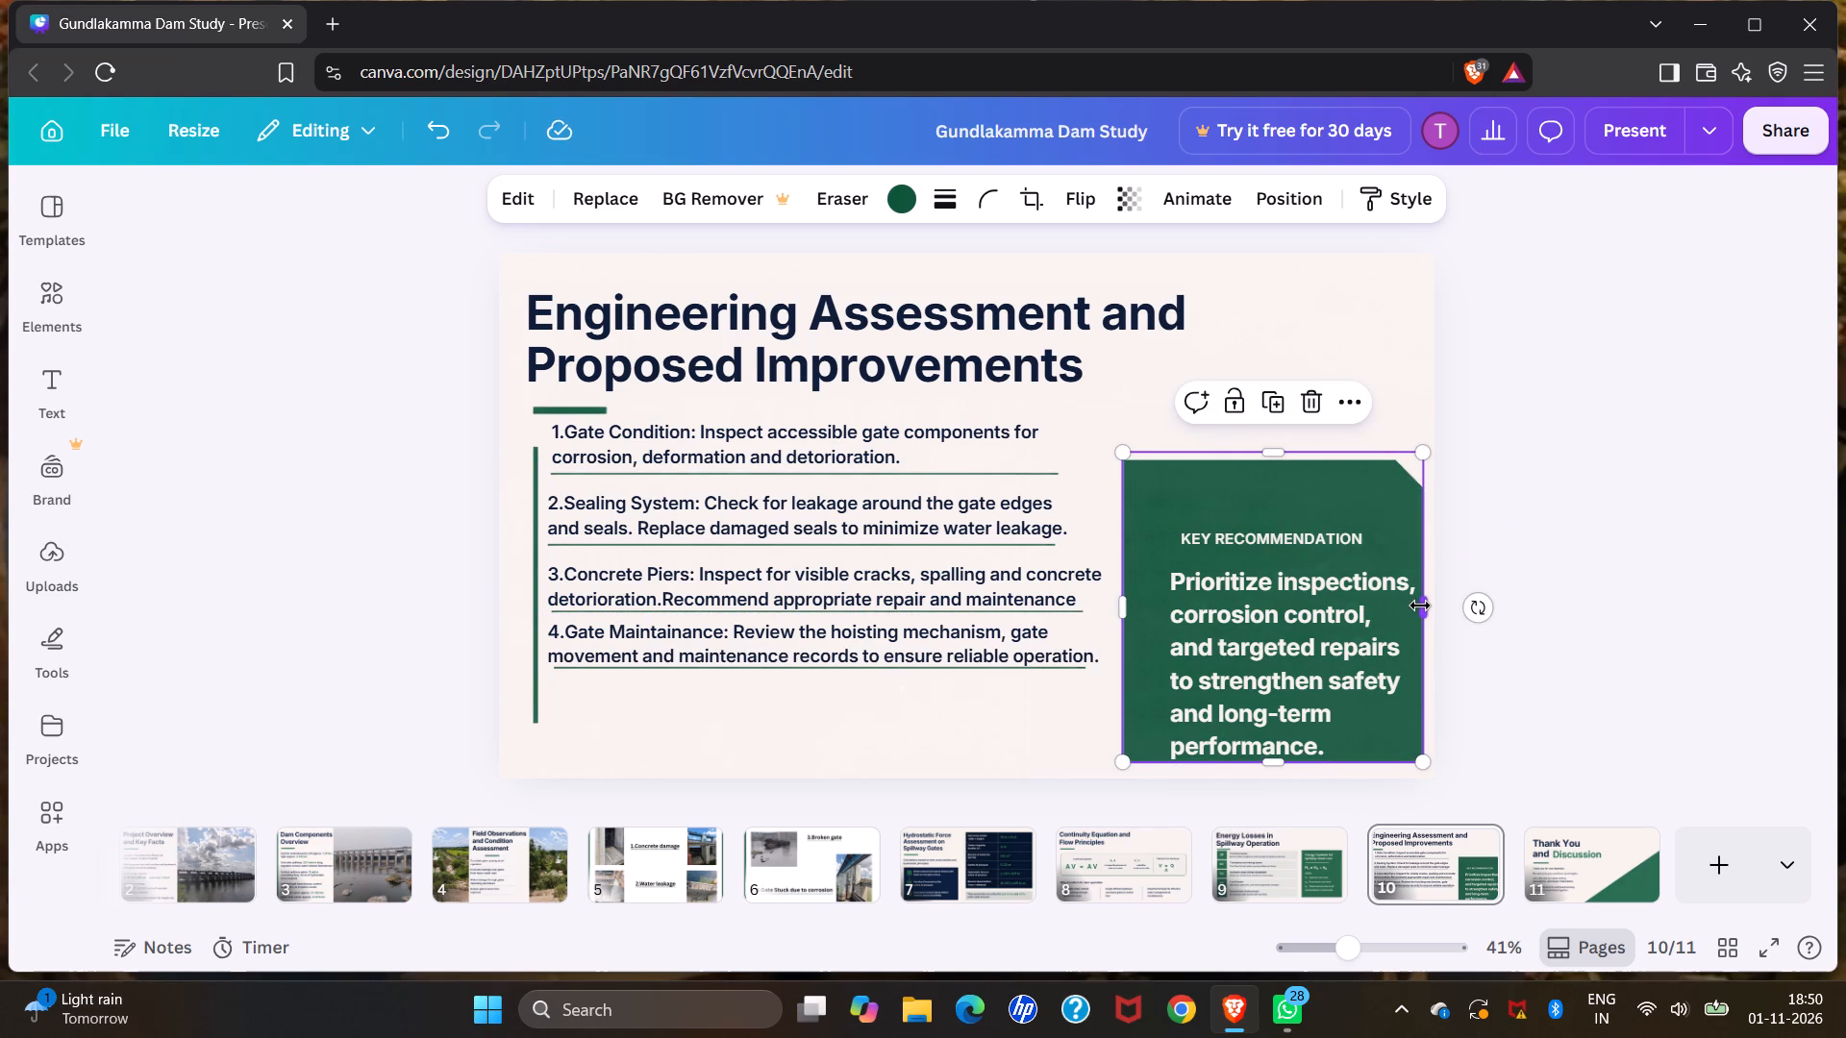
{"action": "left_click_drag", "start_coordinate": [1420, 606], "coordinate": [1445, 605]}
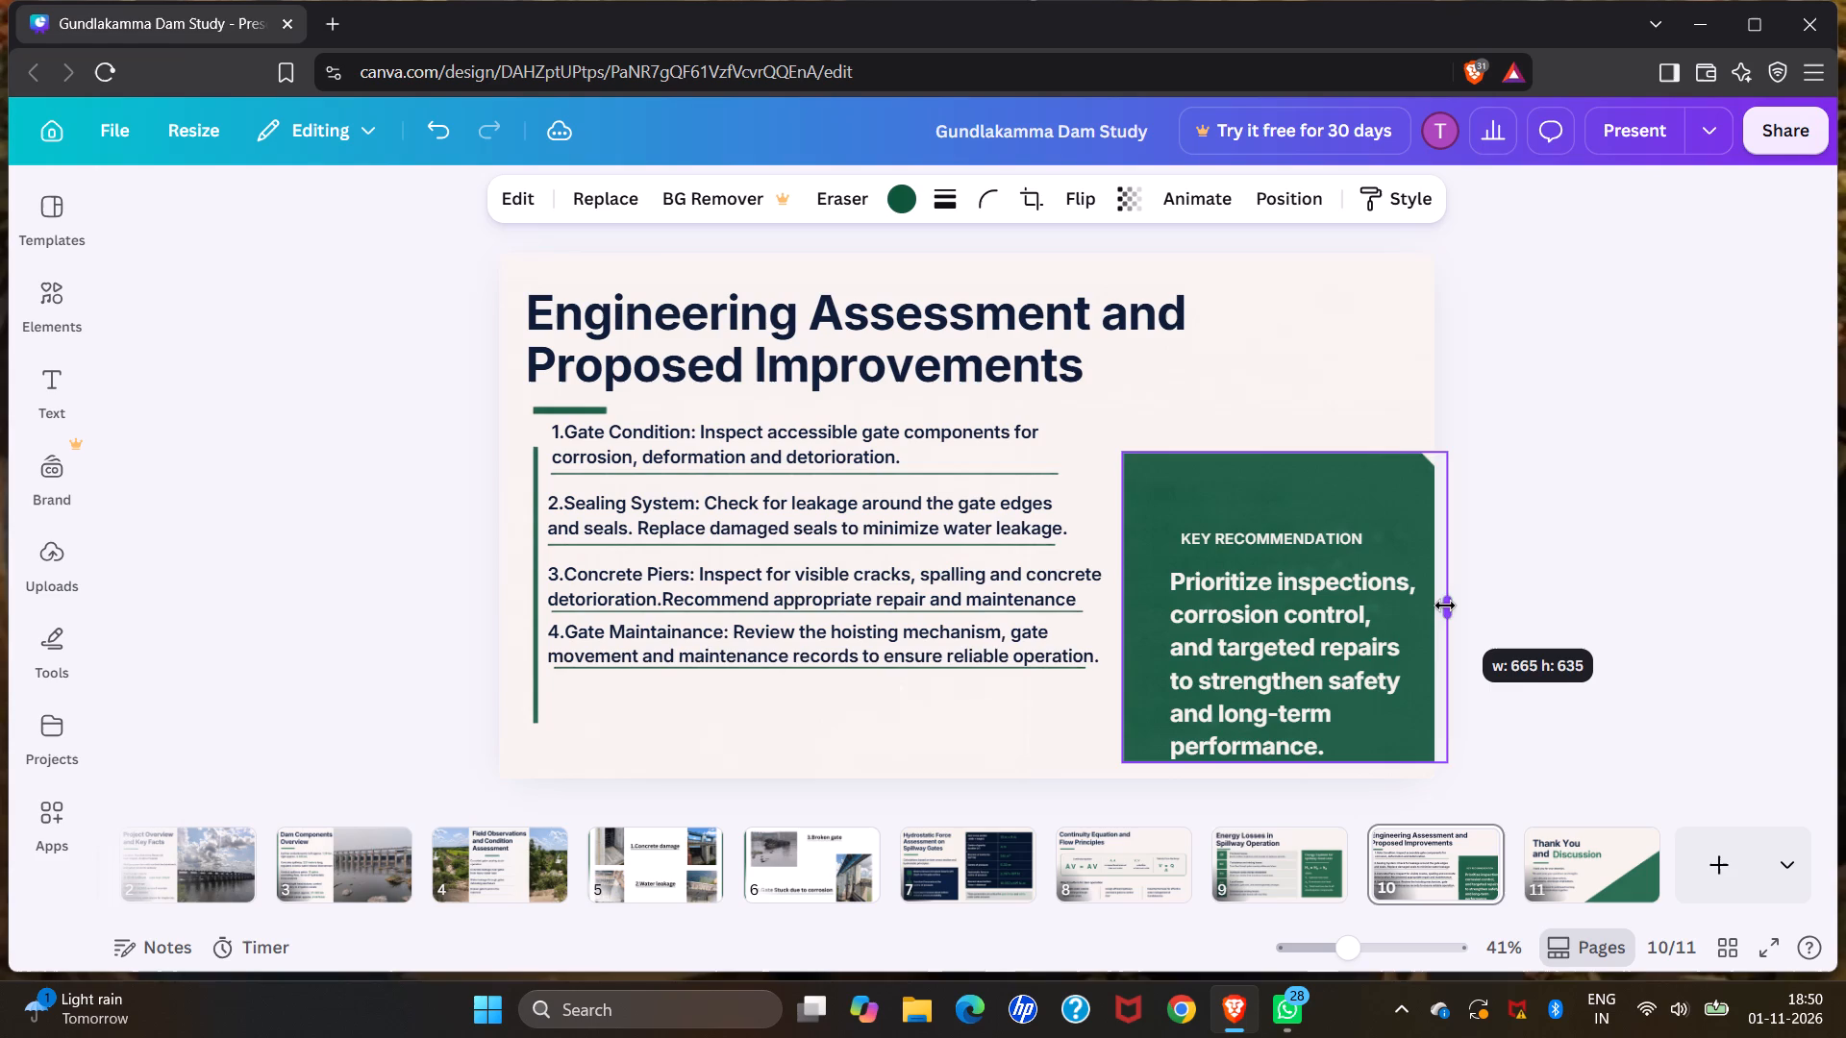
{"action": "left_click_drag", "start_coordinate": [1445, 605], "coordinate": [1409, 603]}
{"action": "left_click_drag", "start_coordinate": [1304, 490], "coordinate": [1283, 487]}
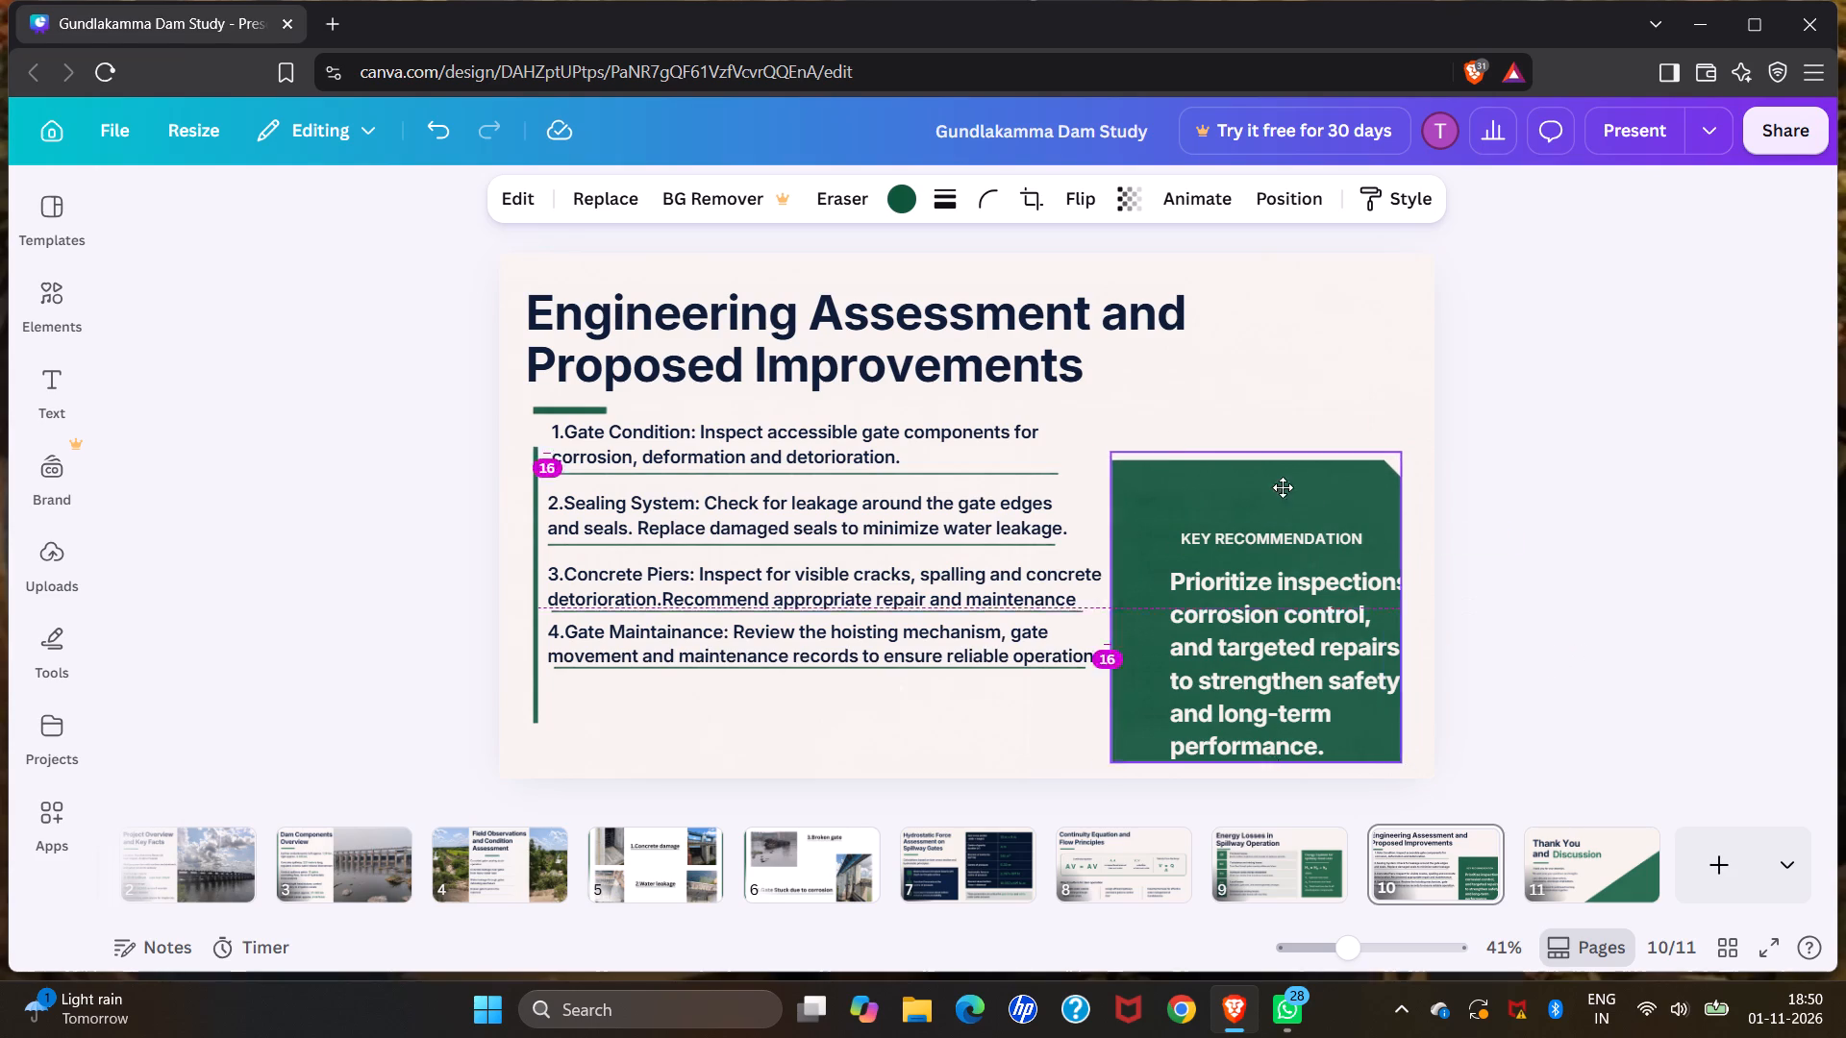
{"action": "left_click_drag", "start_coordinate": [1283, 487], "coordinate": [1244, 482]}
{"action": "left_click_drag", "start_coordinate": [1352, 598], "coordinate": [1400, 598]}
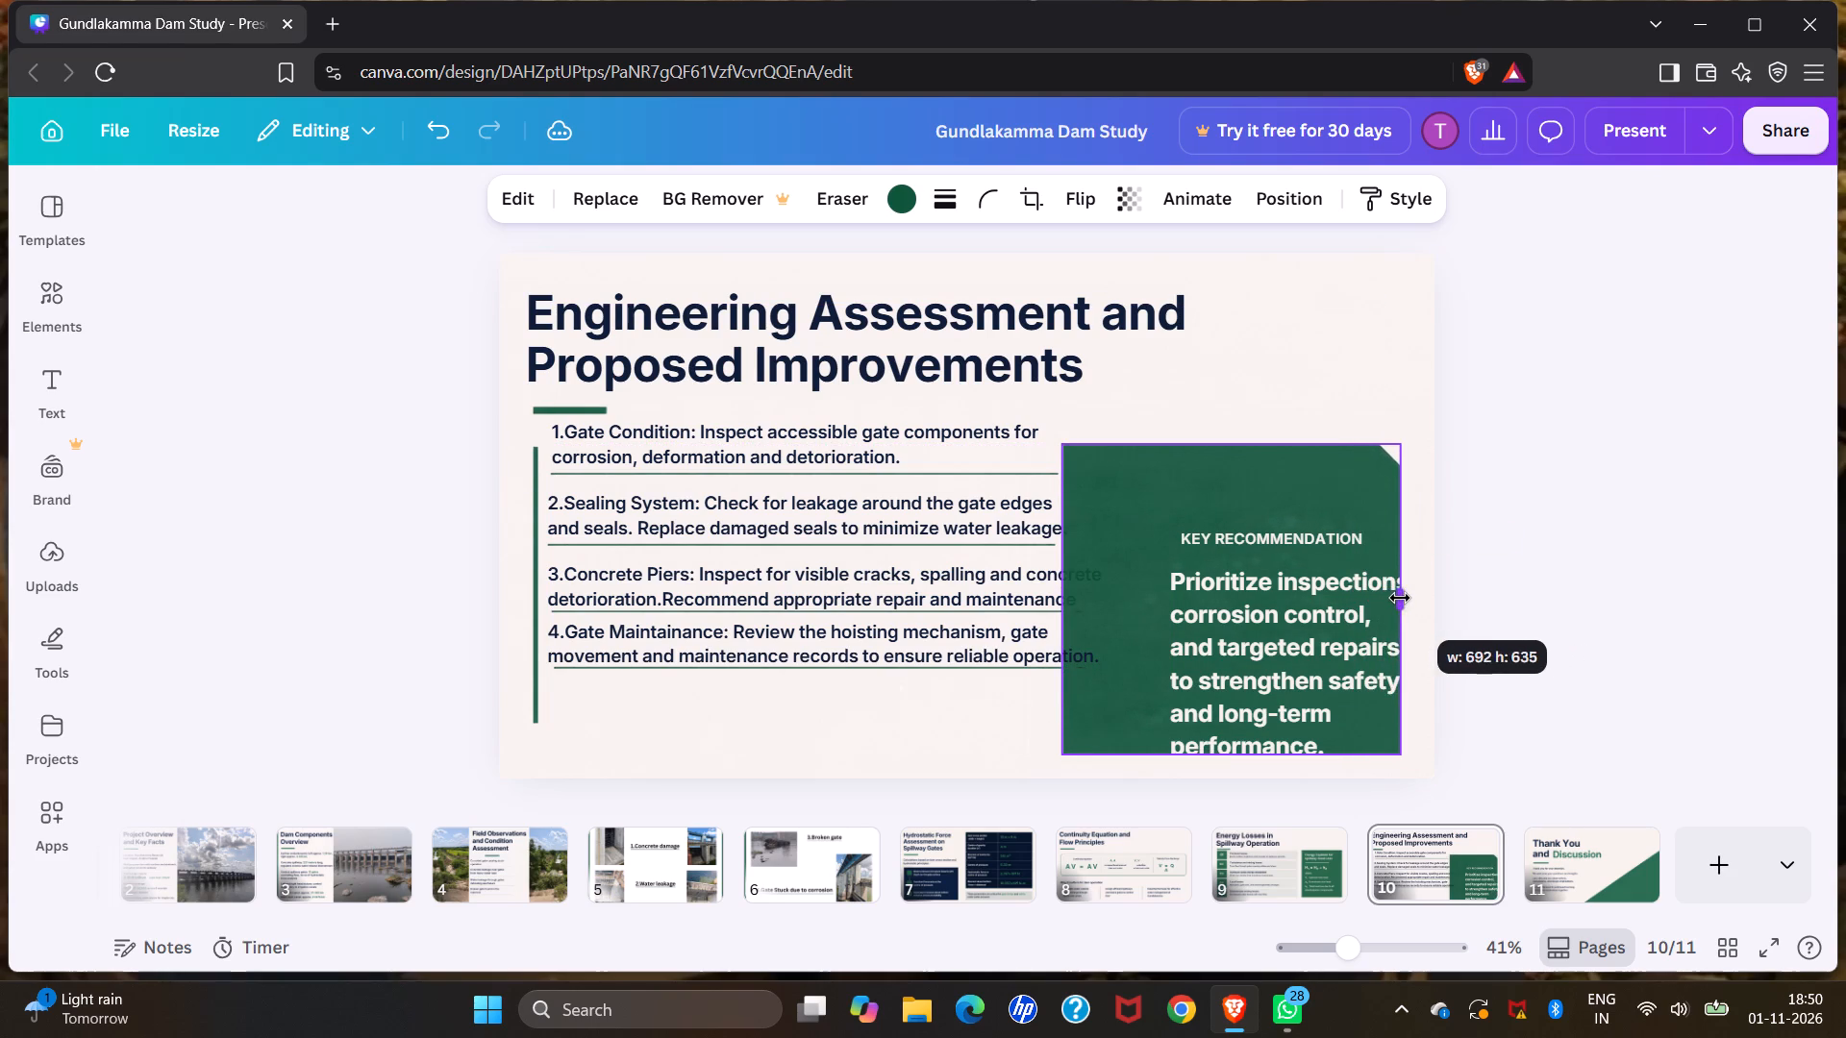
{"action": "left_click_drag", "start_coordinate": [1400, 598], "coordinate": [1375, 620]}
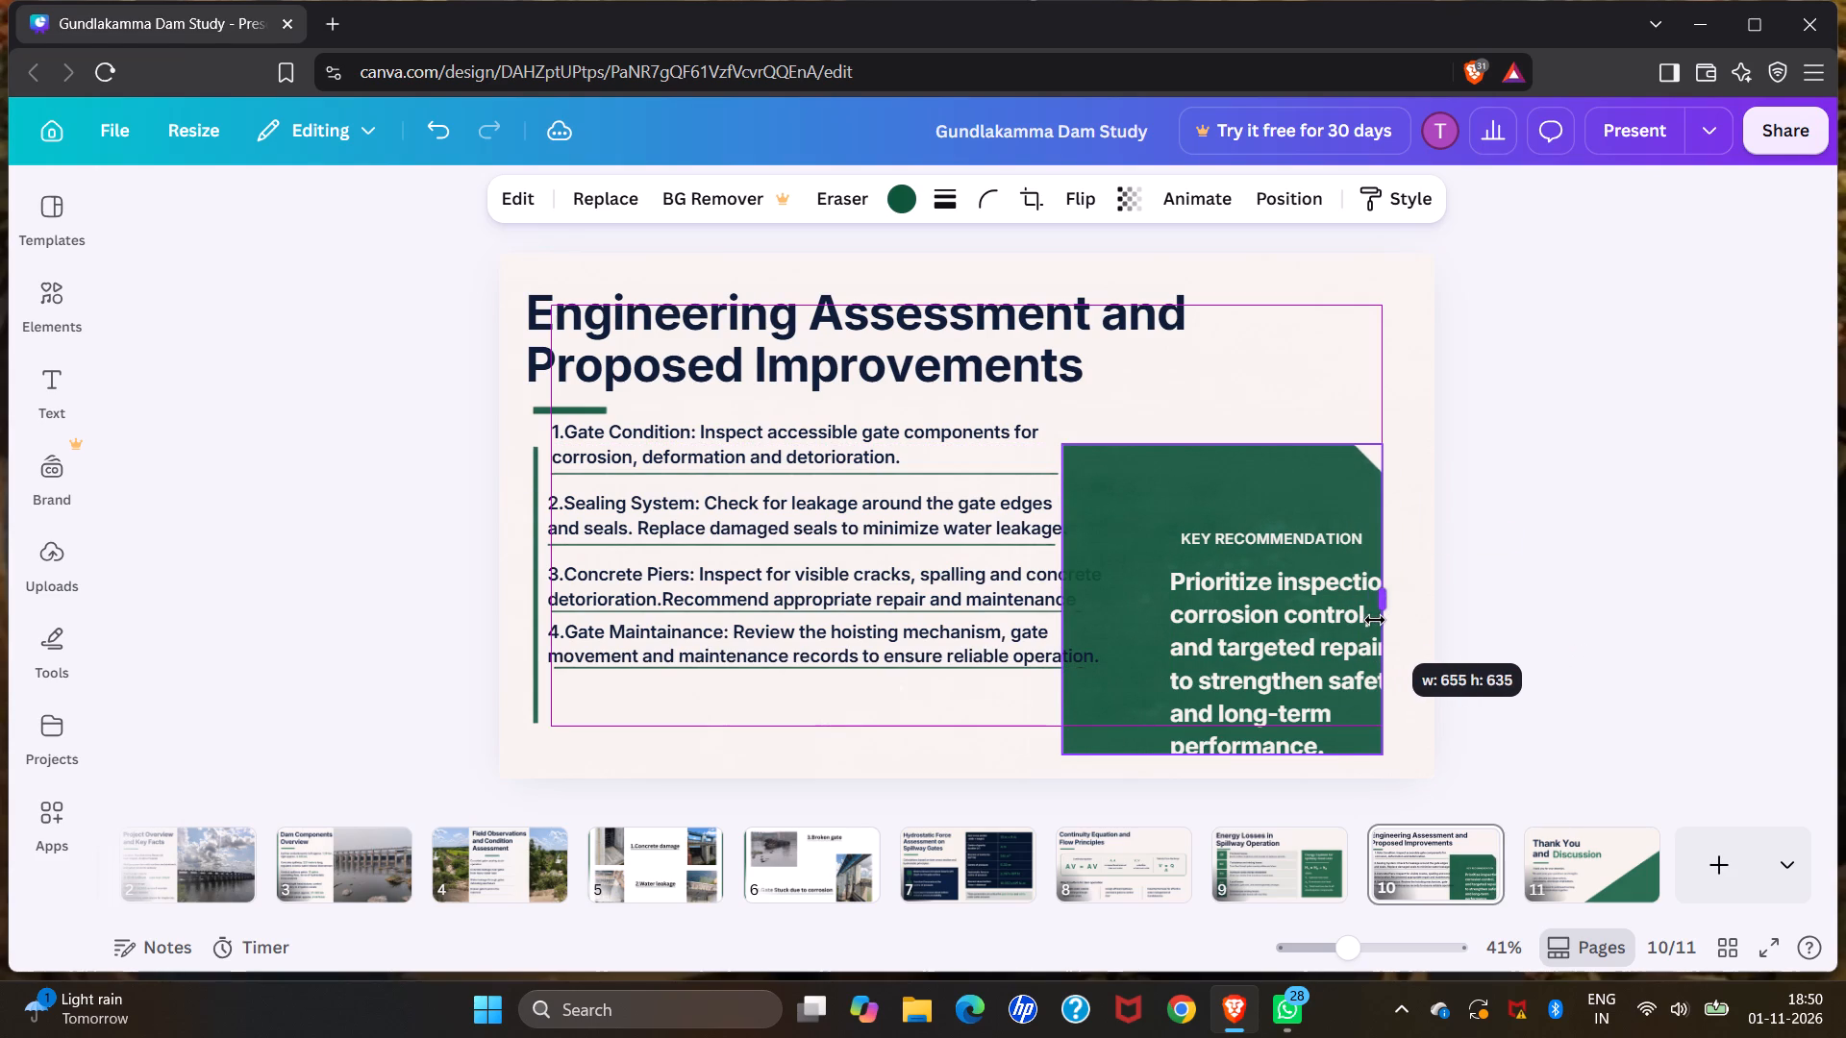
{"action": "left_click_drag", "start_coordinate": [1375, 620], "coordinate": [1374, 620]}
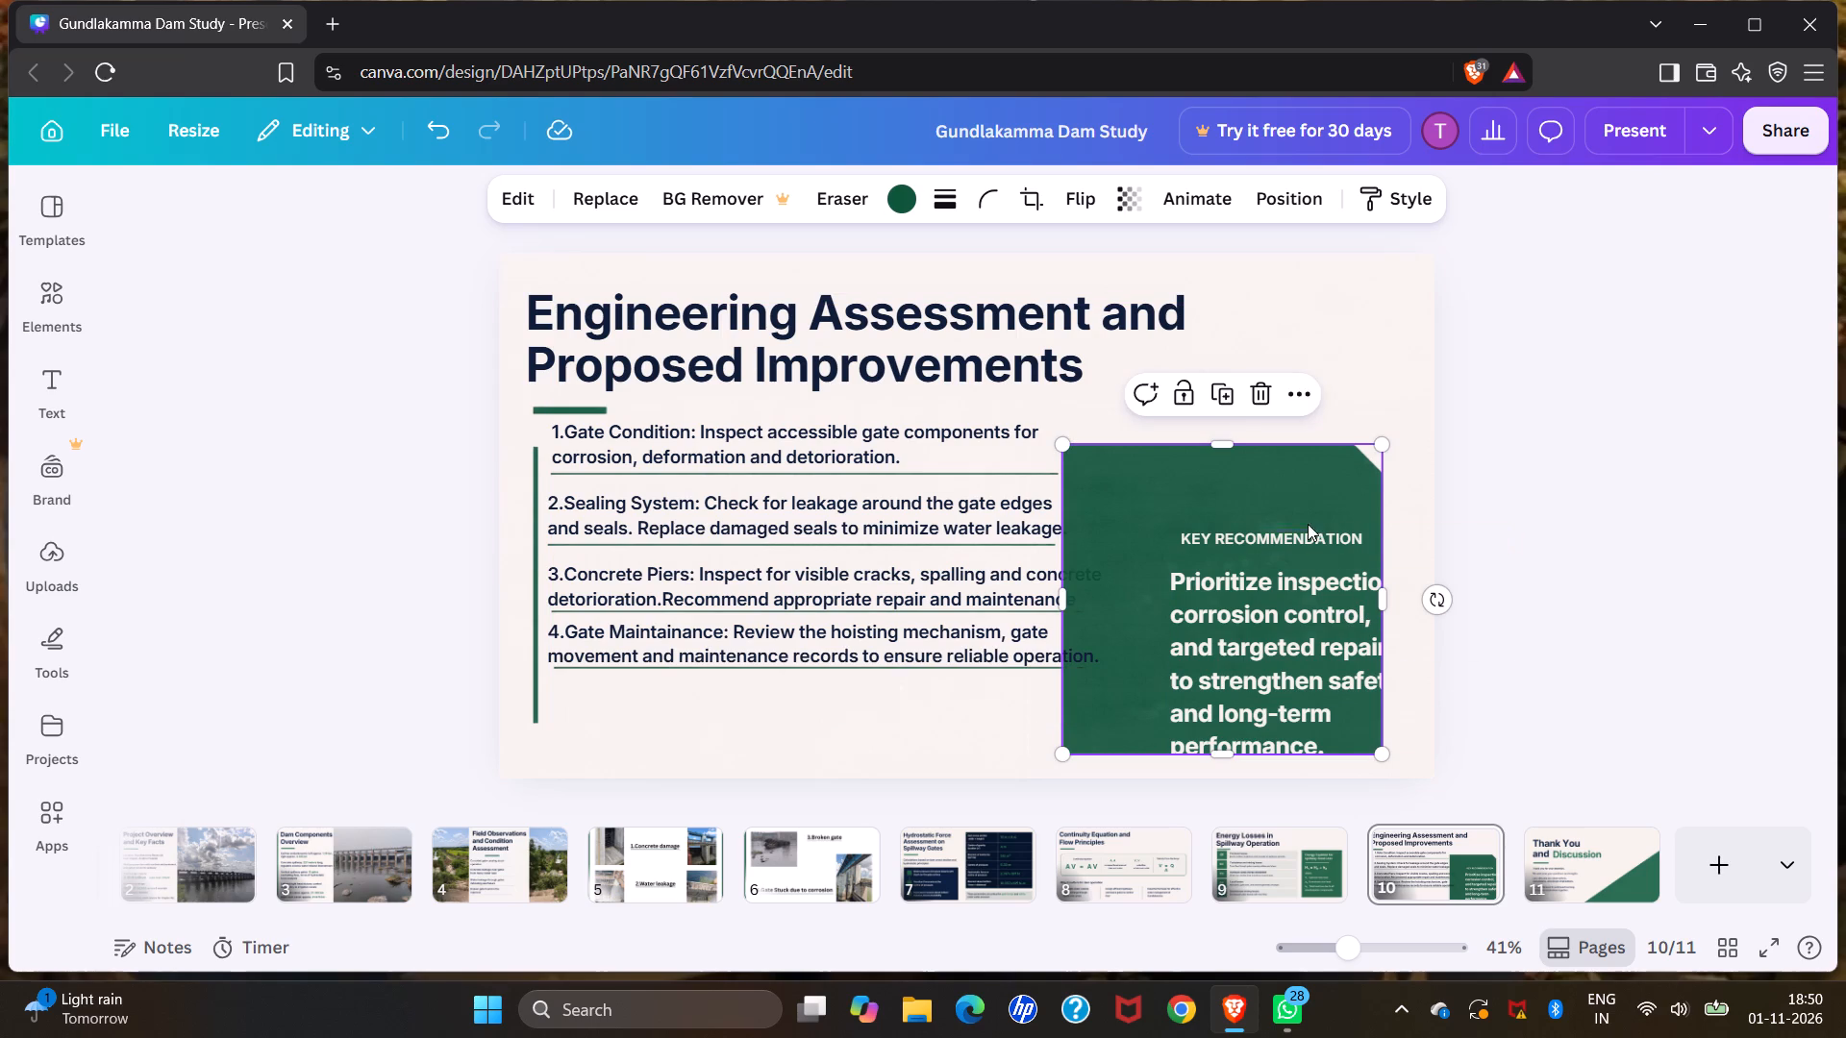
Move the green panel back behind the Key Recommendation text, narrow it from its left edge, and rest it against the slide's bottom edge.
{"action": "left_click_drag", "start_coordinate": [1287, 492], "coordinate": [1354, 513]}
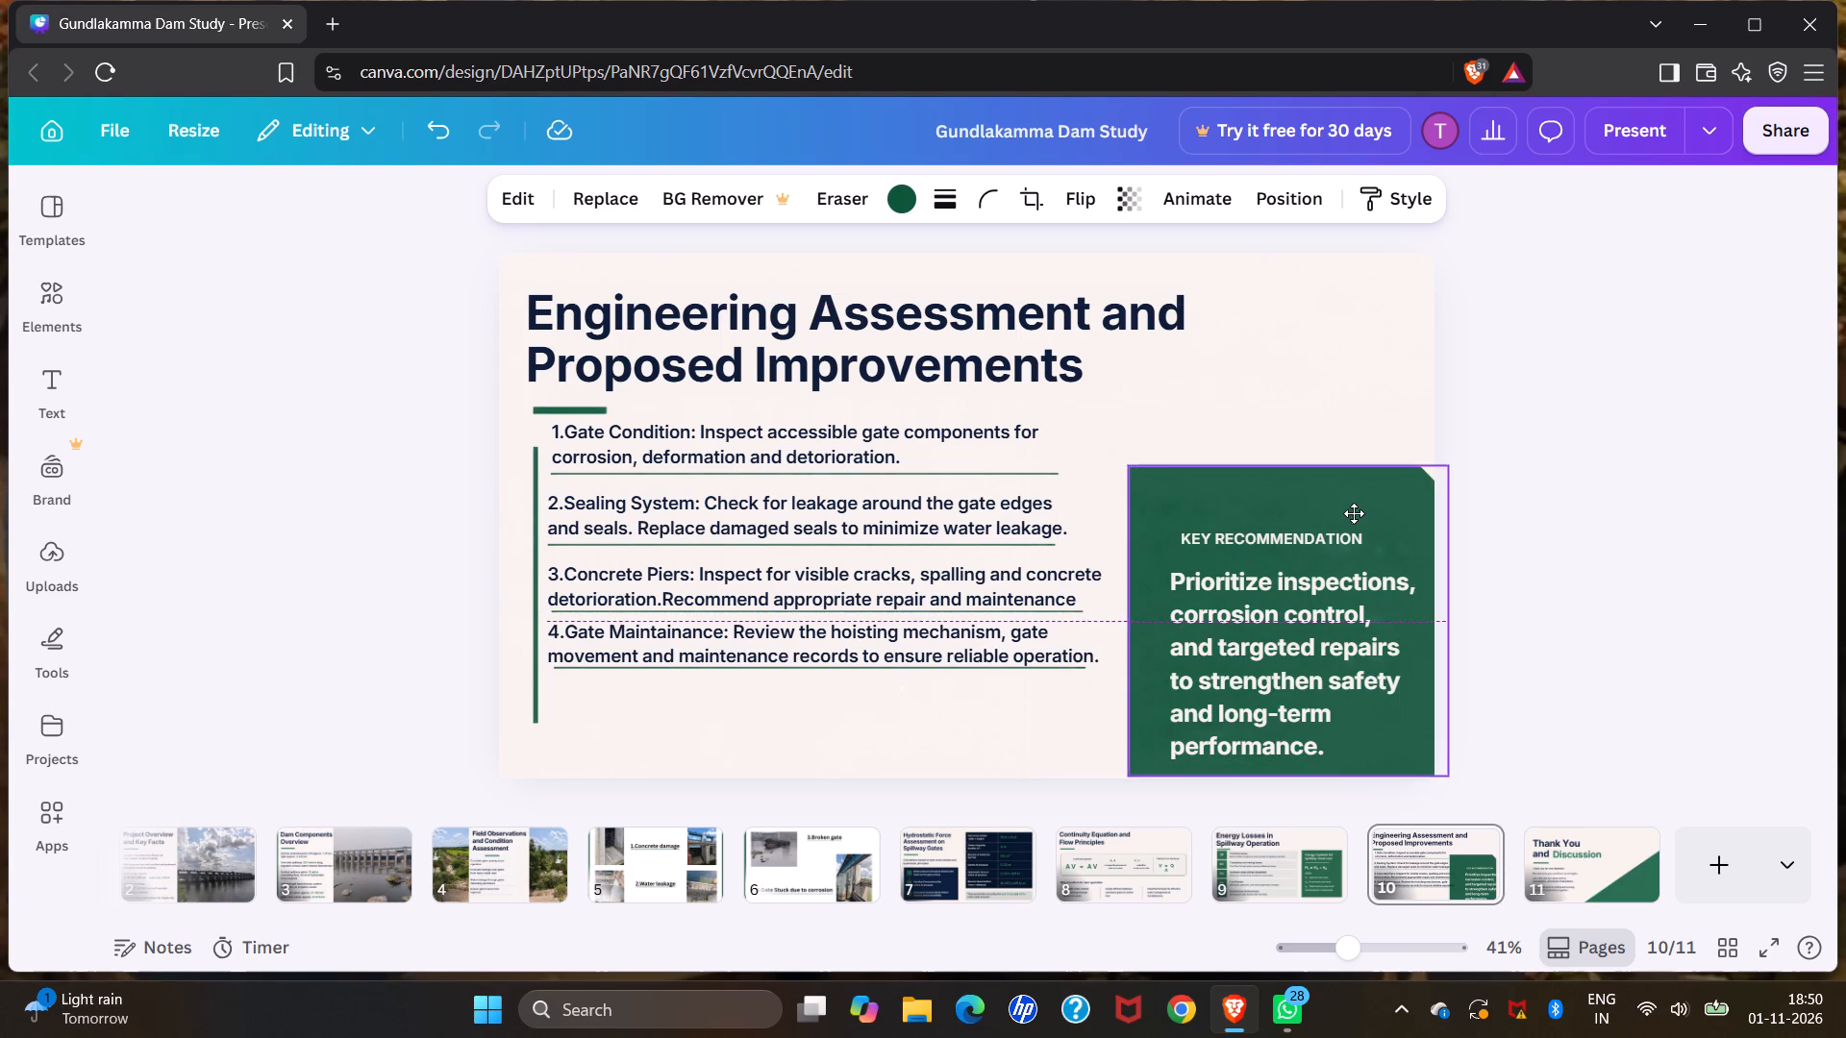
{"action": "left_click_drag", "start_coordinate": [1354, 513], "coordinate": [1334, 508]}
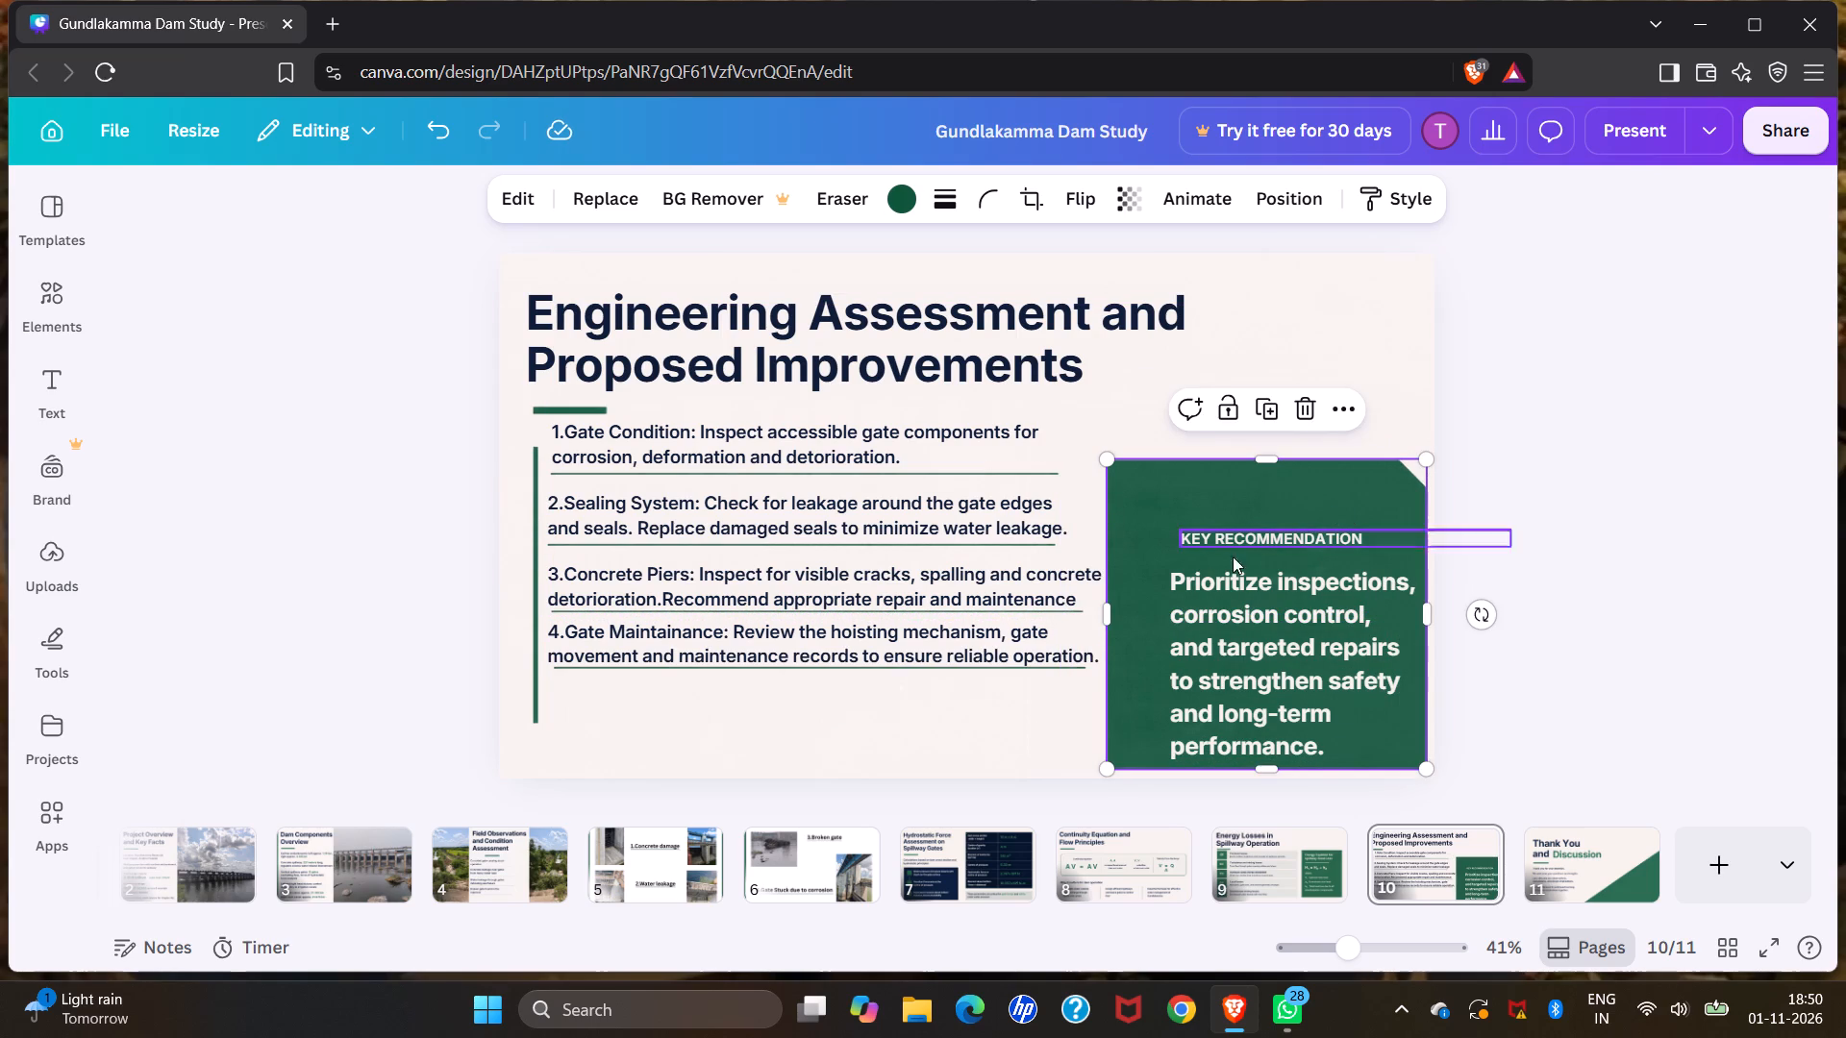
{"action": "left_click_drag", "start_coordinate": [1104, 610], "coordinate": [1105, 610]}
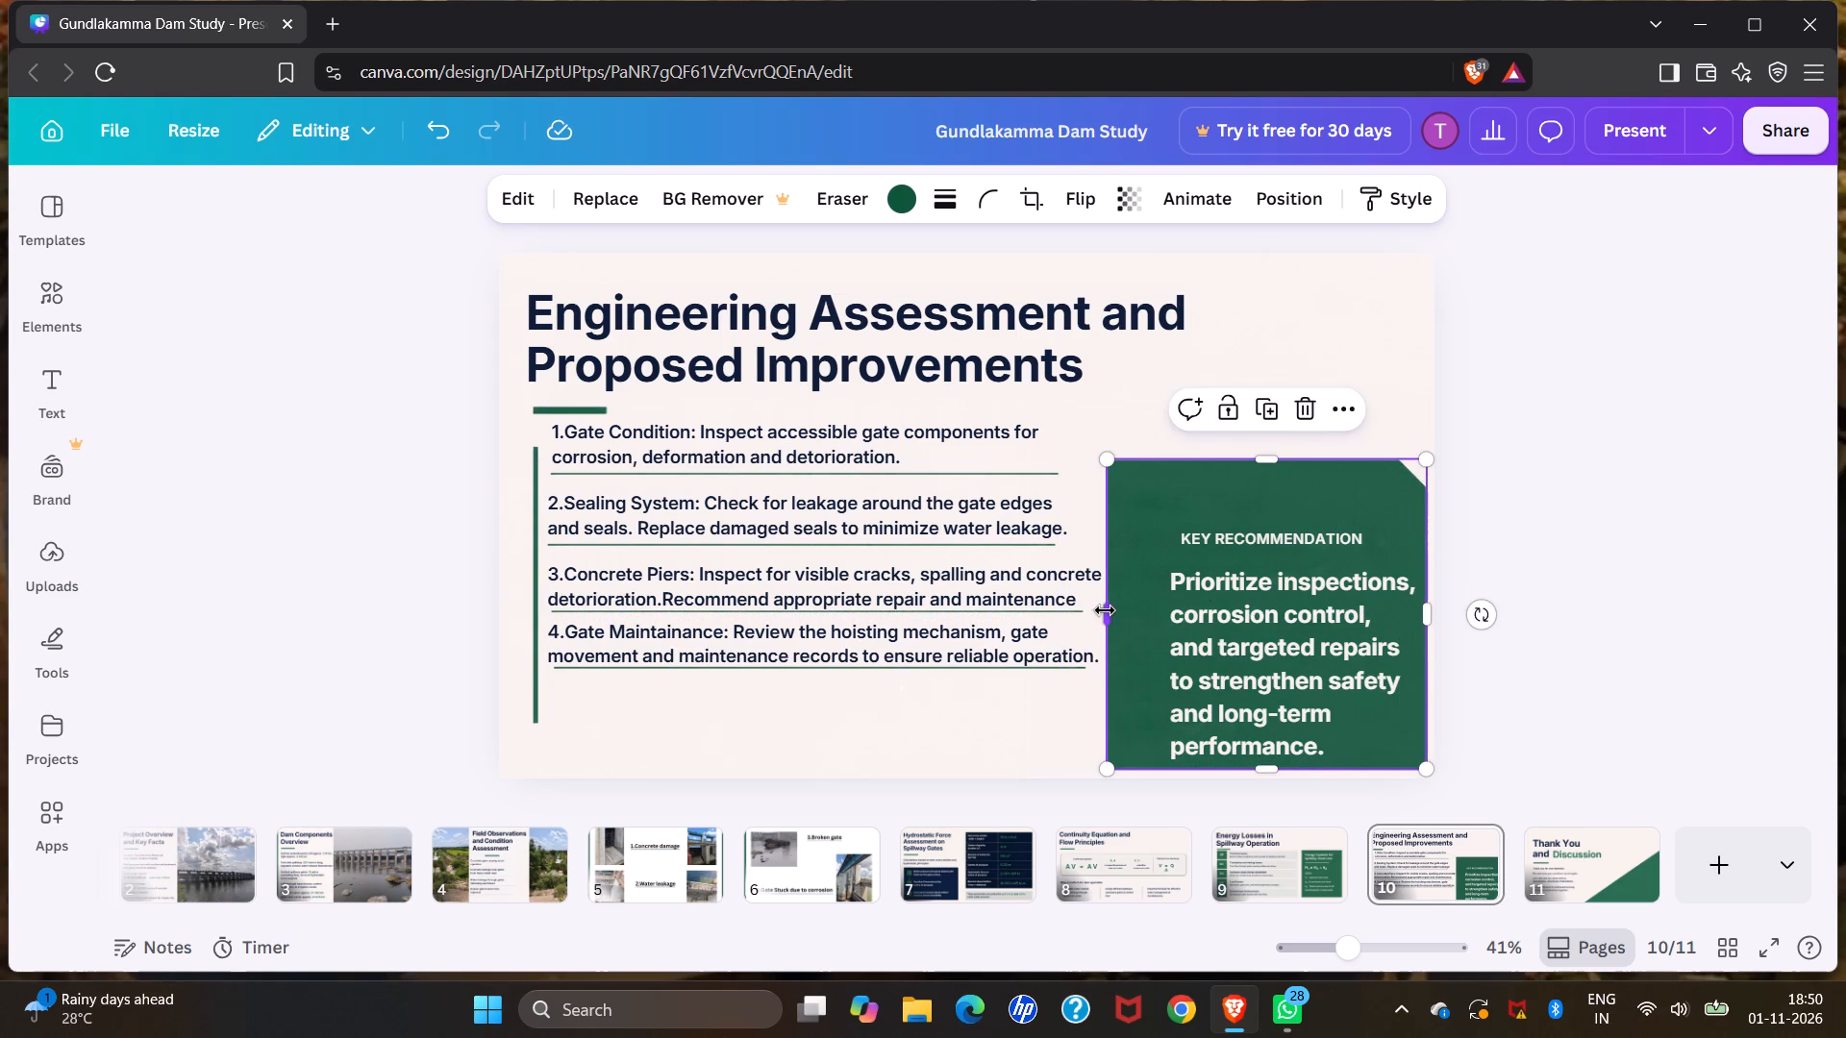
{"action": "left_click_drag", "start_coordinate": [1105, 610], "coordinate": [1142, 610]}
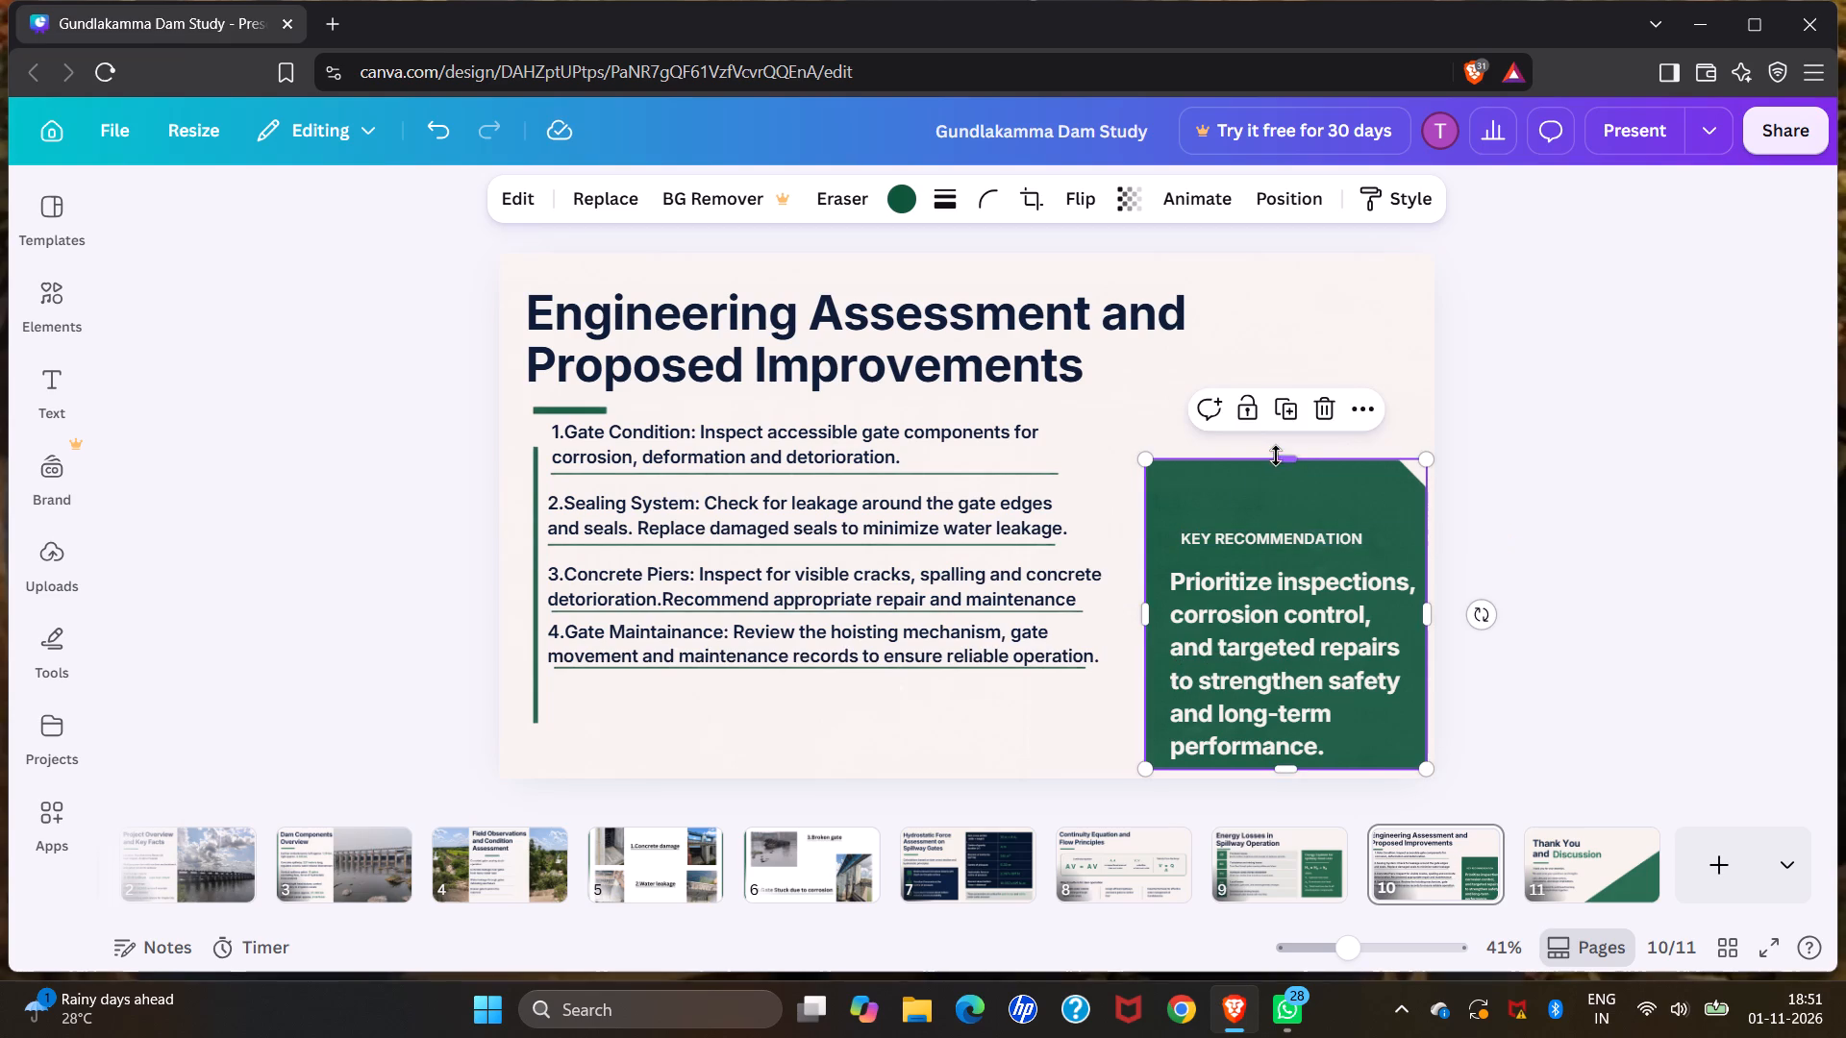
{"action": "left_click_drag", "start_coordinate": [1292, 484], "coordinate": [1291, 496]}
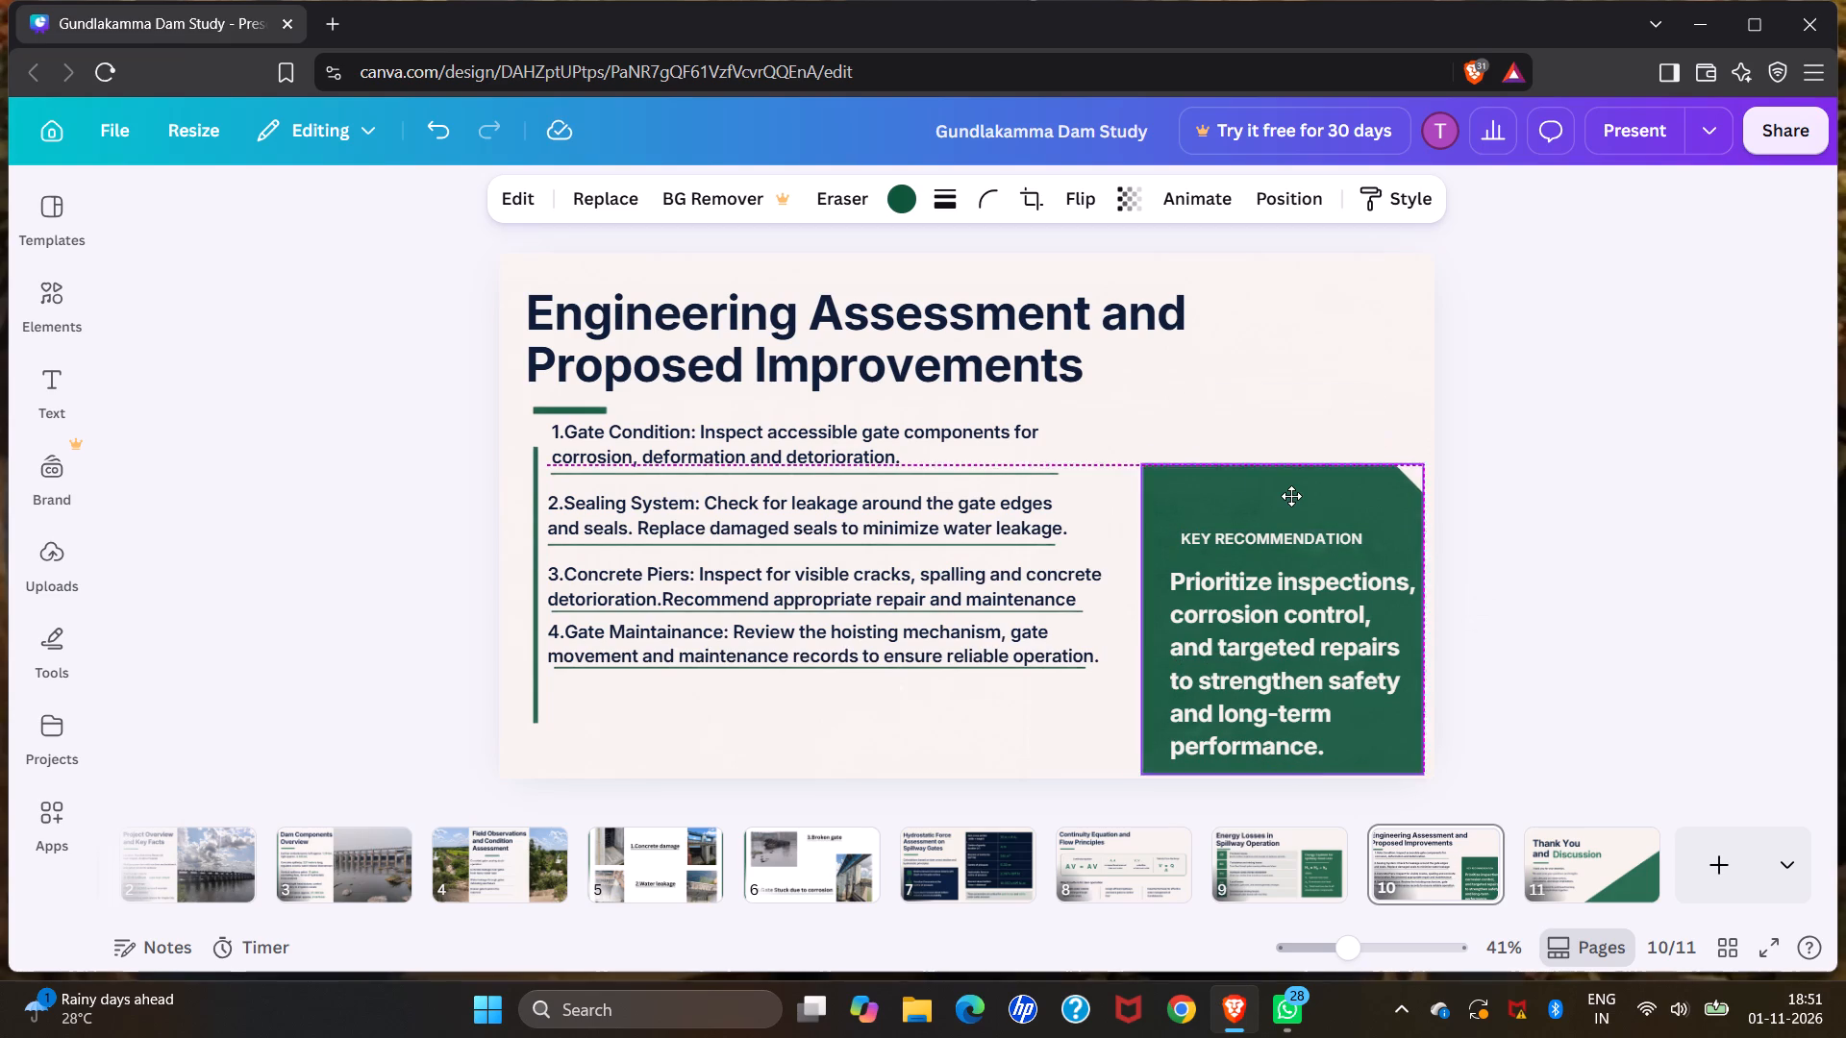
{"action": "left_click_drag", "start_coordinate": [1291, 496], "coordinate": [1299, 509]}
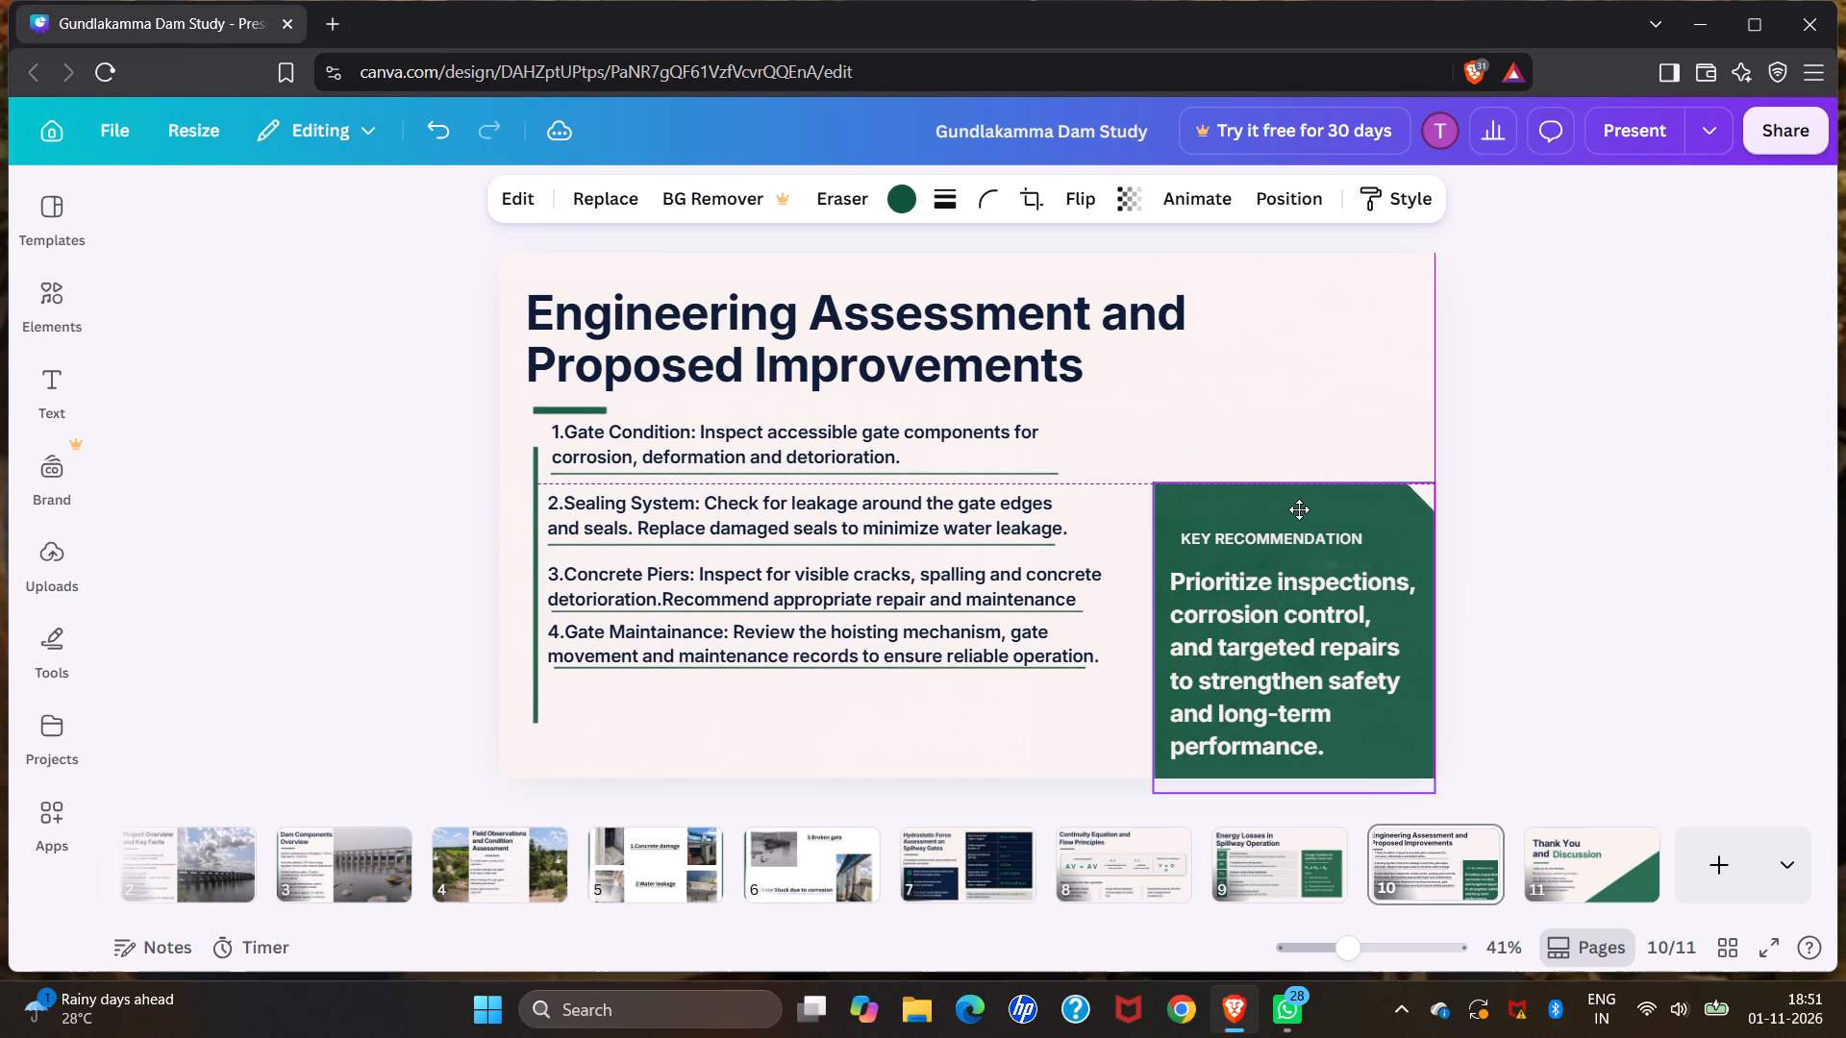
{"action": "left_click_drag", "start_coordinate": [1299, 509], "coordinate": [1293, 515]}
{"action": "left_click", "coordinate": [1519, 494]}
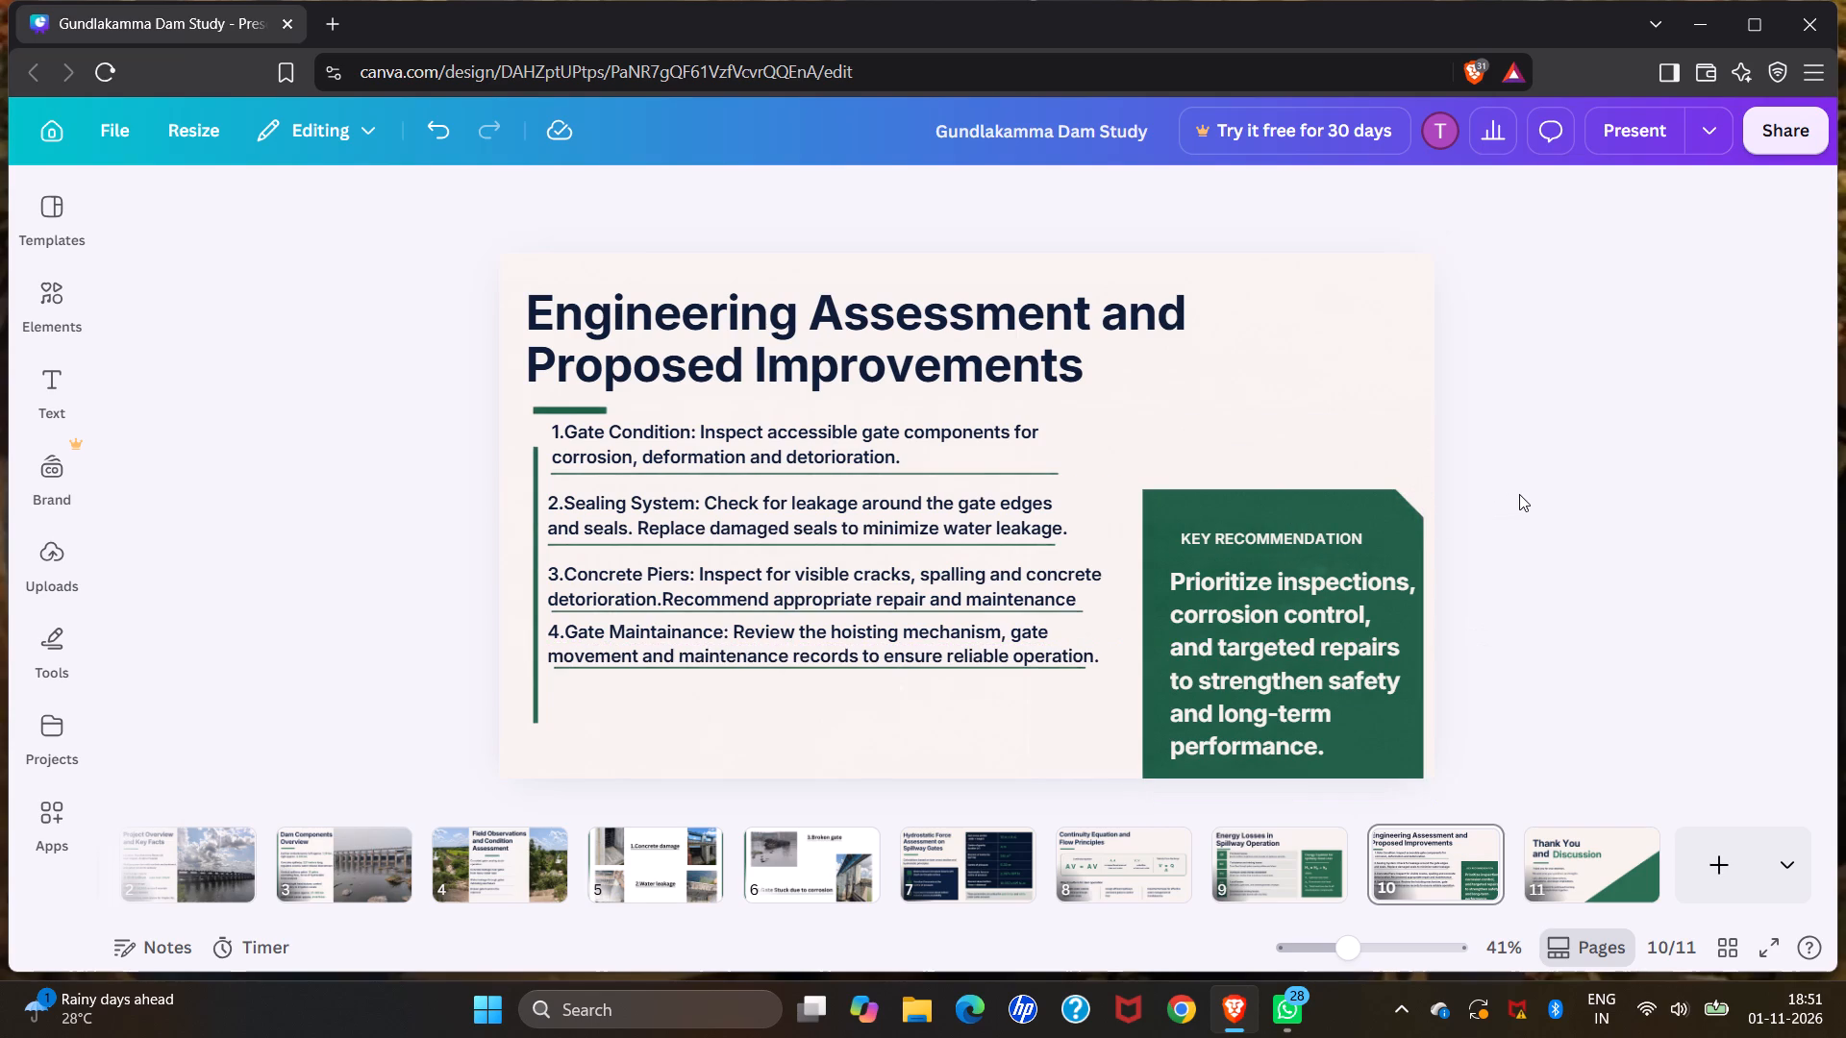
Duplicate the fourth point's text box and place the copy directly beneath its divider line, aligned with the original text box.
{"action": "left_click", "coordinate": [618, 633]}
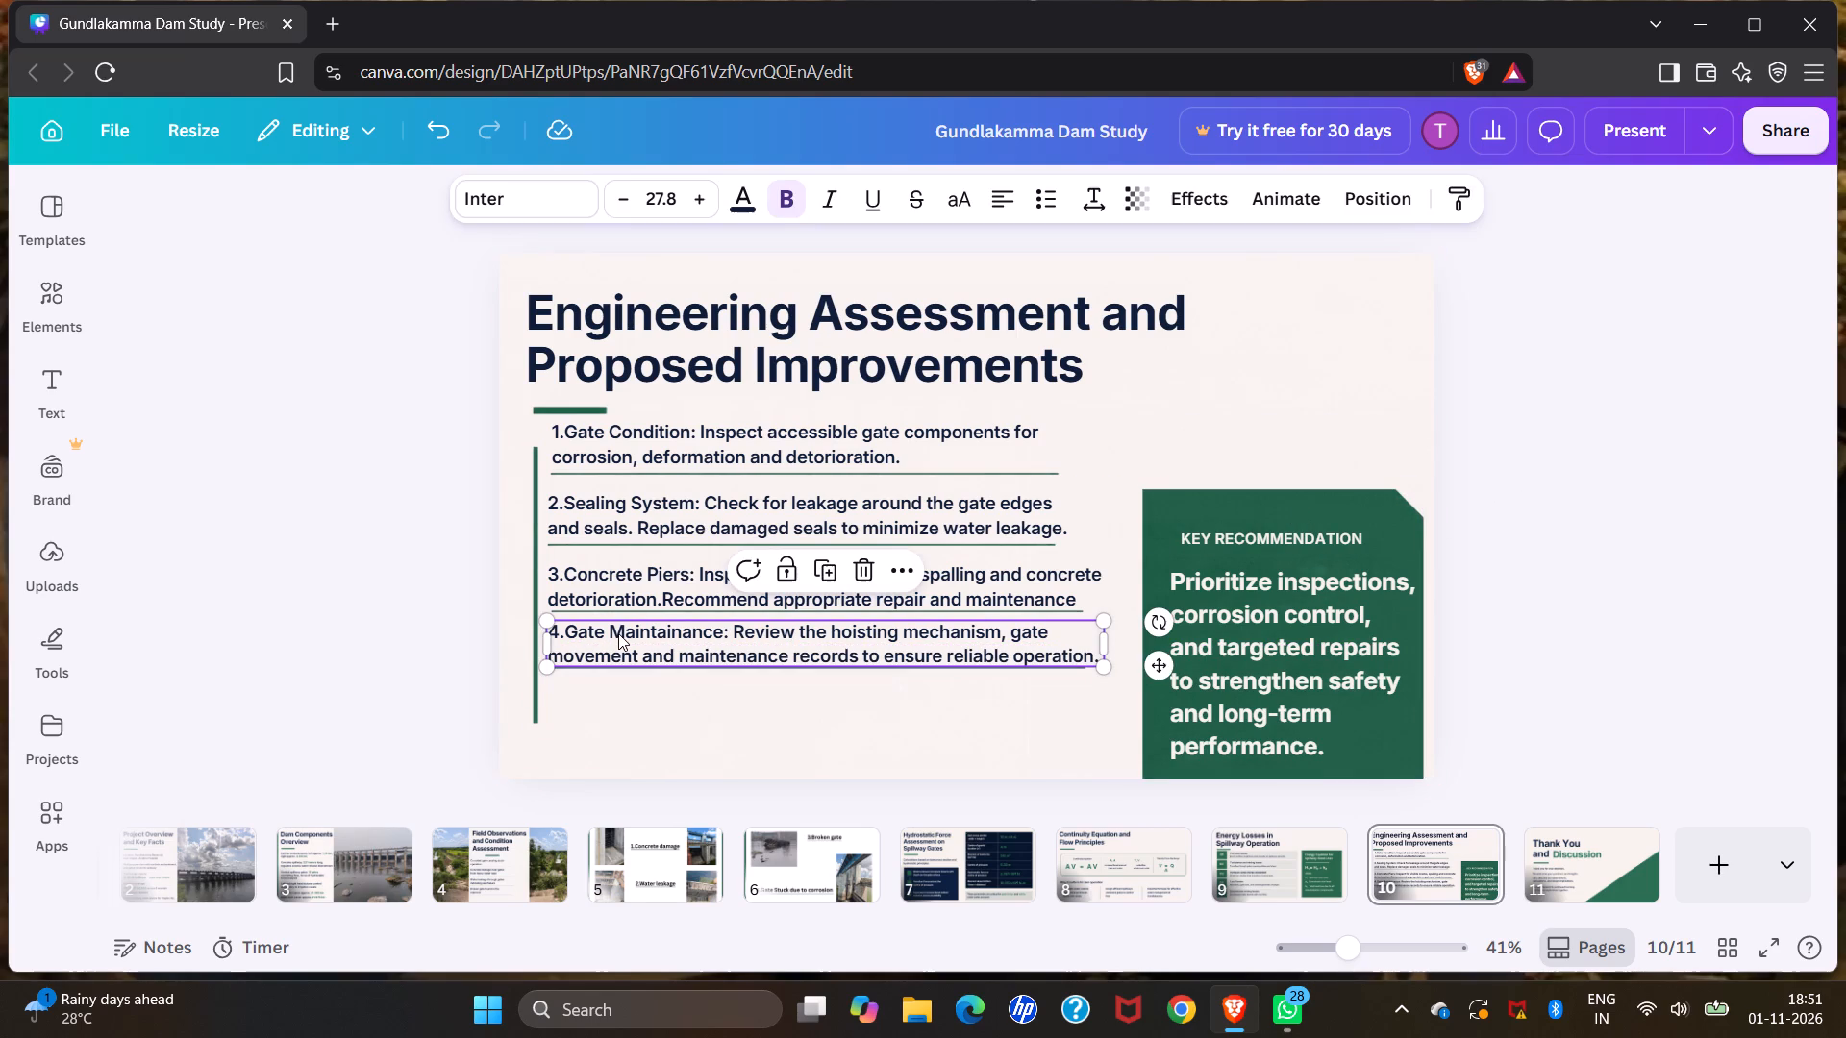
{"action": "left_click", "coordinate": [820, 571]}
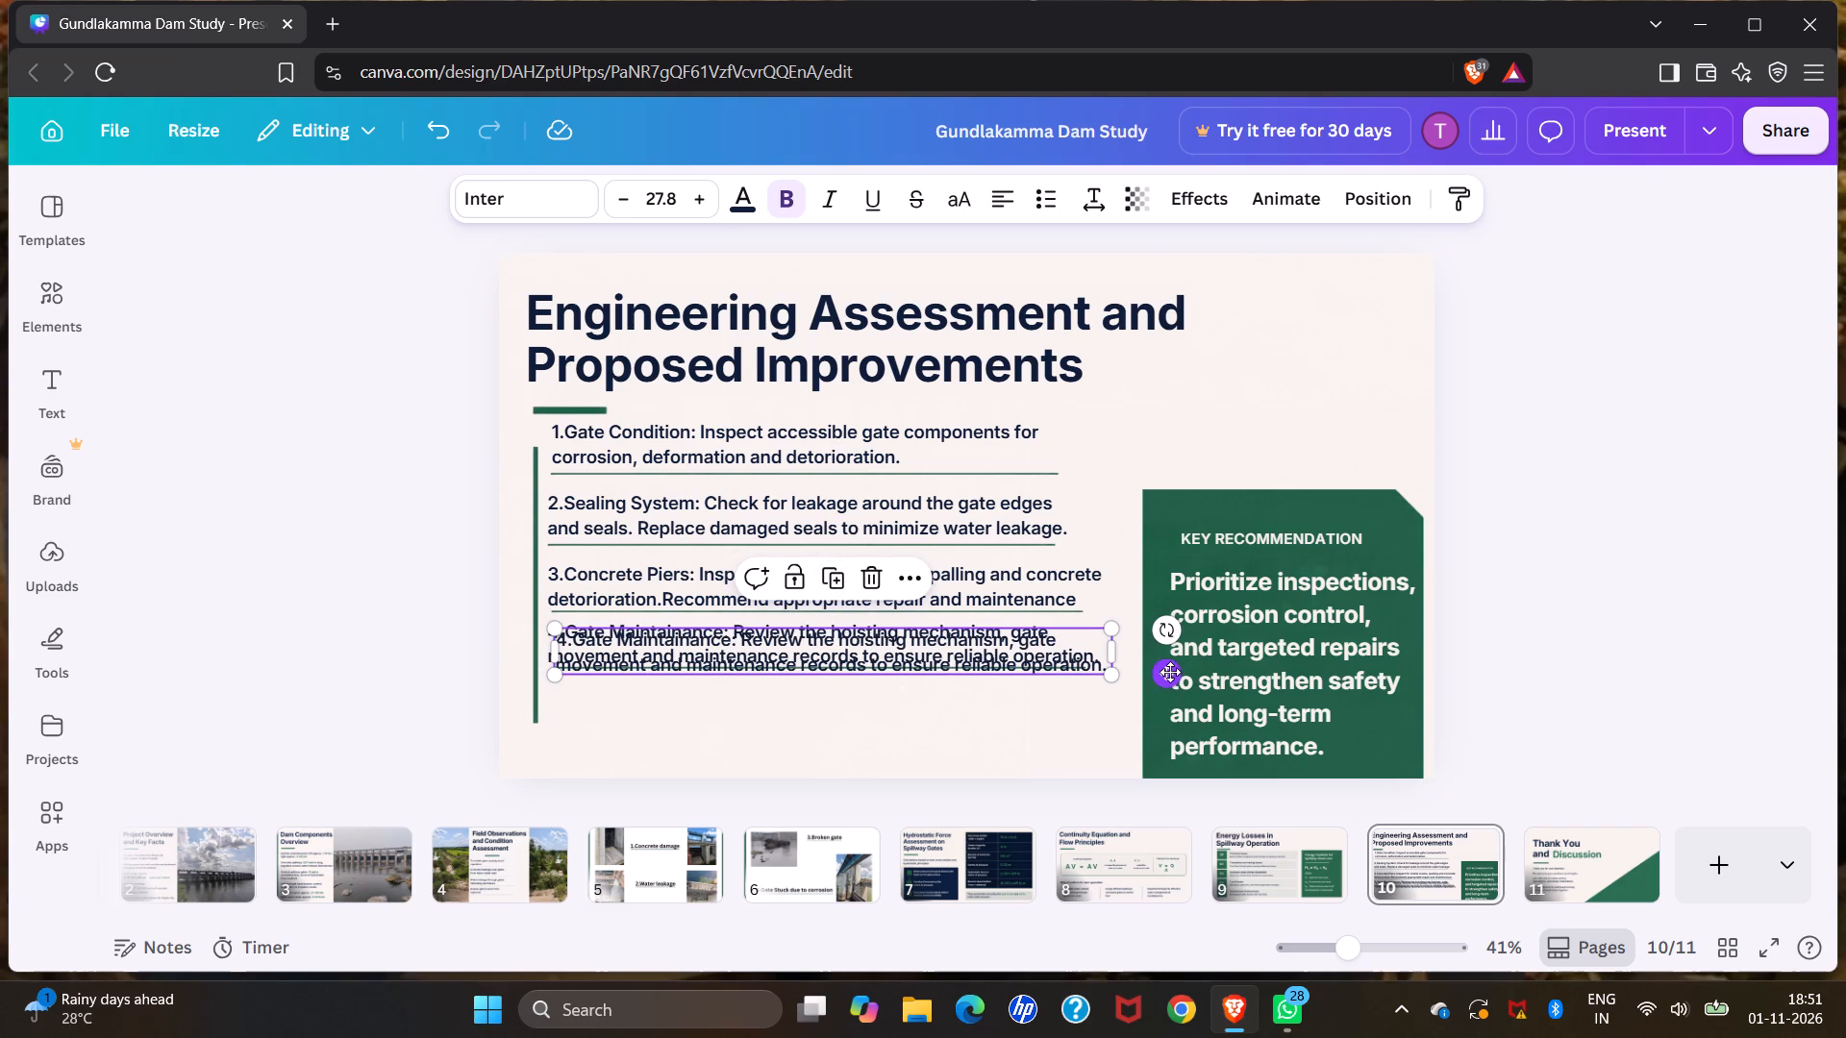
{"action": "left_click_drag", "start_coordinate": [1170, 672], "coordinate": [1160, 724]}
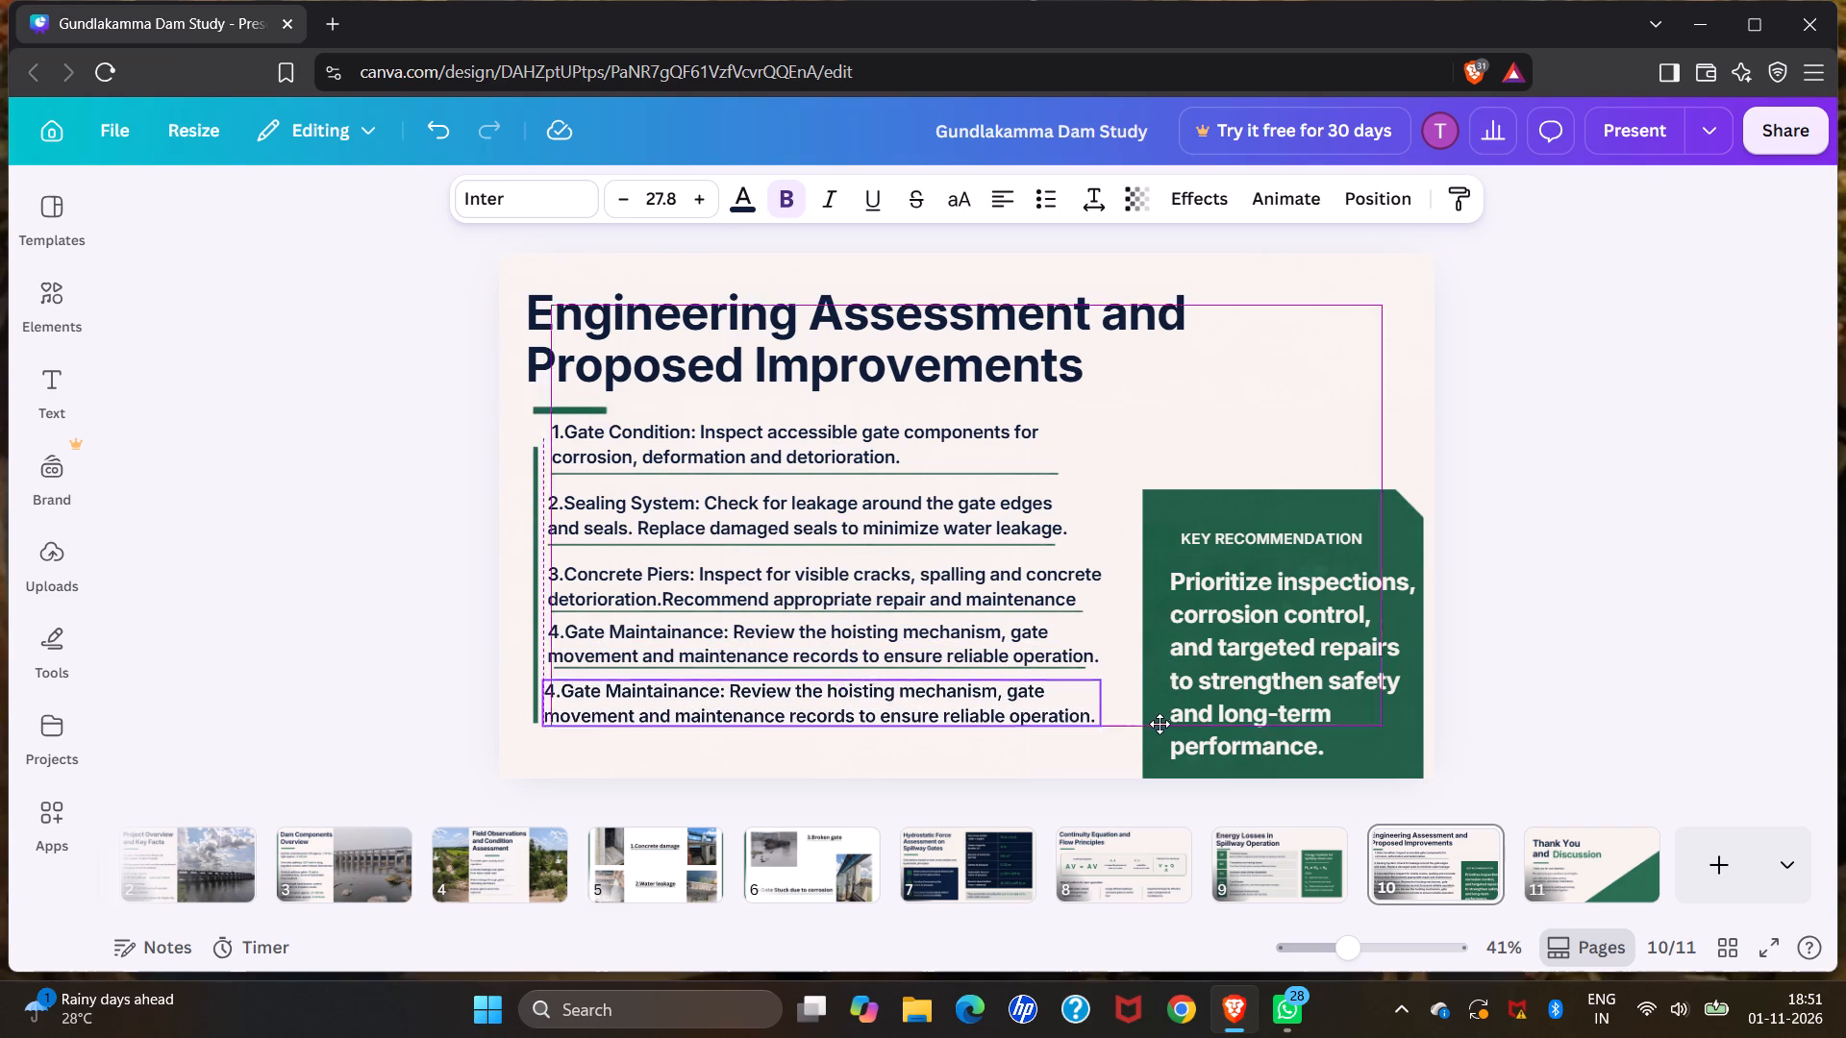
{"action": "left_click_drag", "start_coordinate": [1160, 724], "coordinate": [1160, 727]}
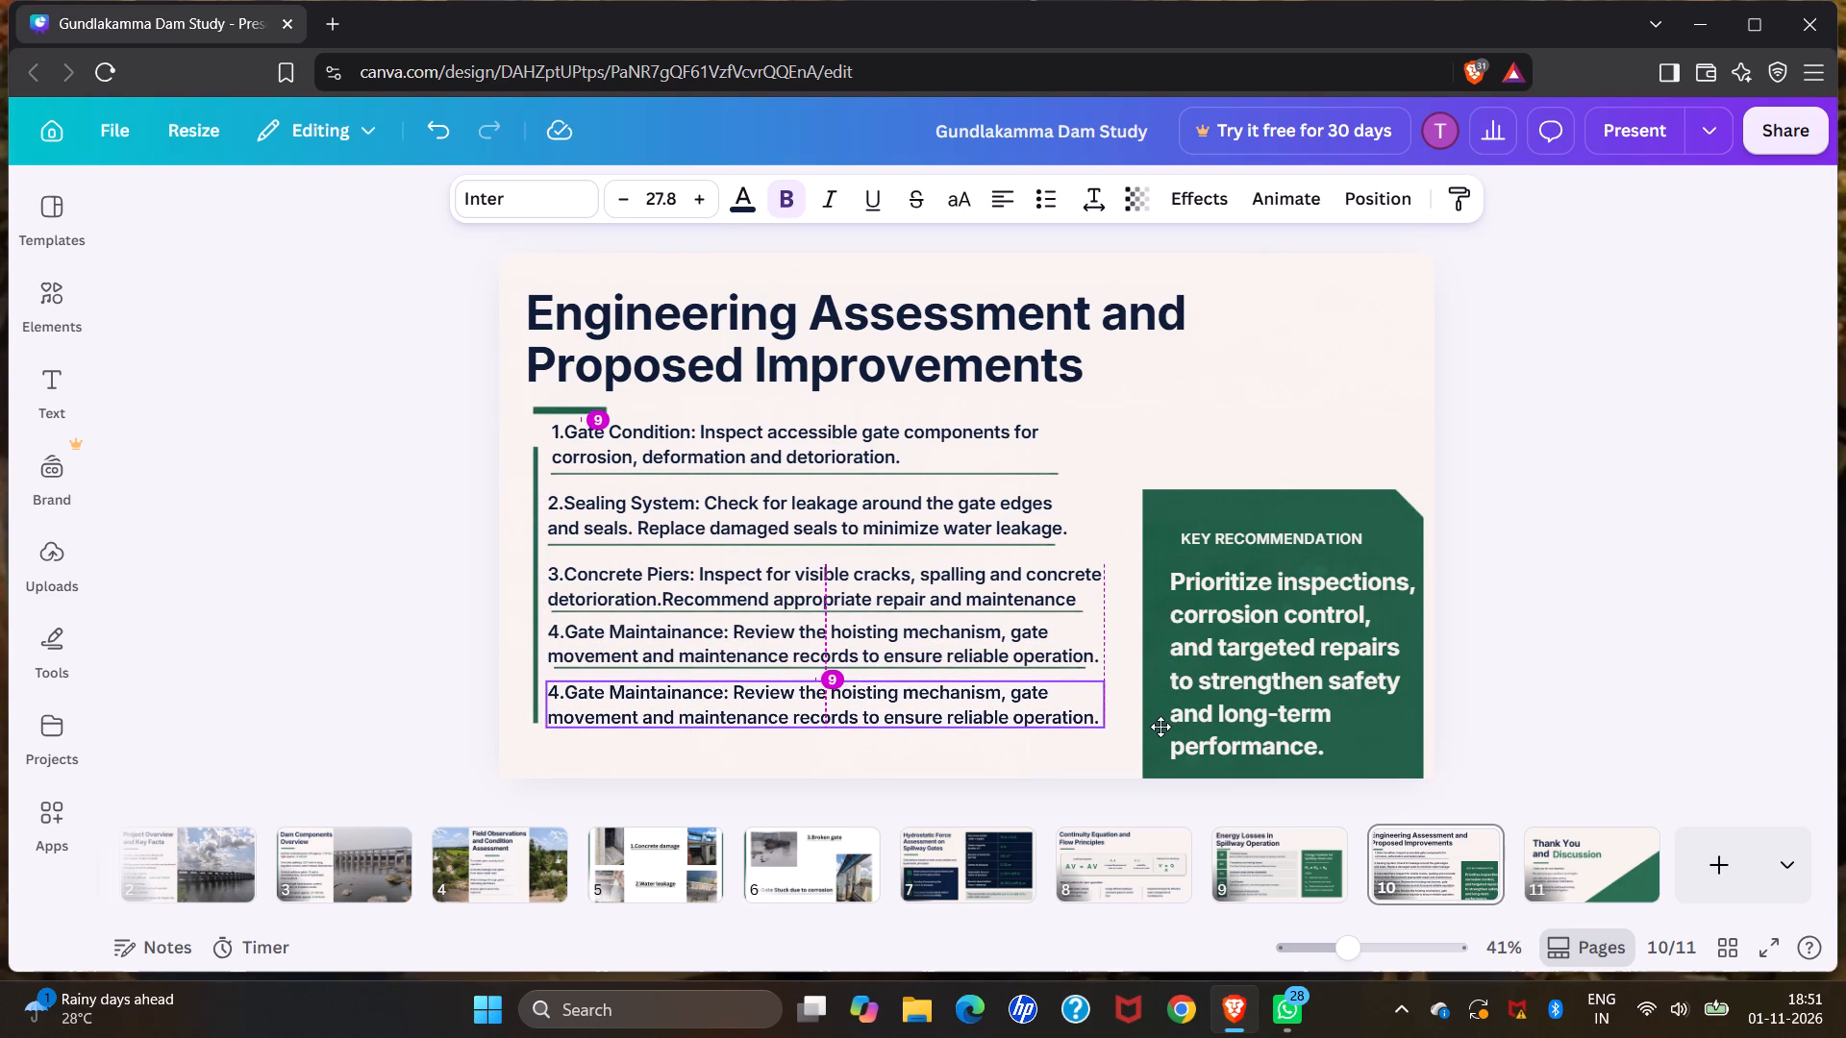
{"action": "left_click_drag", "start_coordinate": [1160, 727], "coordinate": [1161, 727]}
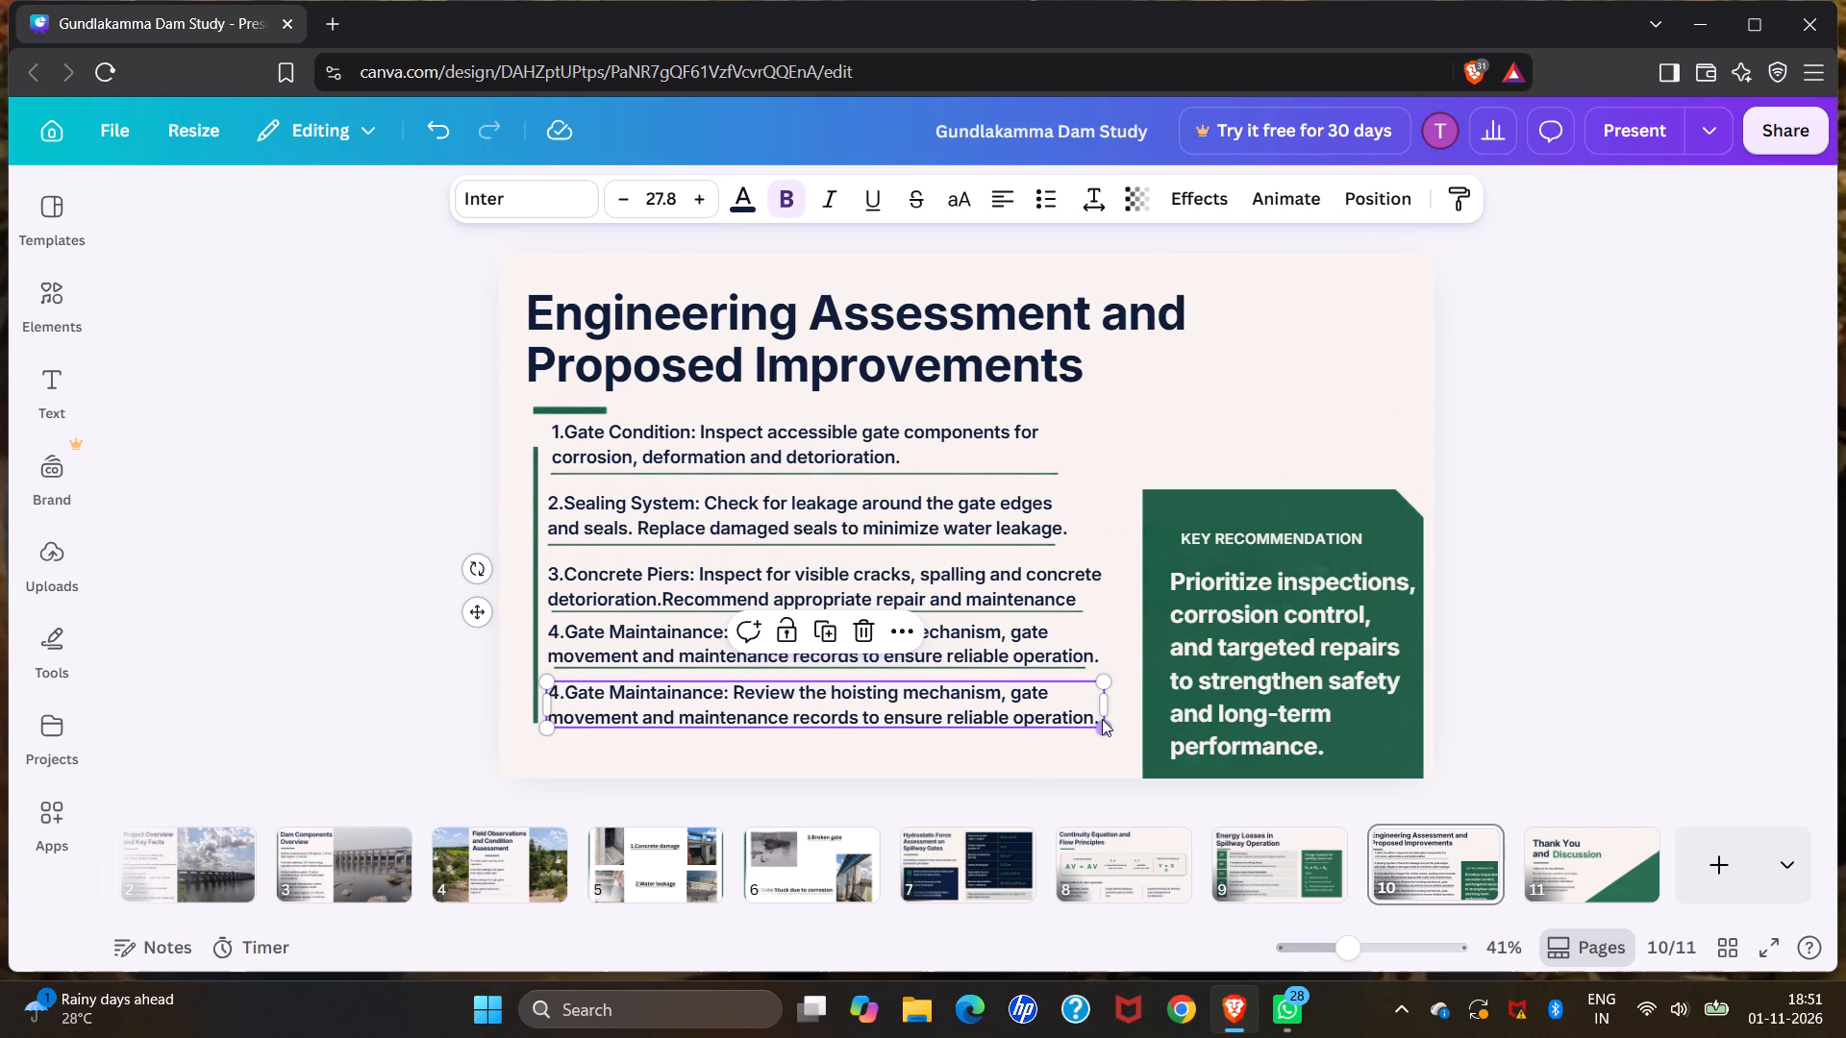
Replace all the text in the duplicated bottom text box with the heading "5.Sedement Management:".
{"action": "left_click", "coordinate": [1085, 704]}
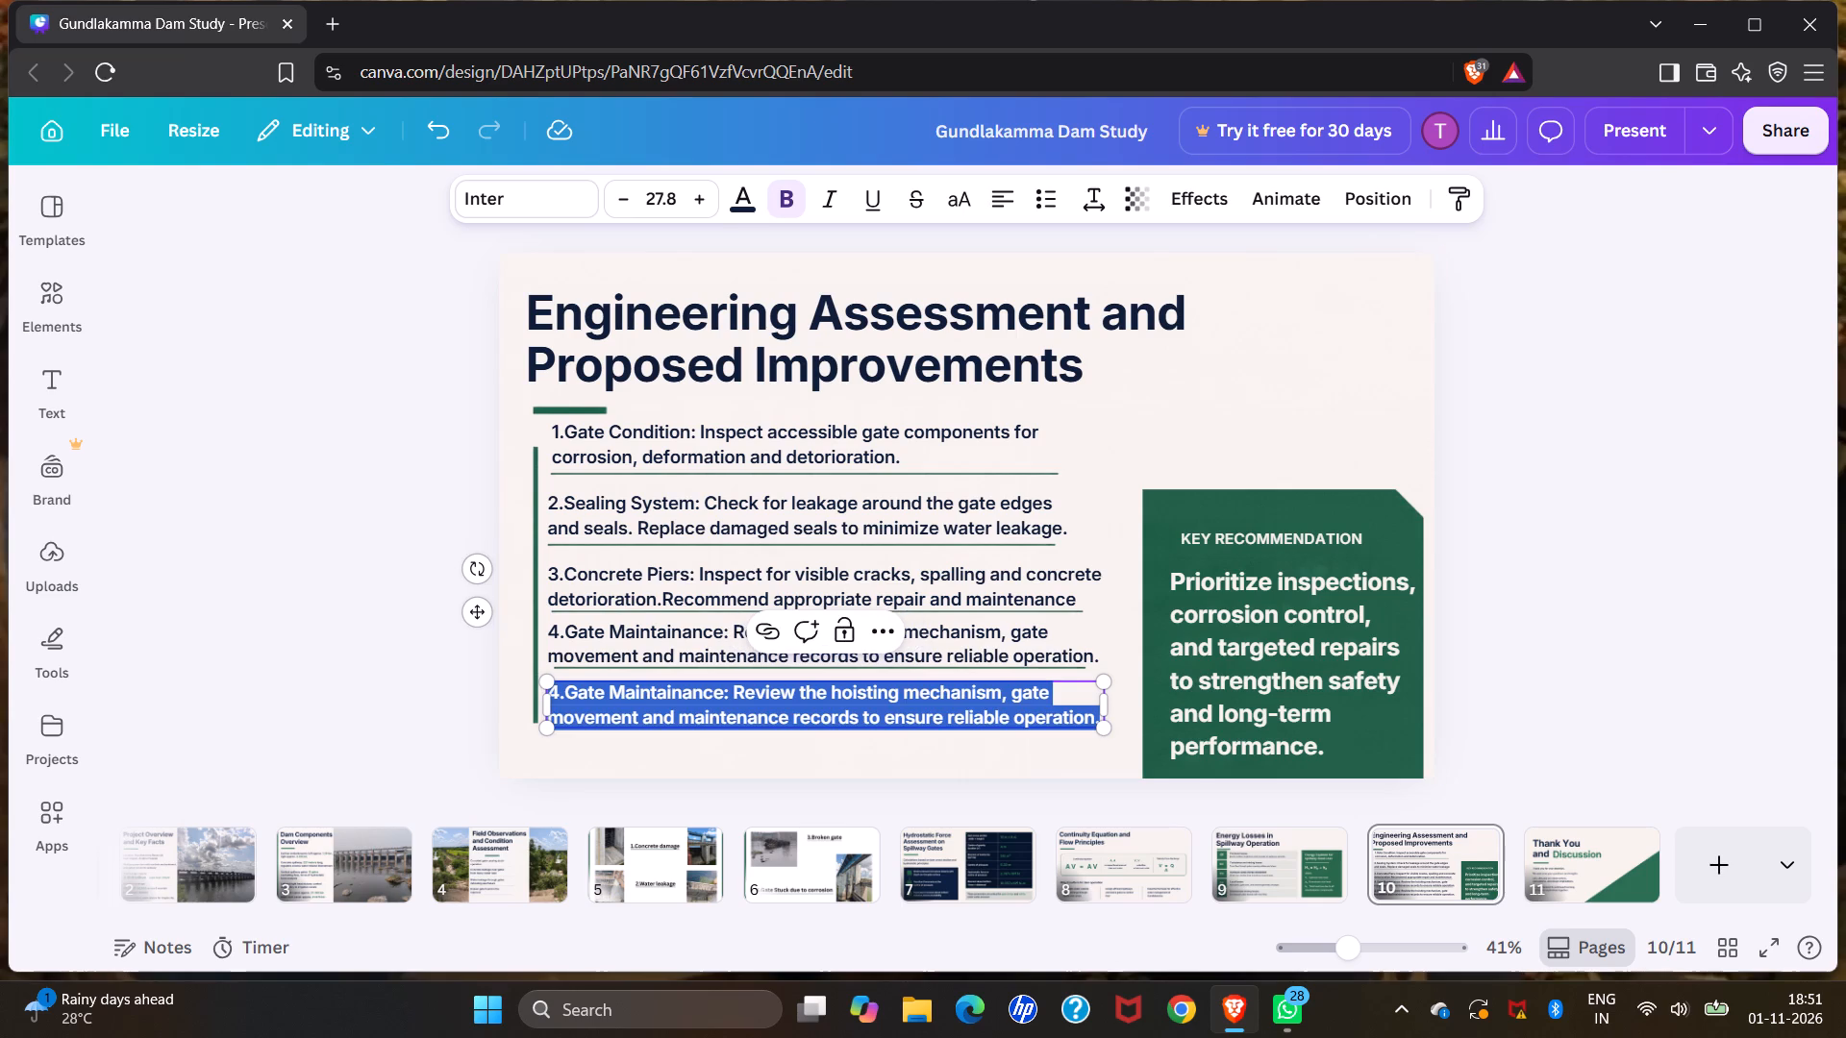
{"action": "key", "text": "BackSpace"}
{"action": "key", "text": "5"}
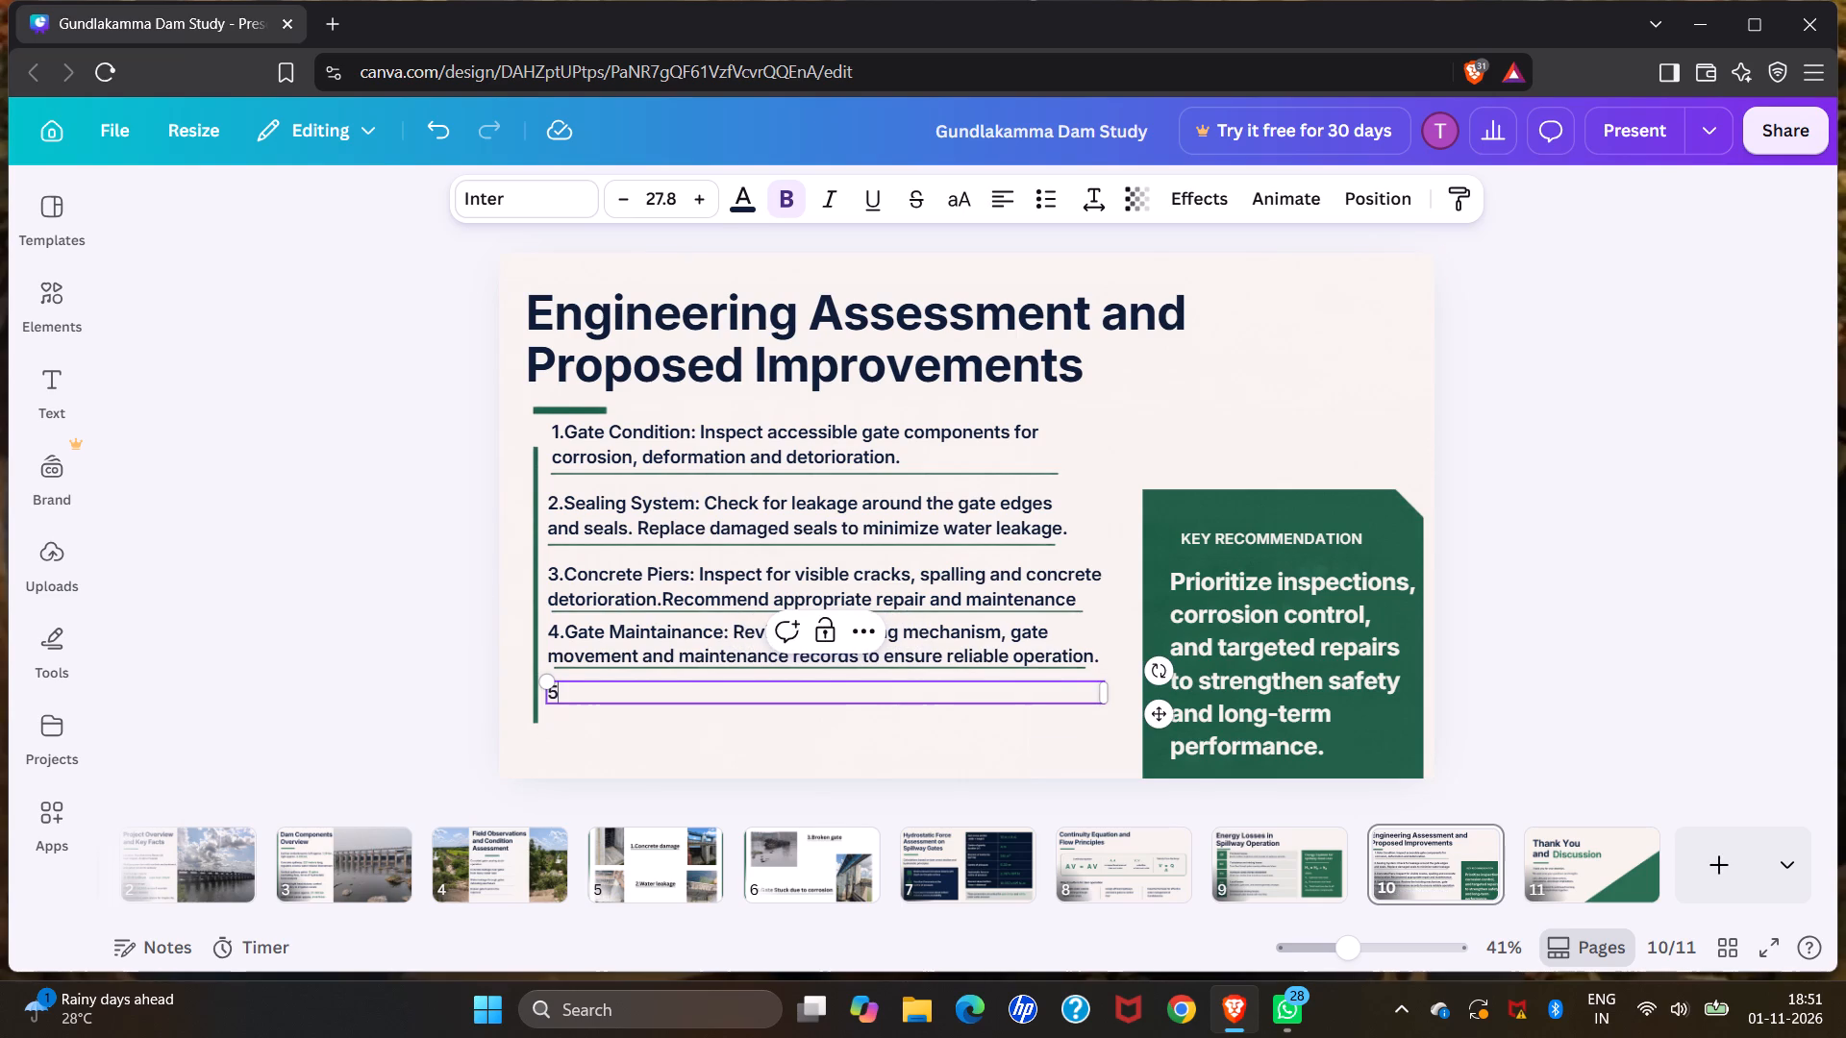
{"action": "key", "text": "period"}
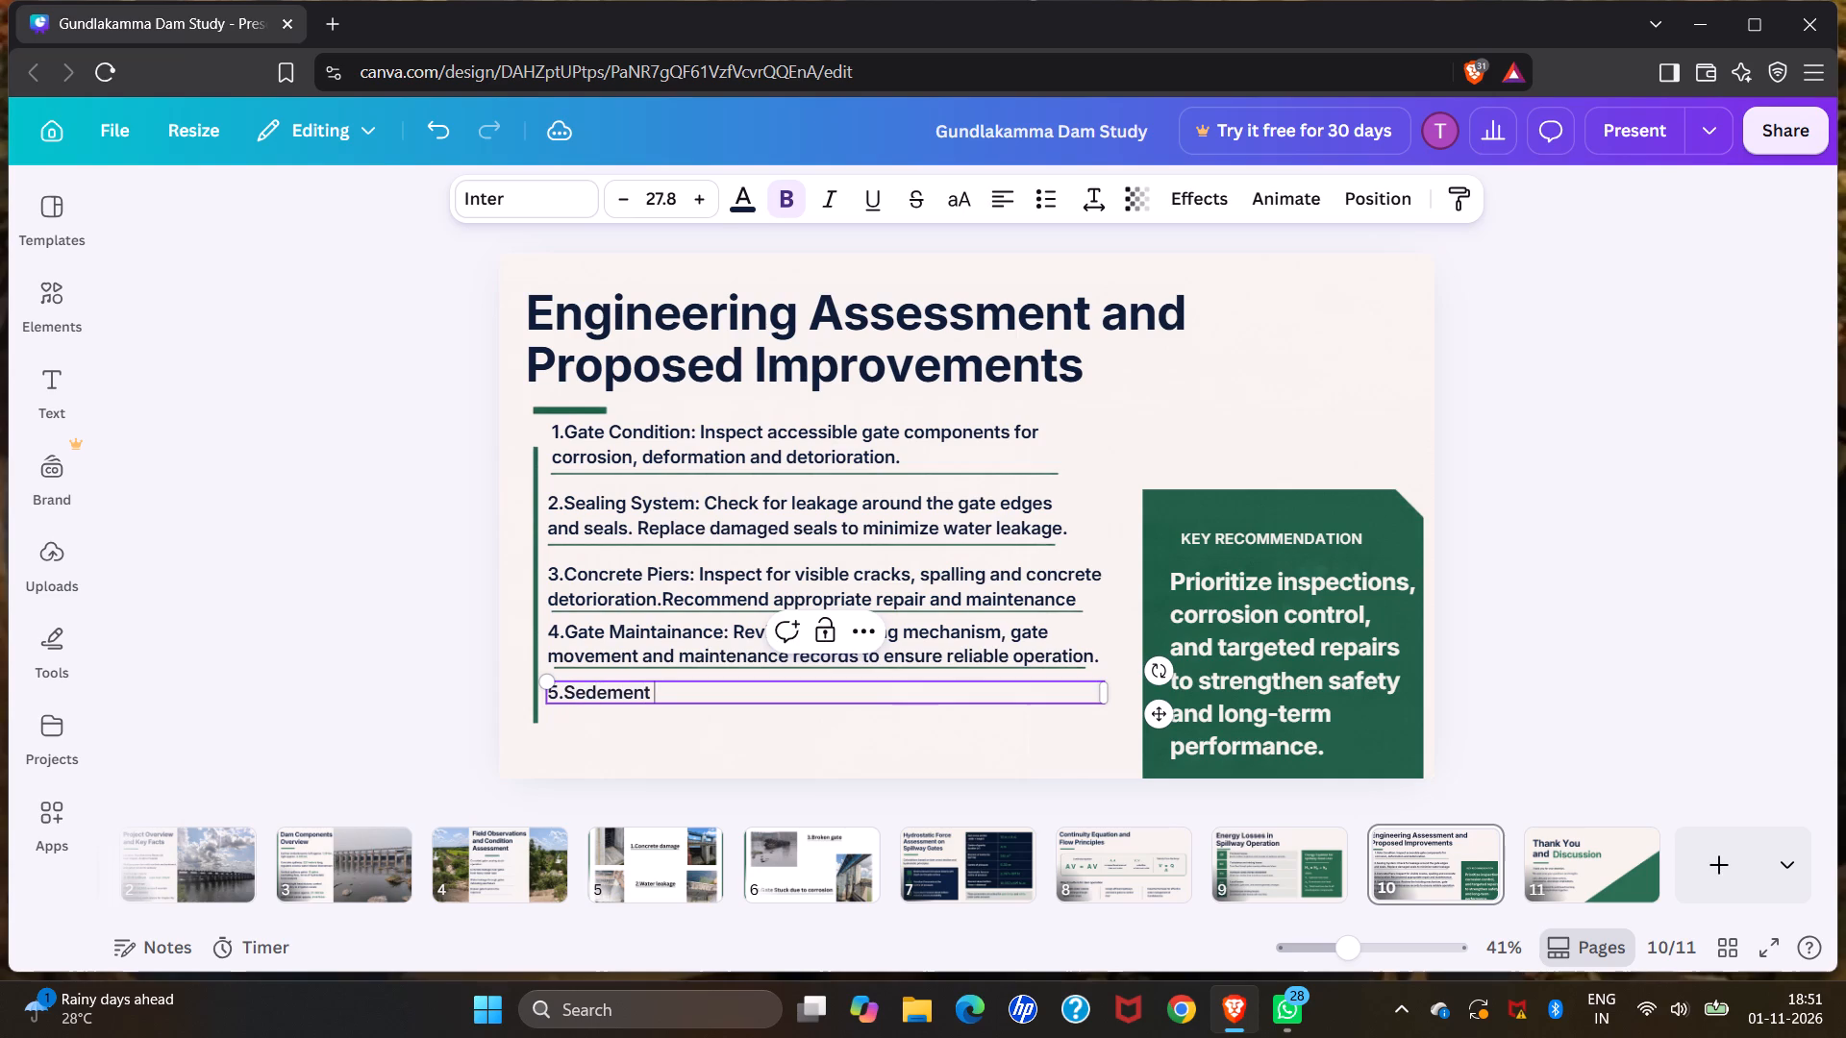
{"action": "type", "text": "anagement"}
{"action": "key", "text": "shift+colon"}
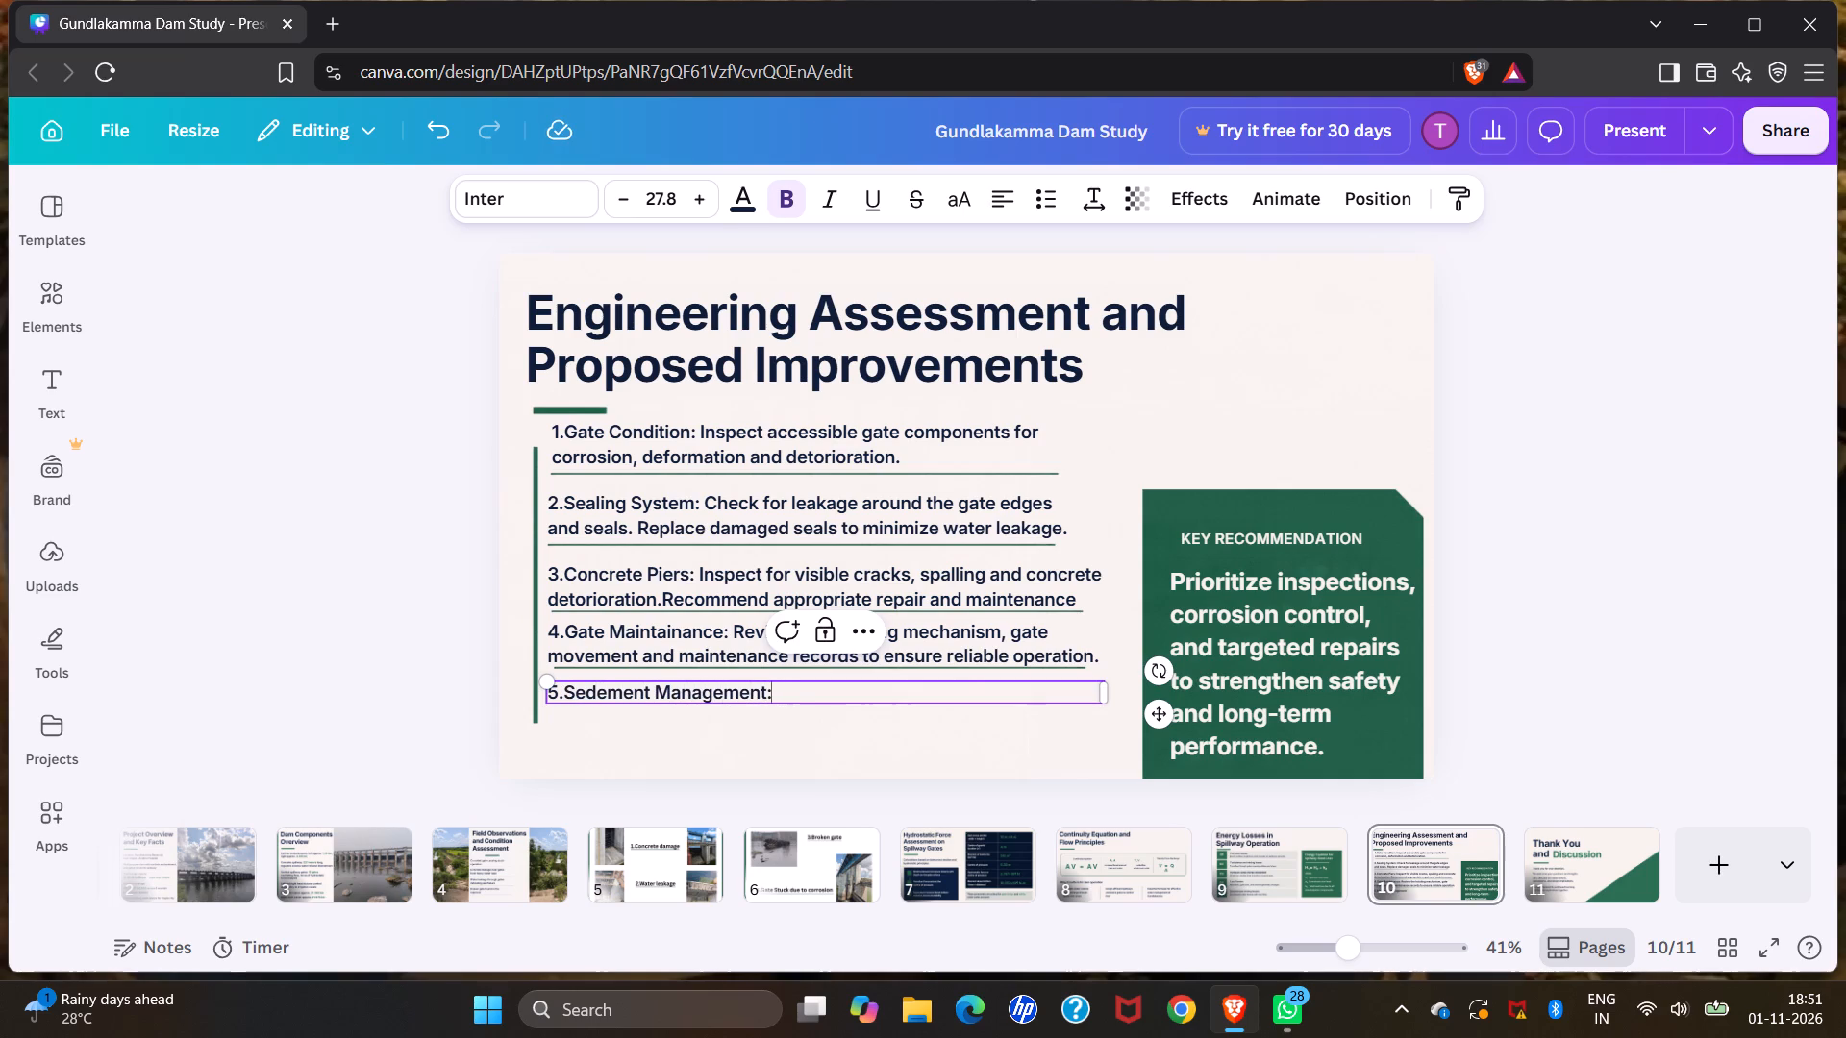
Correct the spelling of "Sedement" to "Sediment" in the fifth point's heading.
{"action": "key", "text": "Left"}
{"action": "key", "text": "Left"}
{"action": "key", "text": "Left"}
{"action": "key", "text": "Left"}
{"action": "key", "text": "Left"}
{"action": "key", "text": "Left"}
{"action": "key", "text": "Left"}
{"action": "key", "text": "Left"}
{"action": "key", "text": "Left"}
{"action": "key", "text": "Left"}
{"action": "key", "text": "Left"}
{"action": "key", "text": "Left"}
{"action": "key", "text": "Left"}
{"action": "key", "text": "Left"}
{"action": "key", "text": "Left"}
{"action": "key", "text": "Left"}
{"action": "key", "text": "Left"}
{"action": "key", "text": "Right"}
{"action": "key", "text": "BackSpace"}
{"action": "key", "text": "i"}
{"action": "key", "text": "Right"}
{"action": "key", "text": "Right"}
{"action": "key", "text": "Right"}
{"action": "key", "text": "Right"}
{"action": "key", "text": "Right"}
{"action": "key", "text": "Right"}
{"action": "key", "text": "Right"}
{"action": "key", "text": "Right"}
{"action": "key", "text": "Right"}
{"action": "key", "text": "Right"}
{"action": "key", "text": "Right"}
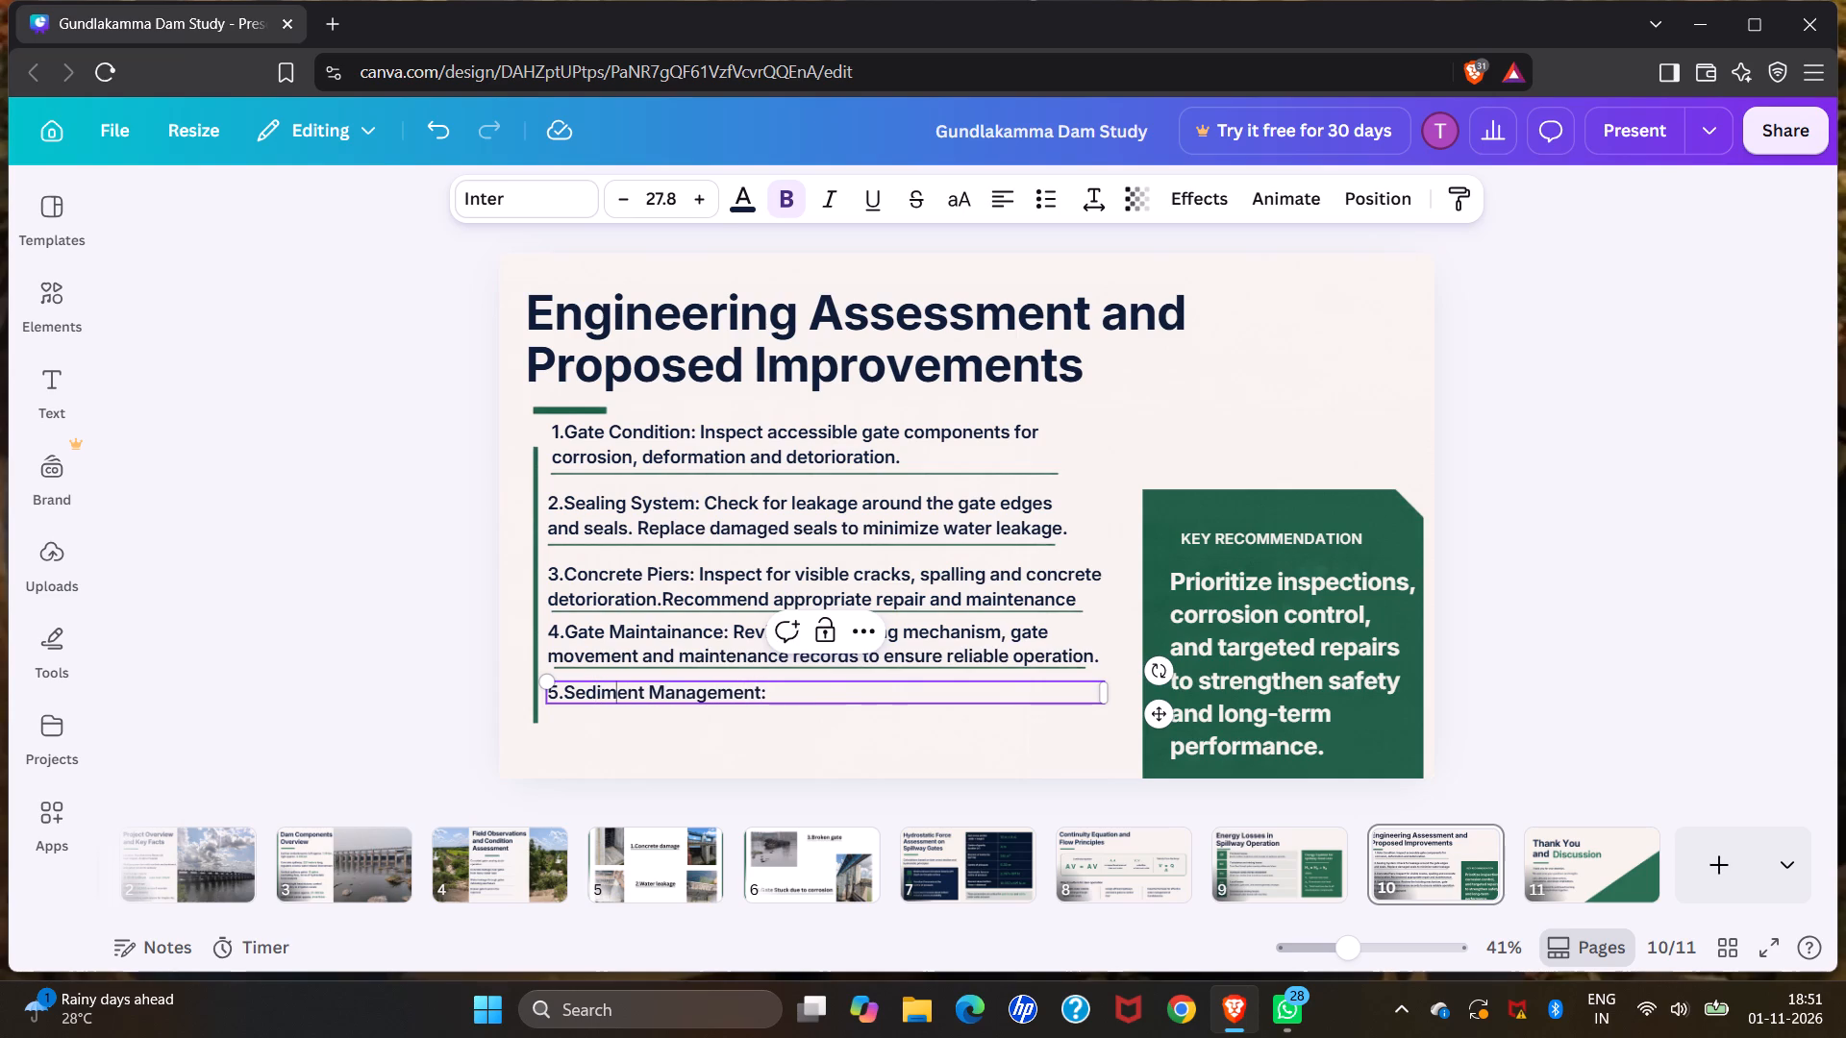
{"action": "key", "text": "Right"}
{"action": "key", "text": "Right"}
{"action": "key", "text": "Right"}
{"action": "key", "text": "Right"}
{"action": "key", "text": "Right"}
Continue the fifth point after its heading with "Investigate sediment mangement acuumulation and its possible effect on gate opening.".
{"action": "key", "text": "space"}
{"action": "type", "text": "sediment mange ment"}
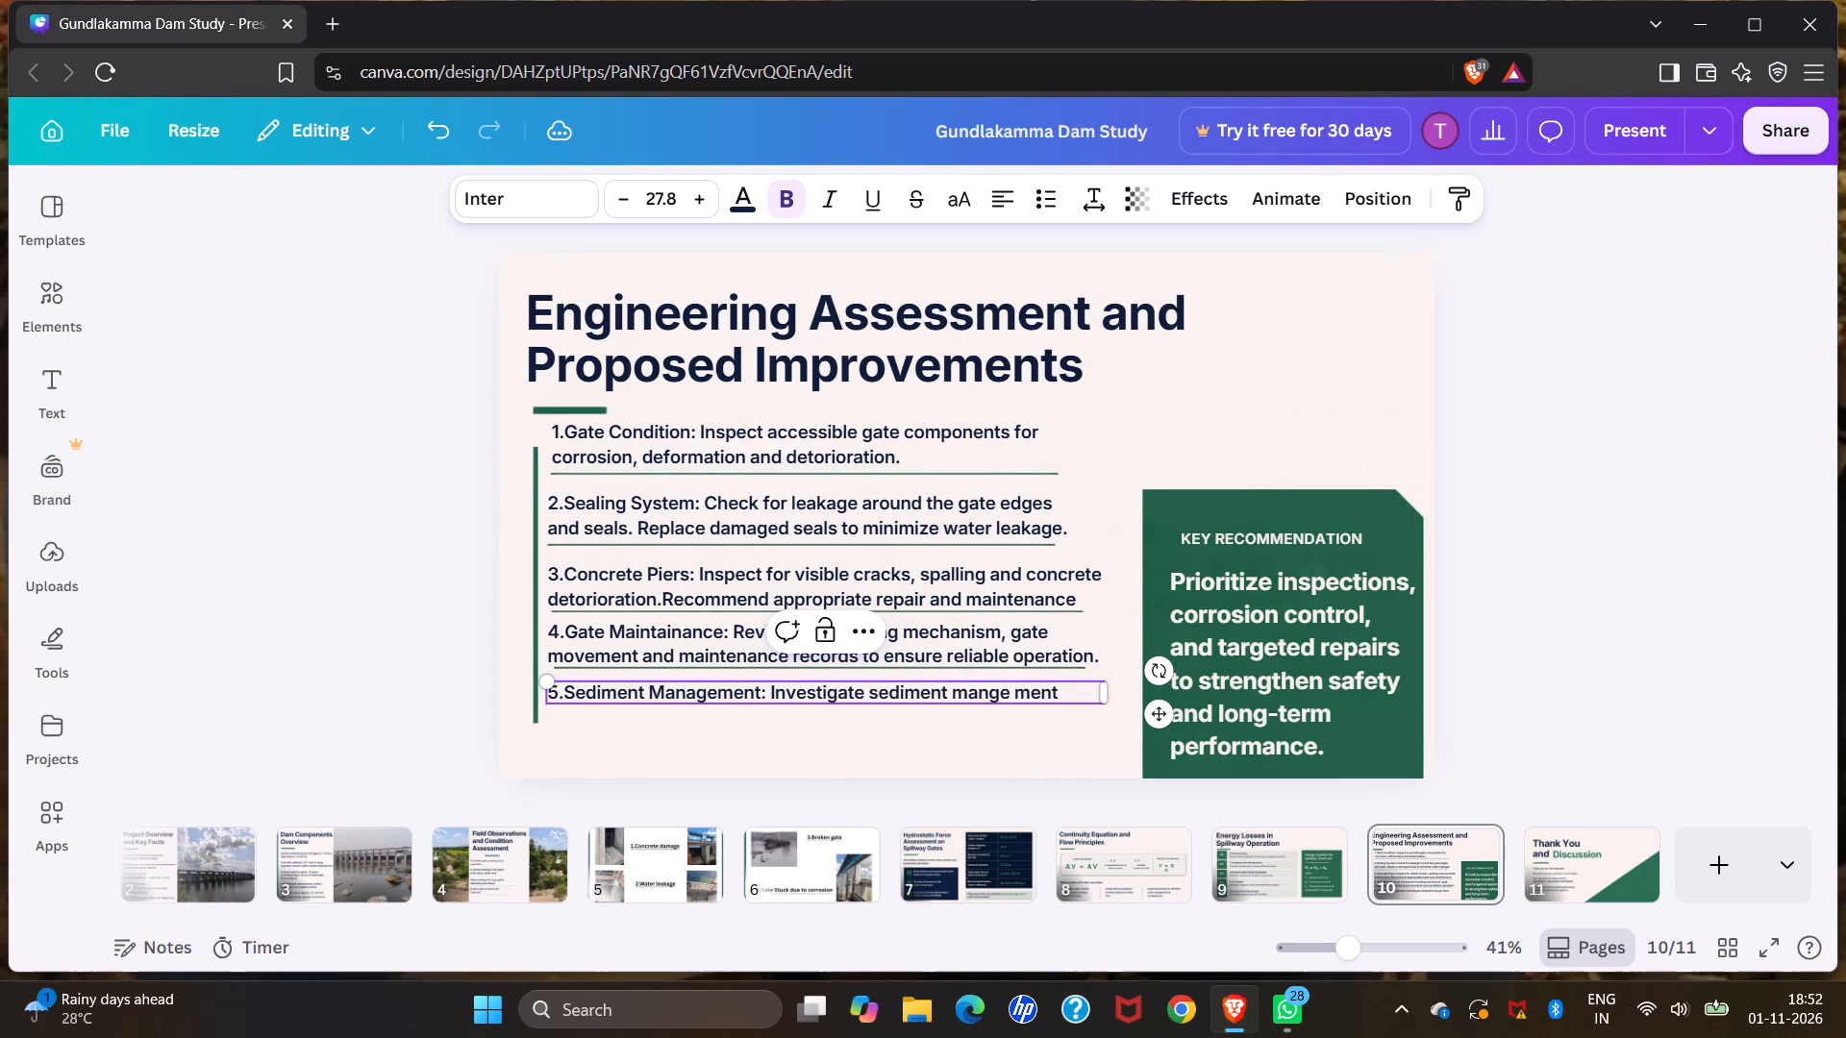
{"action": "key", "text": "BackSpace"}
{"action": "key", "text": "BackSpace"}
{"action": "key", "text": "BackSpace"}
{"action": "key", "text": "BackSpace"}
{"action": "key", "text": "BackSpace"}
{"action": "type", "text": "ment"}
{"action": "key", "text": "space"}
{"action": "type", "text": "acuumulatio"}
{"action": "key", "text": "n"}
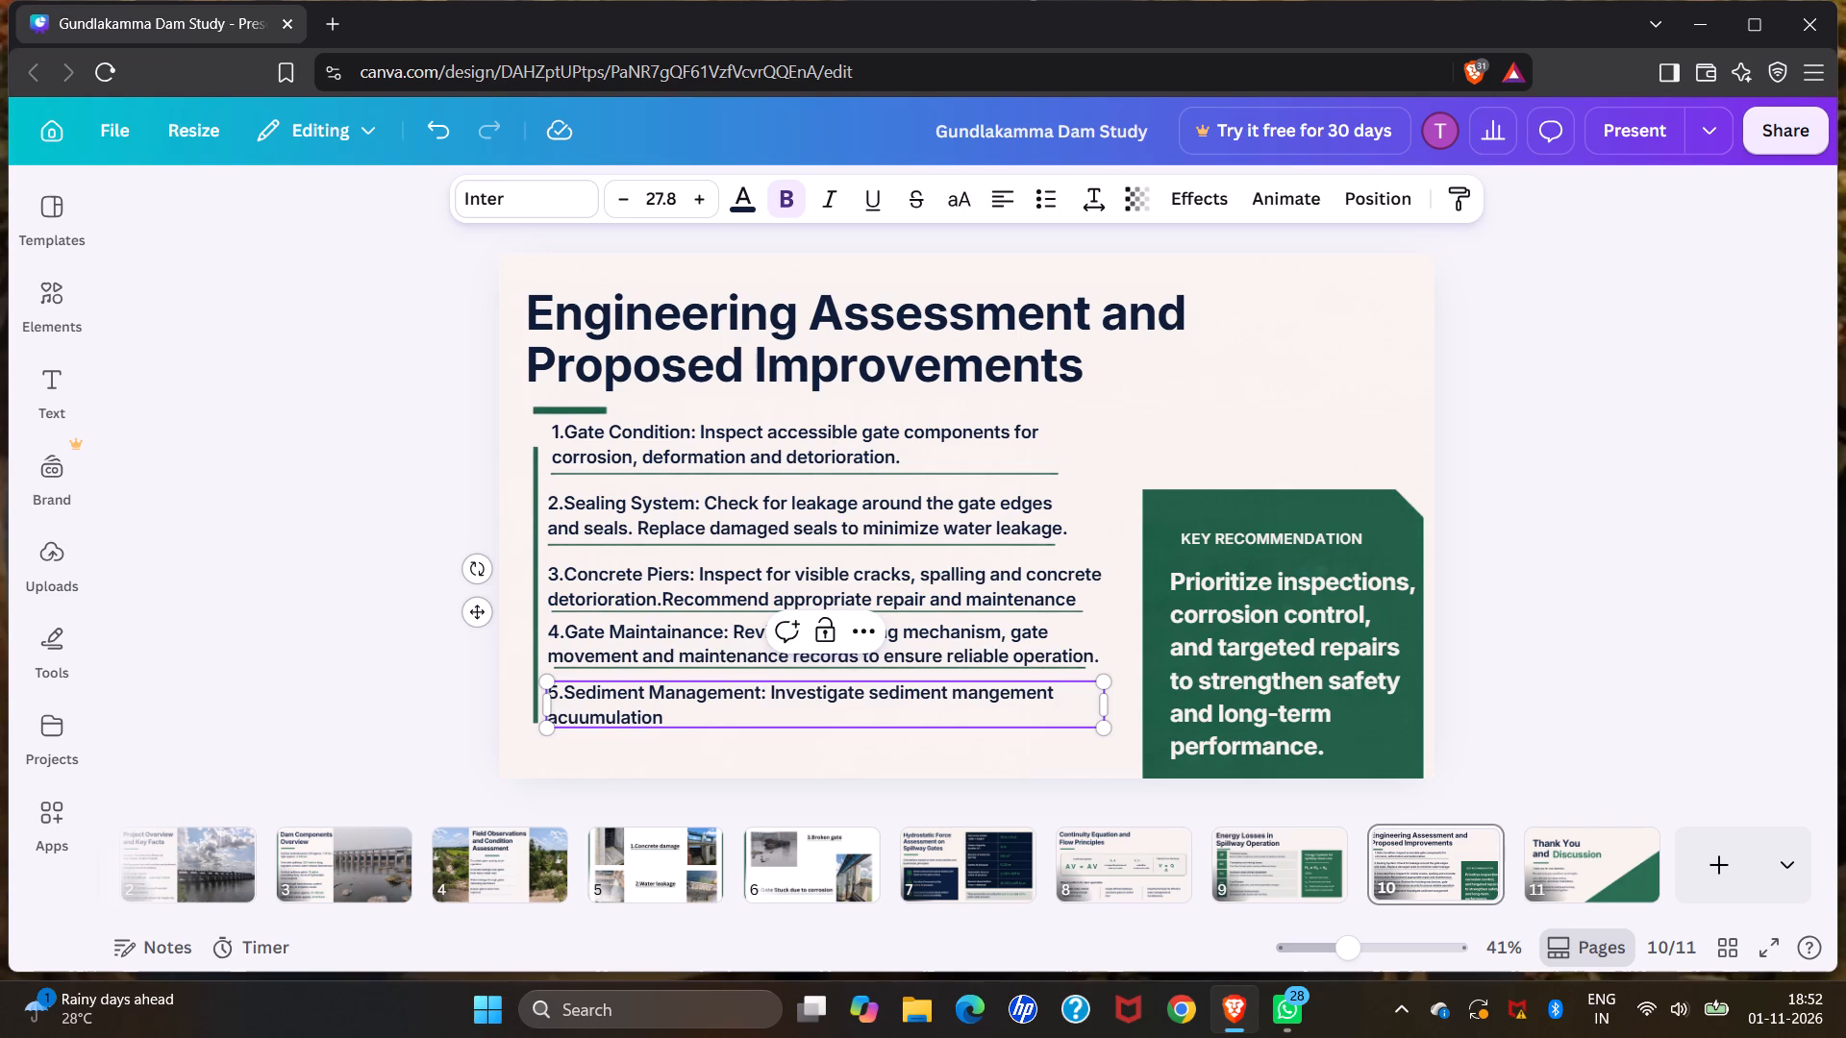
{"action": "key", "text": "space"}
{"action": "type", "text": "and i"}
{"action": "type", "text": "ts possible"}
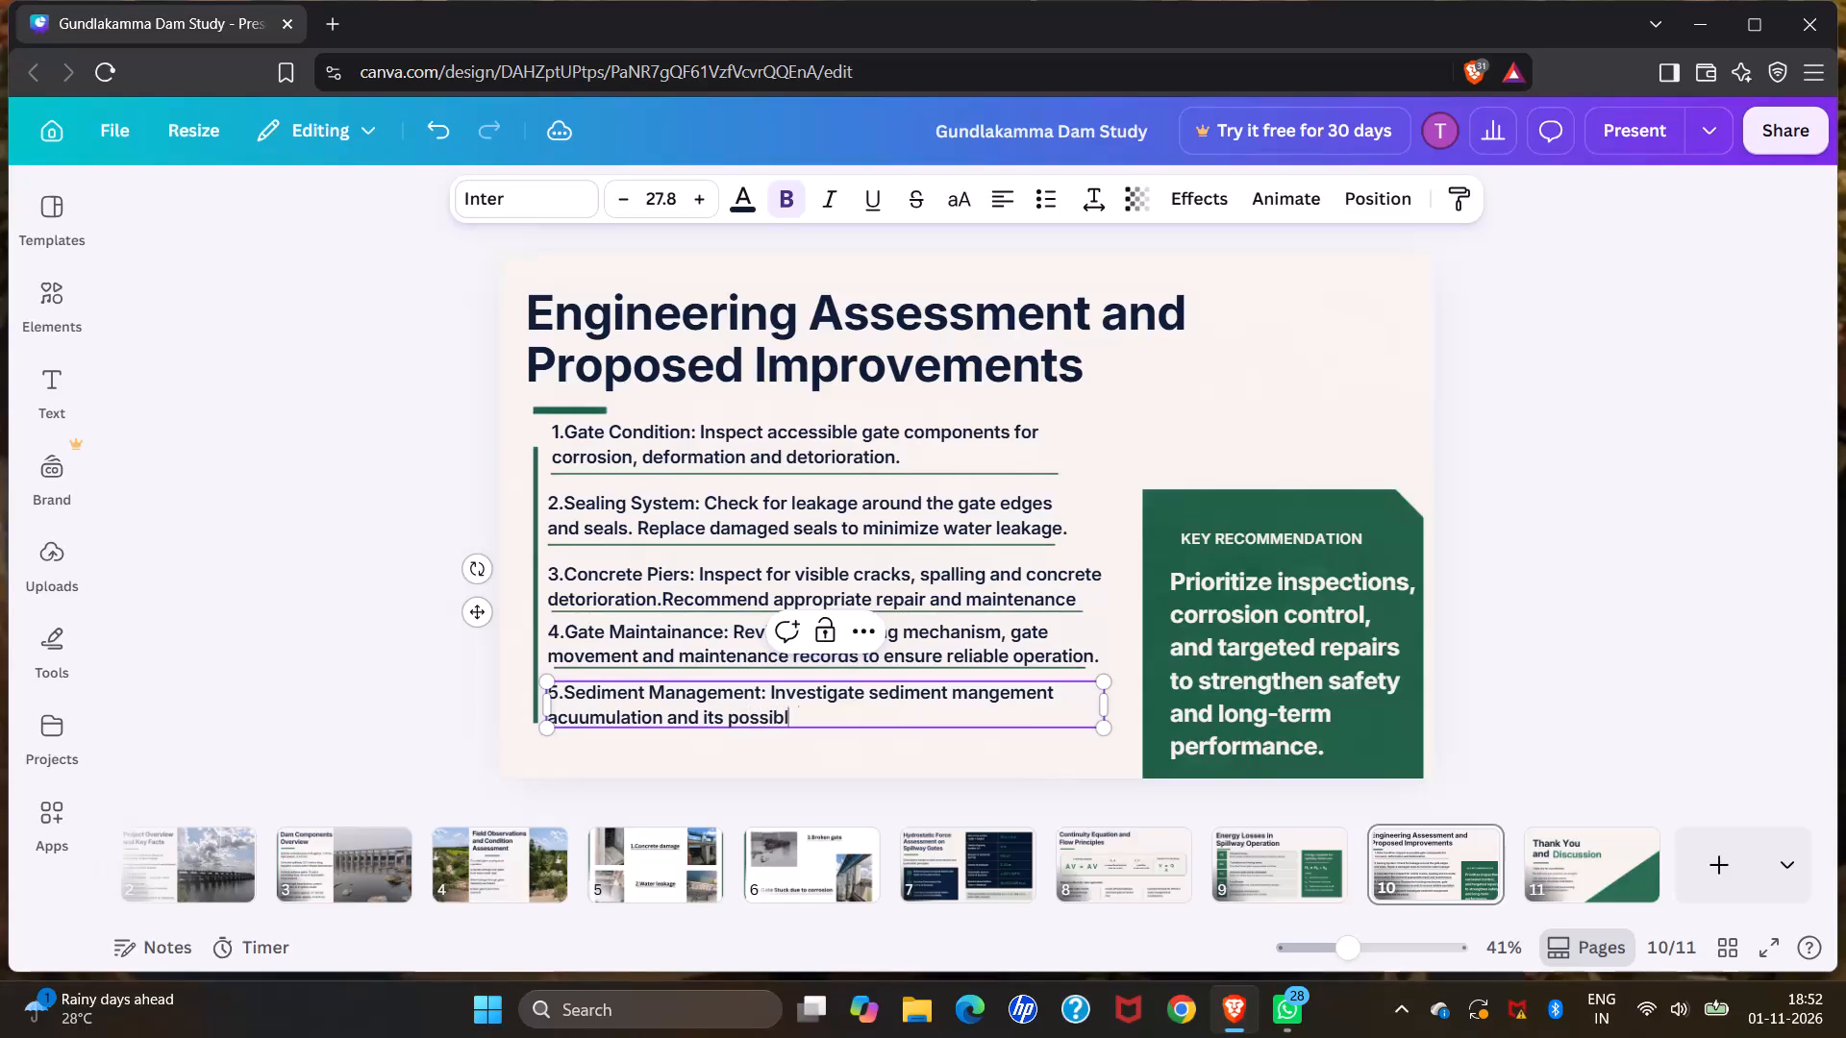
{"action": "key", "text": "space"}
{"action": "type", "text": "effecto"}
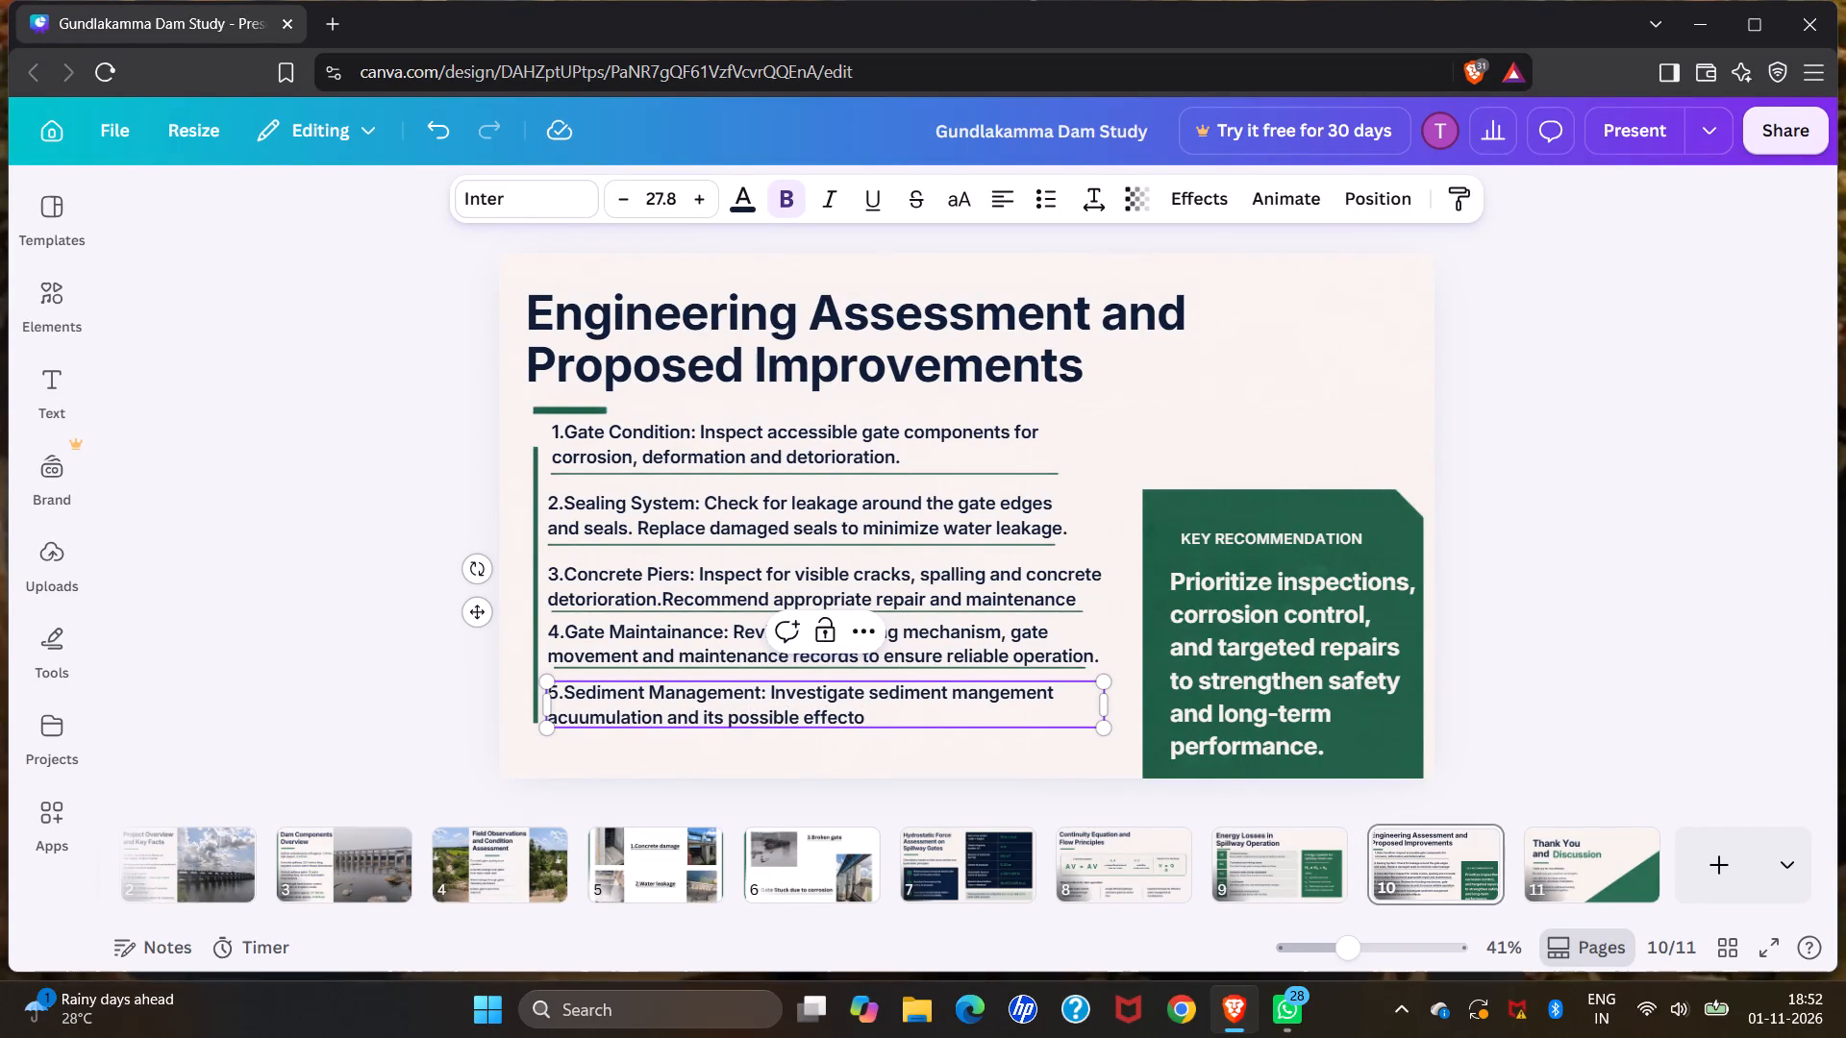
{"action": "key", "text": "BackSpace"}
{"action": "key", "text": "space"}
{"action": "type", "text": "on gate opening"}
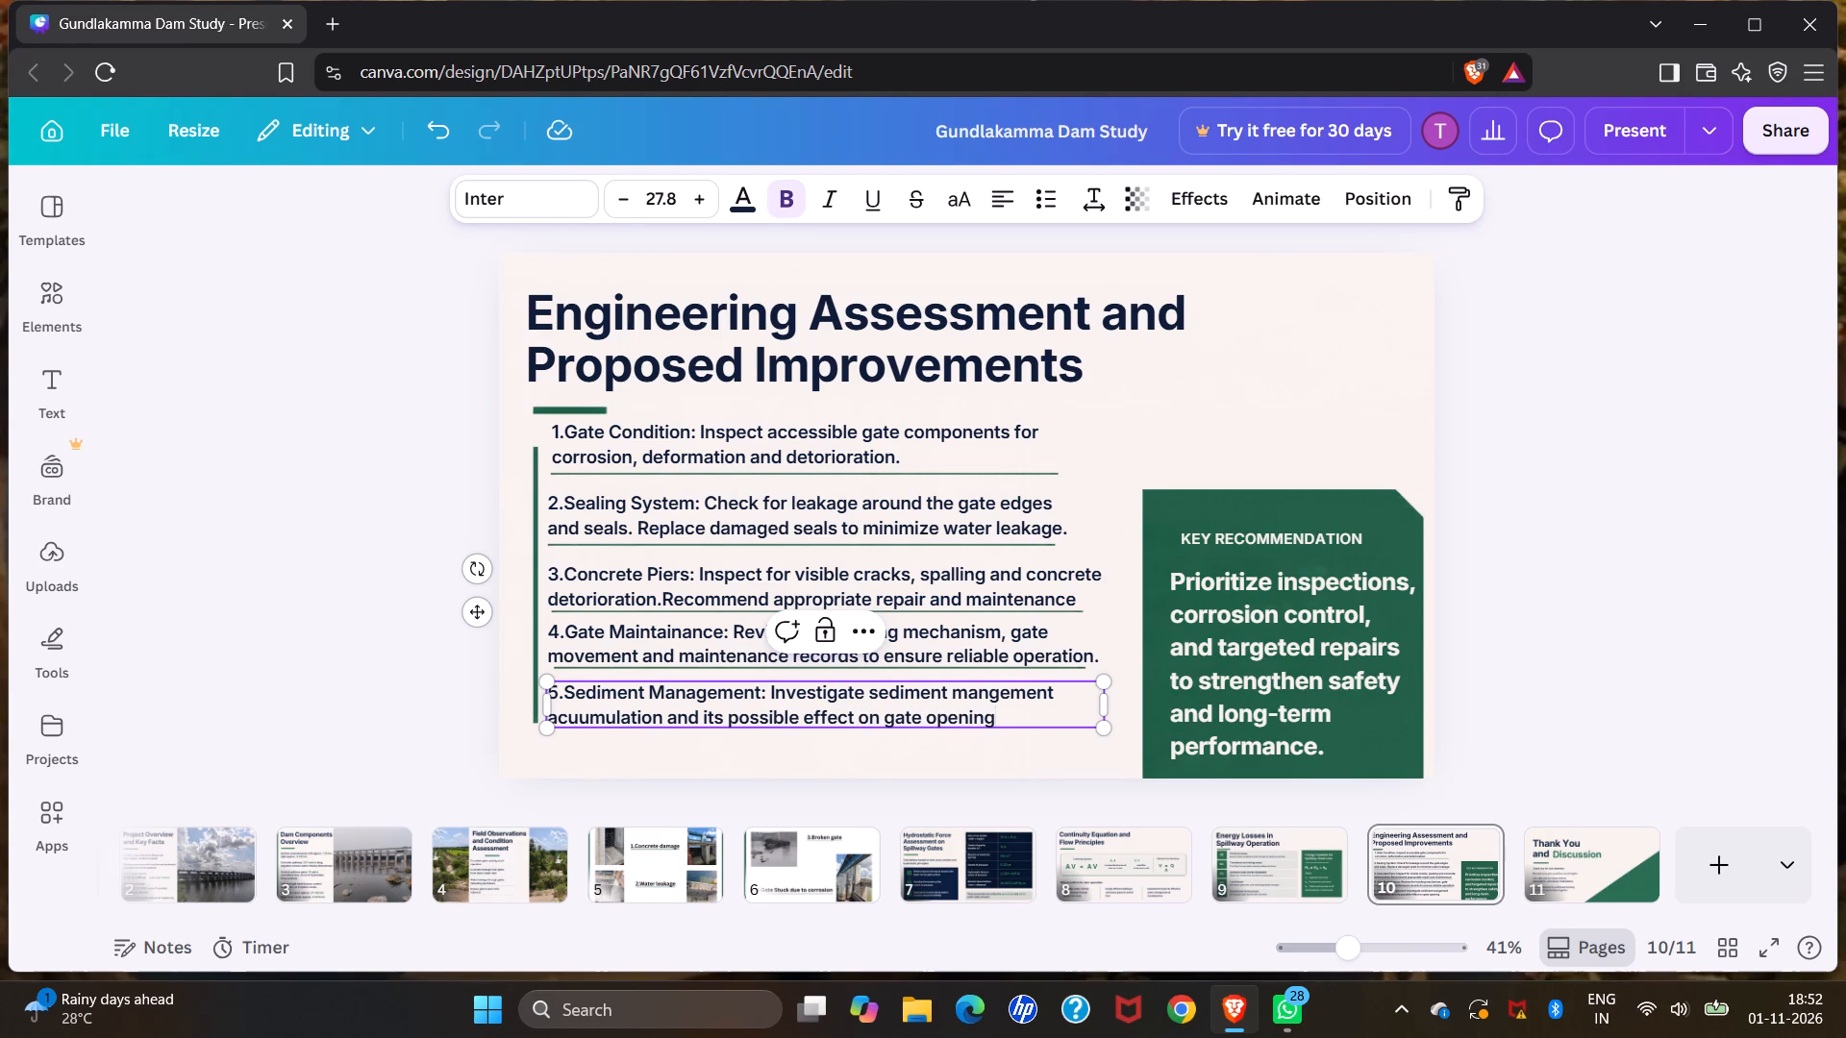
{"action": "key", "text": "period"}
Add a full stop after "maintenance" at the end of the third point, Concrete Piers.
{"action": "left_click", "coordinate": [1078, 599]}
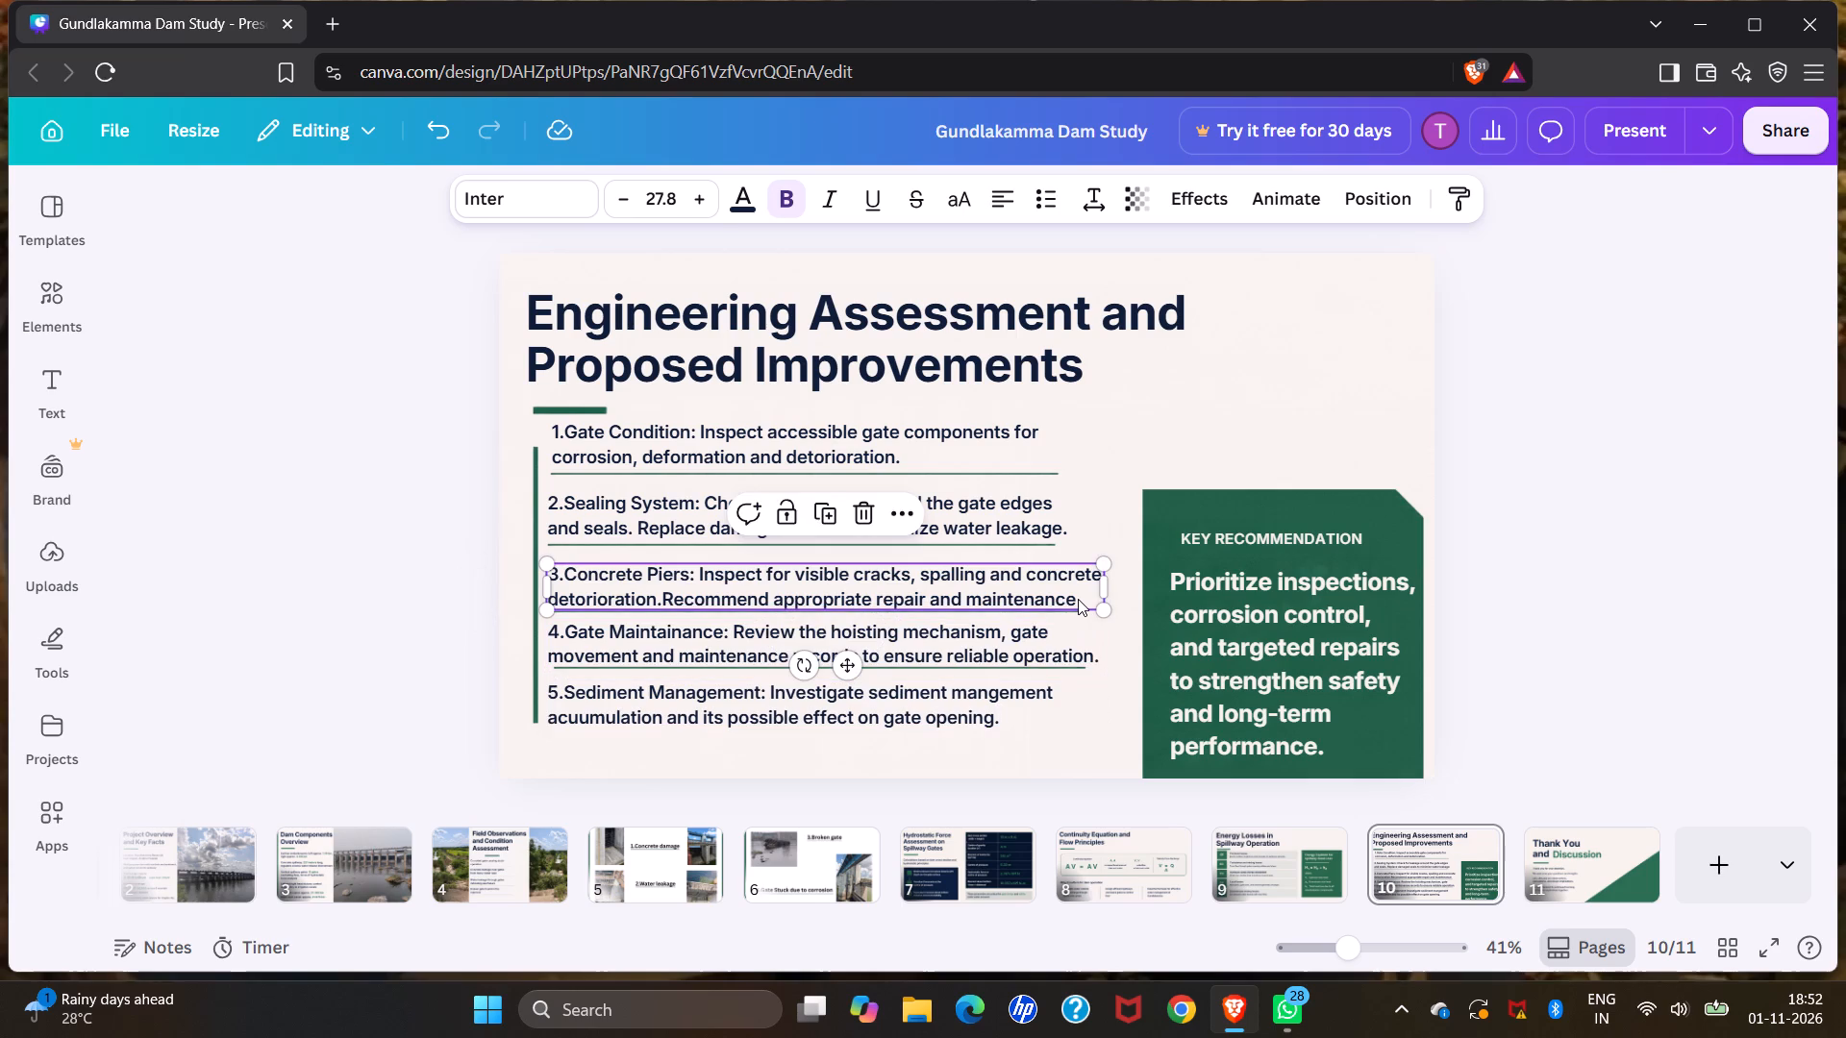
{"action": "left_click", "coordinate": [1078, 592]}
{"action": "key", "text": "period"}
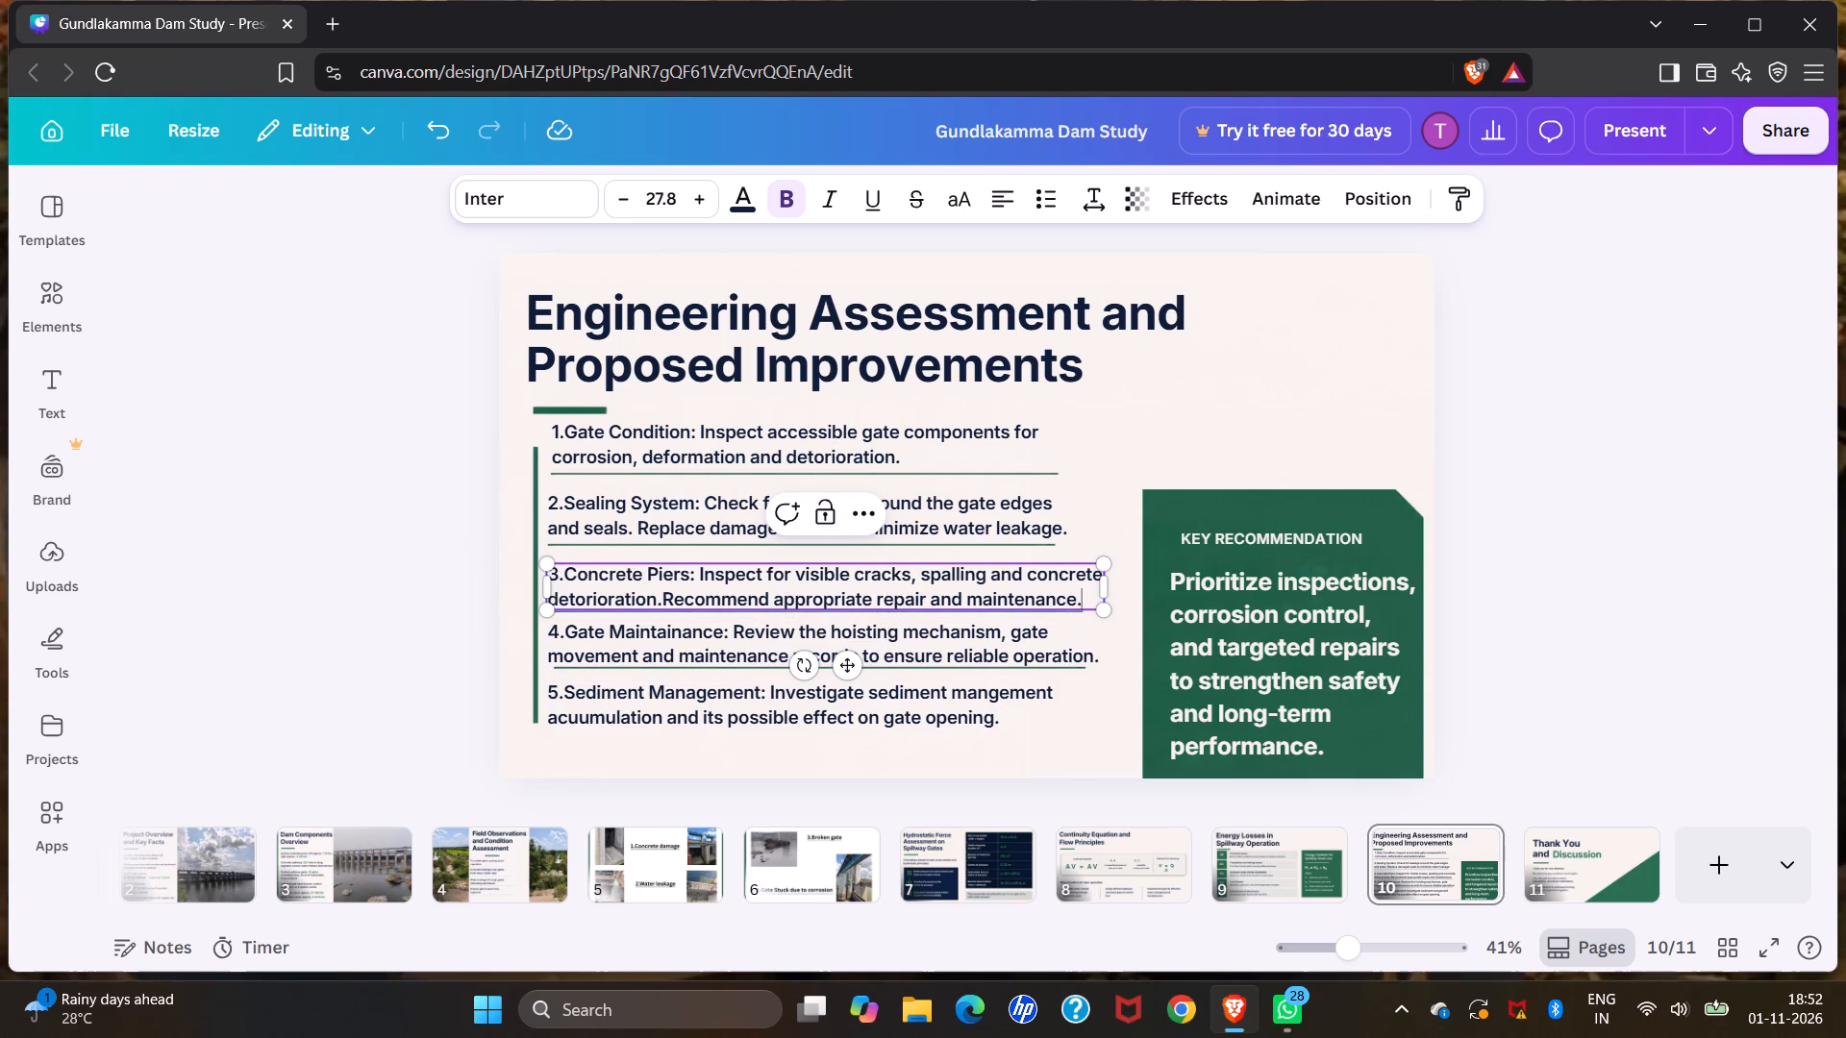
{"action": "left_click", "coordinate": [164, 555]}
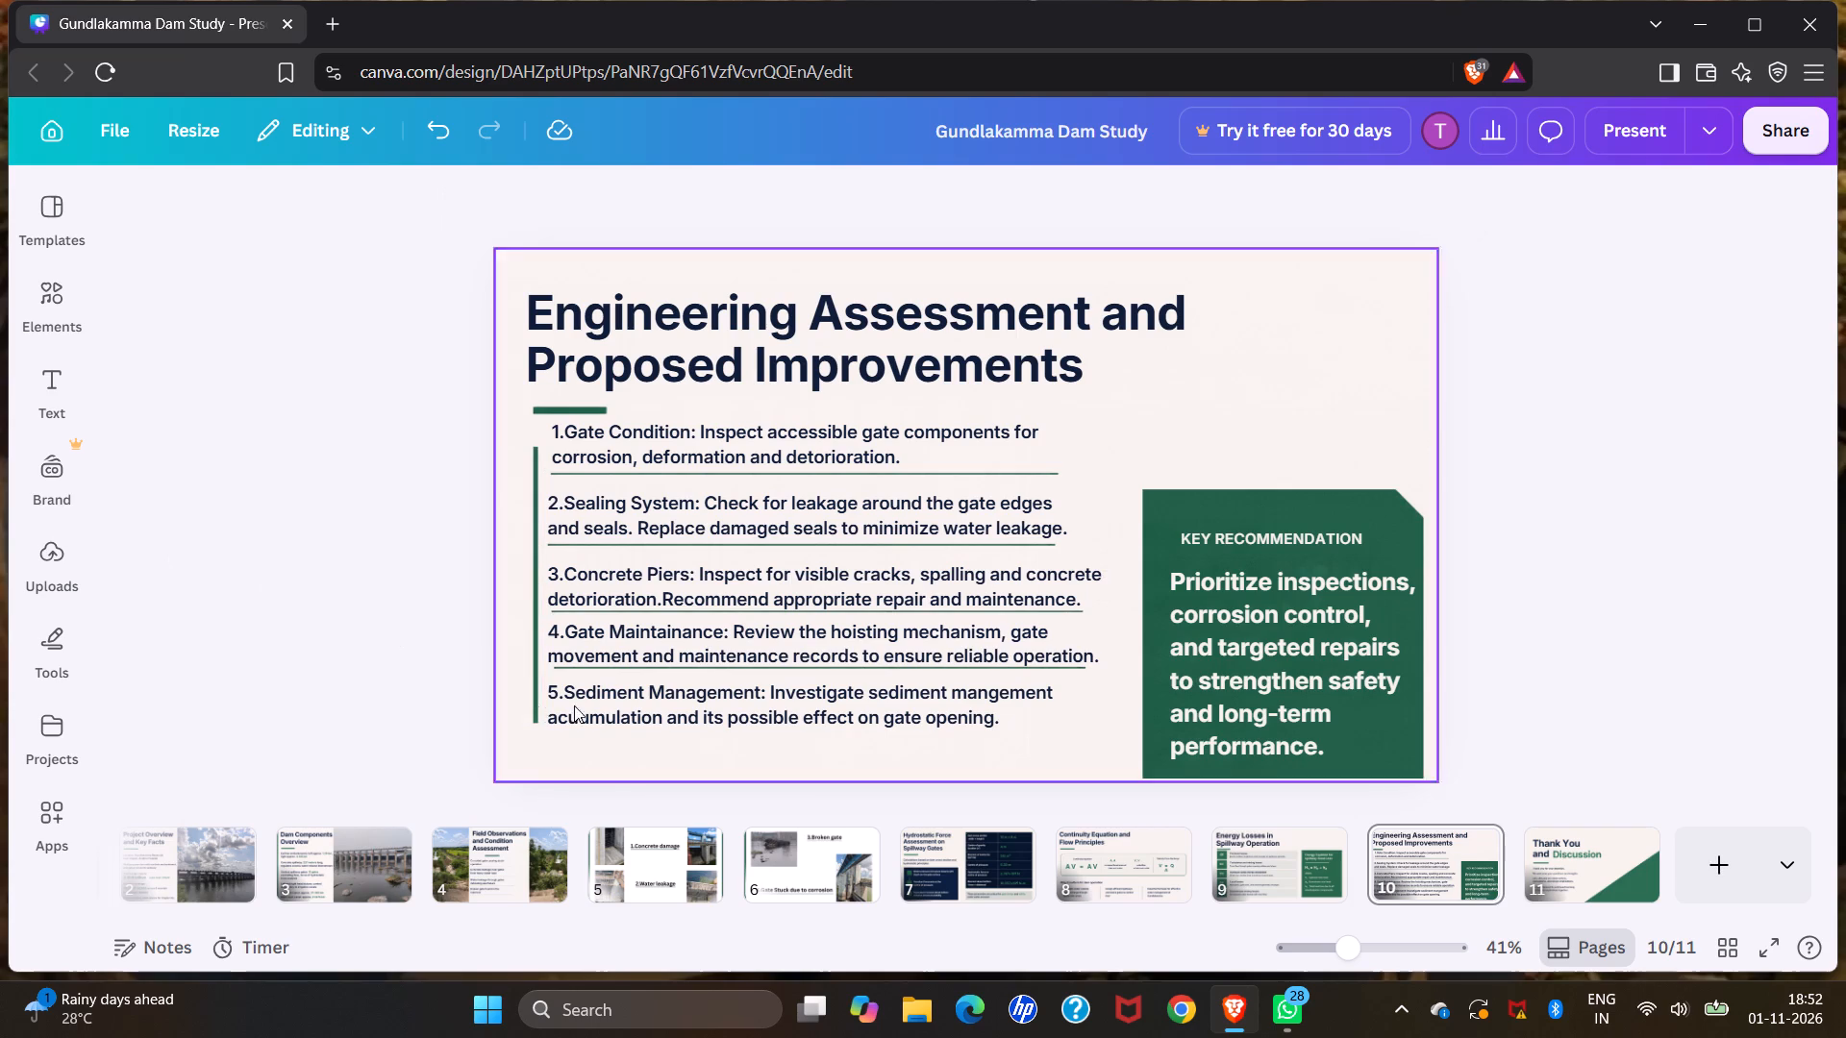
Duplicate the divider line beneath the fourth point and place the copy directly under the fifth point's text.
{"action": "left_click", "coordinate": [680, 668]}
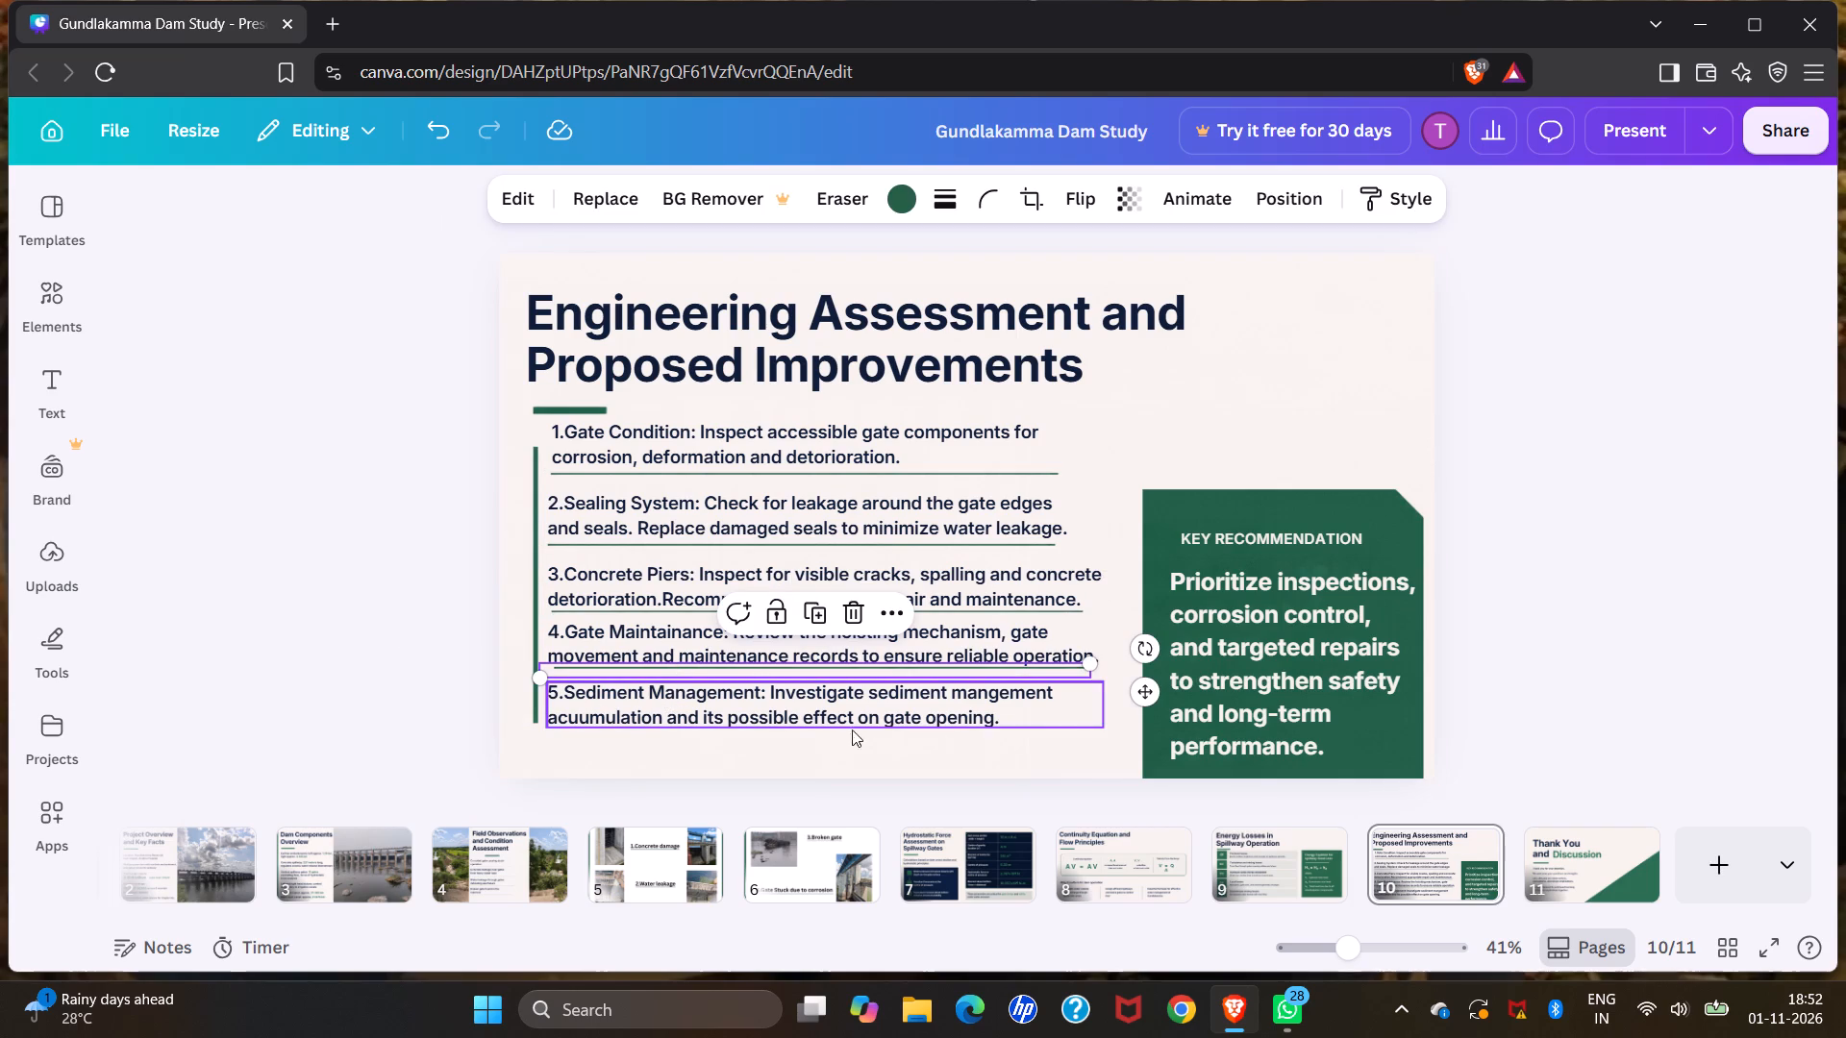
{"action": "left_click", "coordinate": [813, 606]}
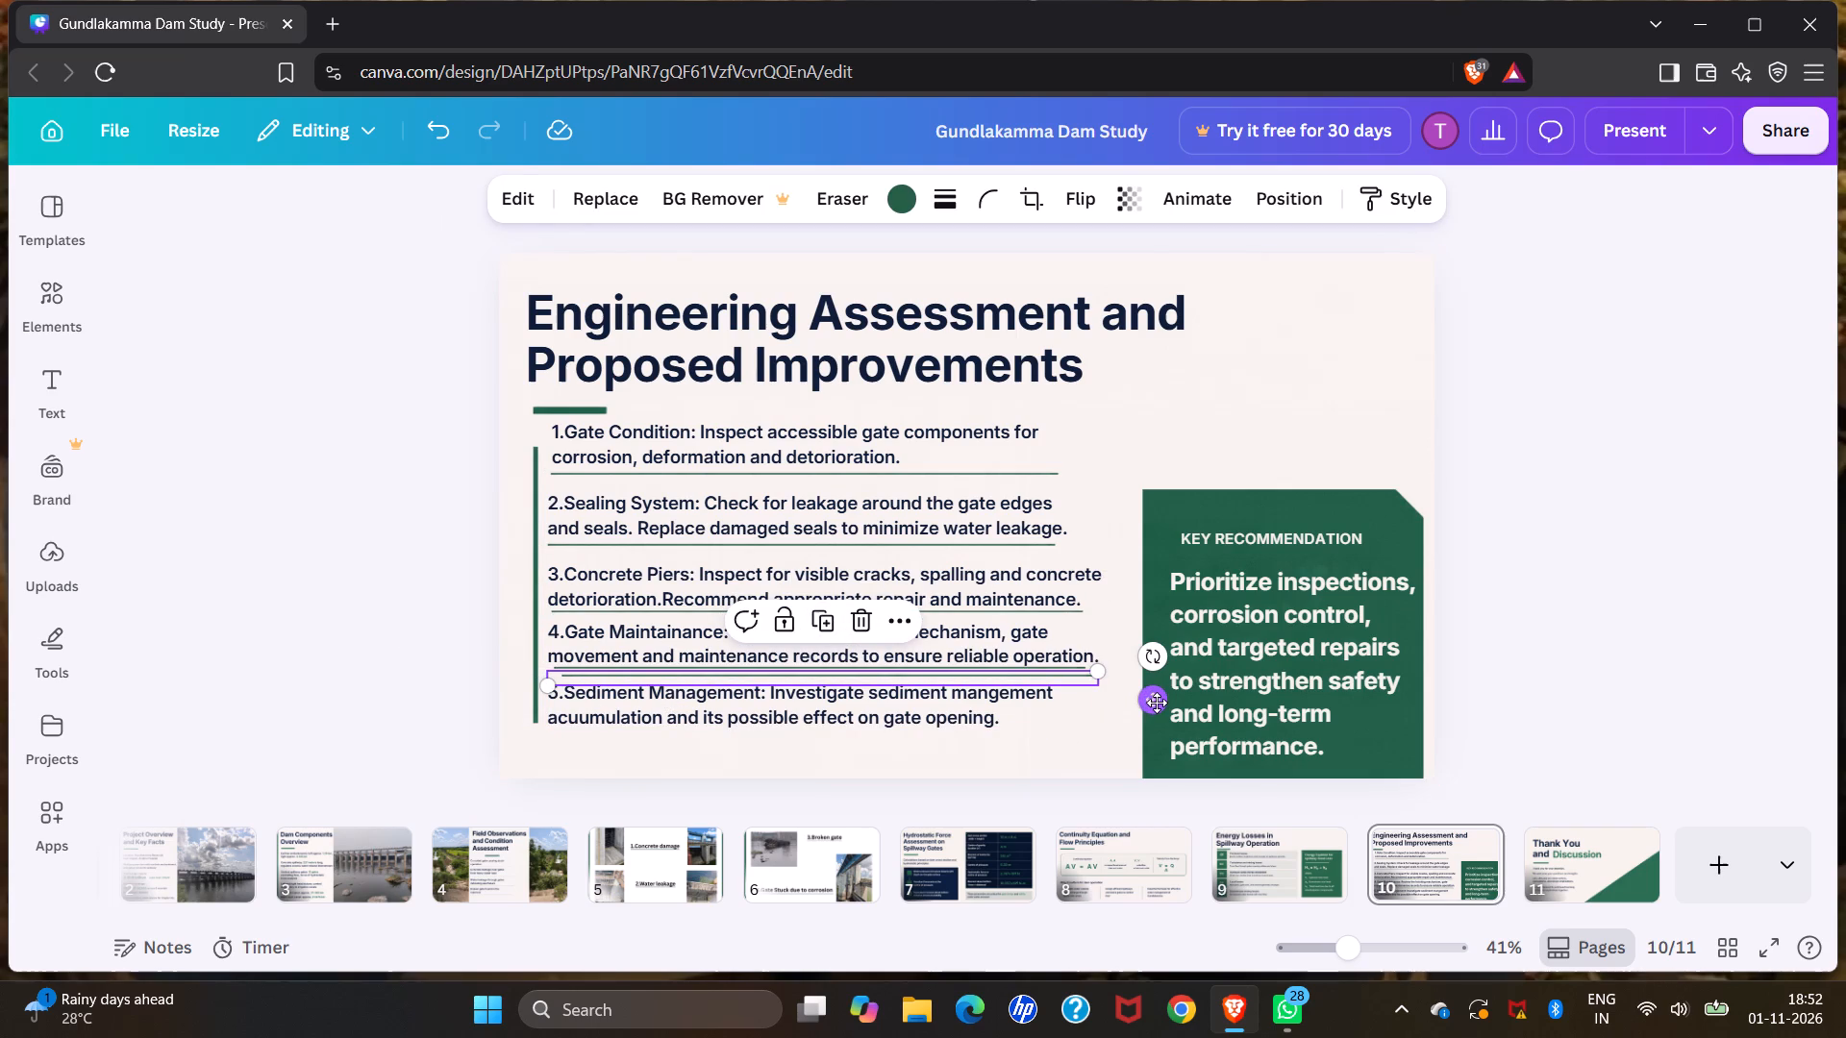
{"action": "left_click_drag", "start_coordinate": [1157, 703], "coordinate": [1154, 757]}
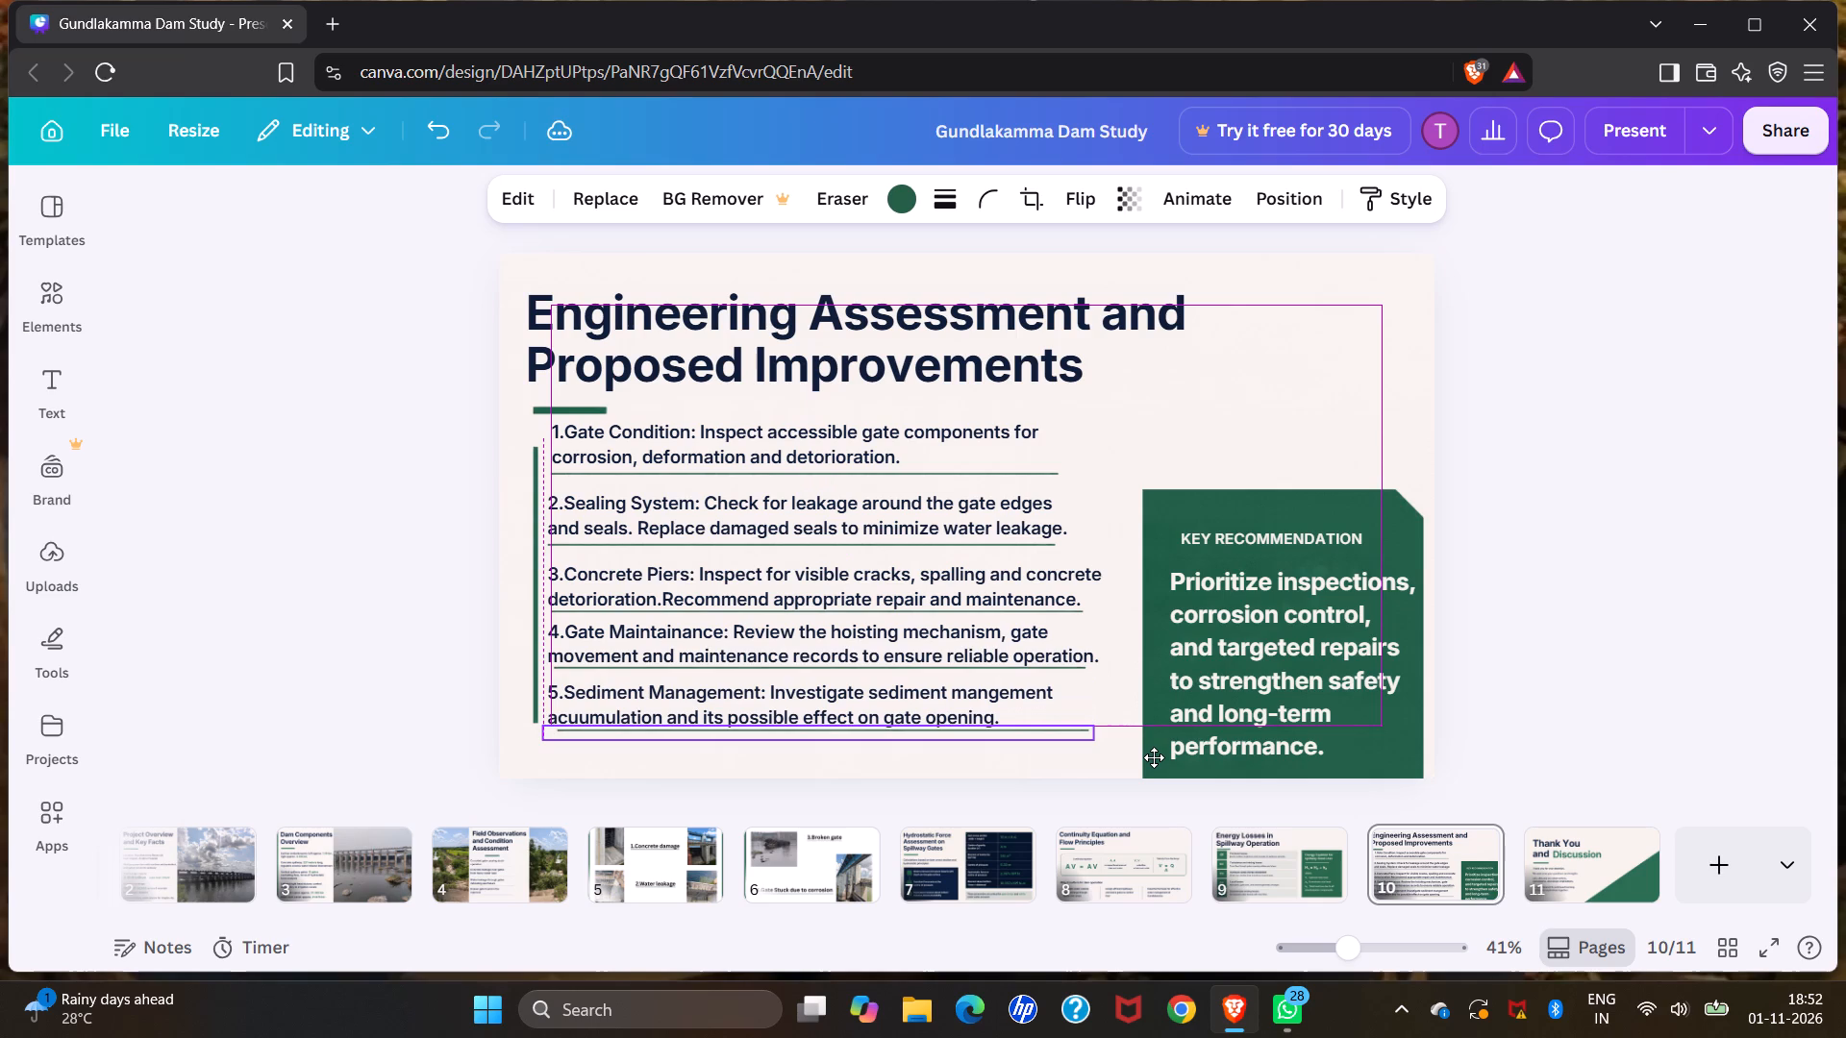
{"action": "left_click_drag", "start_coordinate": [1154, 757], "coordinate": [1144, 757]}
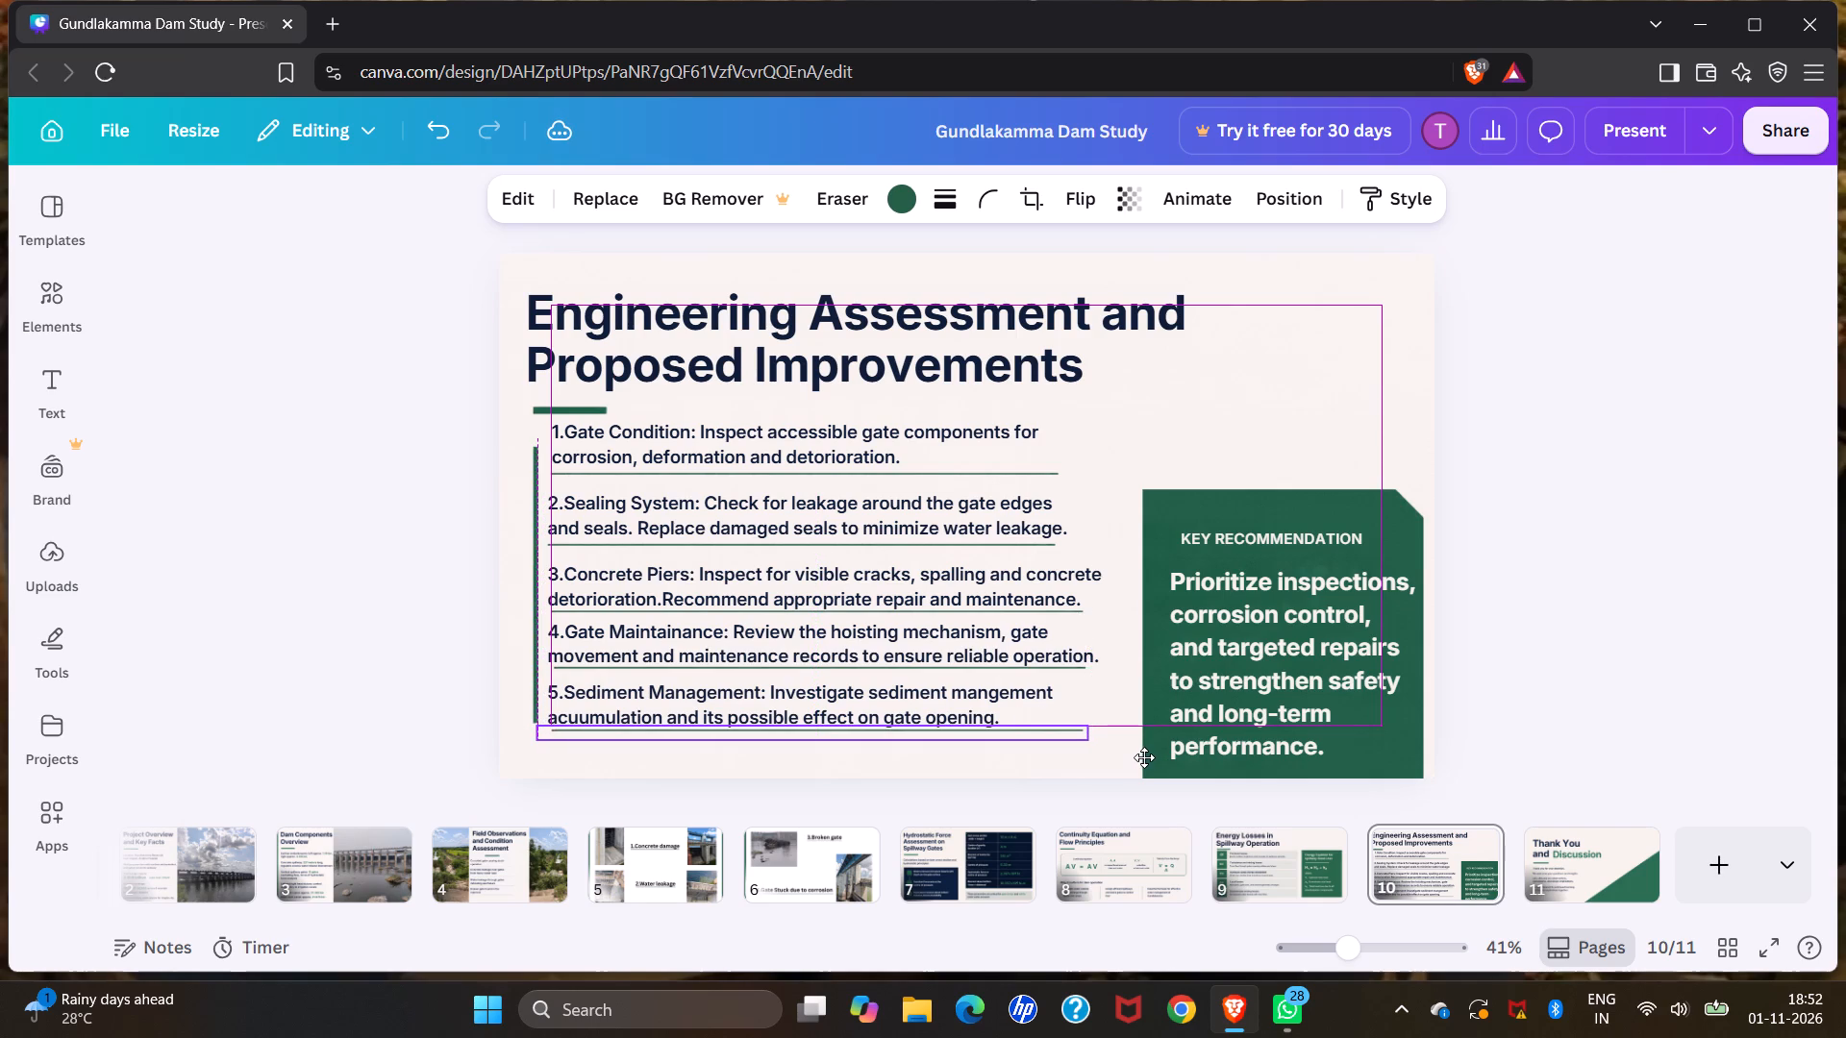
{"action": "left_click_drag", "start_coordinate": [1144, 757], "coordinate": [1146, 758]}
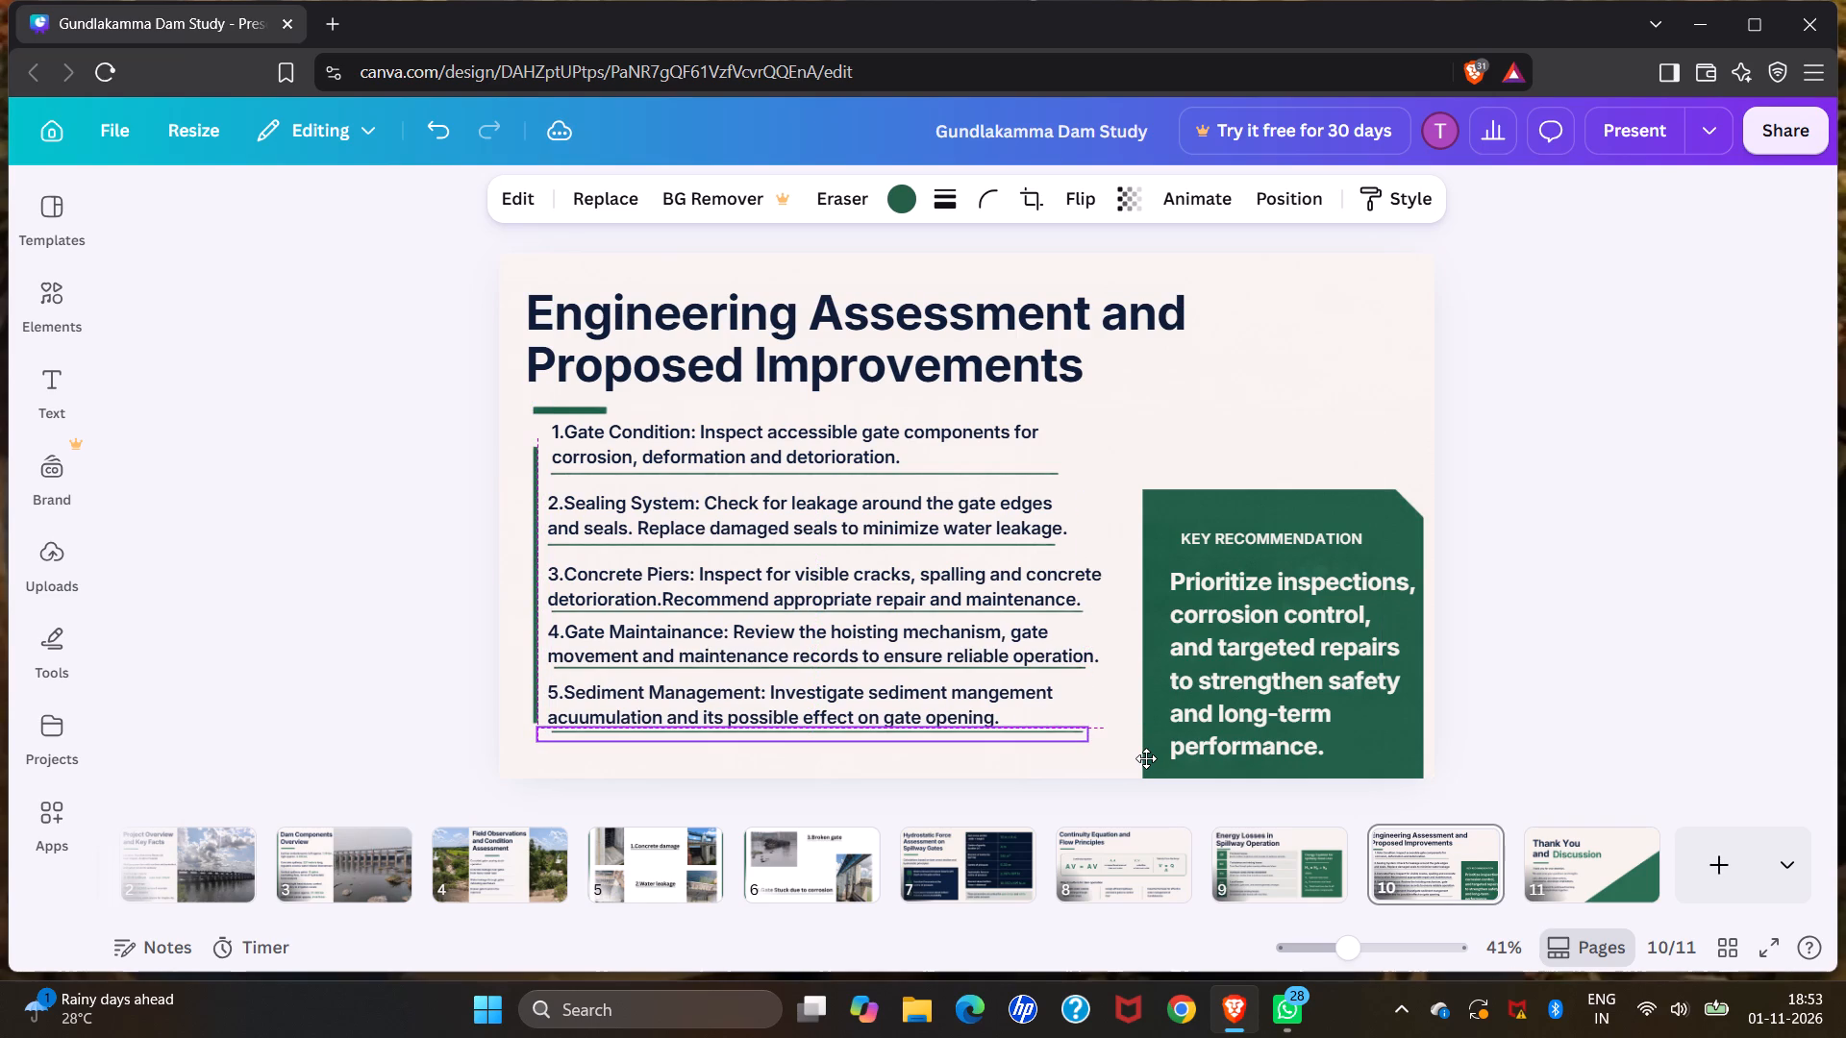
{"action": "left_click_drag", "start_coordinate": [1146, 758], "coordinate": [1148, 758]}
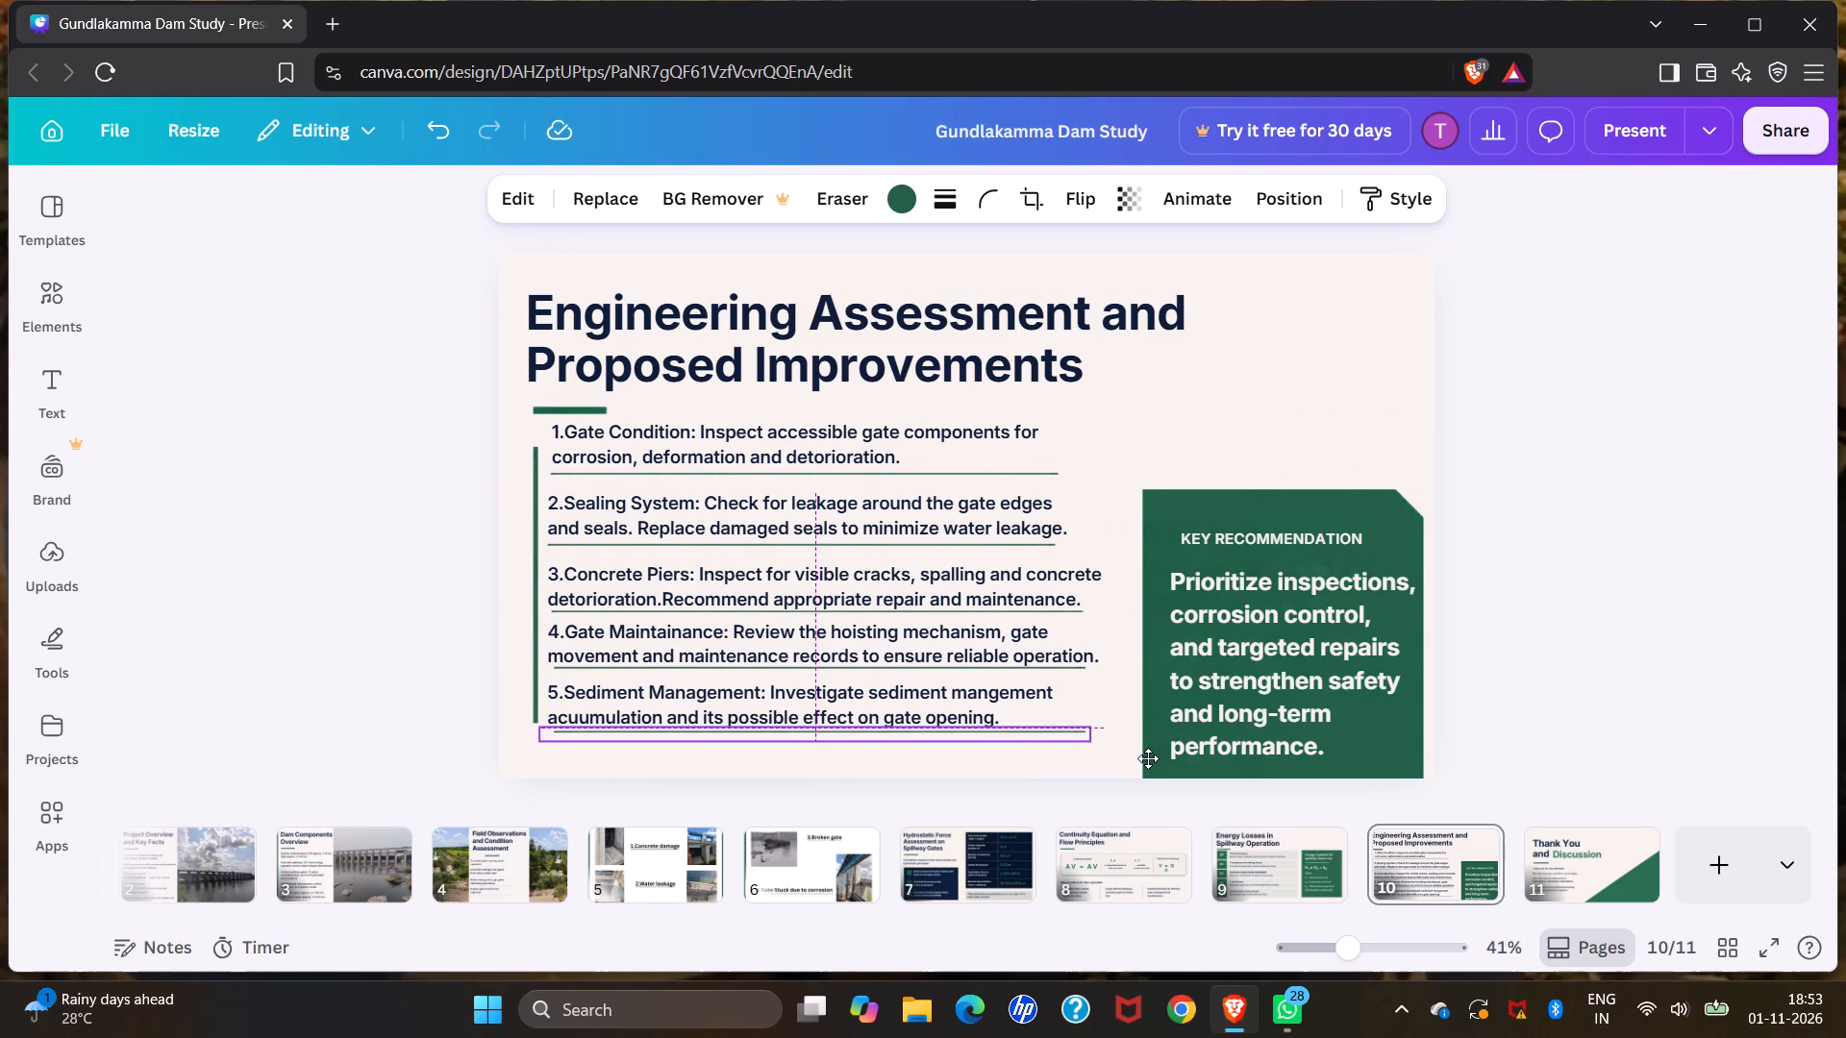
{"action": "left_click_drag", "start_coordinate": [1148, 758], "coordinate": [1152, 758]}
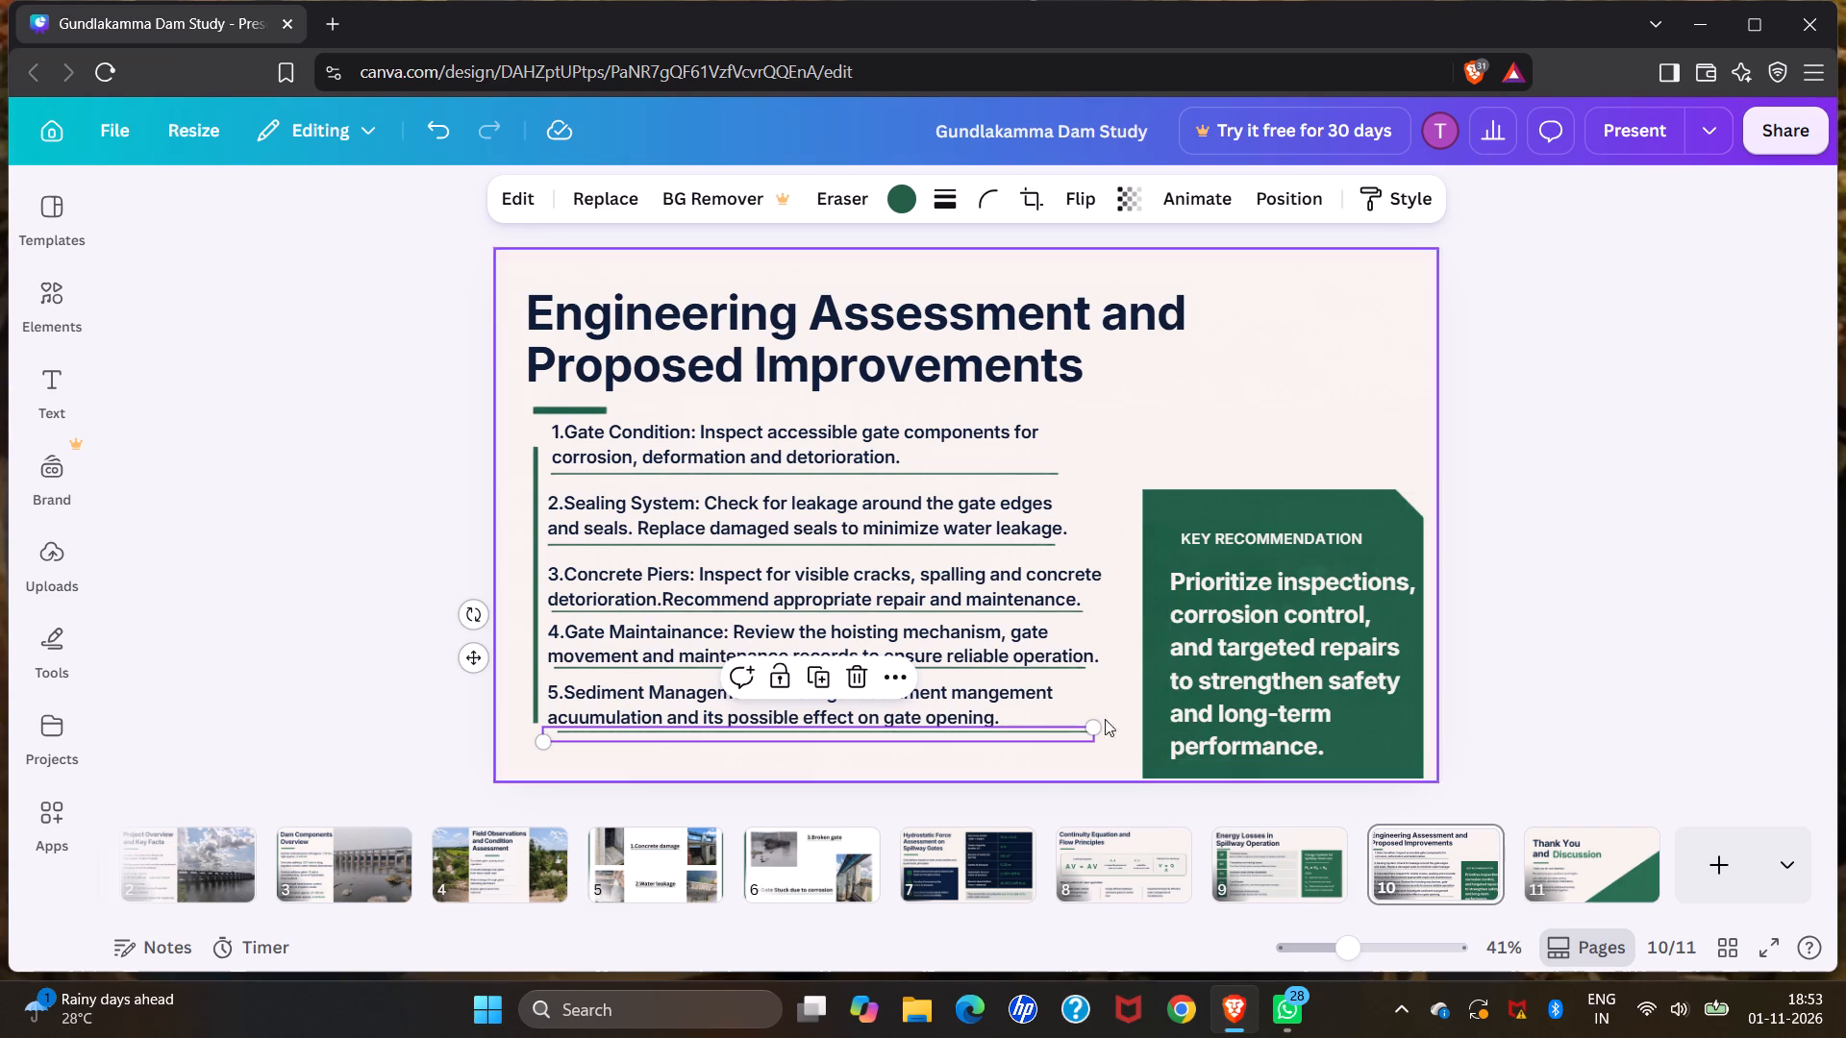
{"action": "left_click", "coordinate": [1681, 643]}
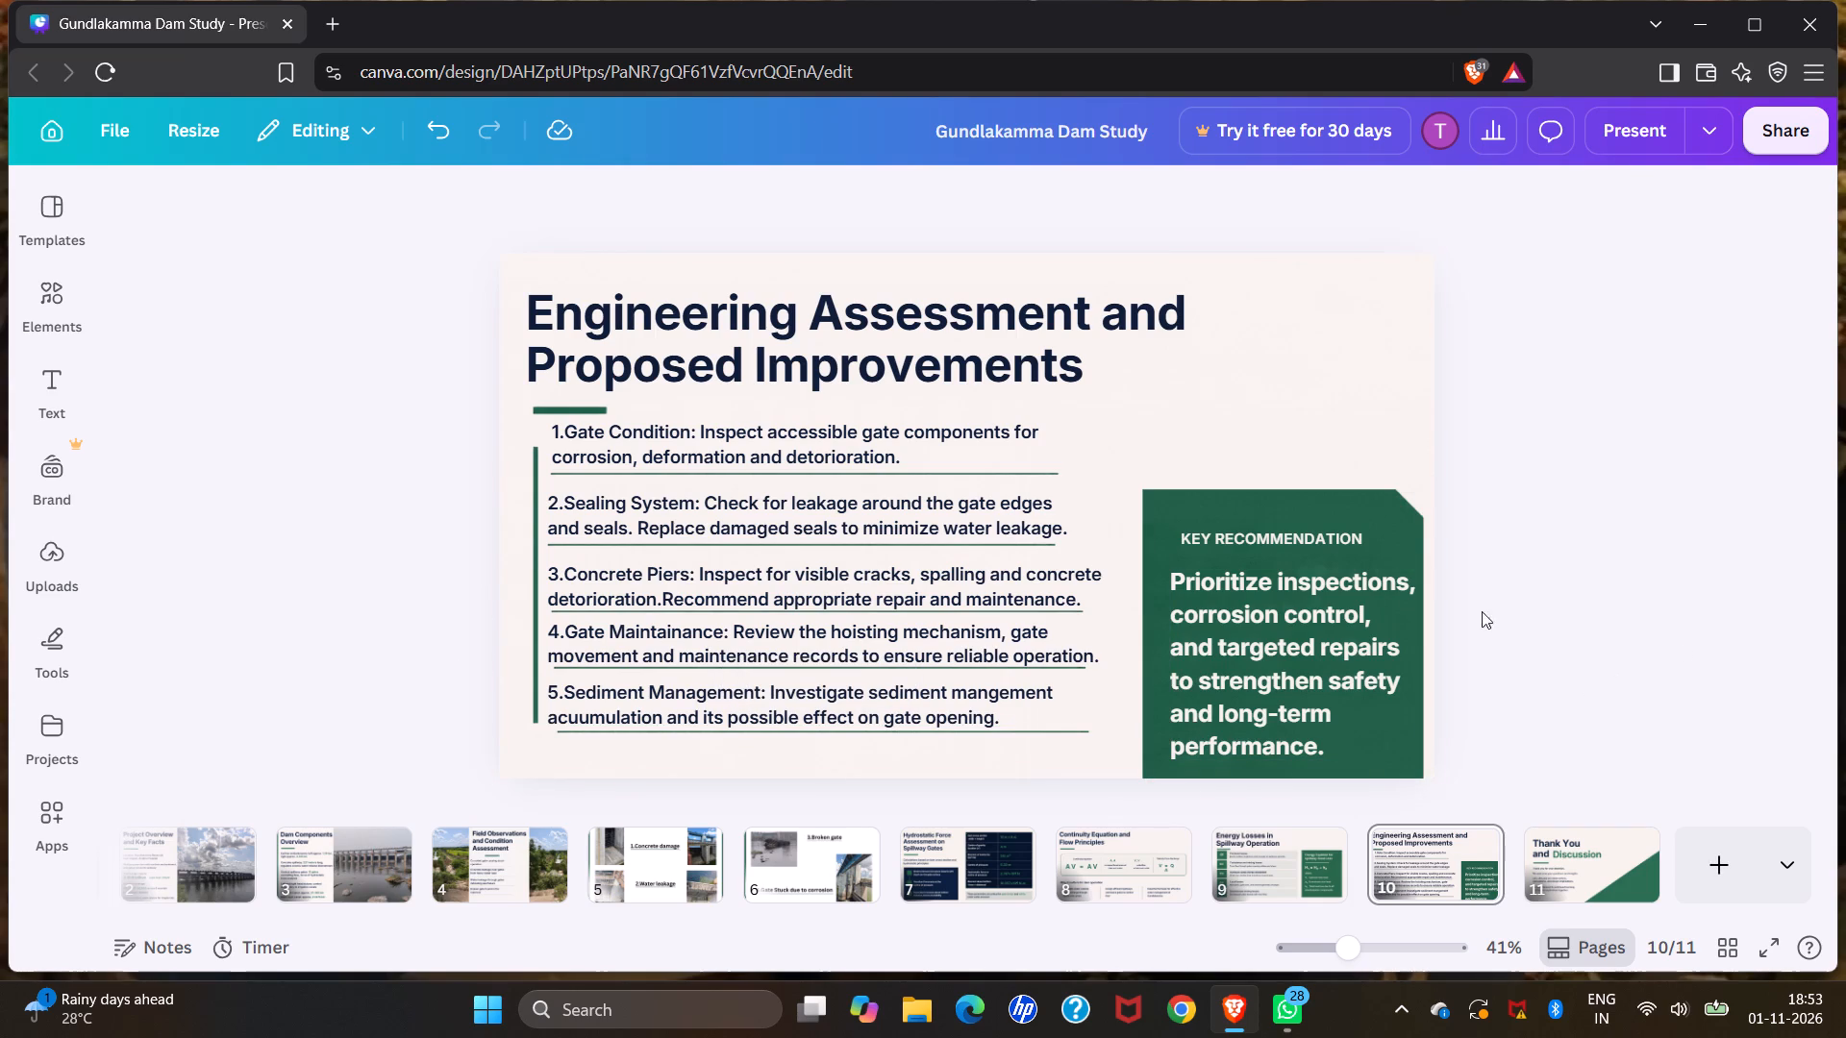
Move the Sealing System text box and the divider line beneath it slightly up, closer to the first point.
{"action": "left_click", "coordinate": [977, 514]}
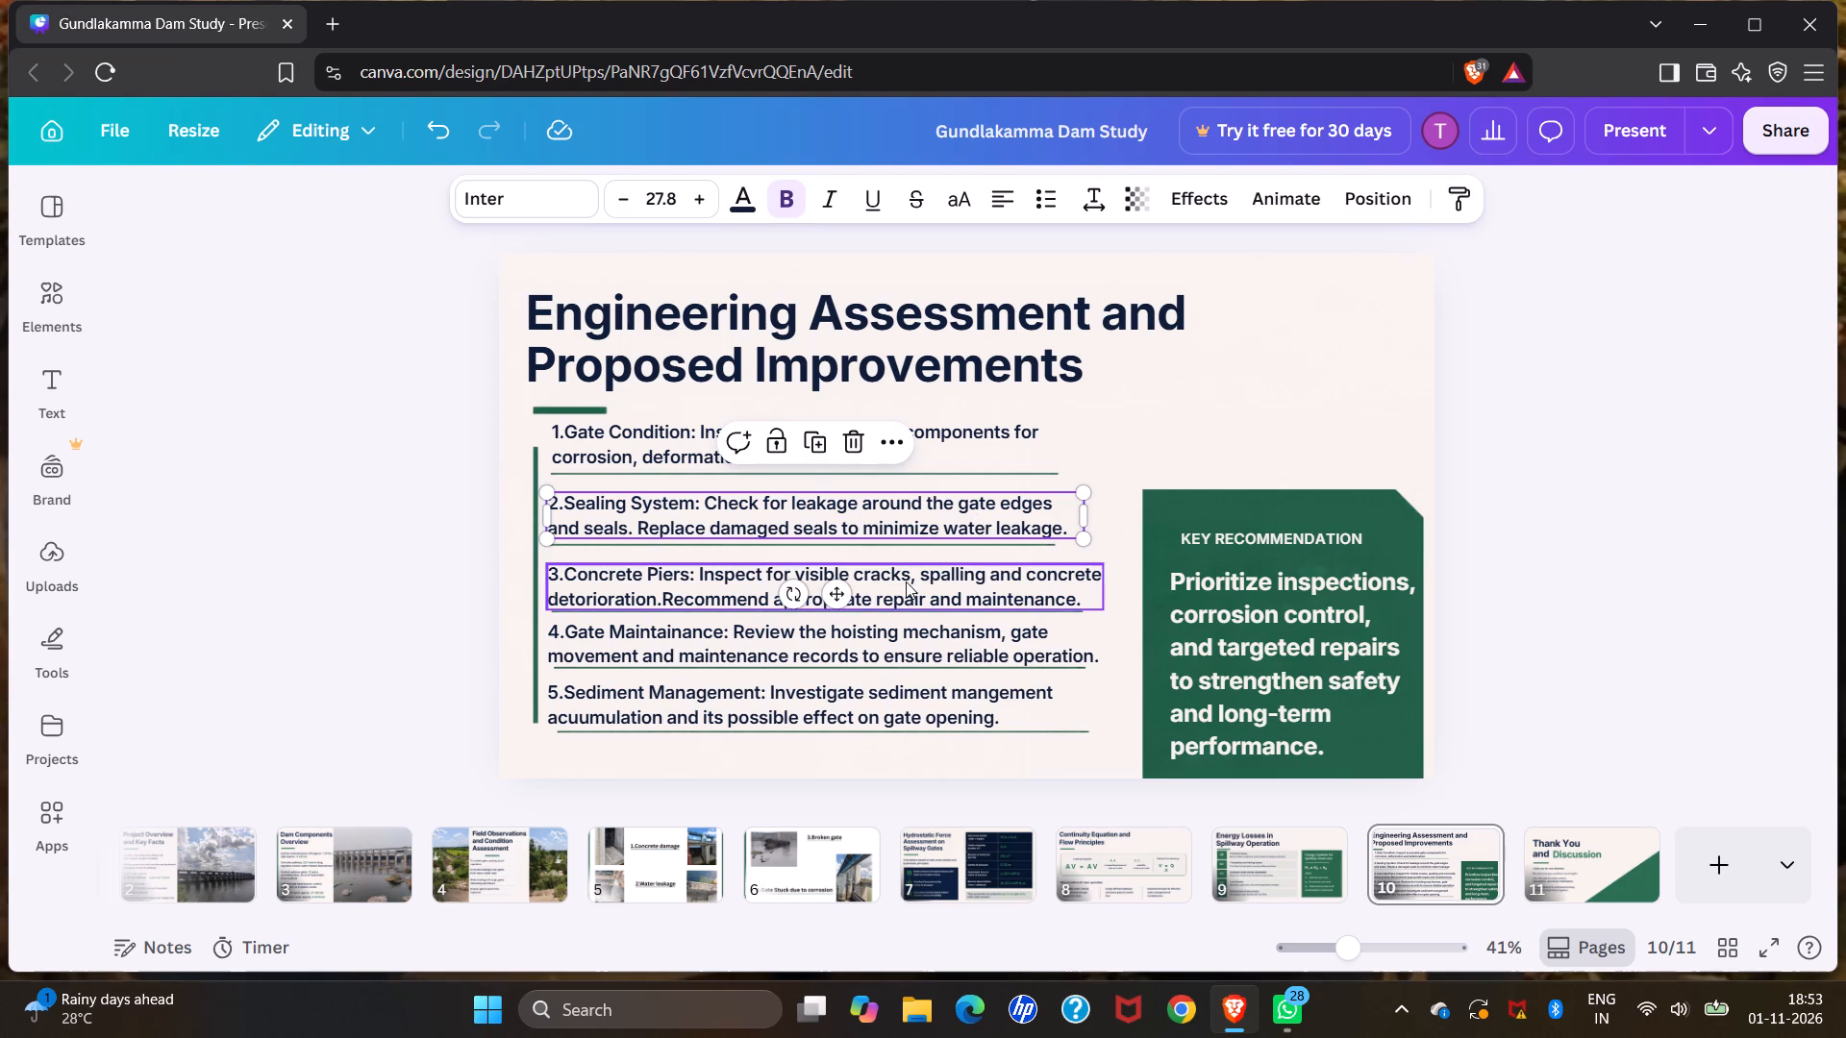
{"action": "left_click", "coordinate": [838, 596]}
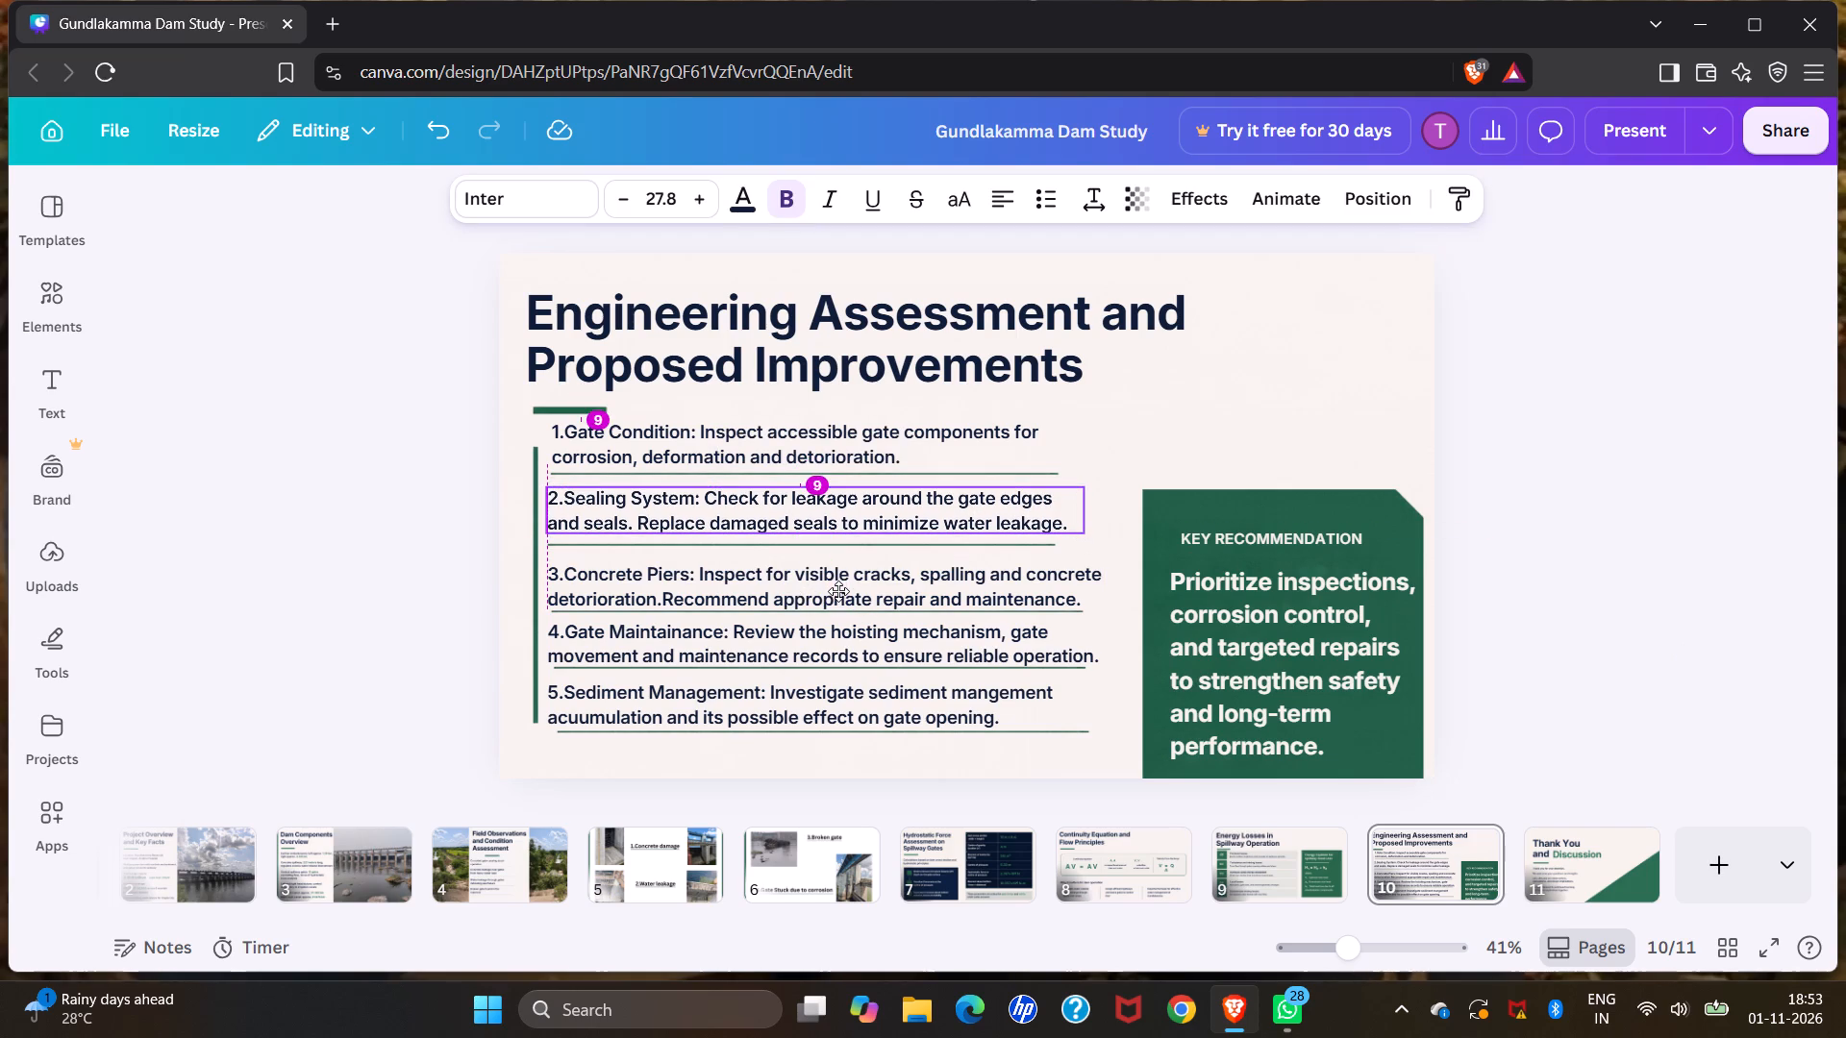
{"action": "left_click", "coordinate": [899, 551]}
{"action": "left_click_drag", "start_coordinate": [820, 613], "coordinate": [820, 605]}
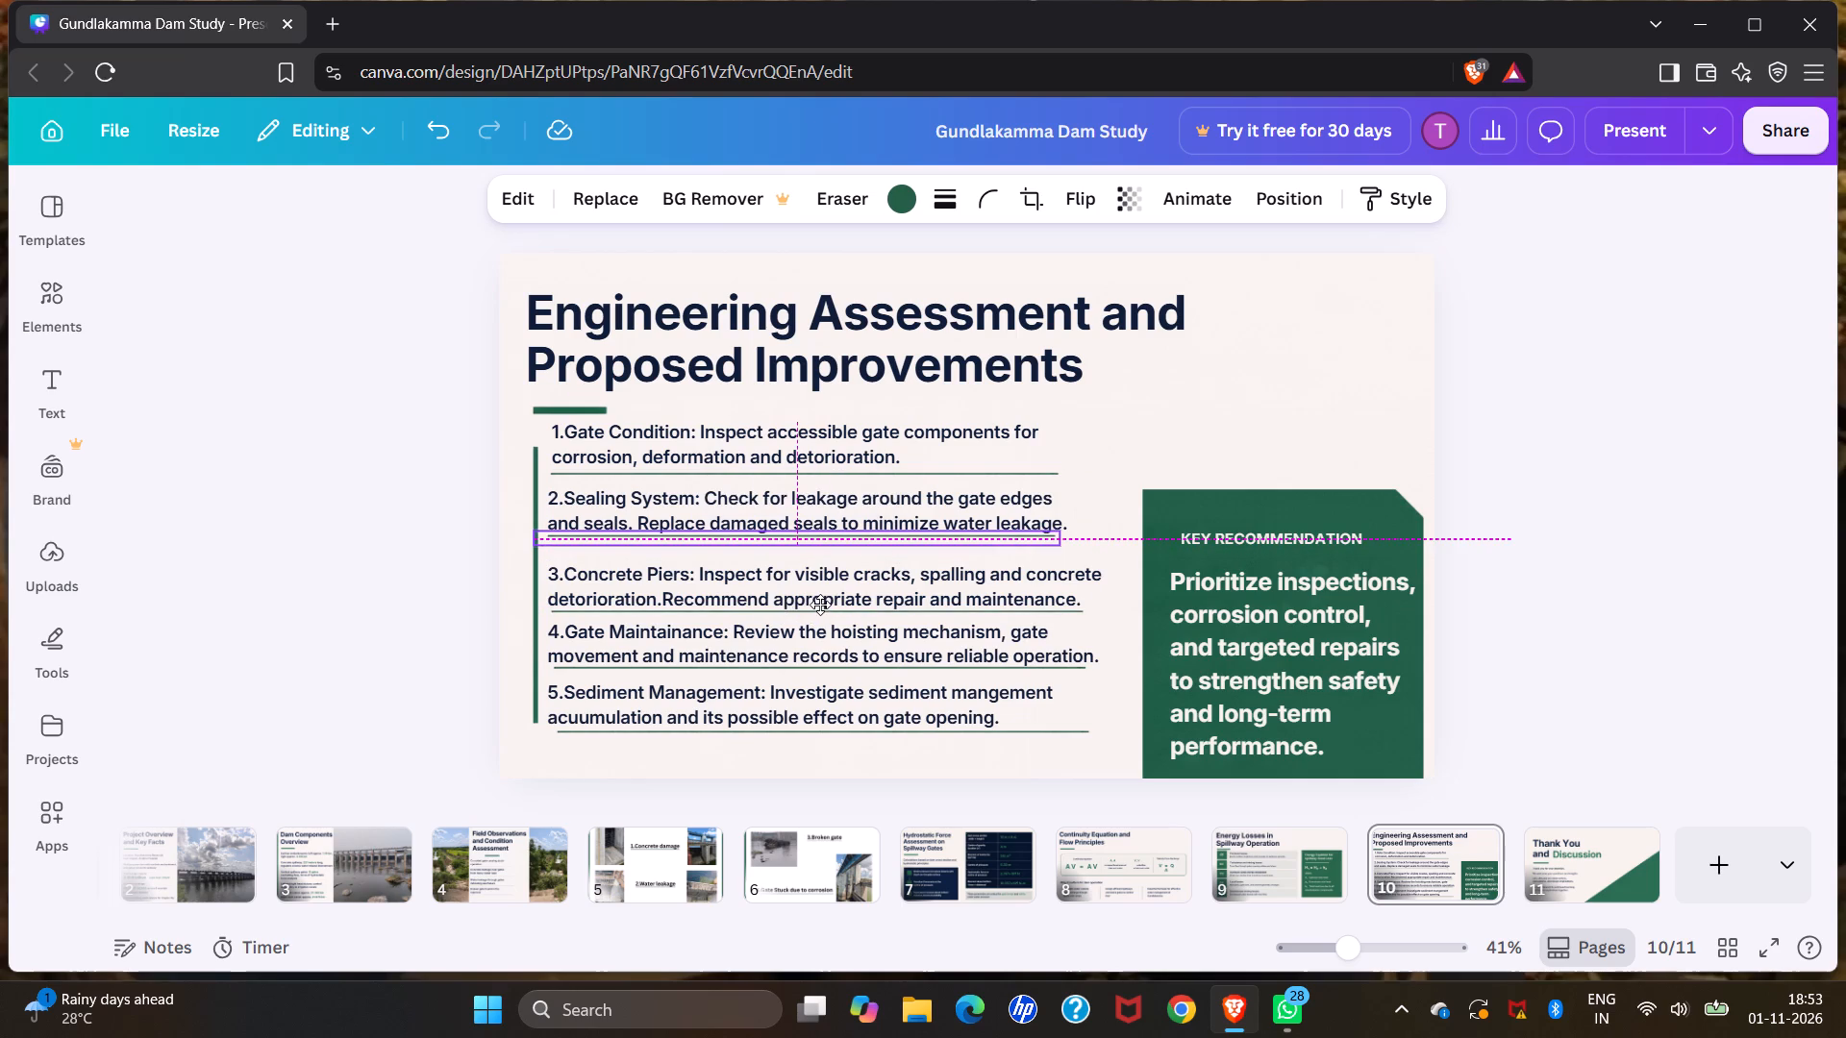
{"action": "left_click_drag", "start_coordinate": [820, 605], "coordinate": [821, 605]}
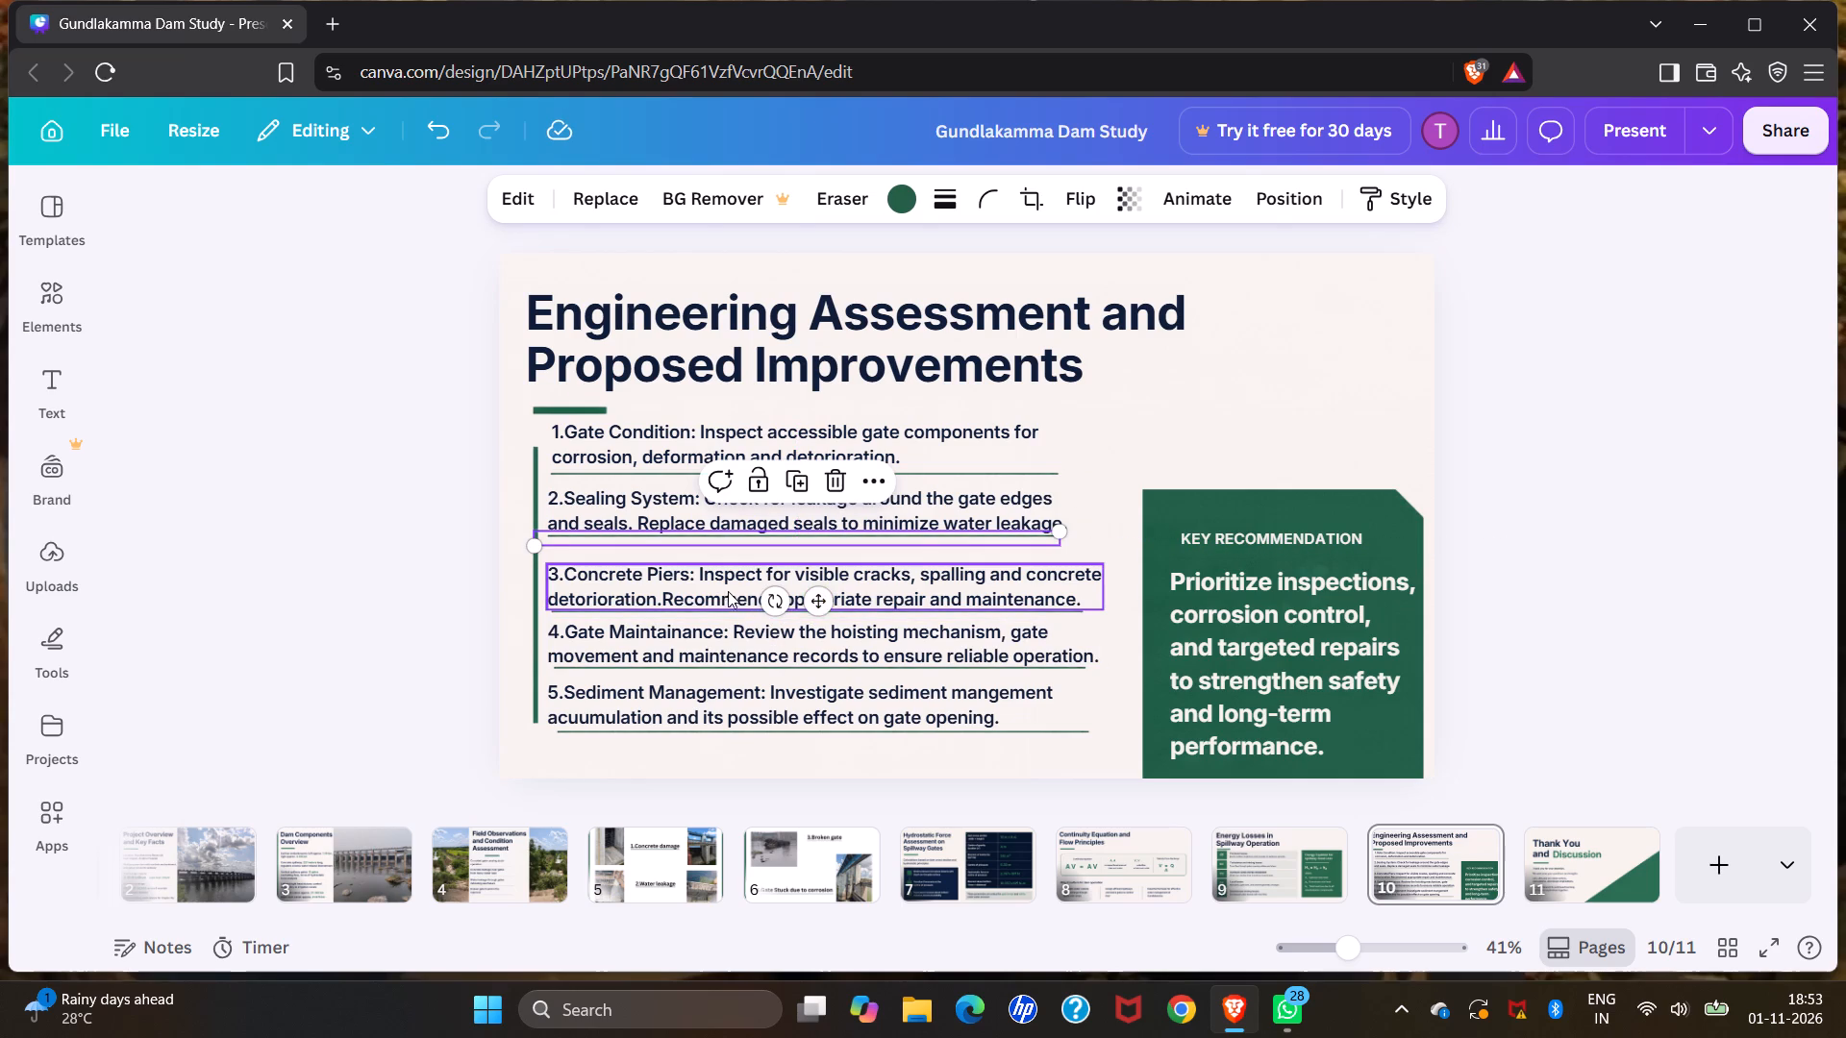
Move the Concrete Piers text box and the divider line beneath it slightly up, closer to the second point.
{"action": "left_click", "coordinate": [726, 585]}
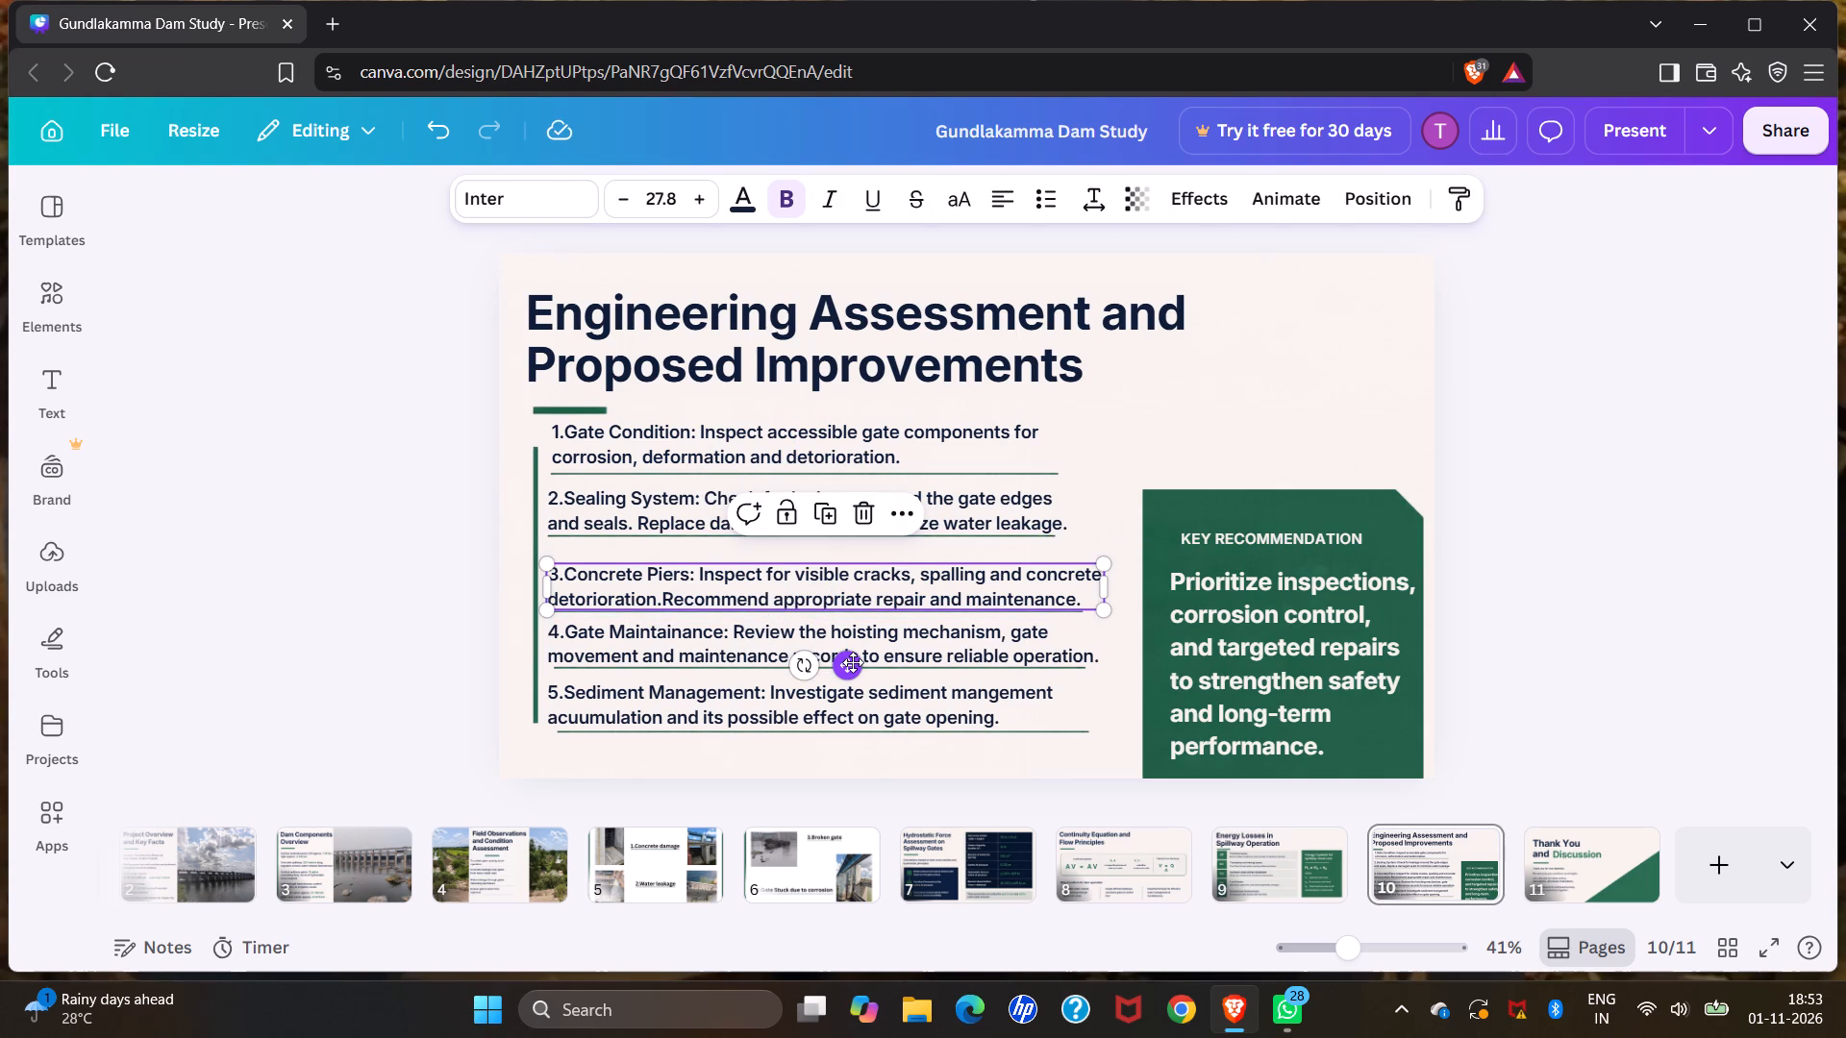
{"action": "left_click_drag", "start_coordinate": [853, 662], "coordinate": [852, 654]}
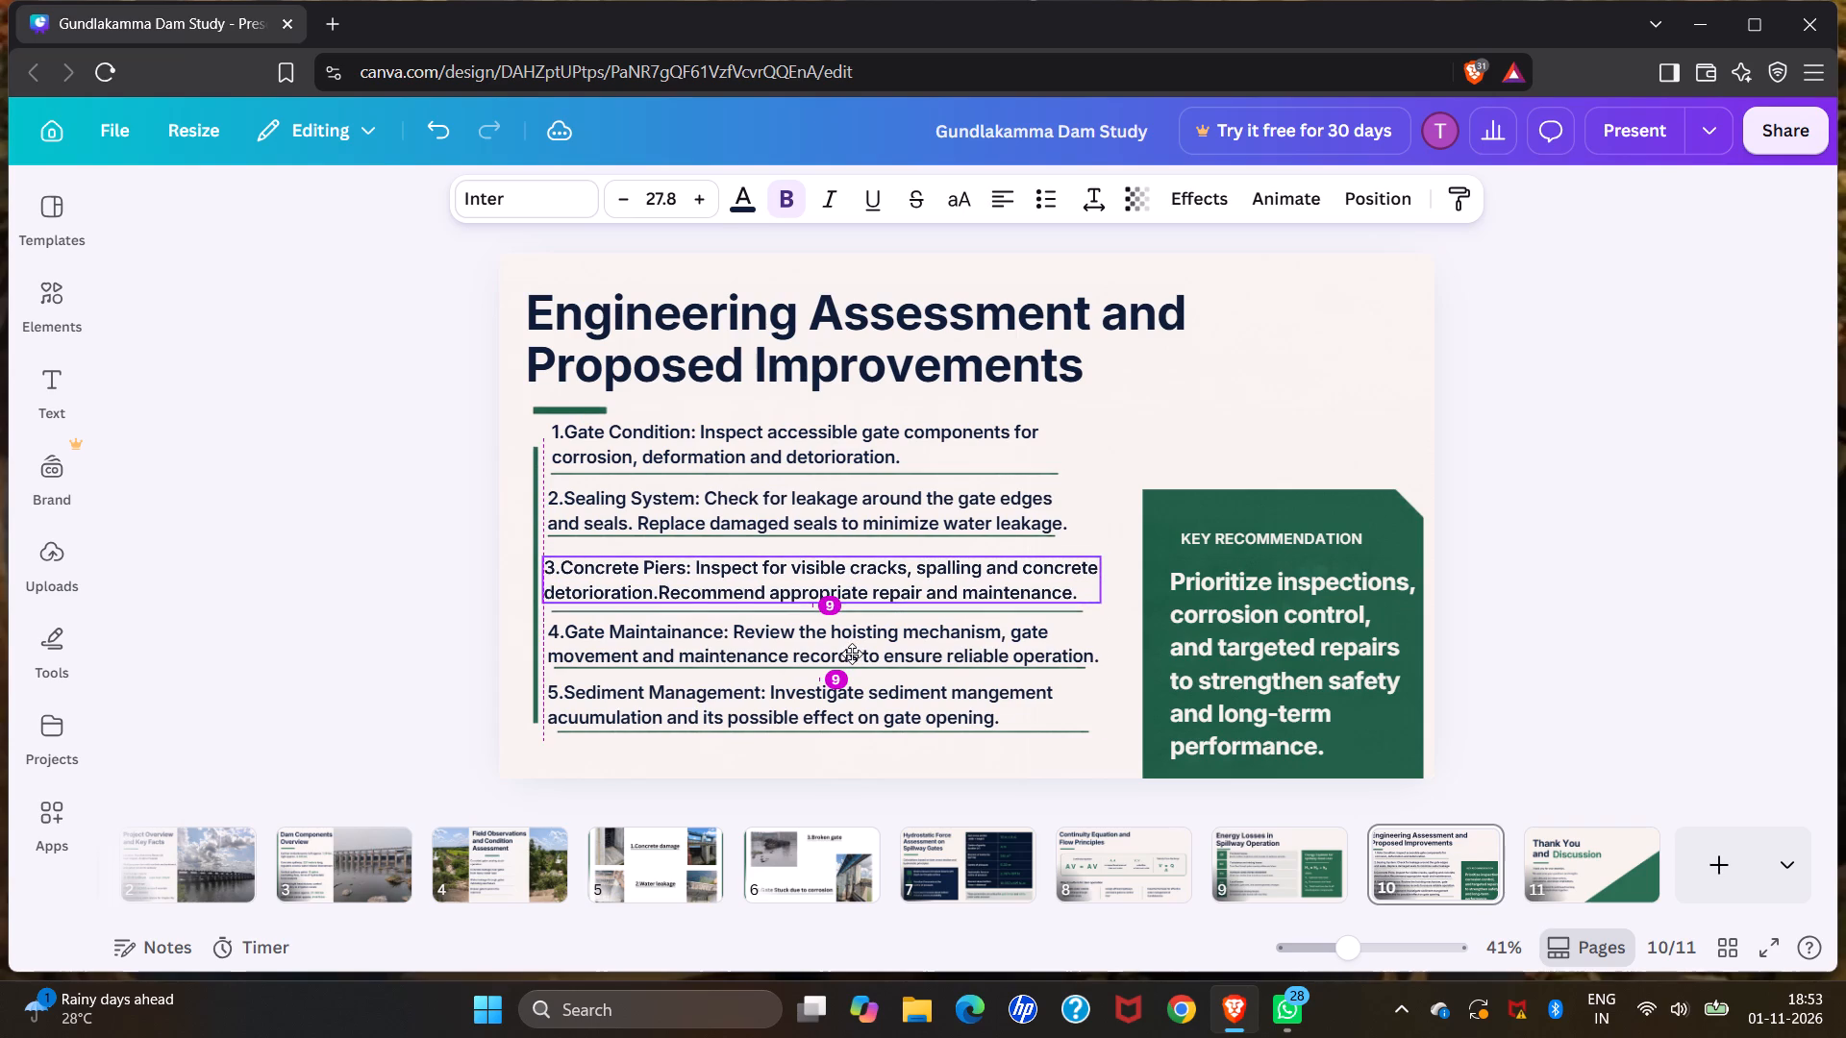
{"action": "left_click_drag", "start_coordinate": [852, 654], "coordinate": [853, 654]}
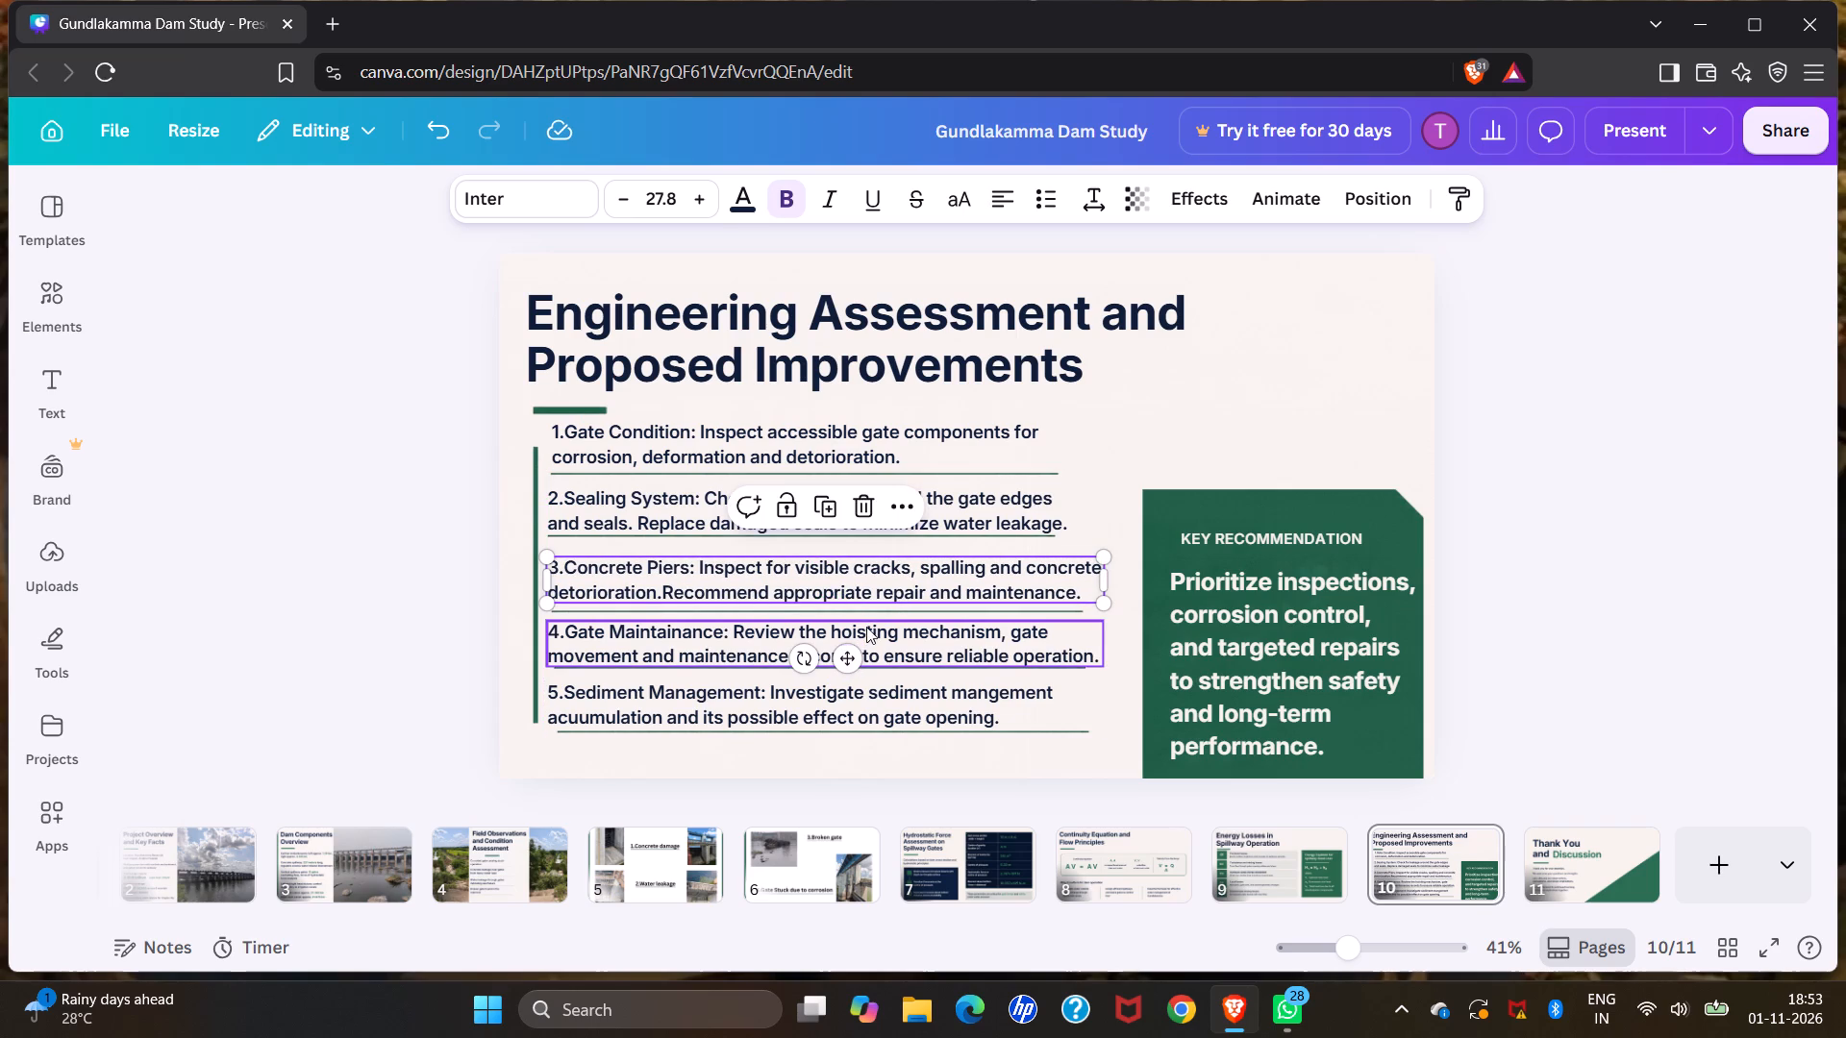
{"action": "left_click", "coordinate": [871, 615]}
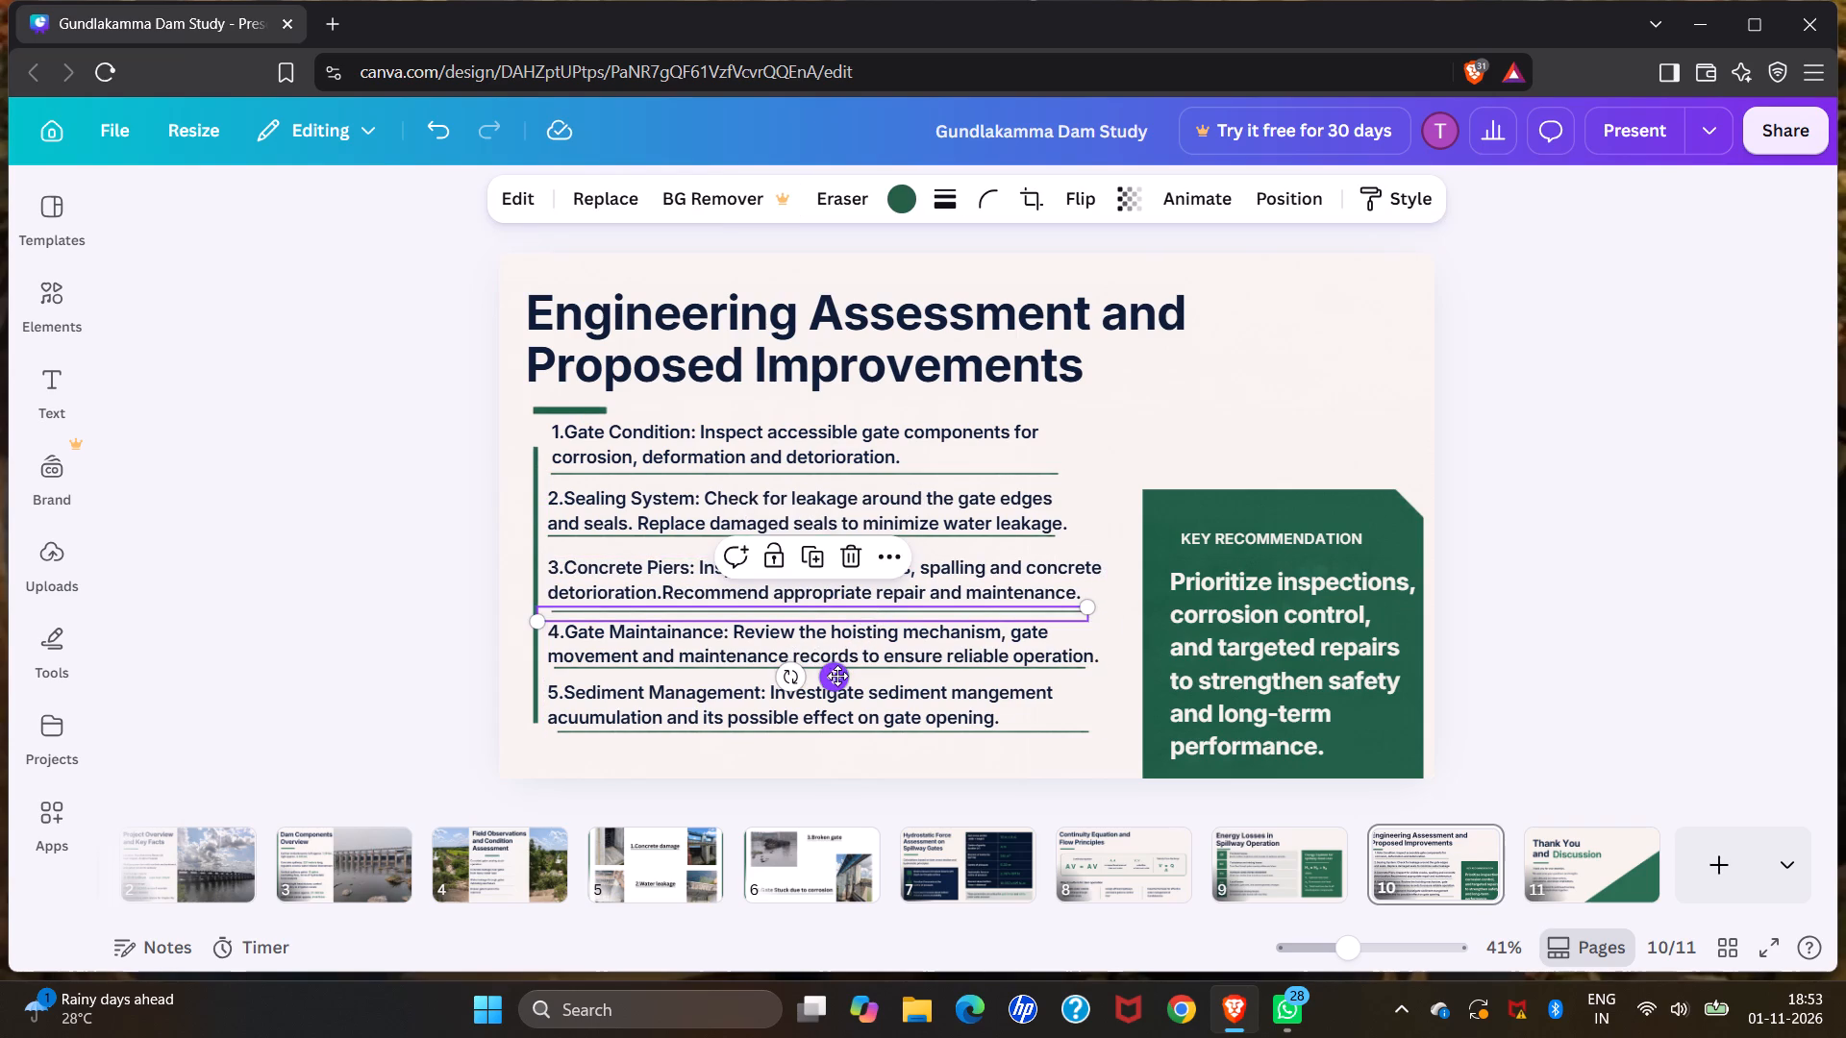
{"action": "left_click", "coordinate": [837, 675]}
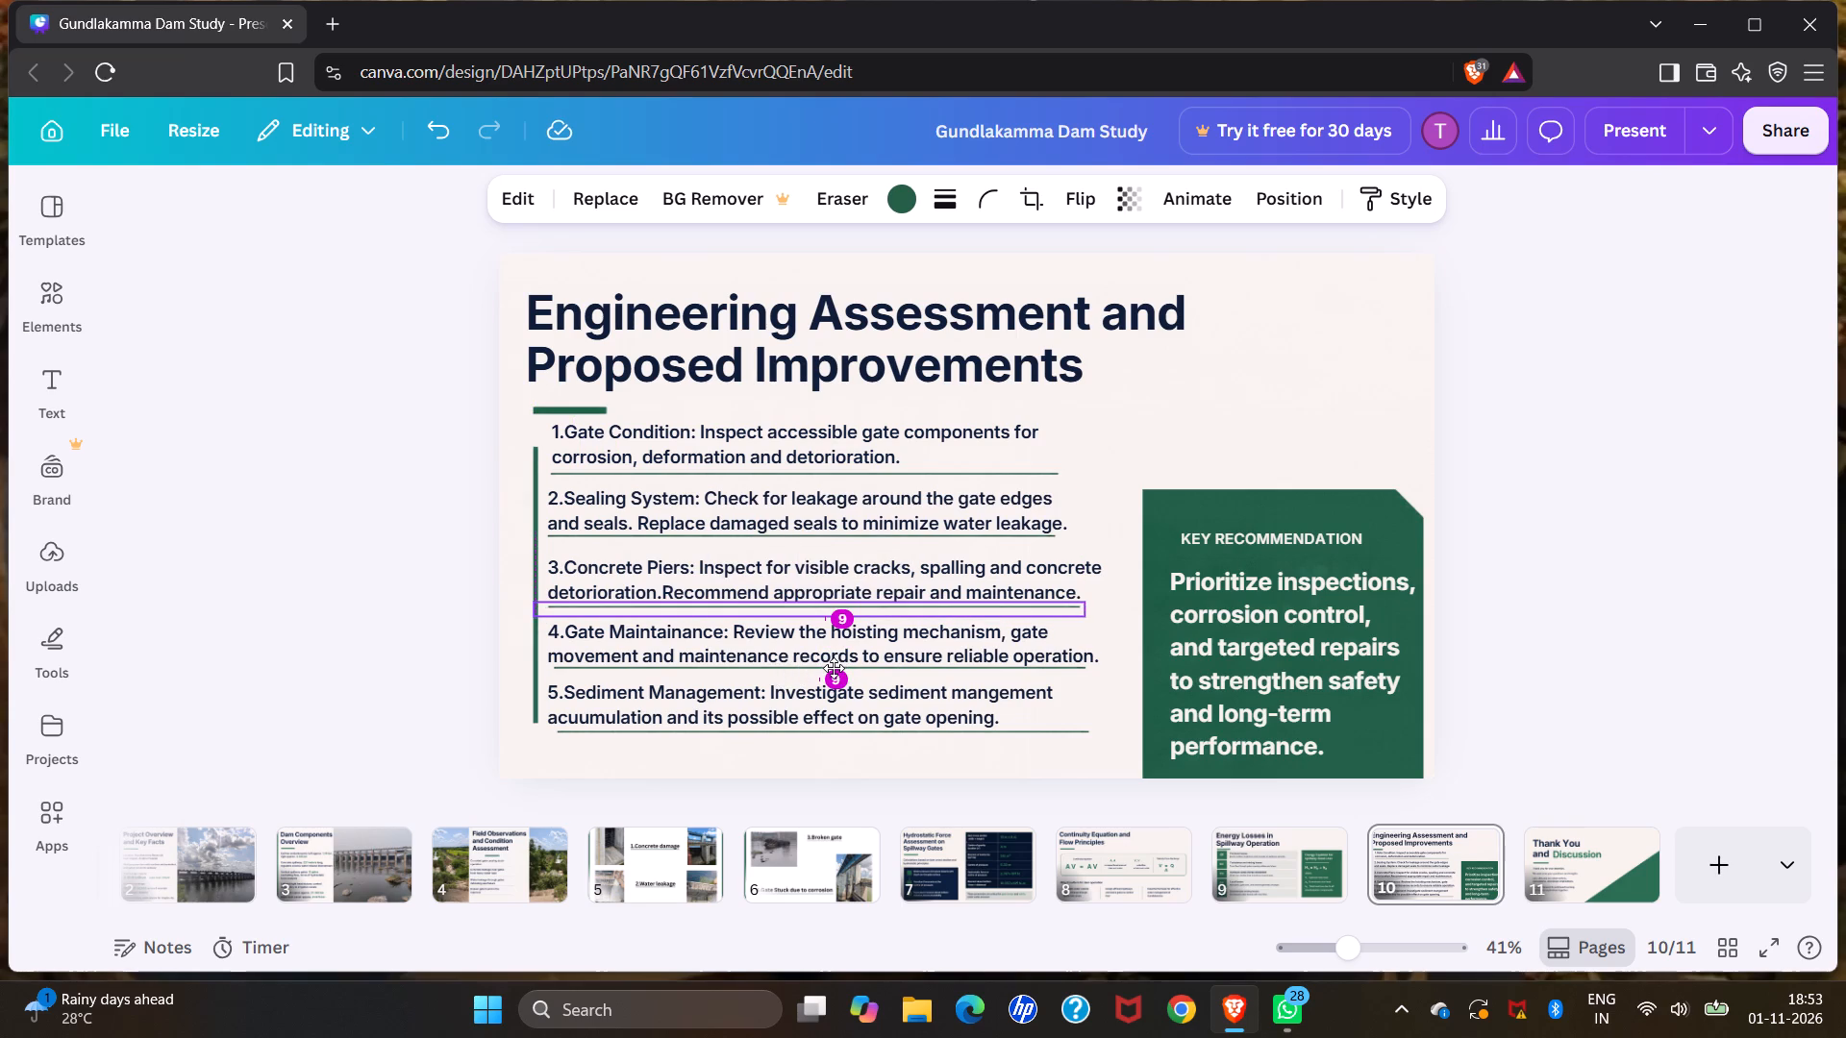
{"action": "left_click", "coordinate": [443, 638]}
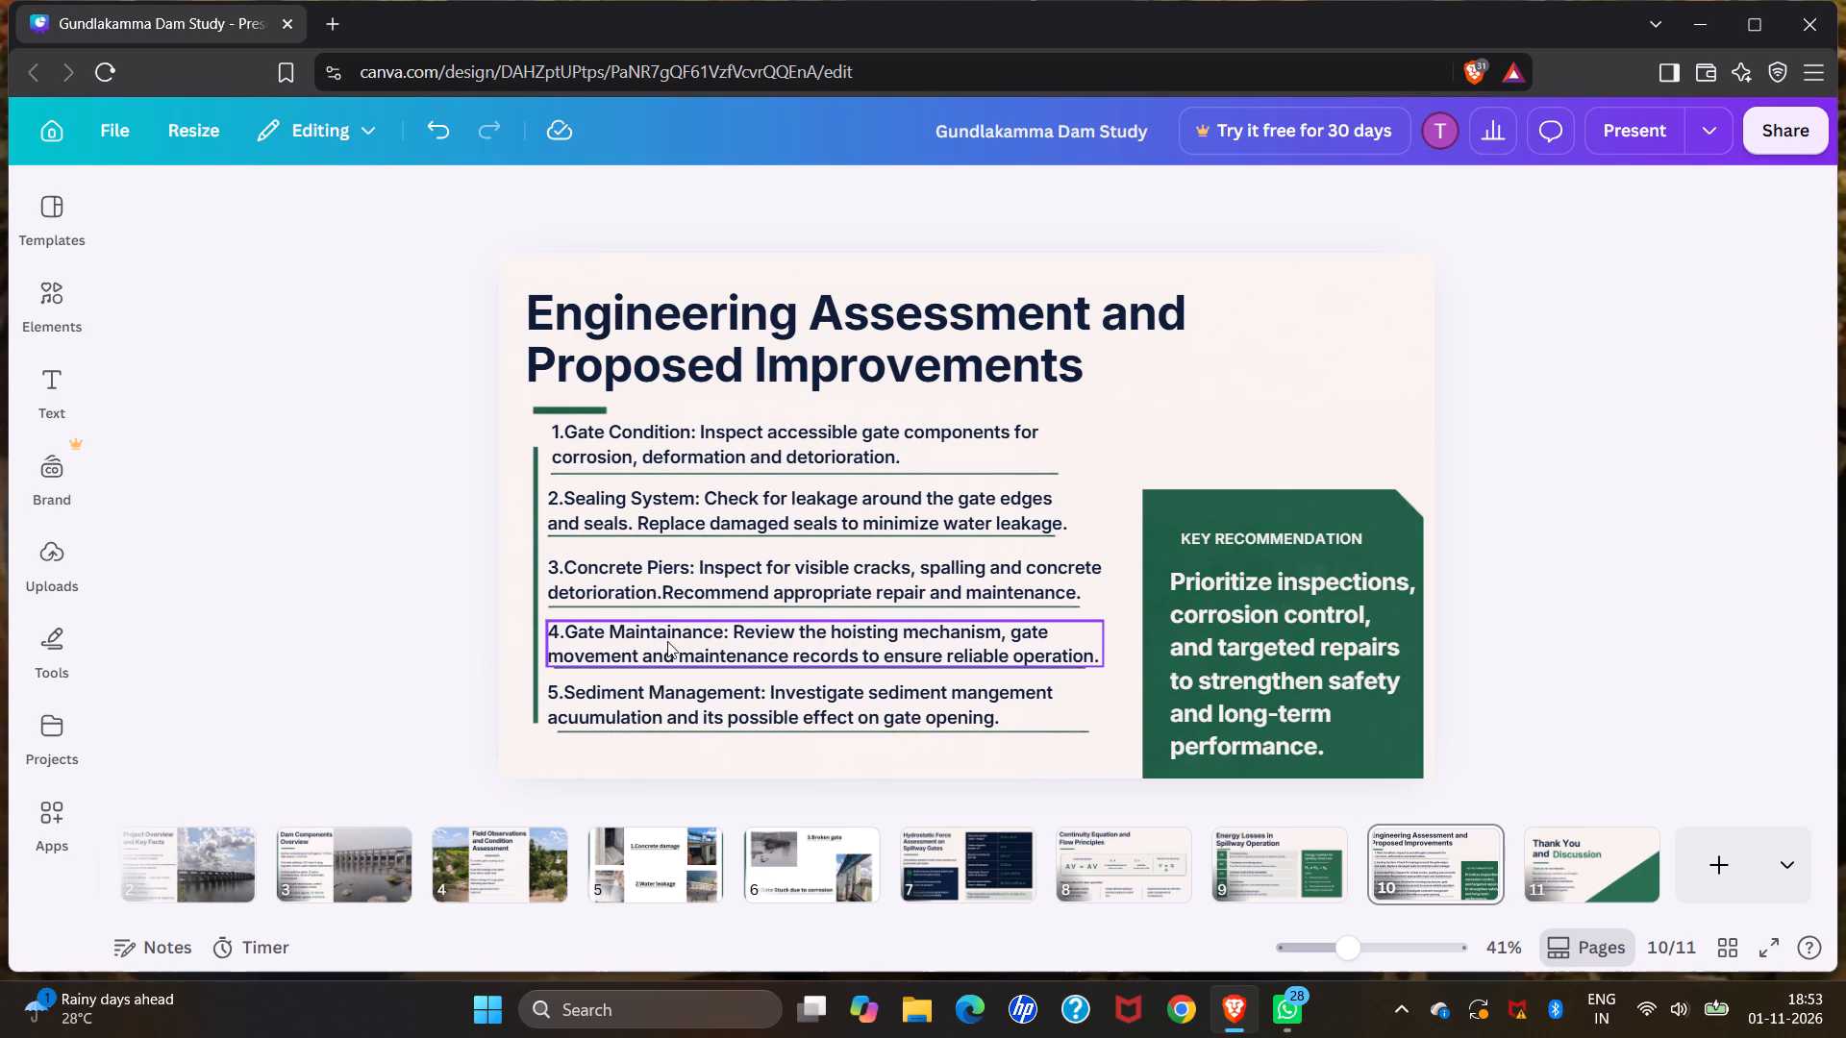
{"action": "left_click", "coordinate": [362, 579]}
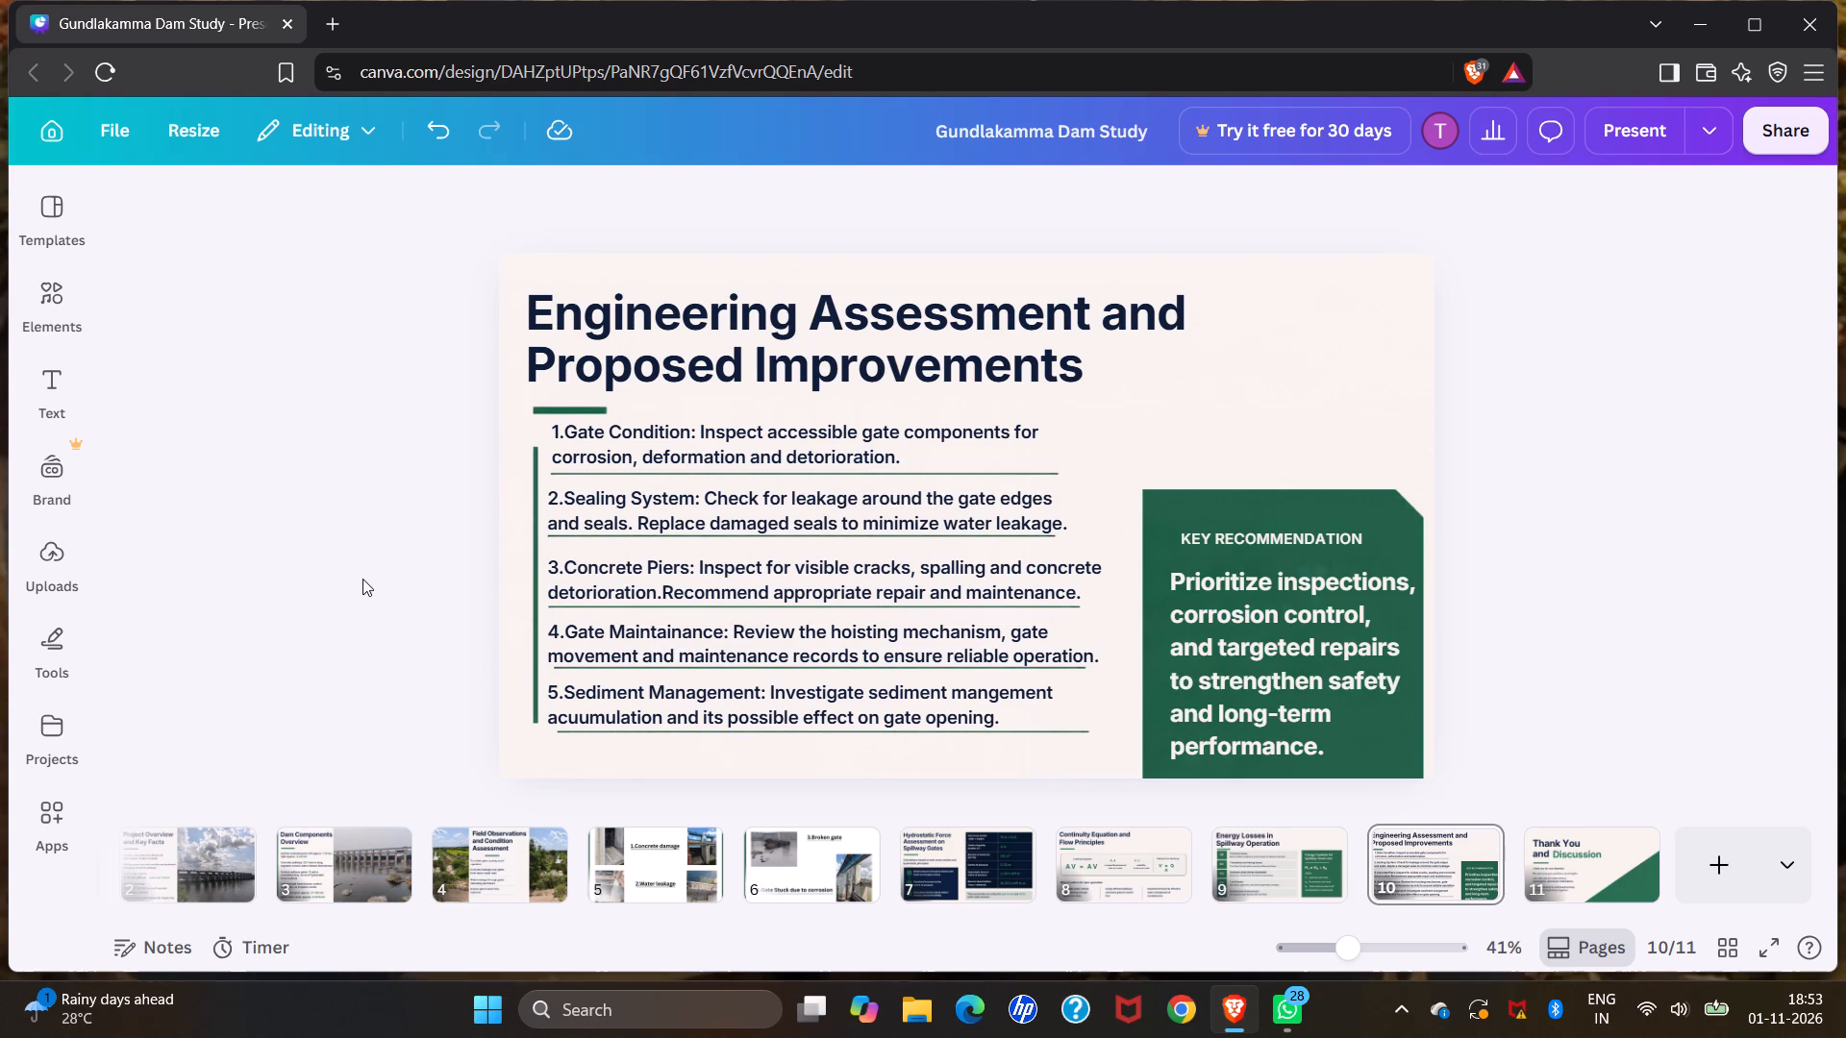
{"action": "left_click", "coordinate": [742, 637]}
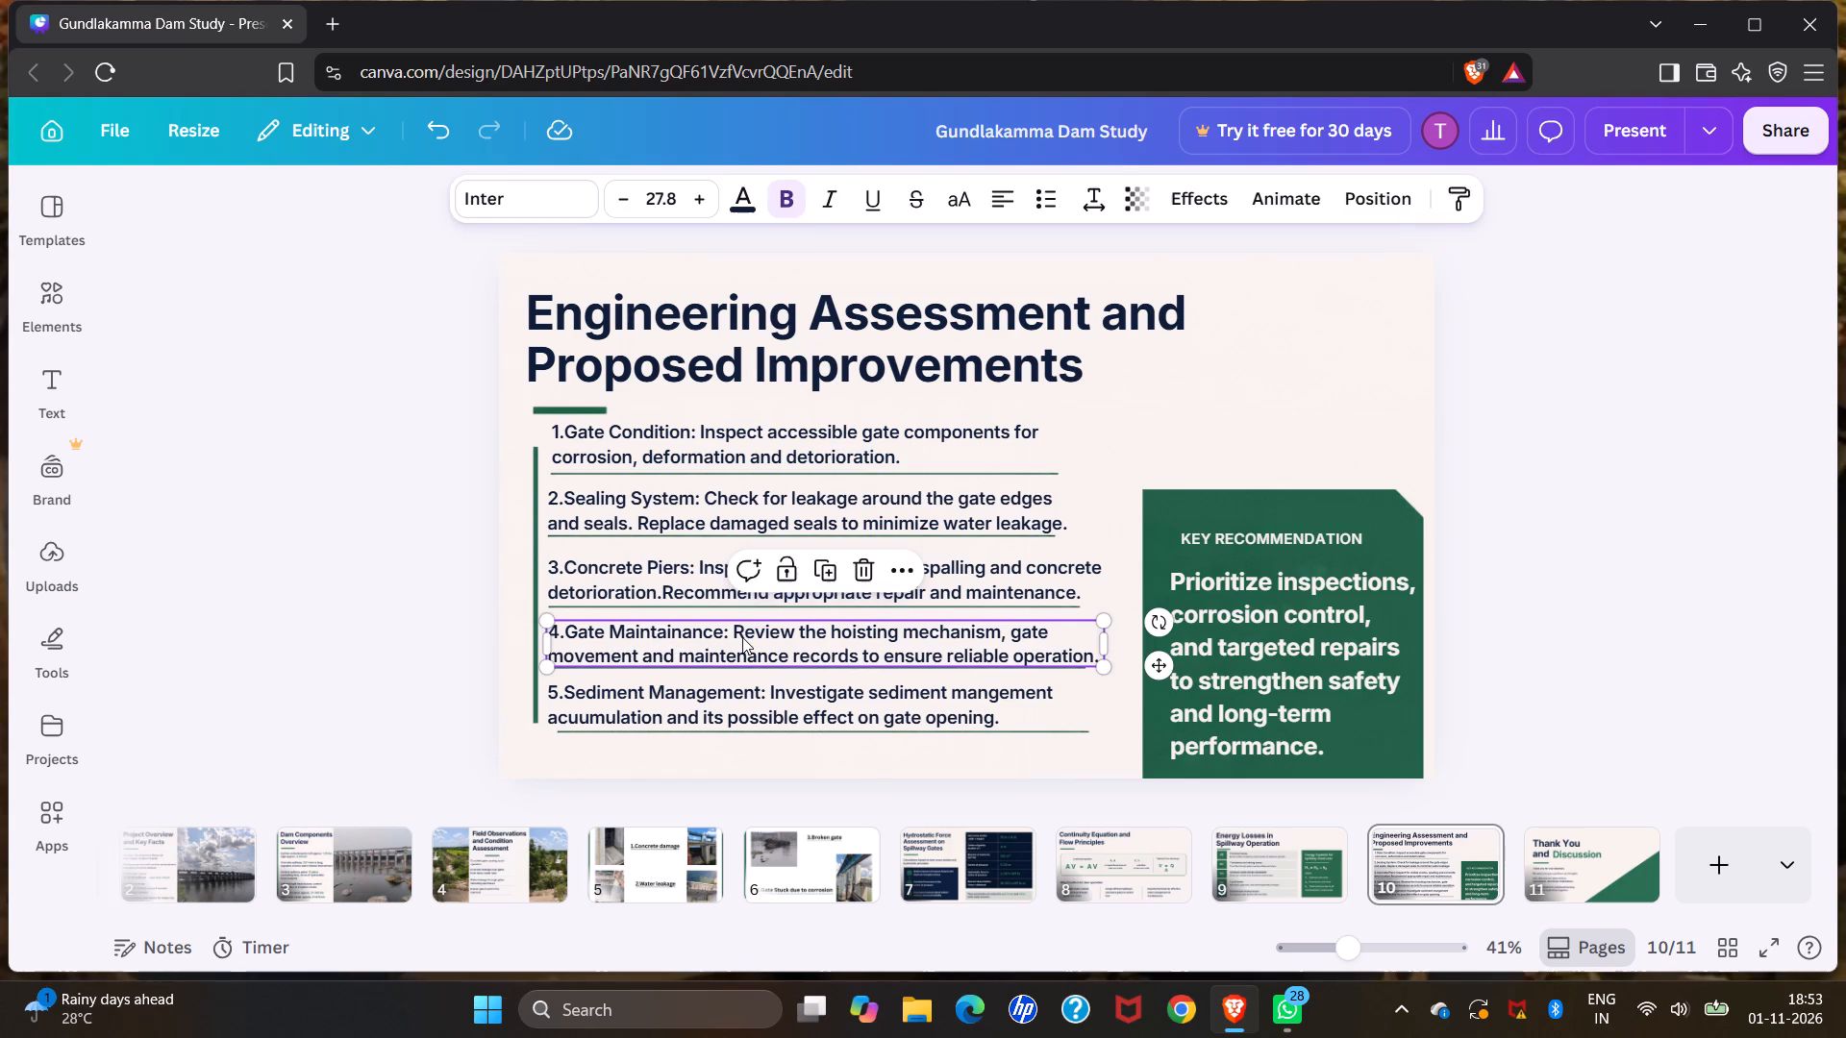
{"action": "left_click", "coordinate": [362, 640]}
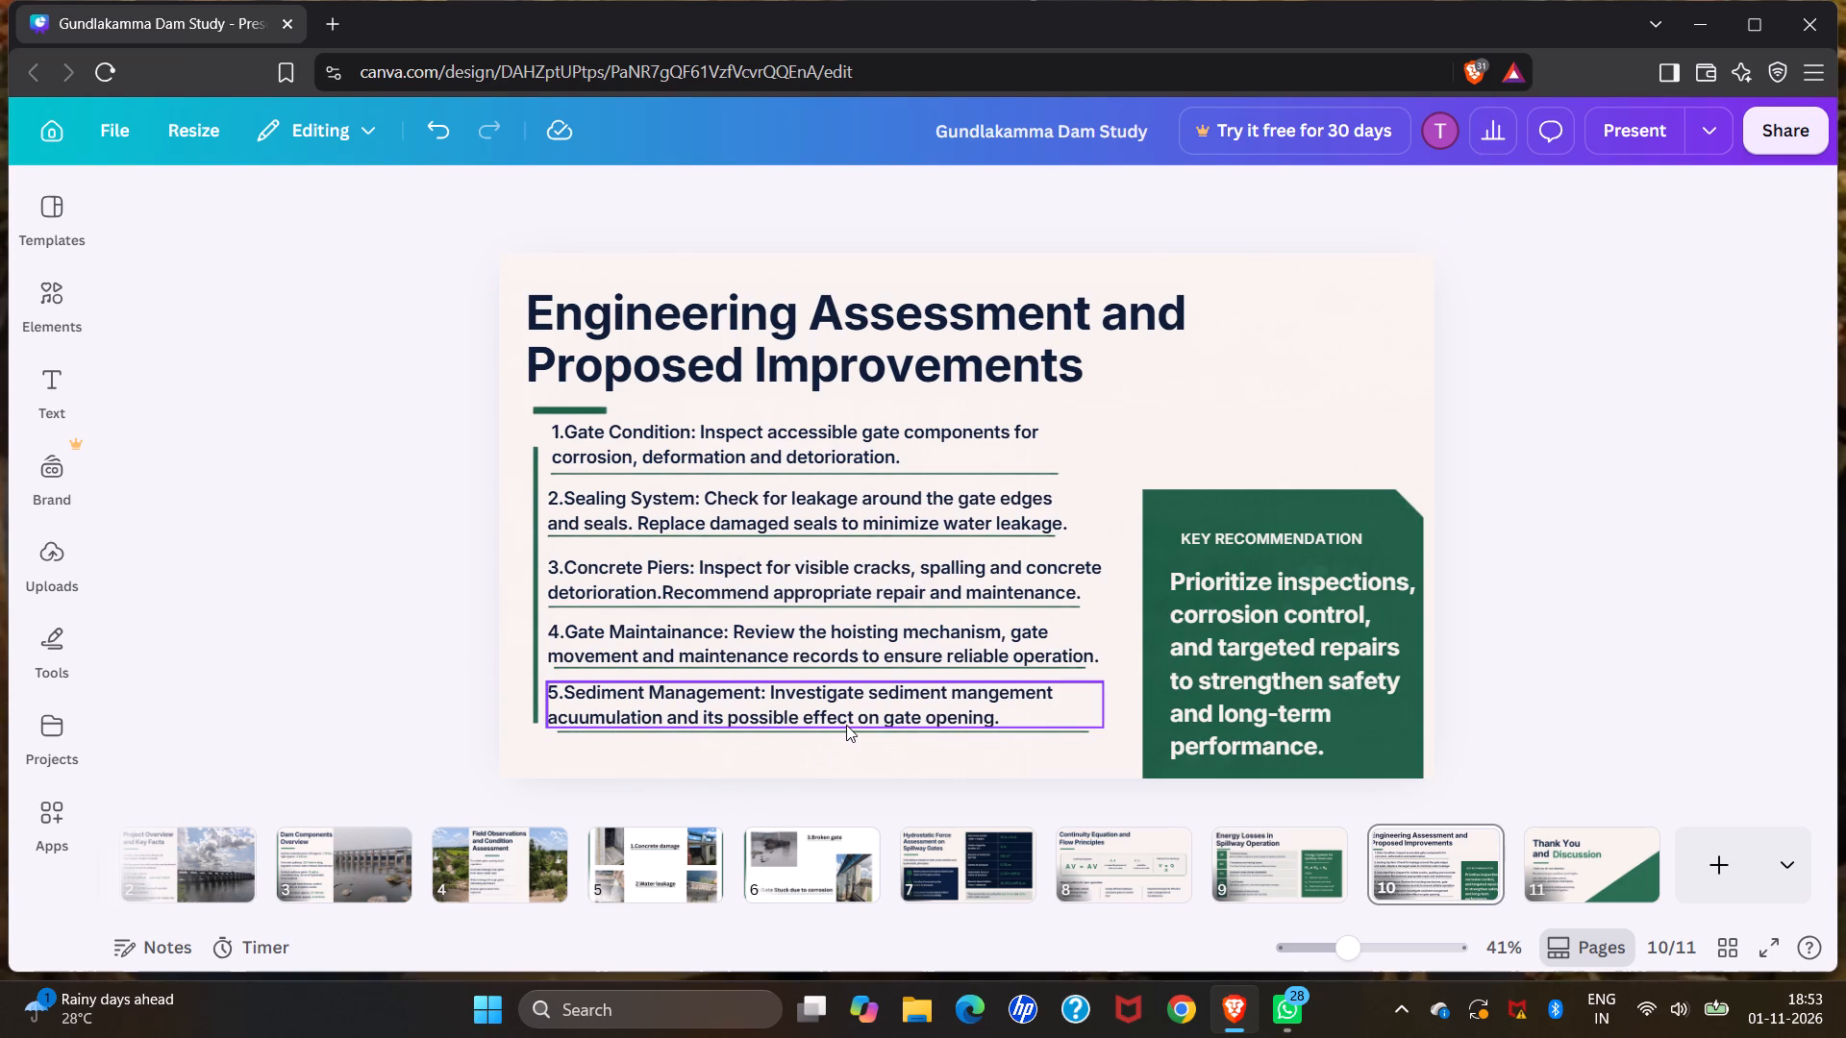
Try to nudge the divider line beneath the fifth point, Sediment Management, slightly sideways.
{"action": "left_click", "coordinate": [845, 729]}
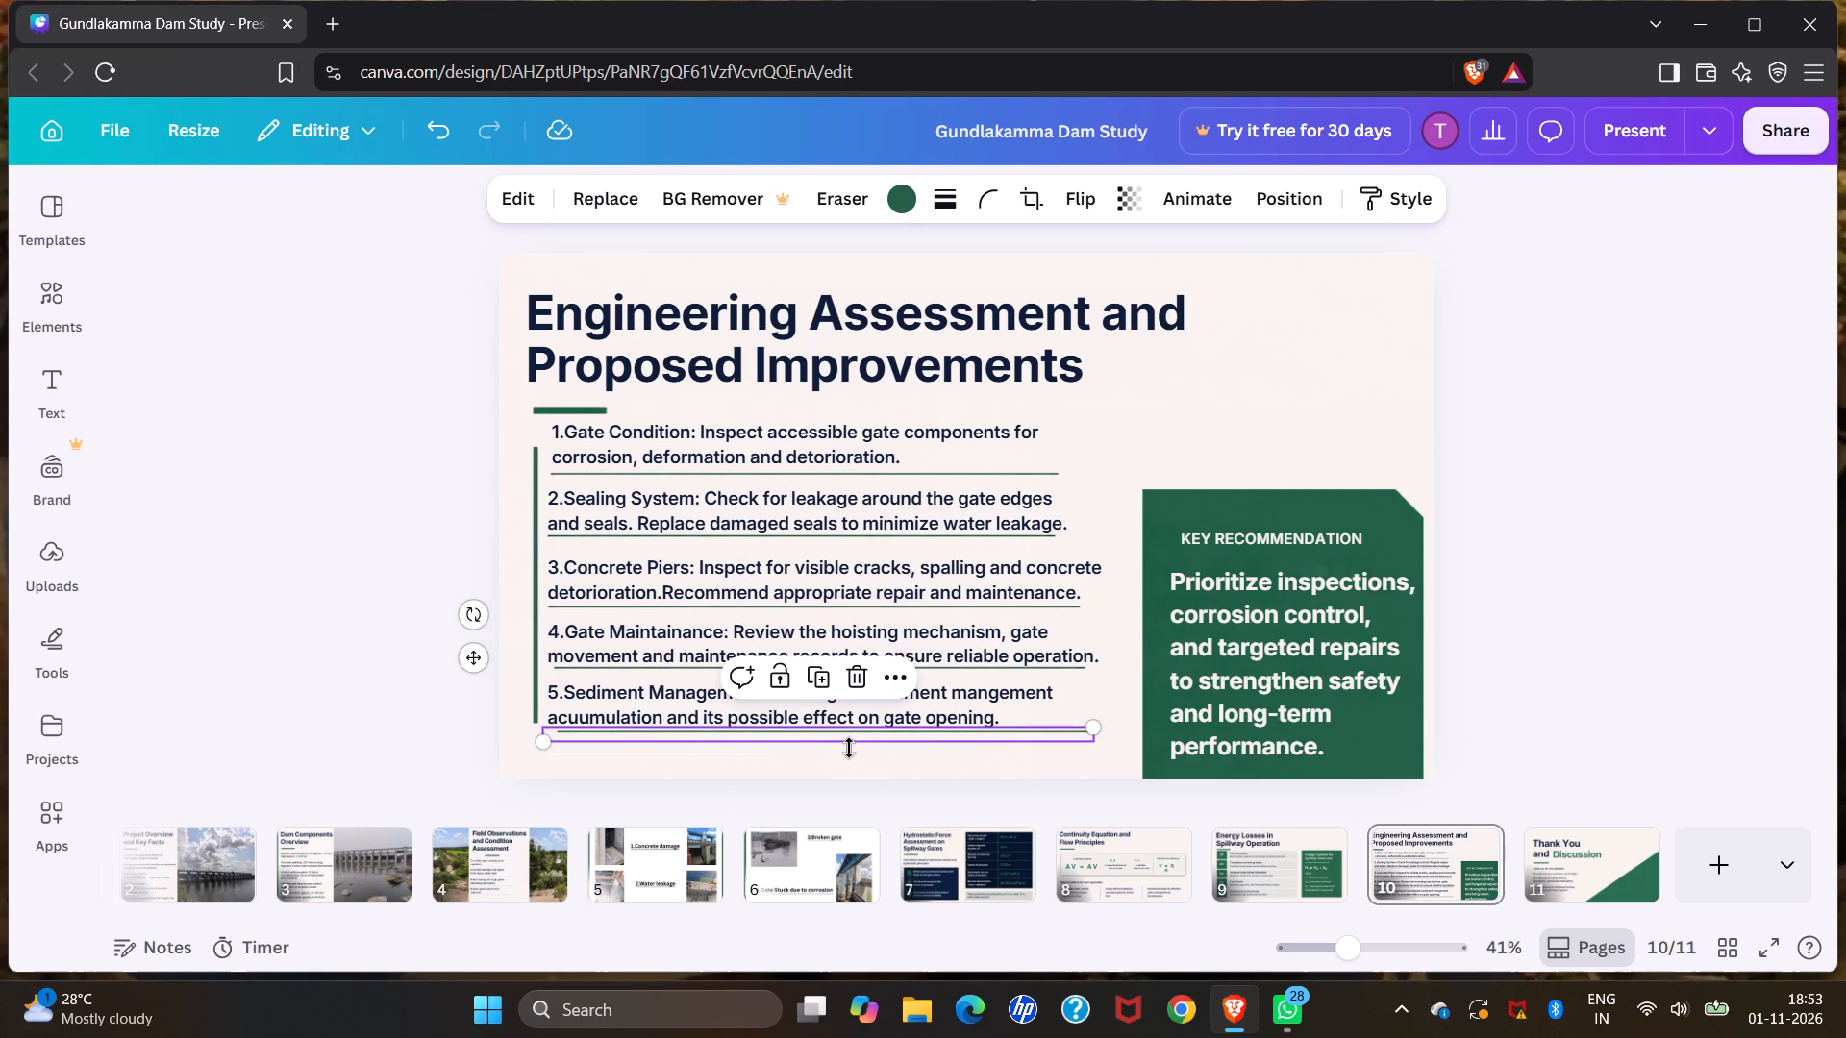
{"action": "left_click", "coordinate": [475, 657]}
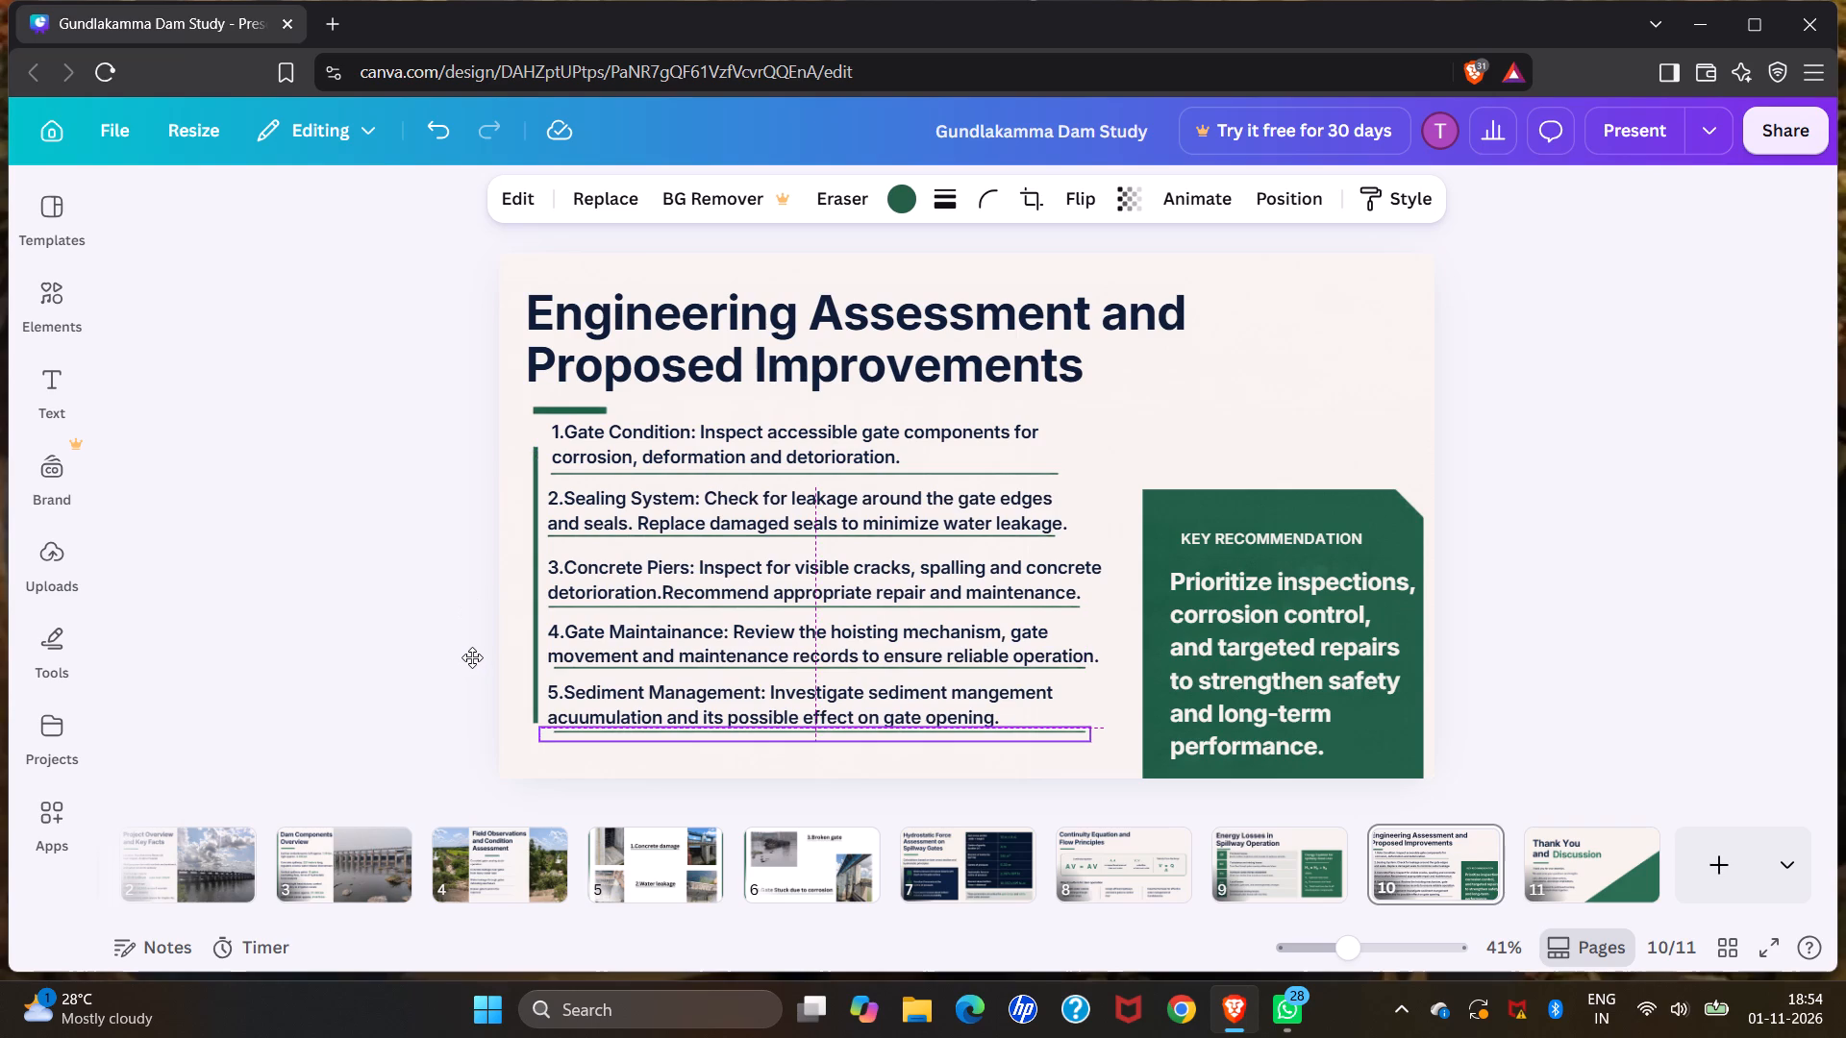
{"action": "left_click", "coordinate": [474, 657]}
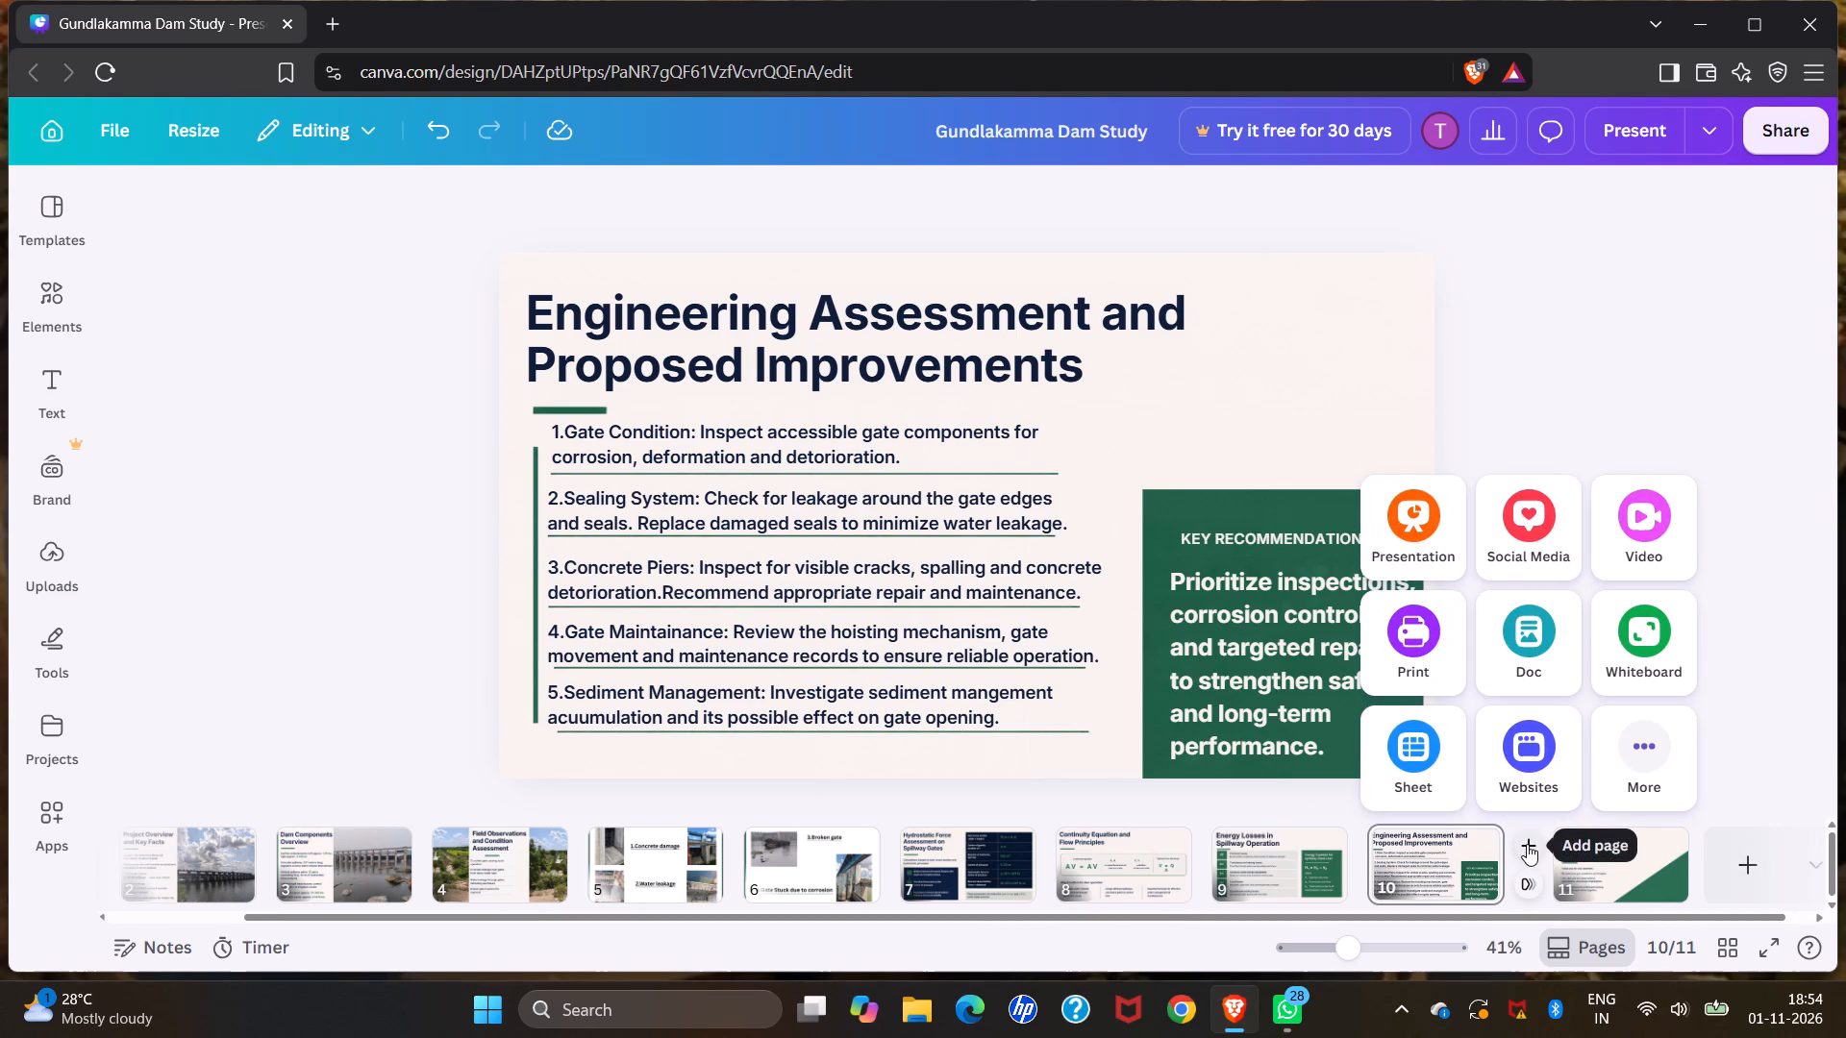
Add a blank page between the Engineering Assessment and Proposed Improvements slide and the Thank You and Discussion slide.
{"action": "left_click", "coordinate": [1277, 857]}
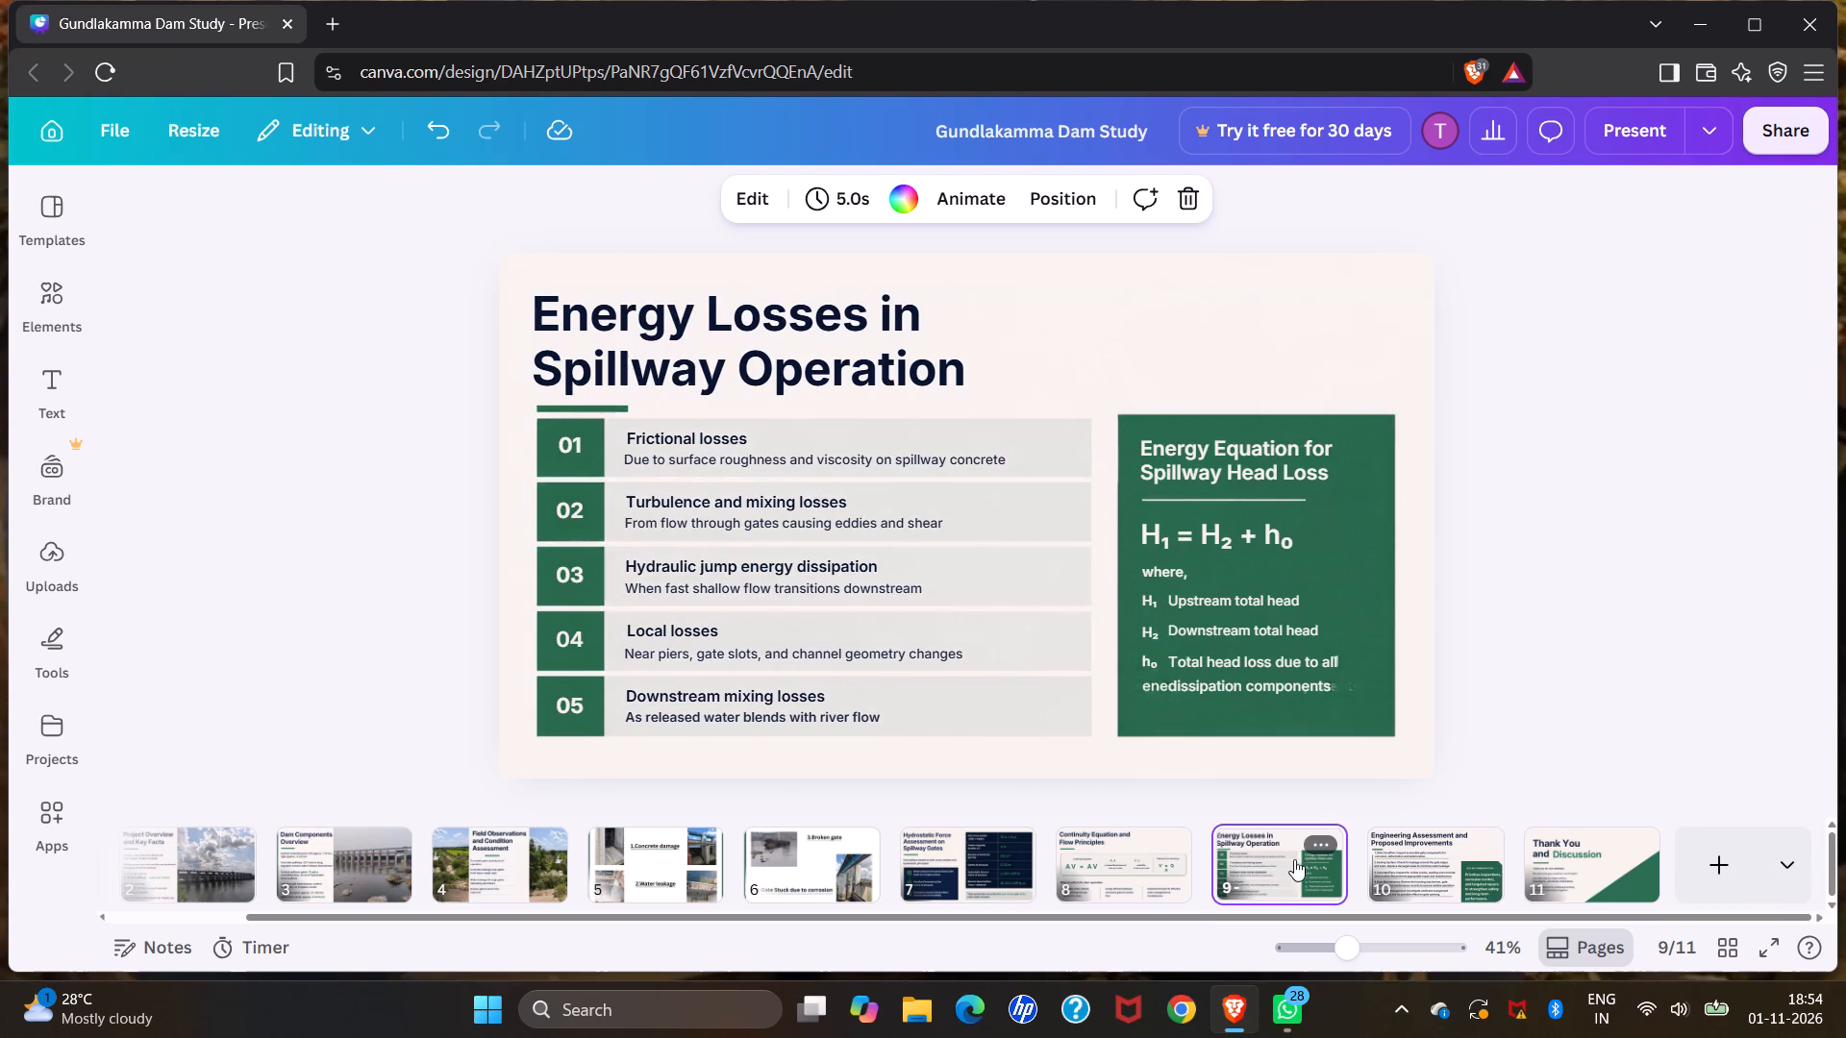
{"action": "left_click", "coordinate": [1415, 862]}
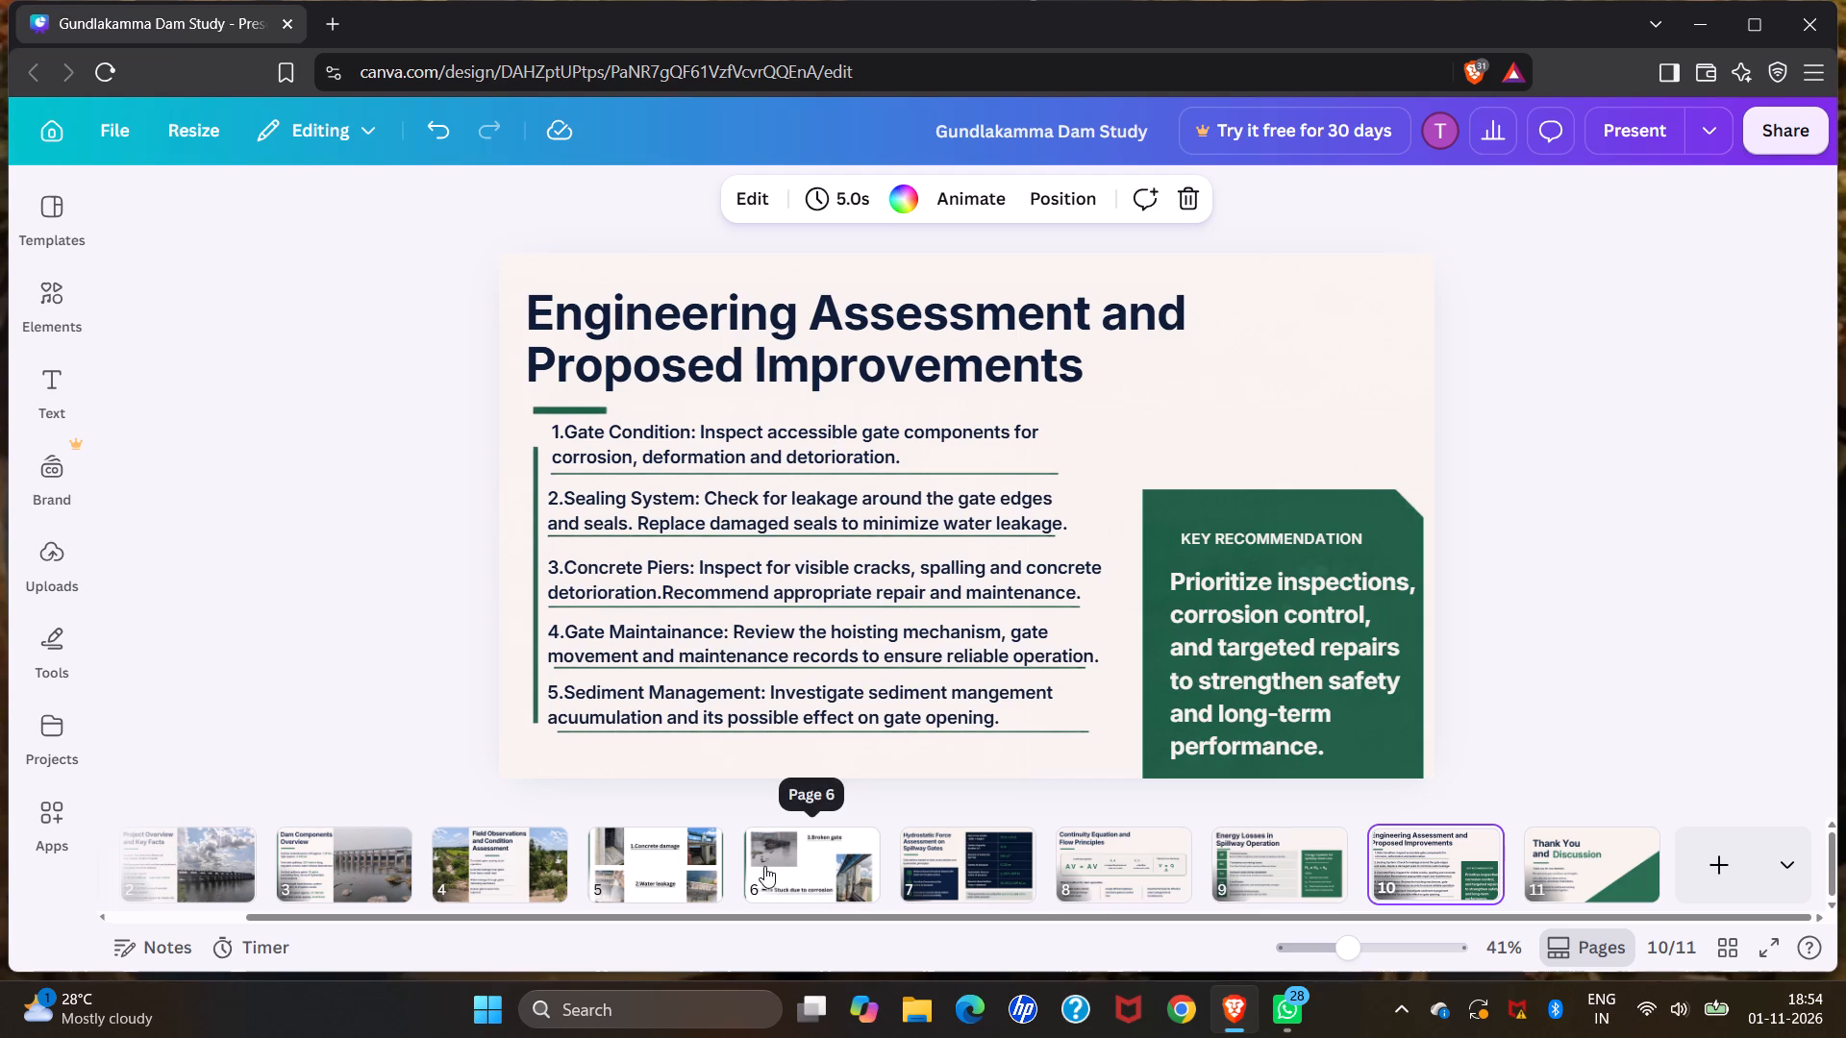
{"action": "left_click", "coordinate": [480, 860]}
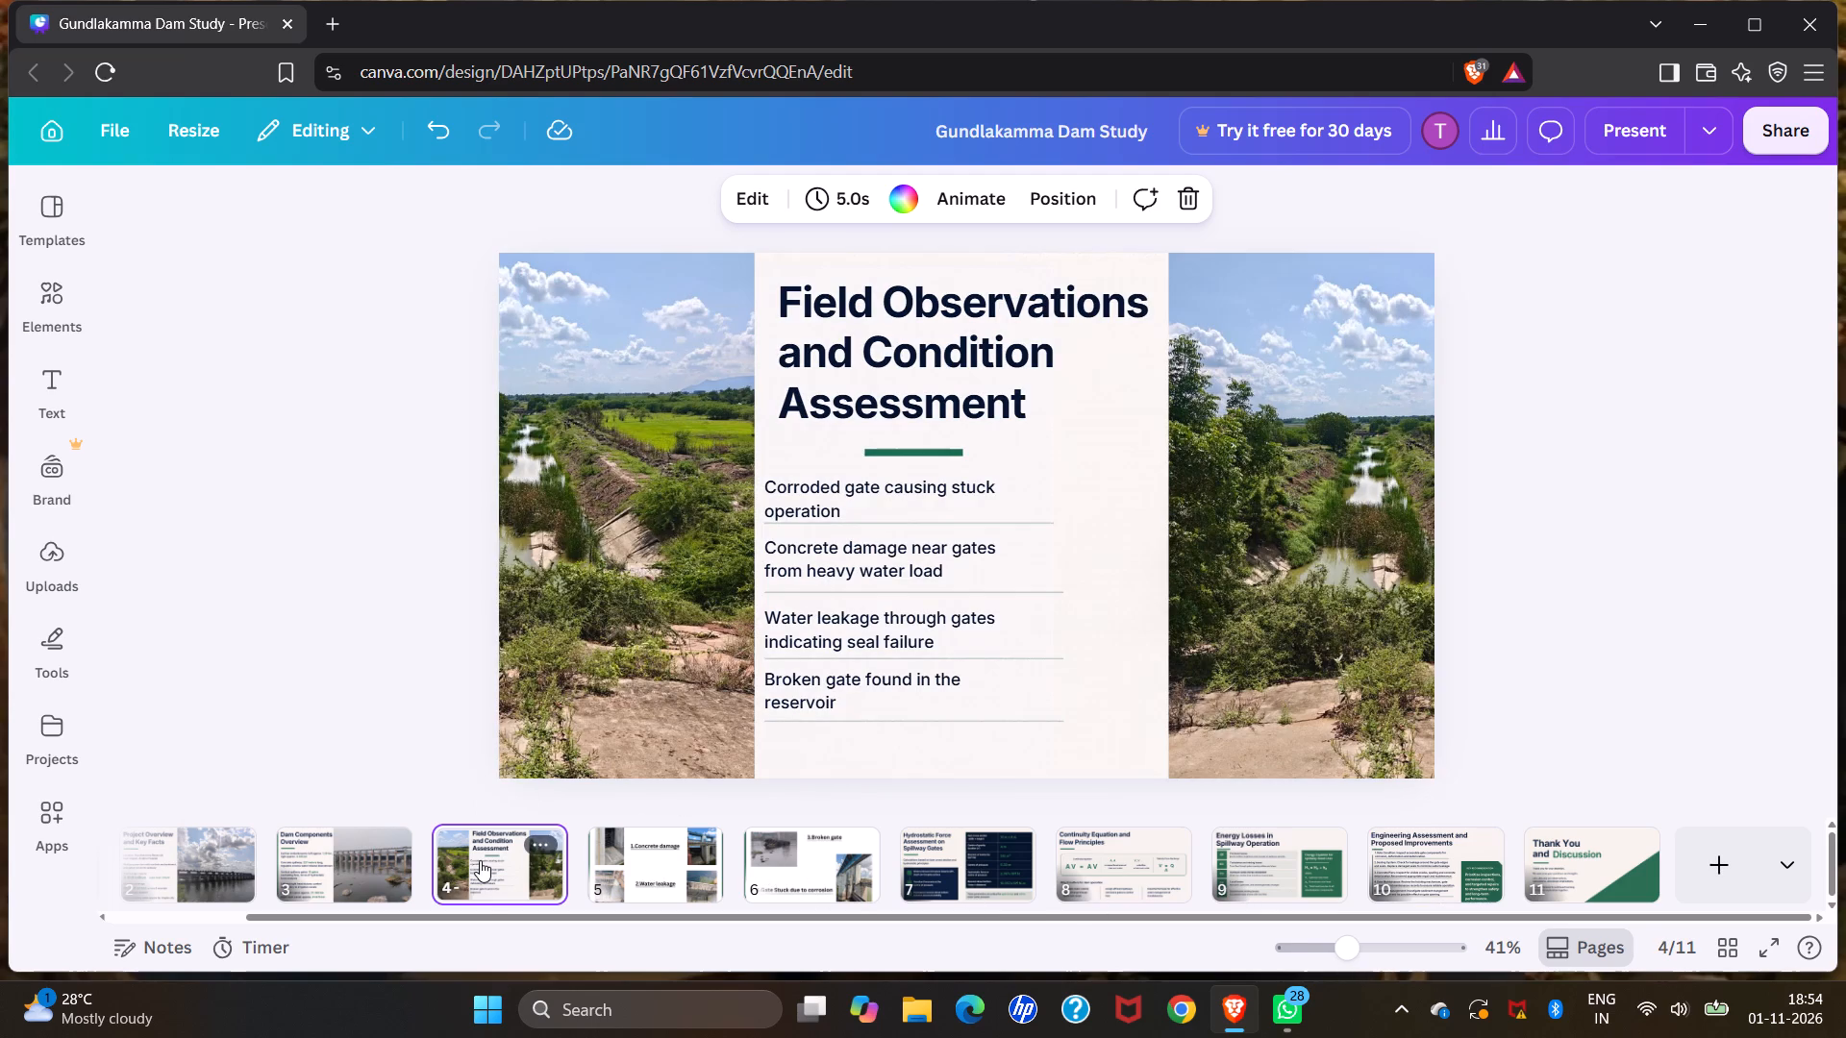
{"action": "left_click", "coordinate": [368, 862]}
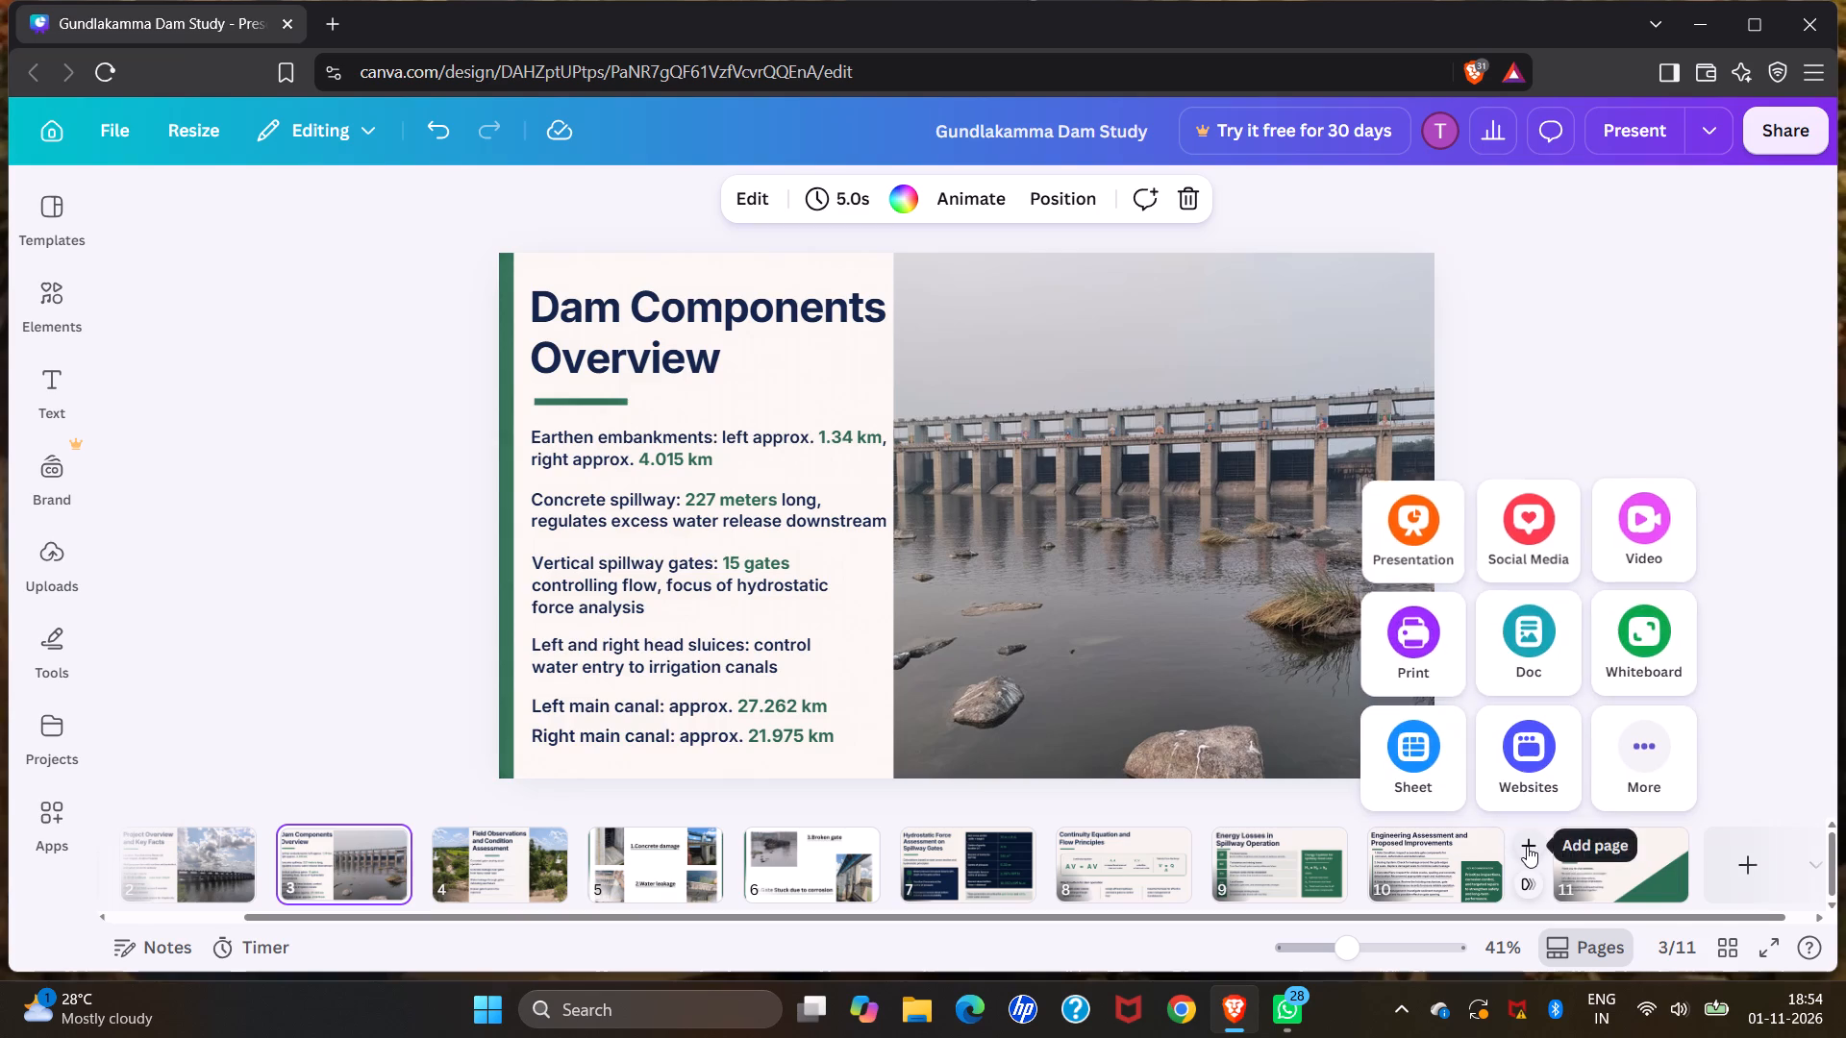
{"action": "left_click", "coordinate": [1527, 846]}
{"action": "scroll", "coordinate": [1572, 852], "scroll_direction": "left", "scroll_amount": 3}
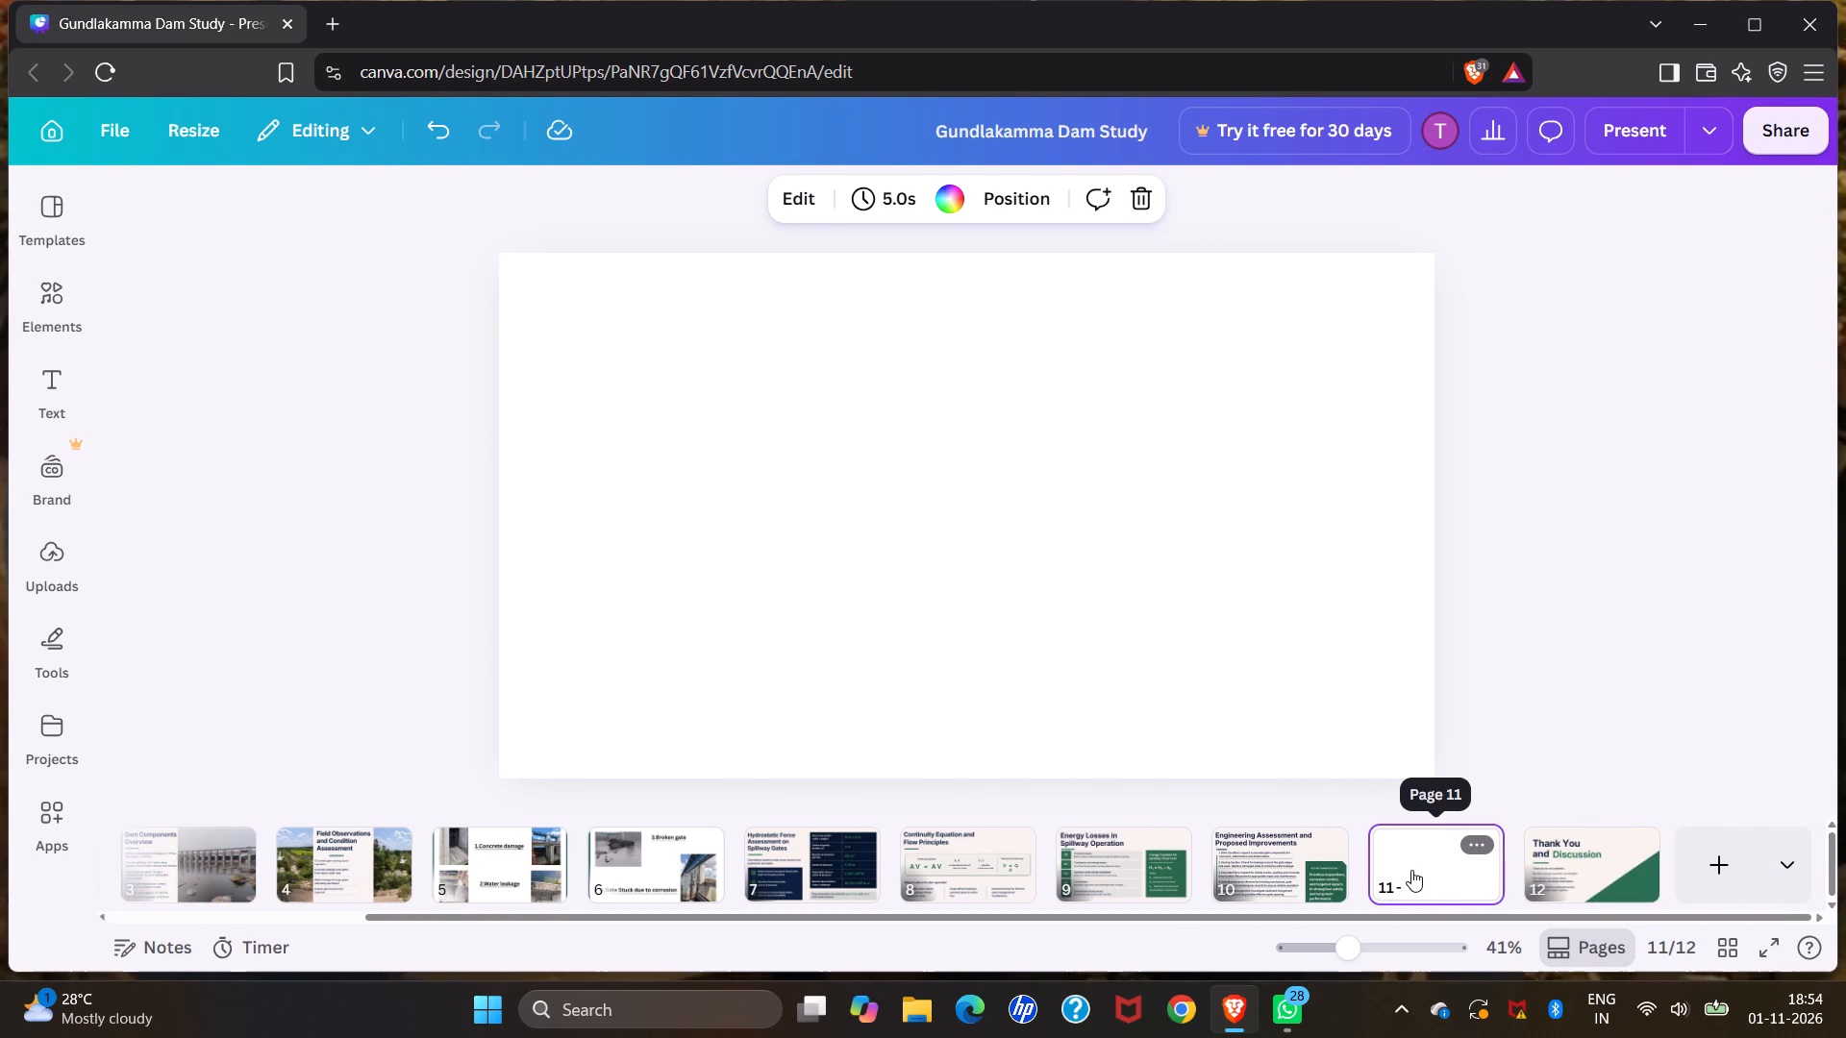
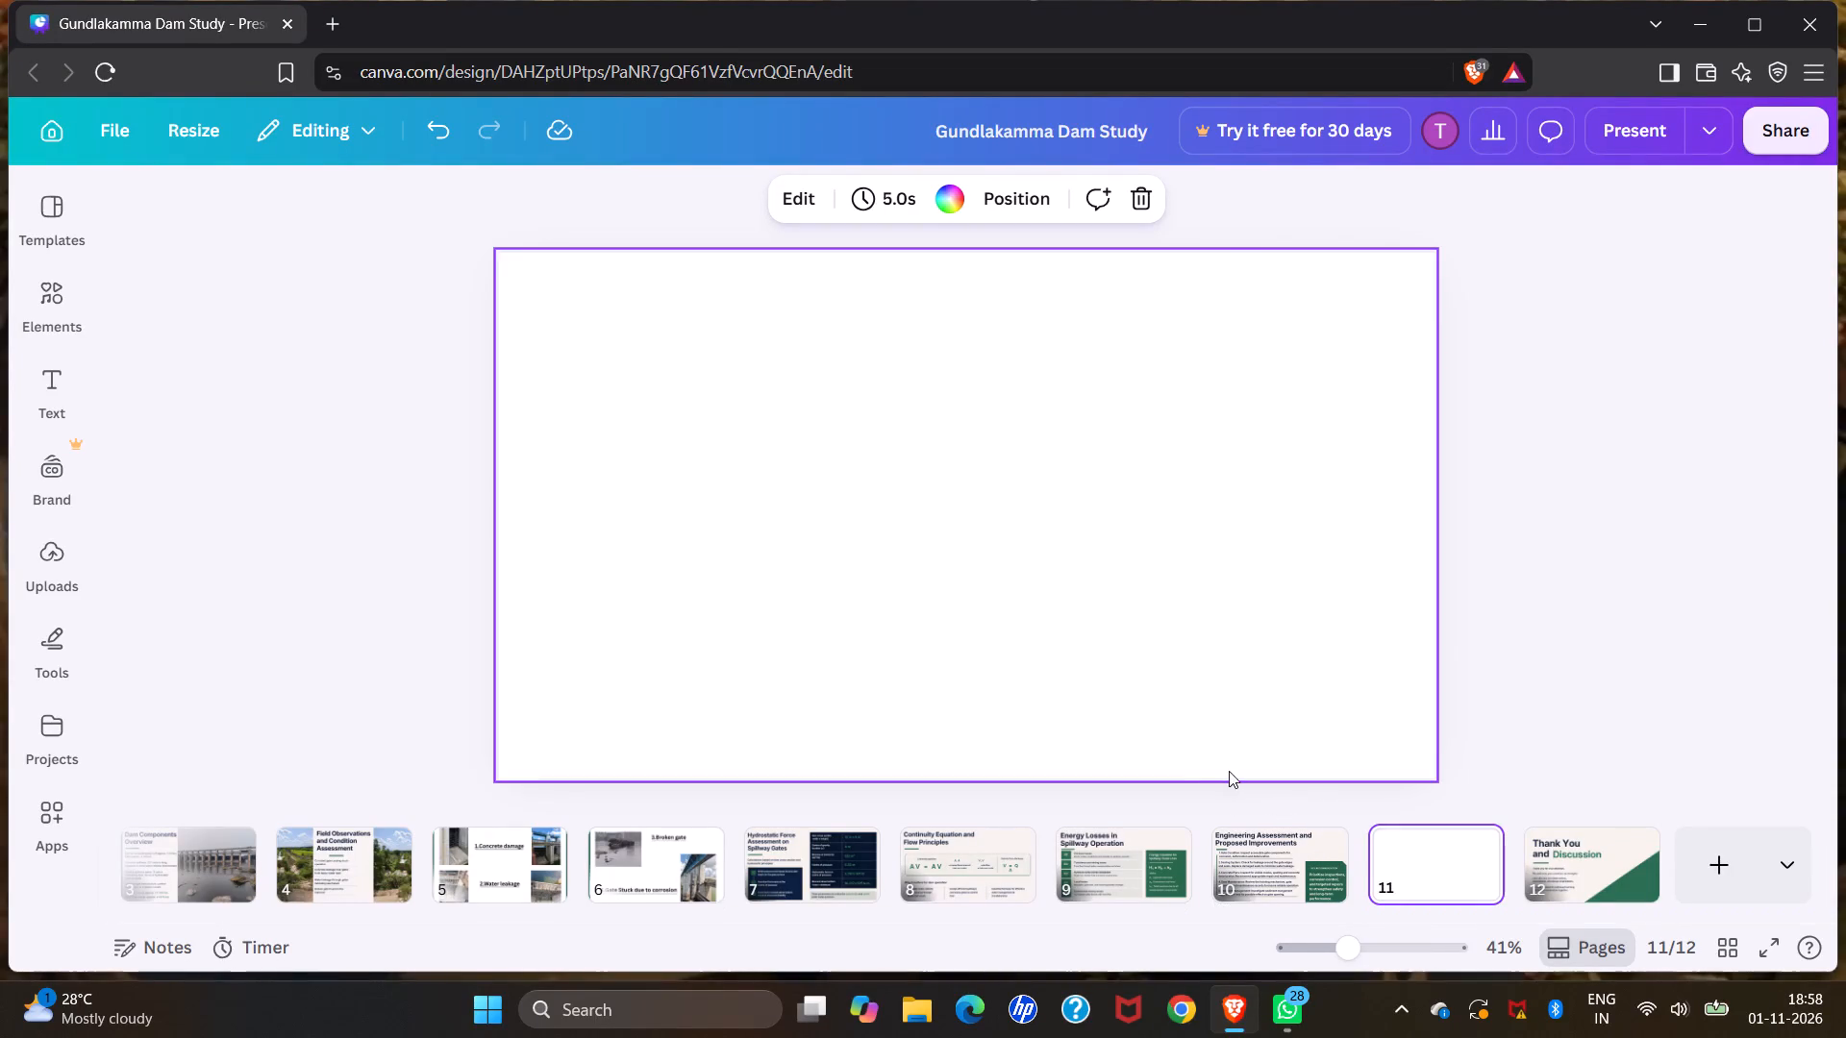
Review the presentation's slides in order from the title slide through the Field Observations and Condition Assessment slide.
{"action": "scroll", "coordinate": [1031, 880], "scroll_direction": "right", "scroll_amount": 8}
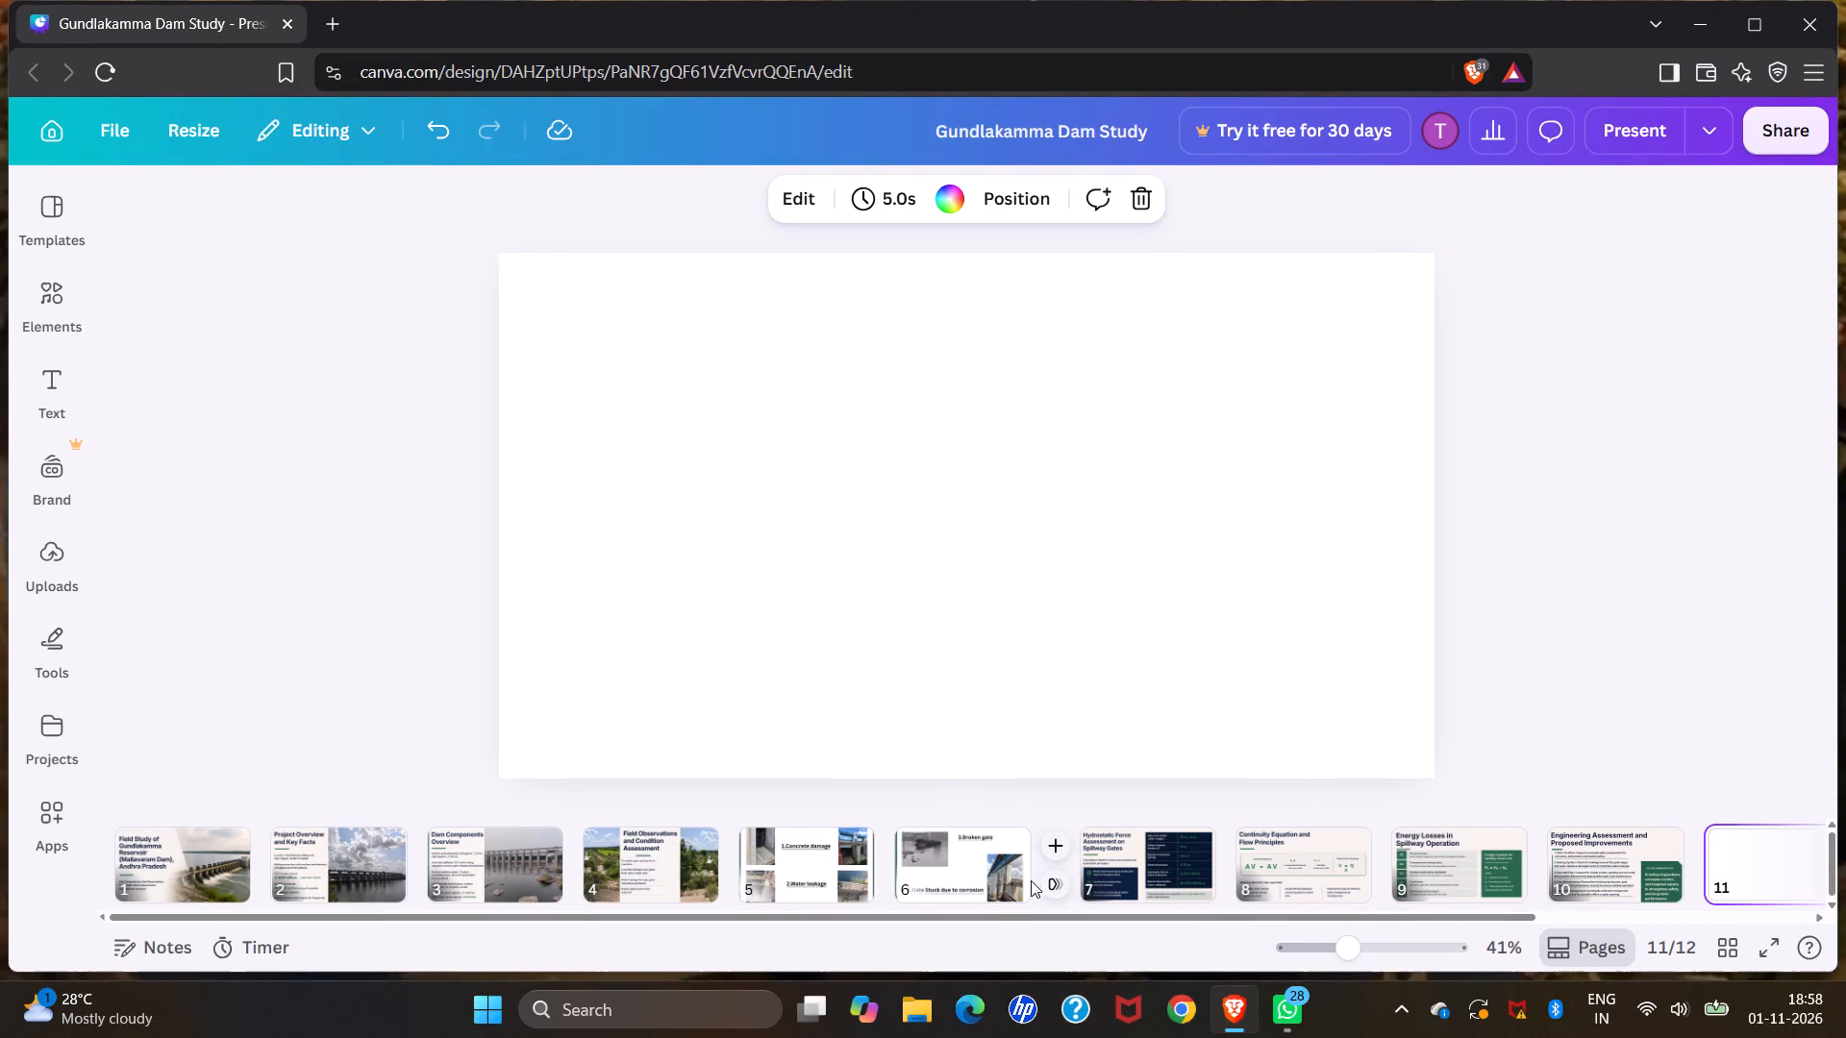
{"action": "left_click", "coordinate": [200, 871]}
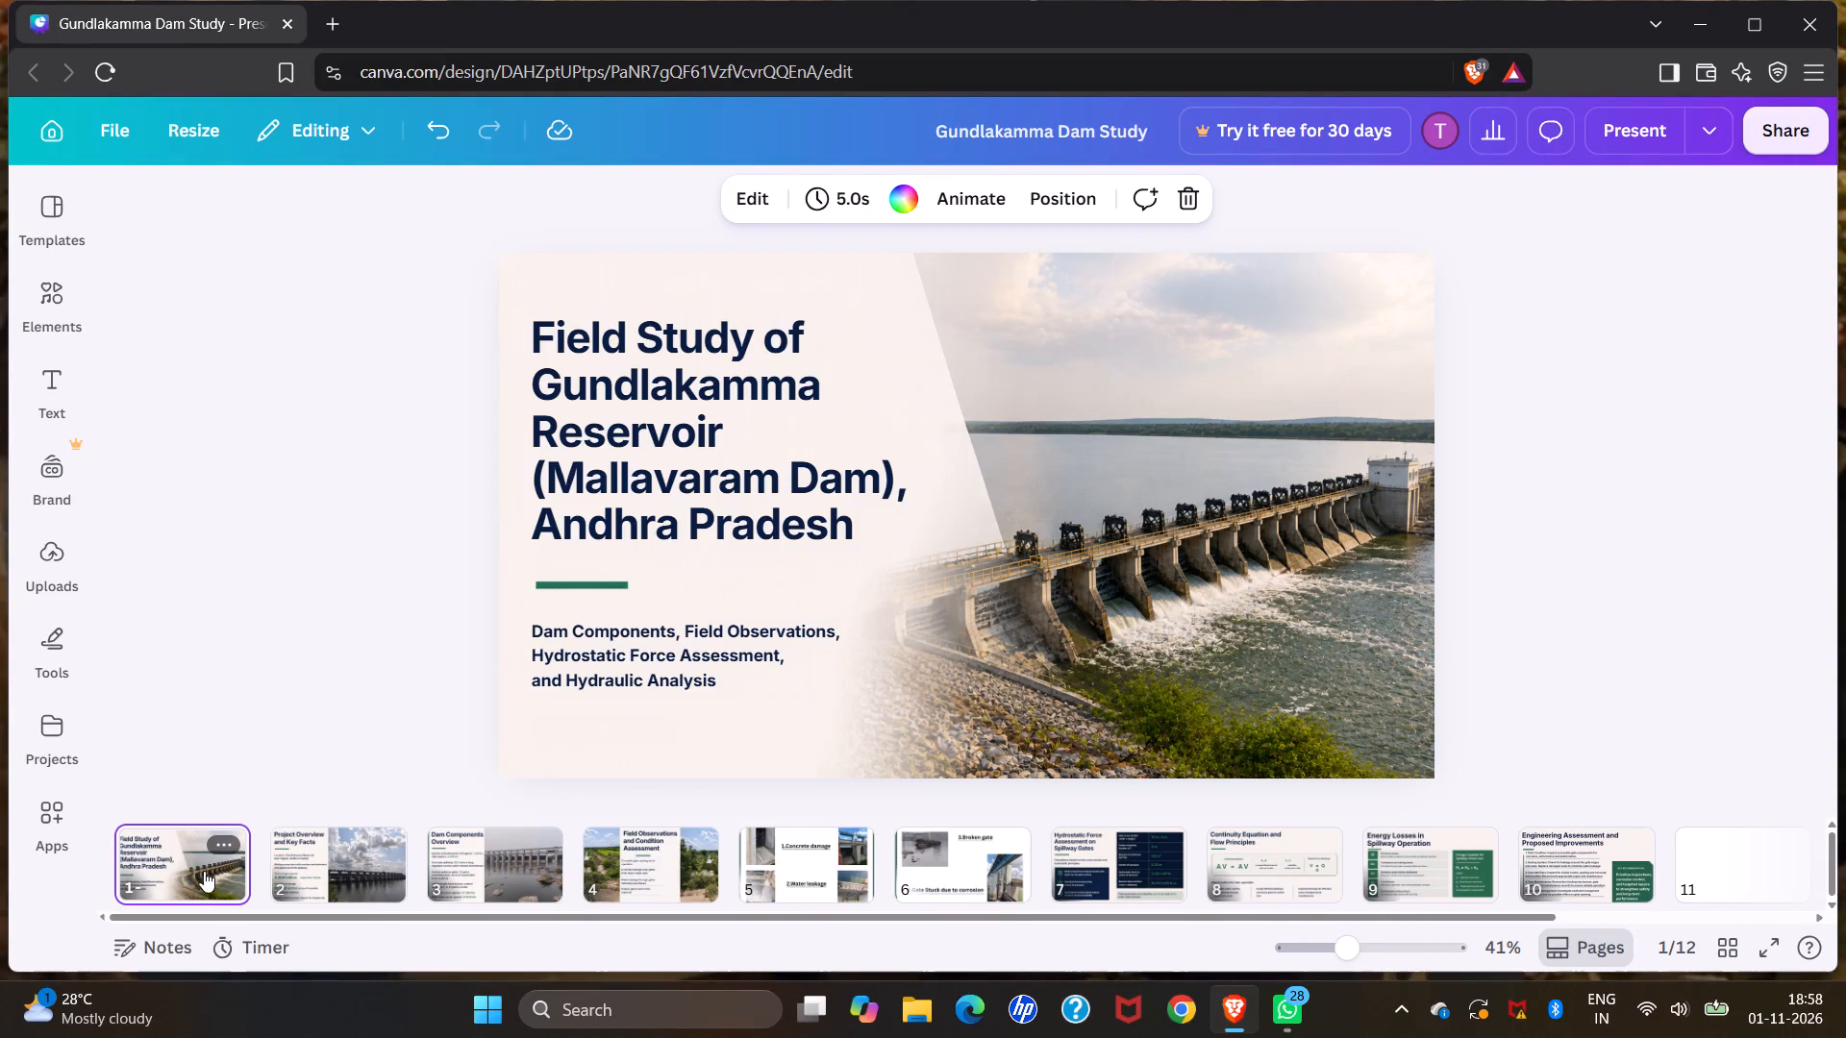
{"action": "left_click", "coordinate": [333, 871]}
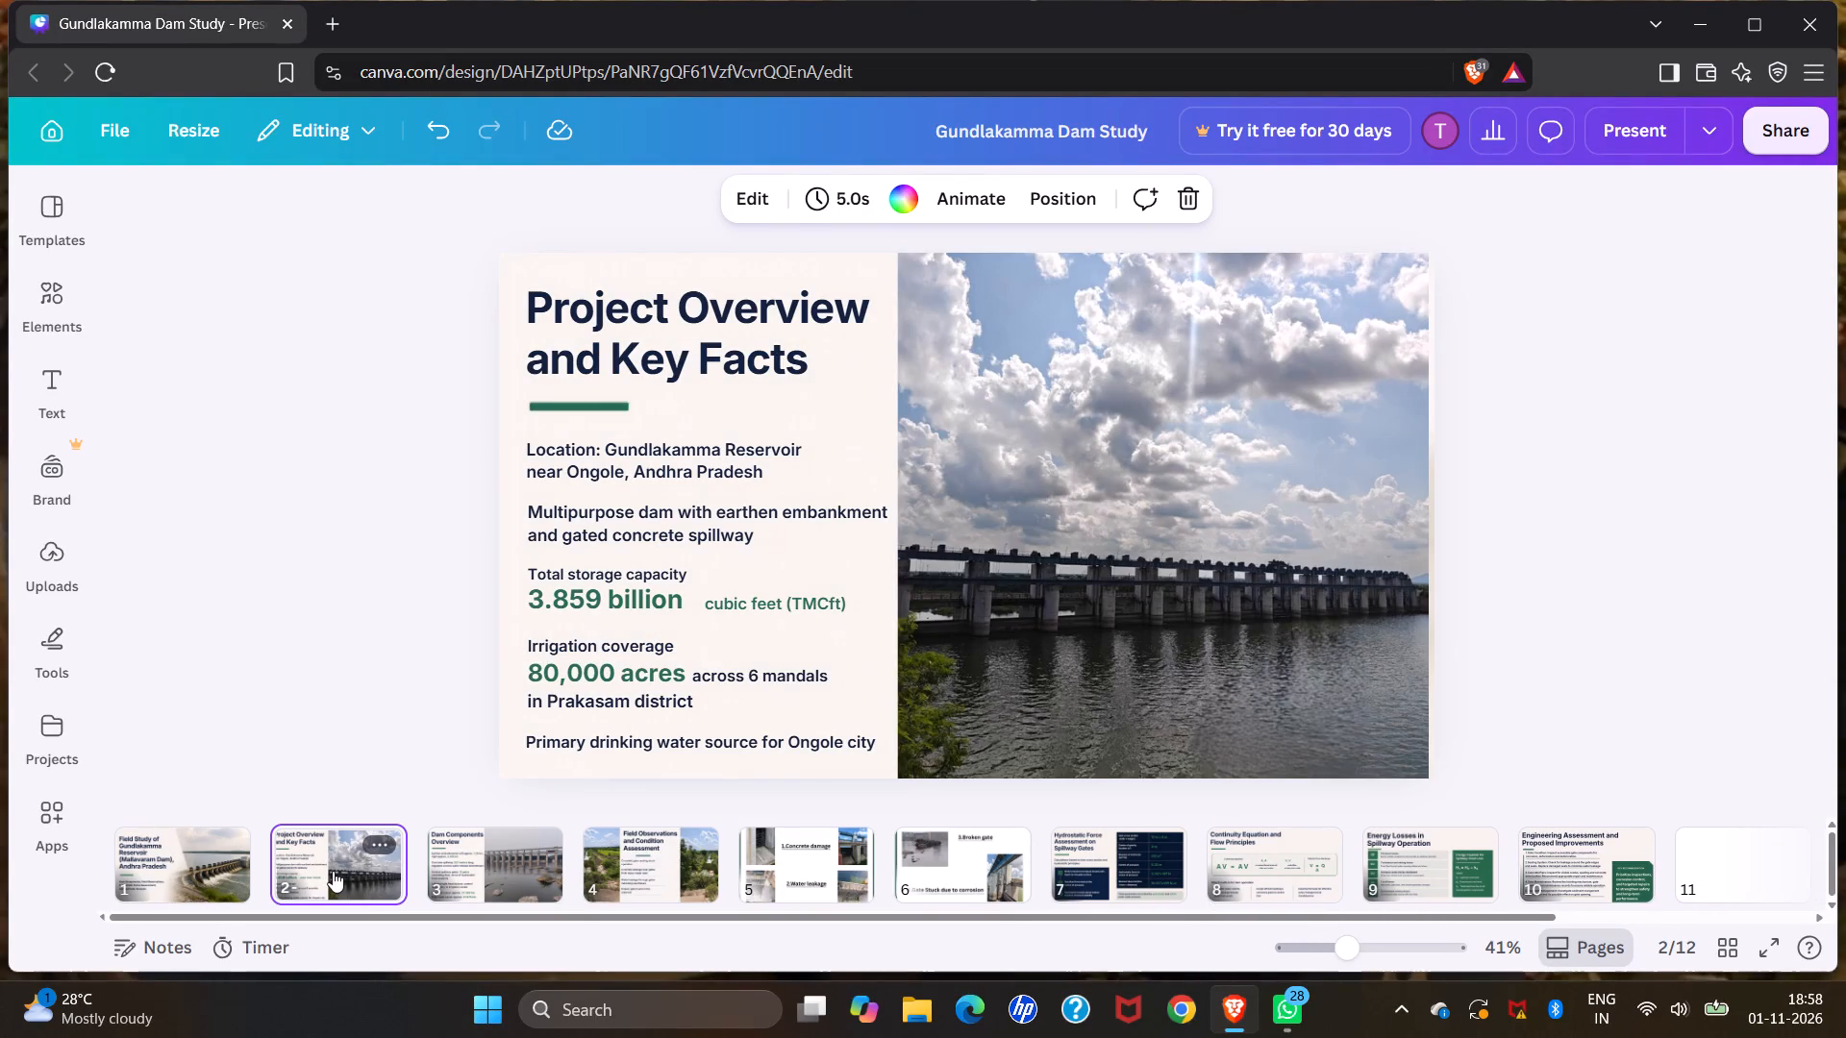
{"action": "left_click", "coordinate": [483, 866]}
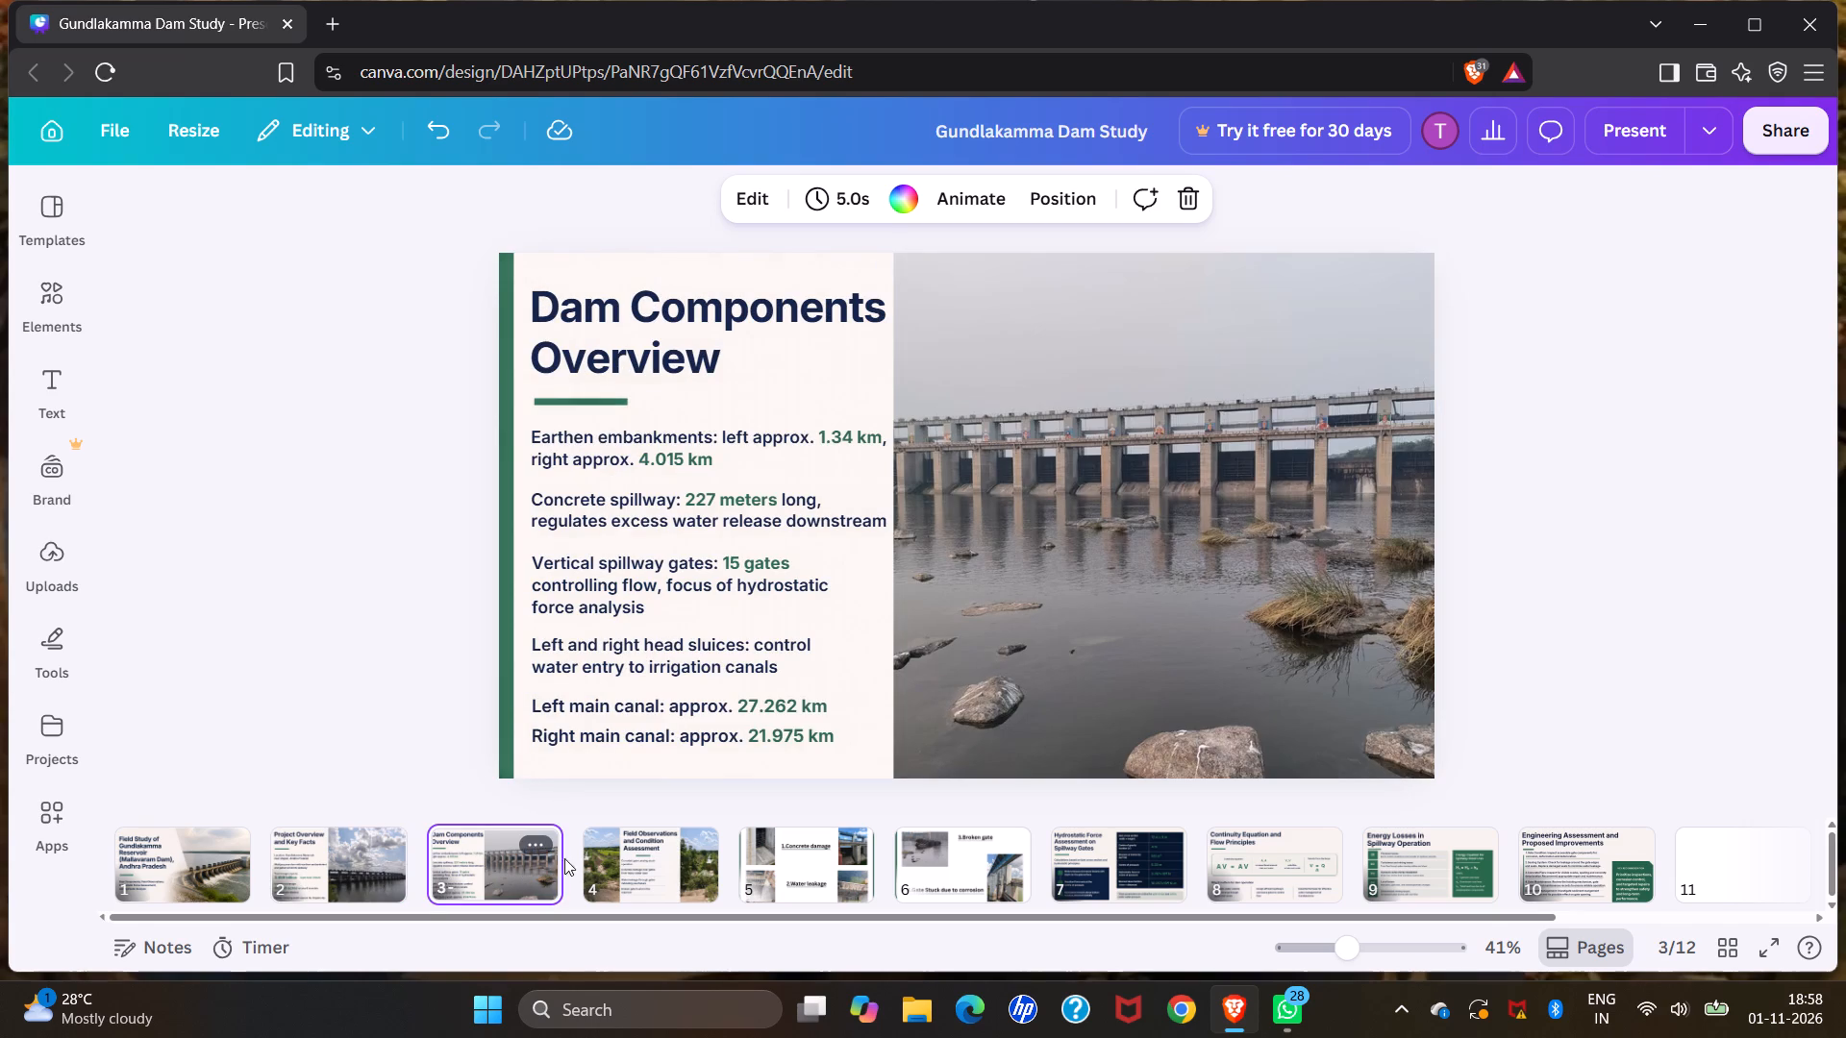
{"action": "left_click", "coordinate": [370, 859]}
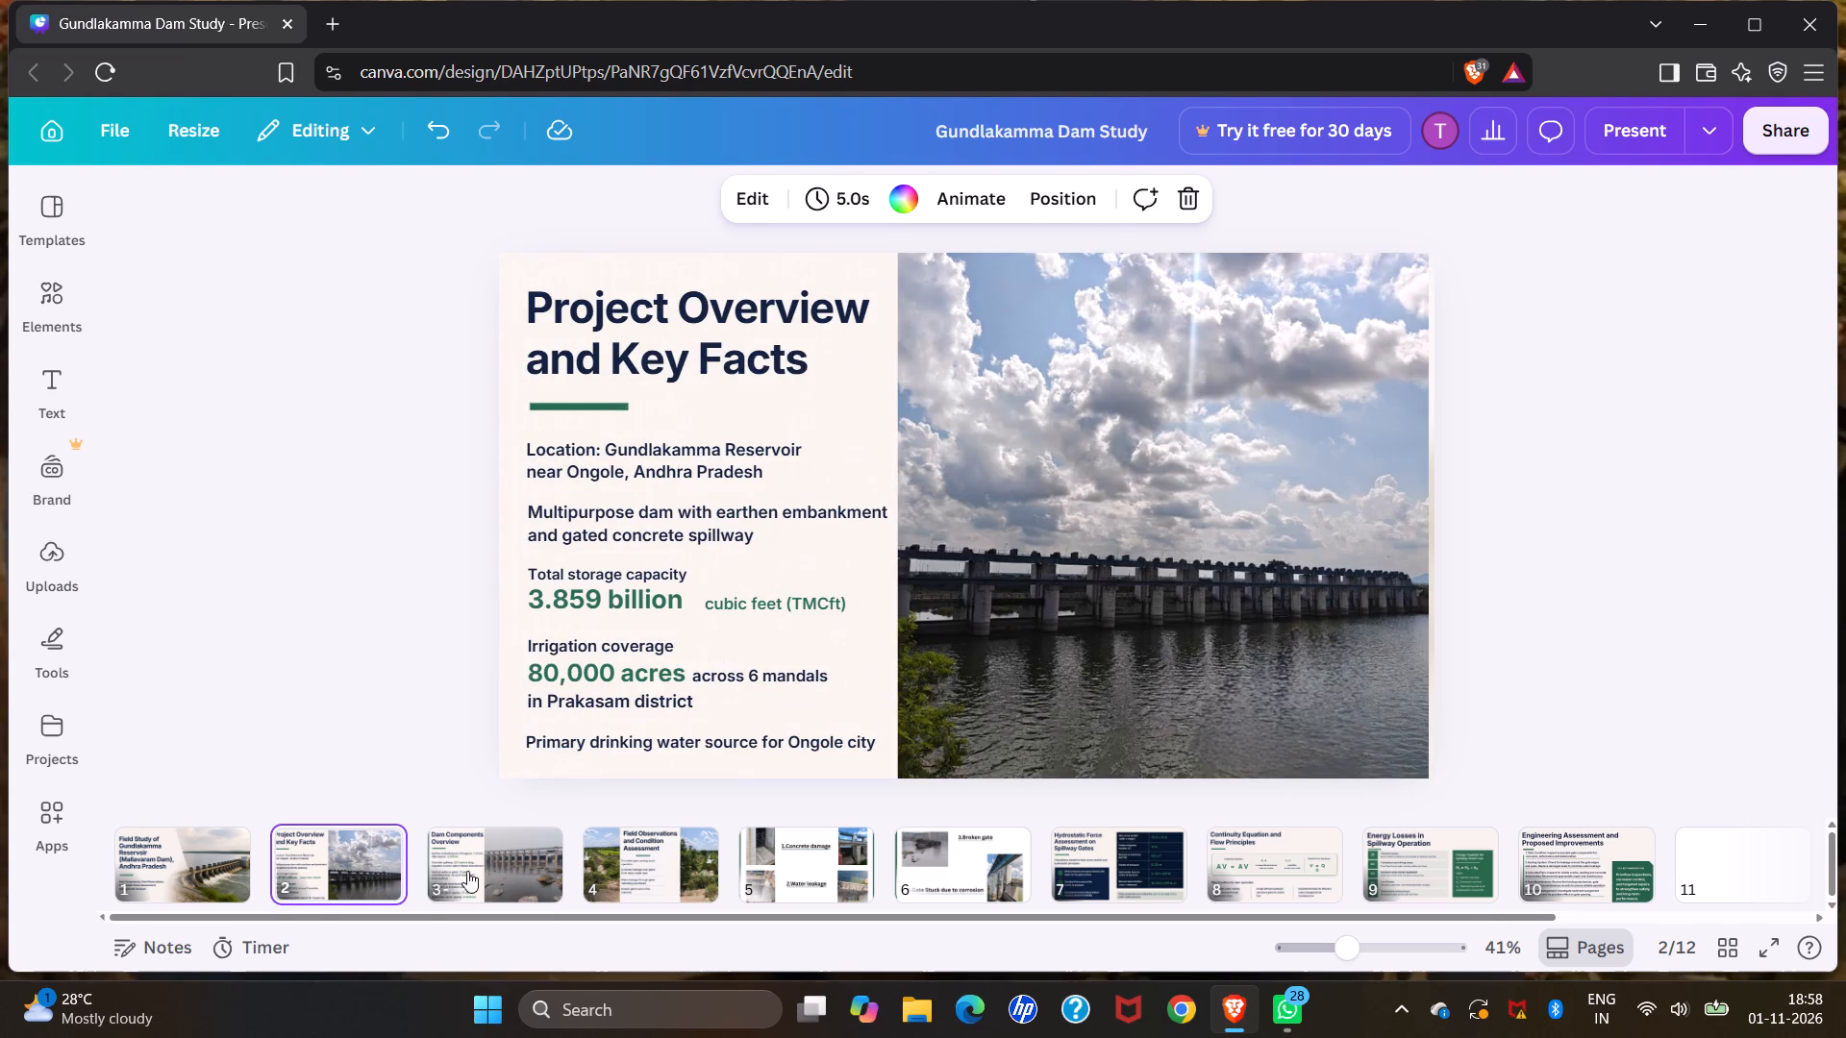
{"action": "left_click", "coordinate": [477, 872]}
{"action": "left_click", "coordinate": [636, 875]}
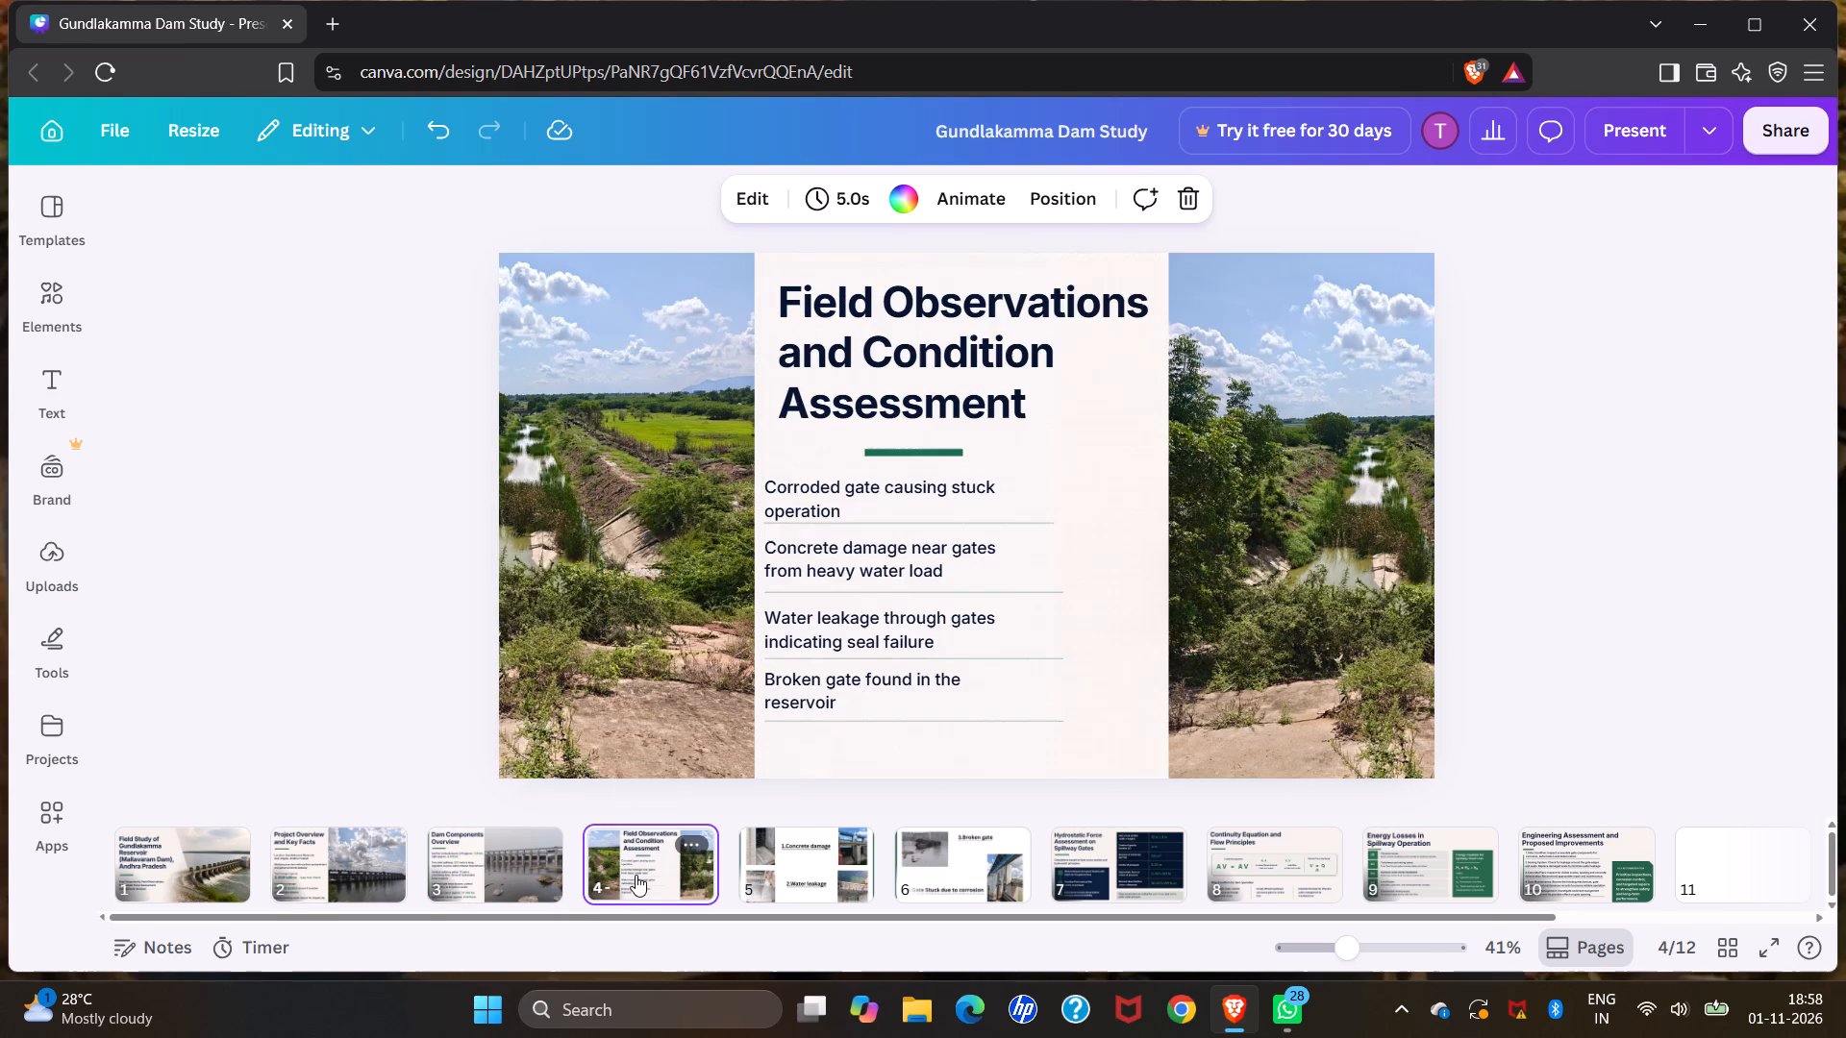
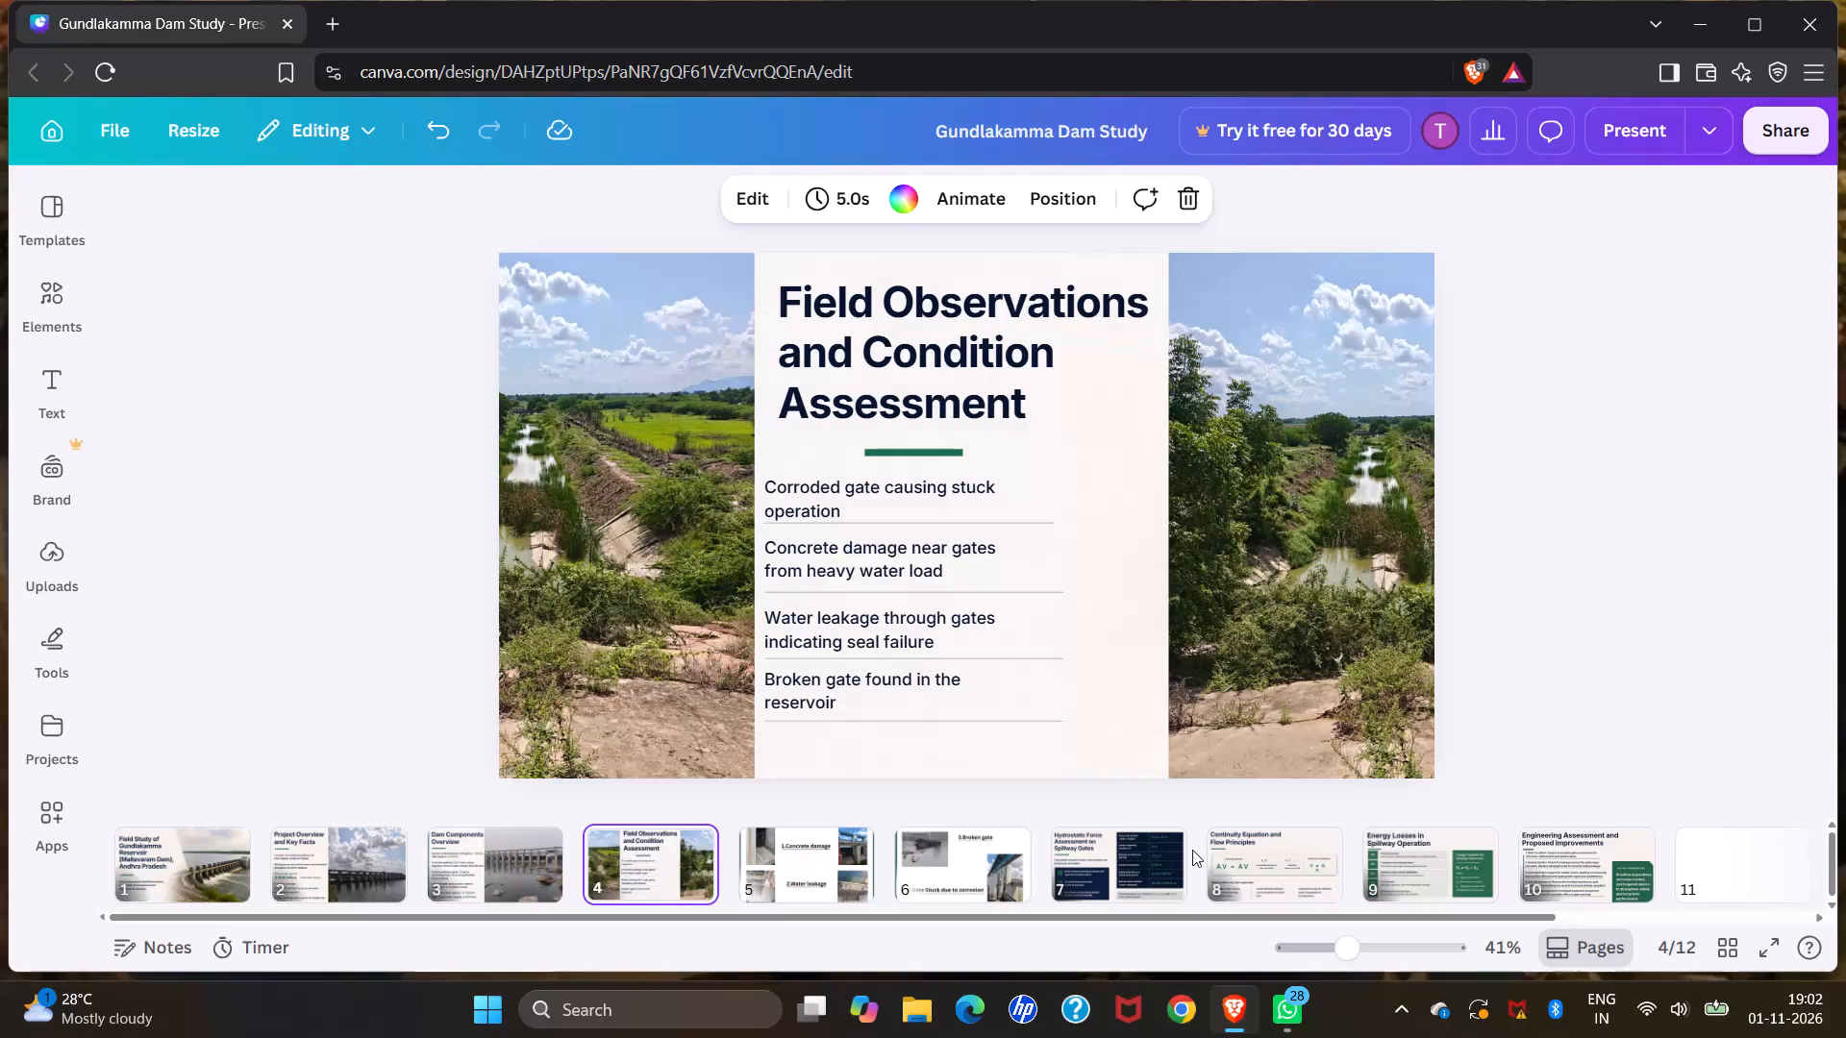
Go to the blank slide 11 of the presentation to view it.
{"action": "left_click", "coordinate": [1694, 860]}
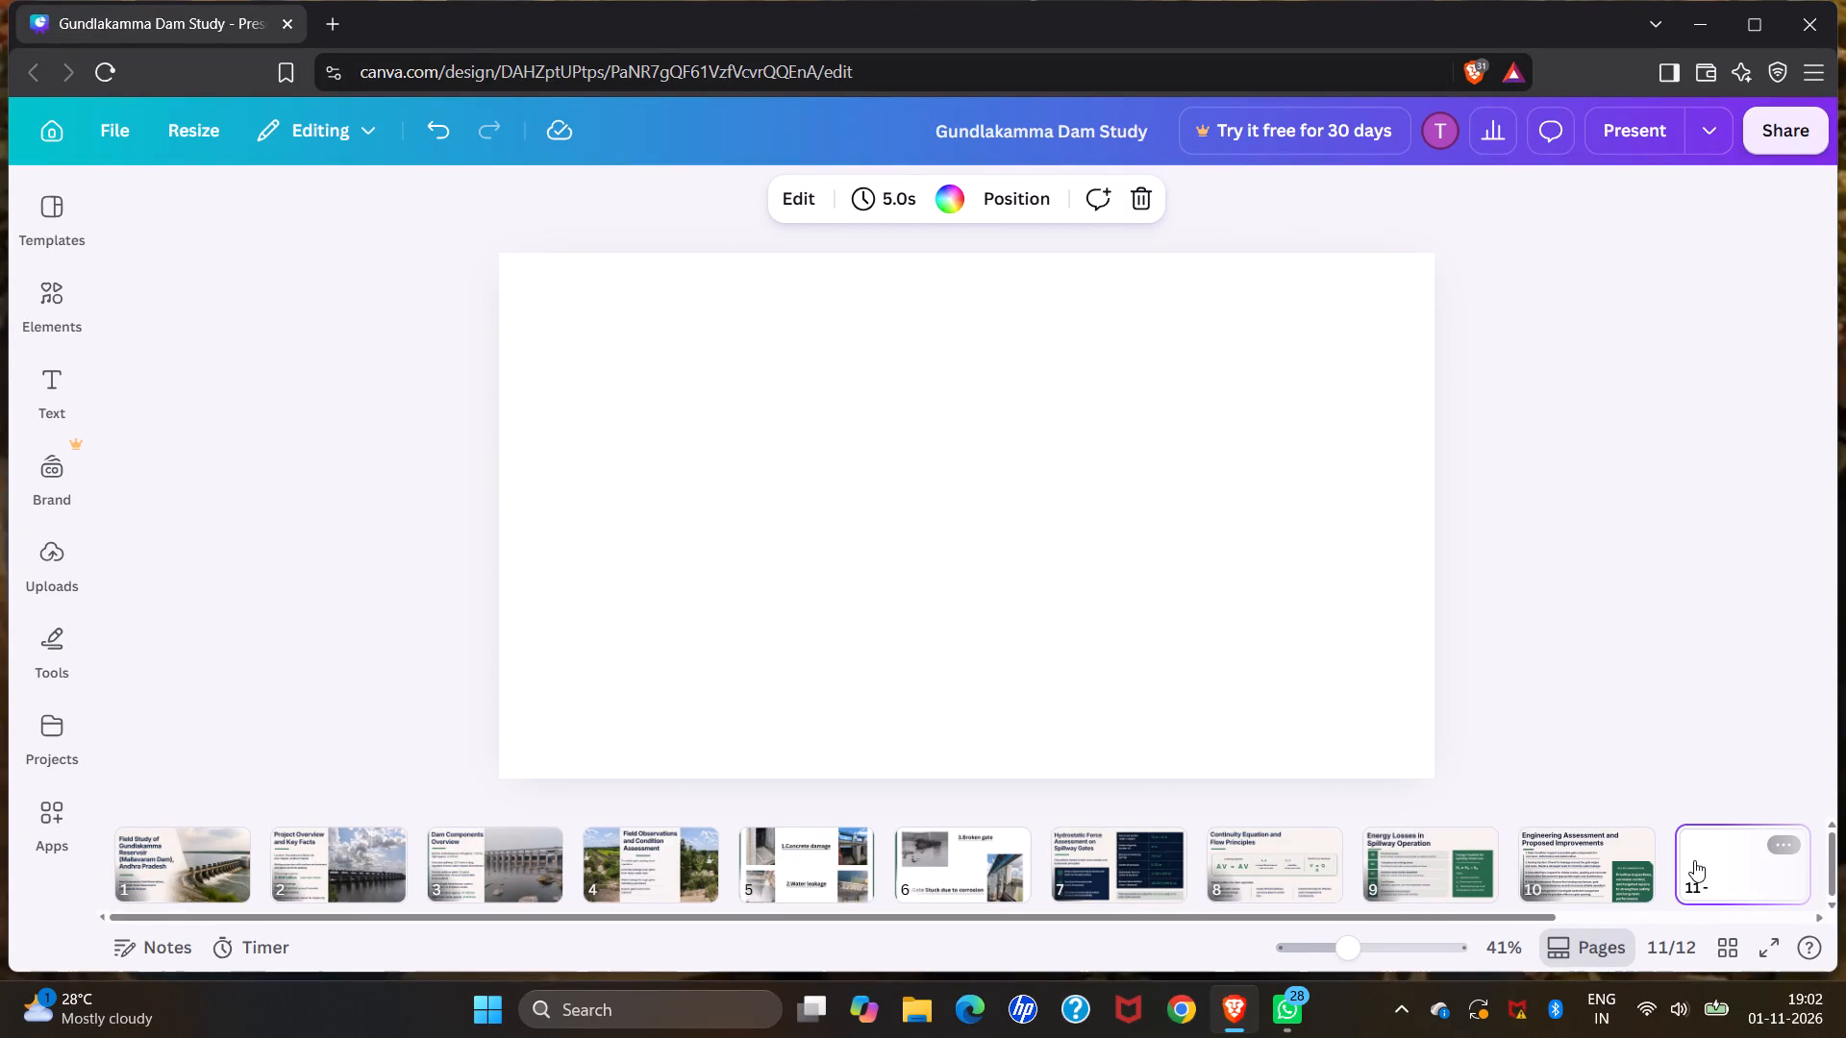
{"action": "left_click", "coordinate": [1694, 860]}
{"action": "scroll", "coordinate": [1694, 860], "scroll_direction": "left", "scroll_amount": 4}
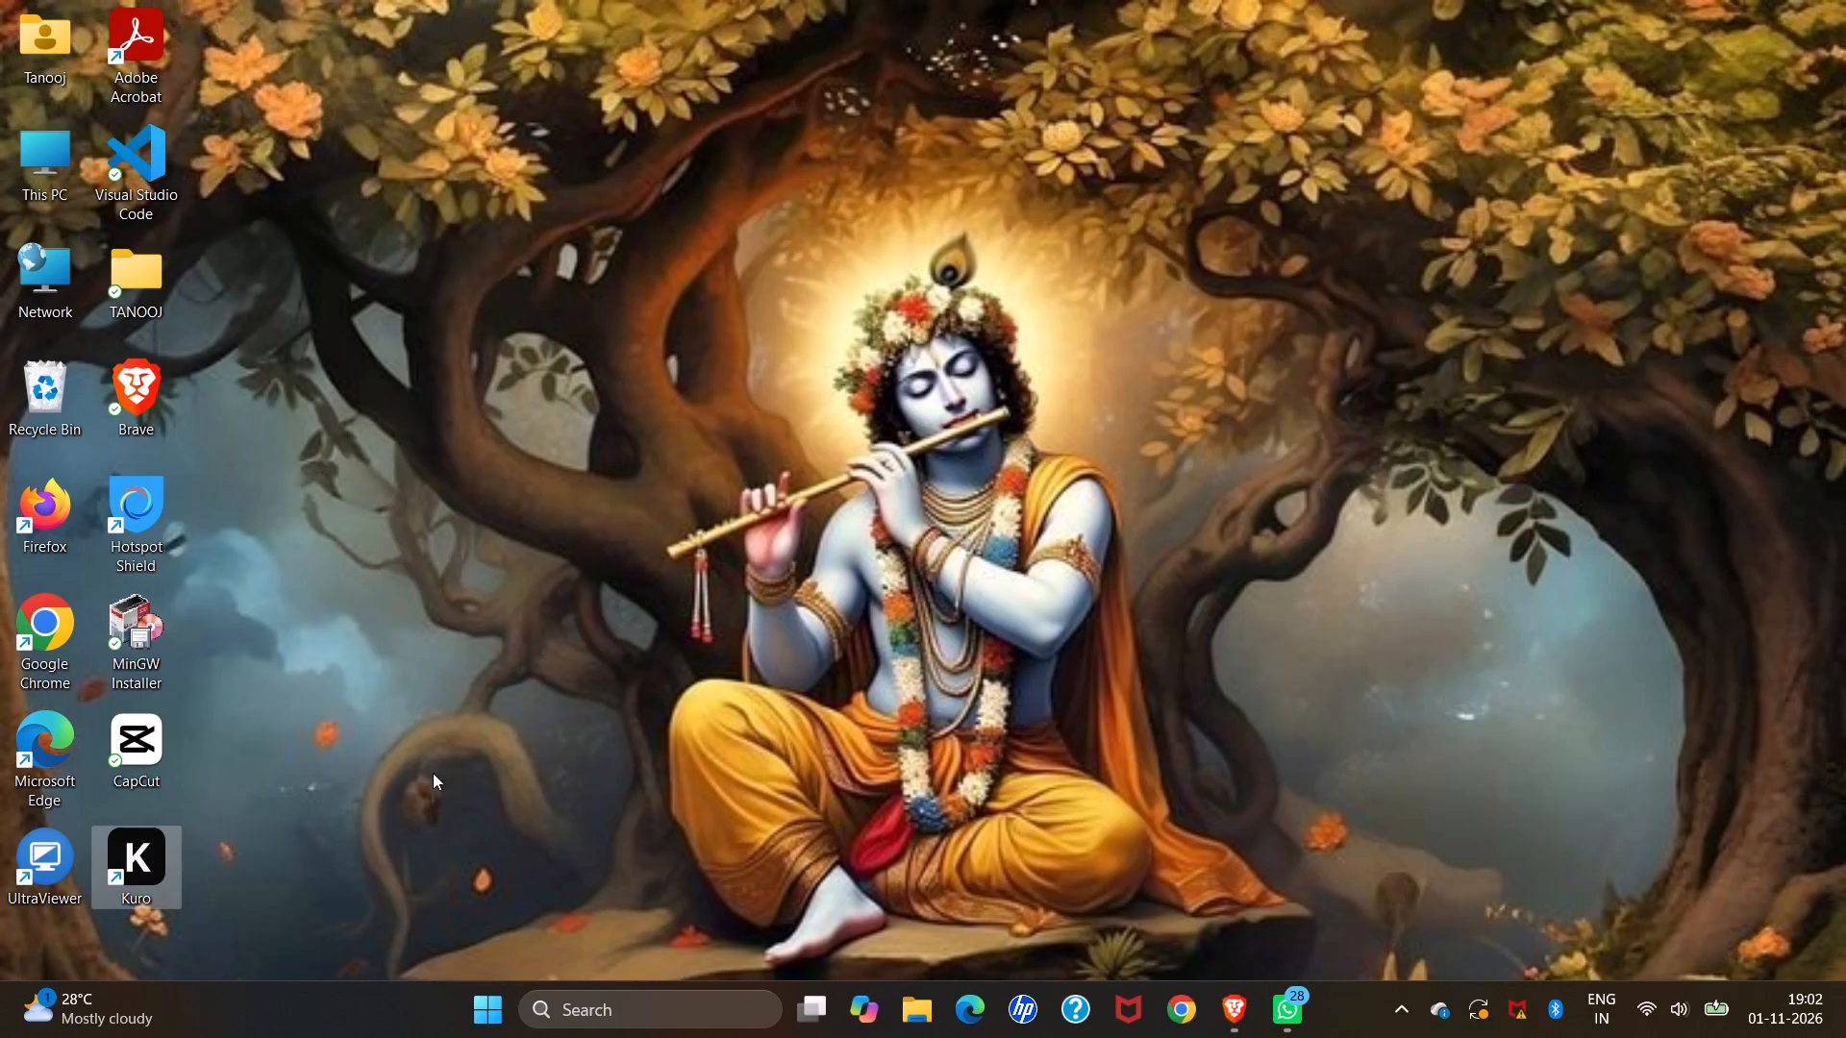
Switch to the desktop and launch the Kuro application.
{"action": "double_click", "coordinate": [146, 848]}
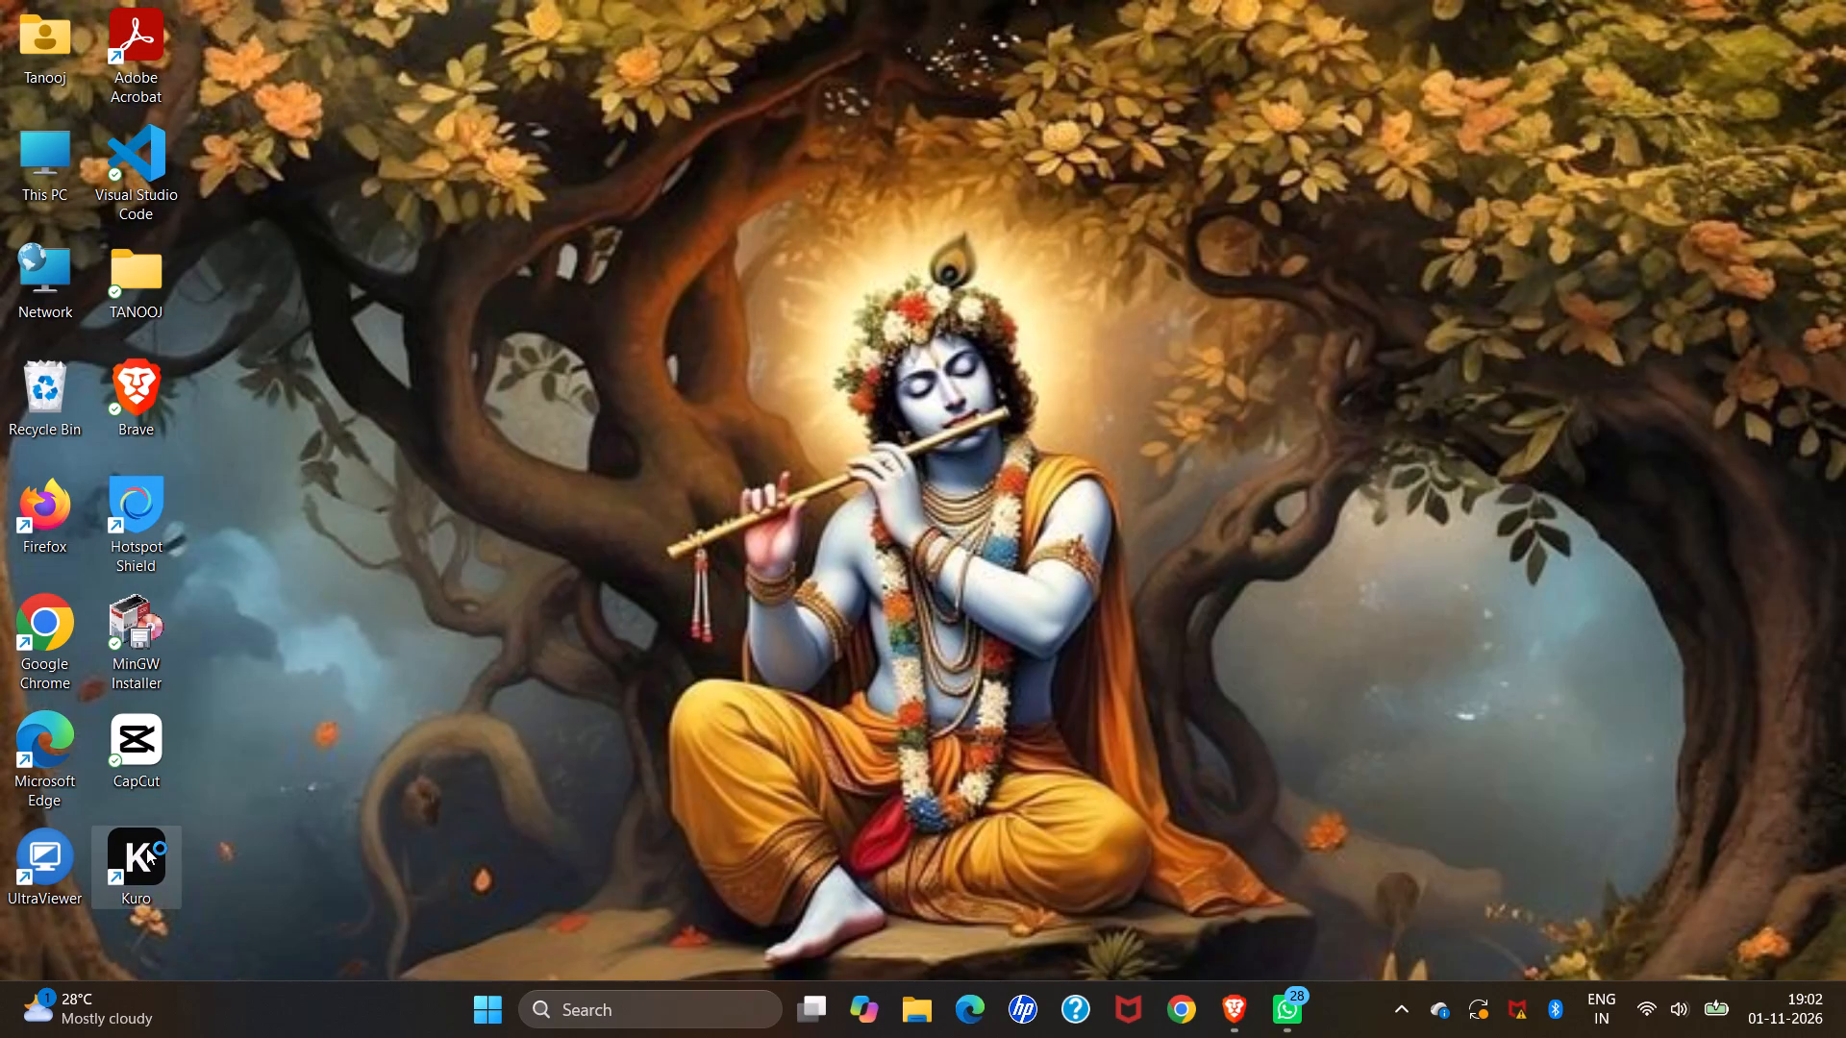
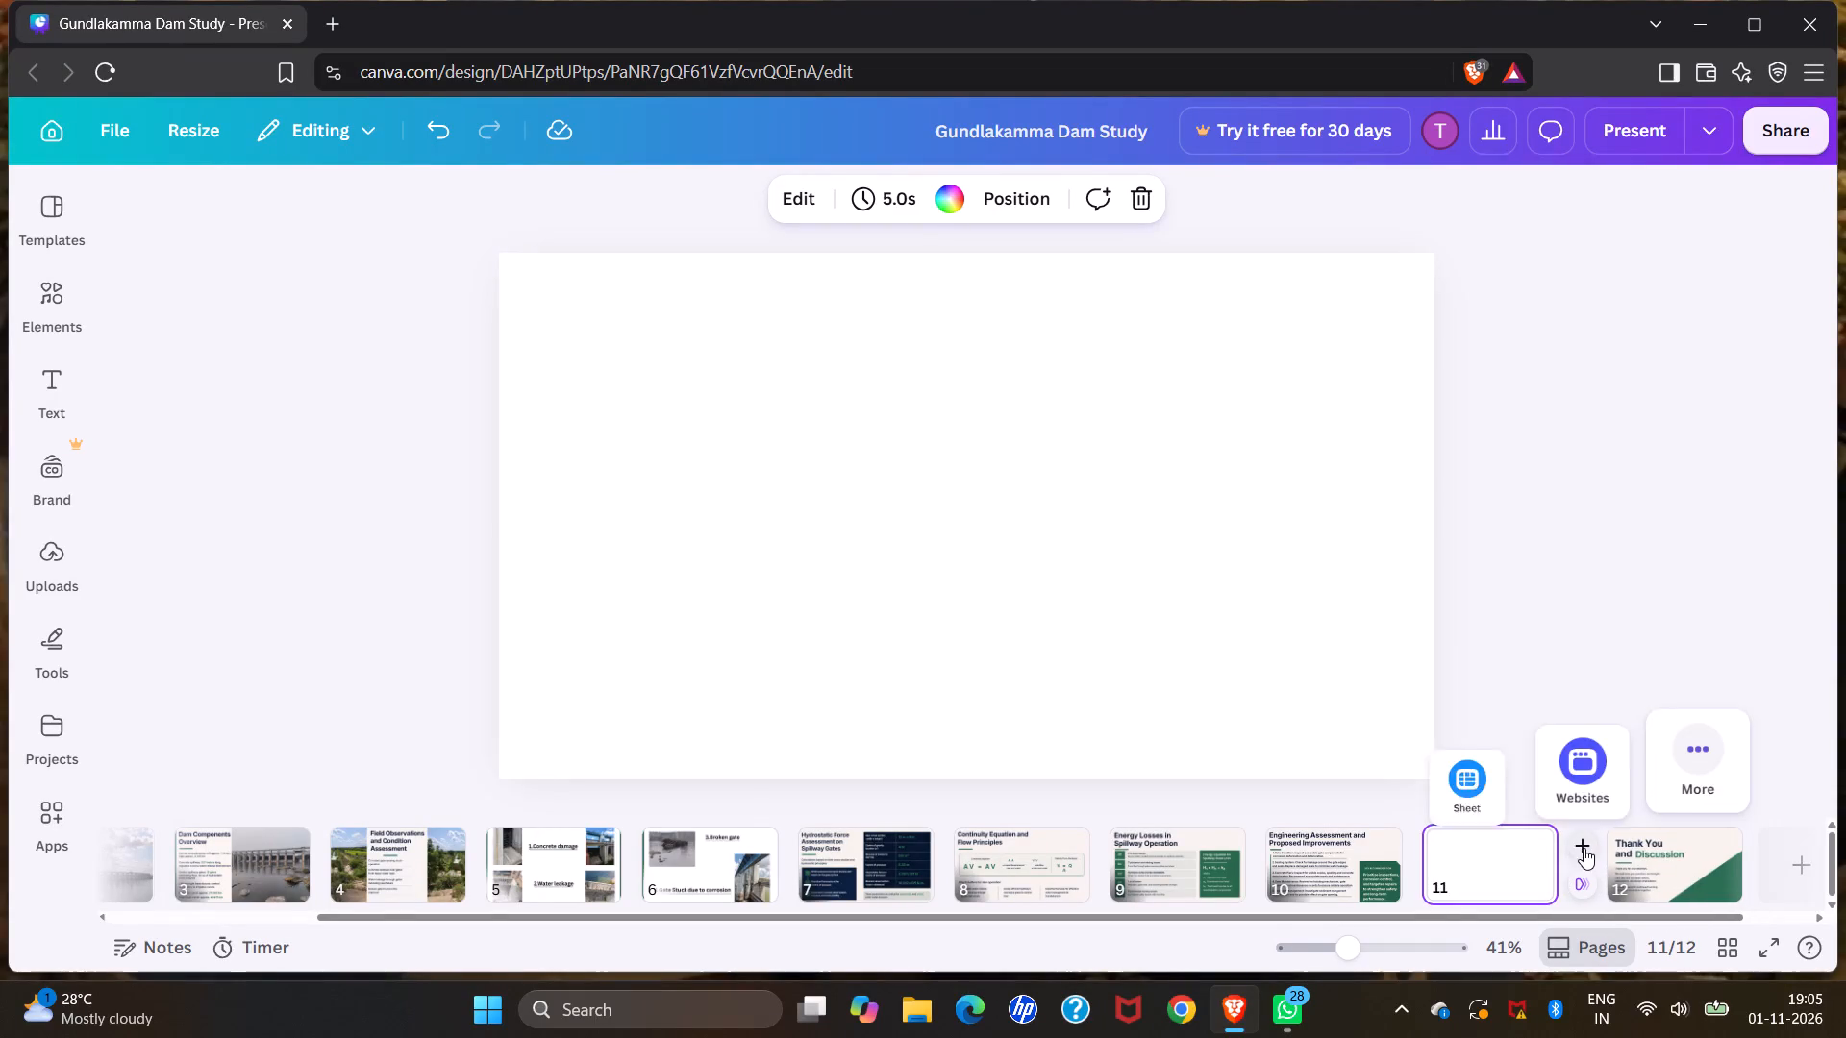
Add a new blank page directly after the blank slide 11.
{"action": "left_click", "coordinate": [1585, 844]}
{"action": "left_click", "coordinate": [1601, 858]}
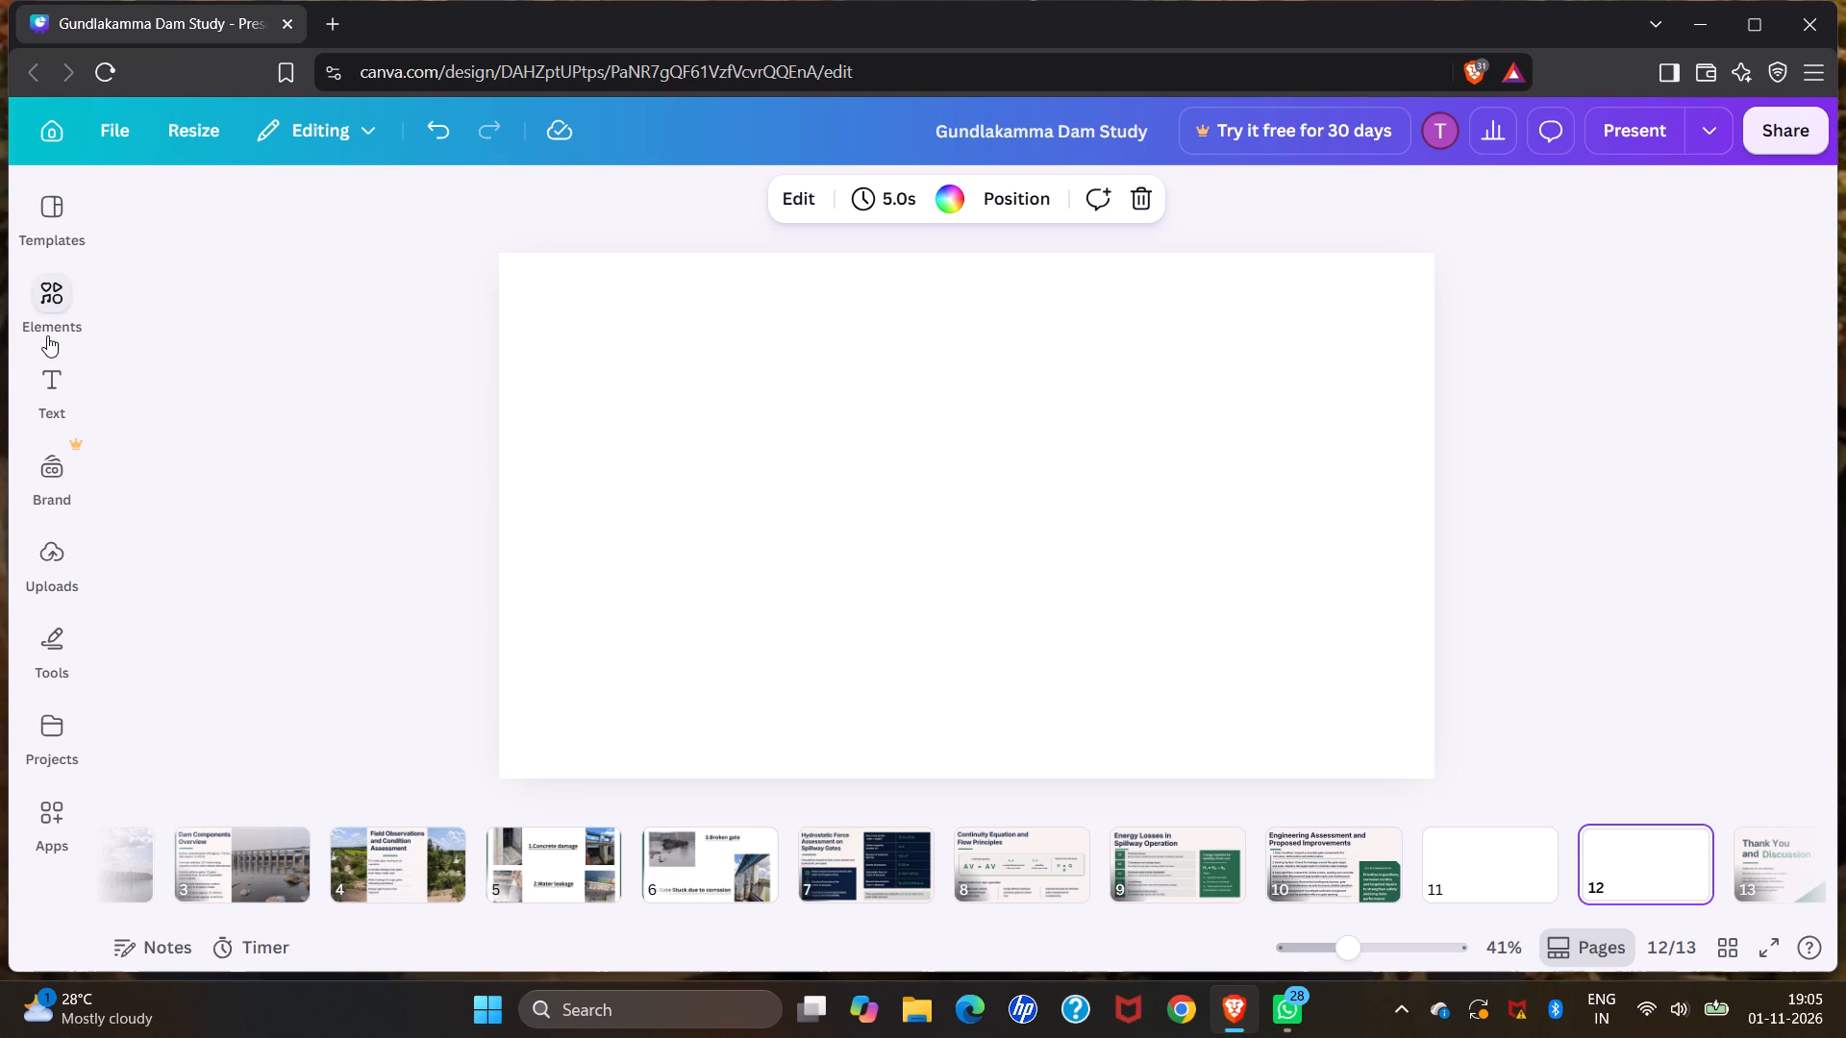
Place a green square shape on the left half of the new blank slide 12.
{"action": "left_click", "coordinate": [61, 646]}
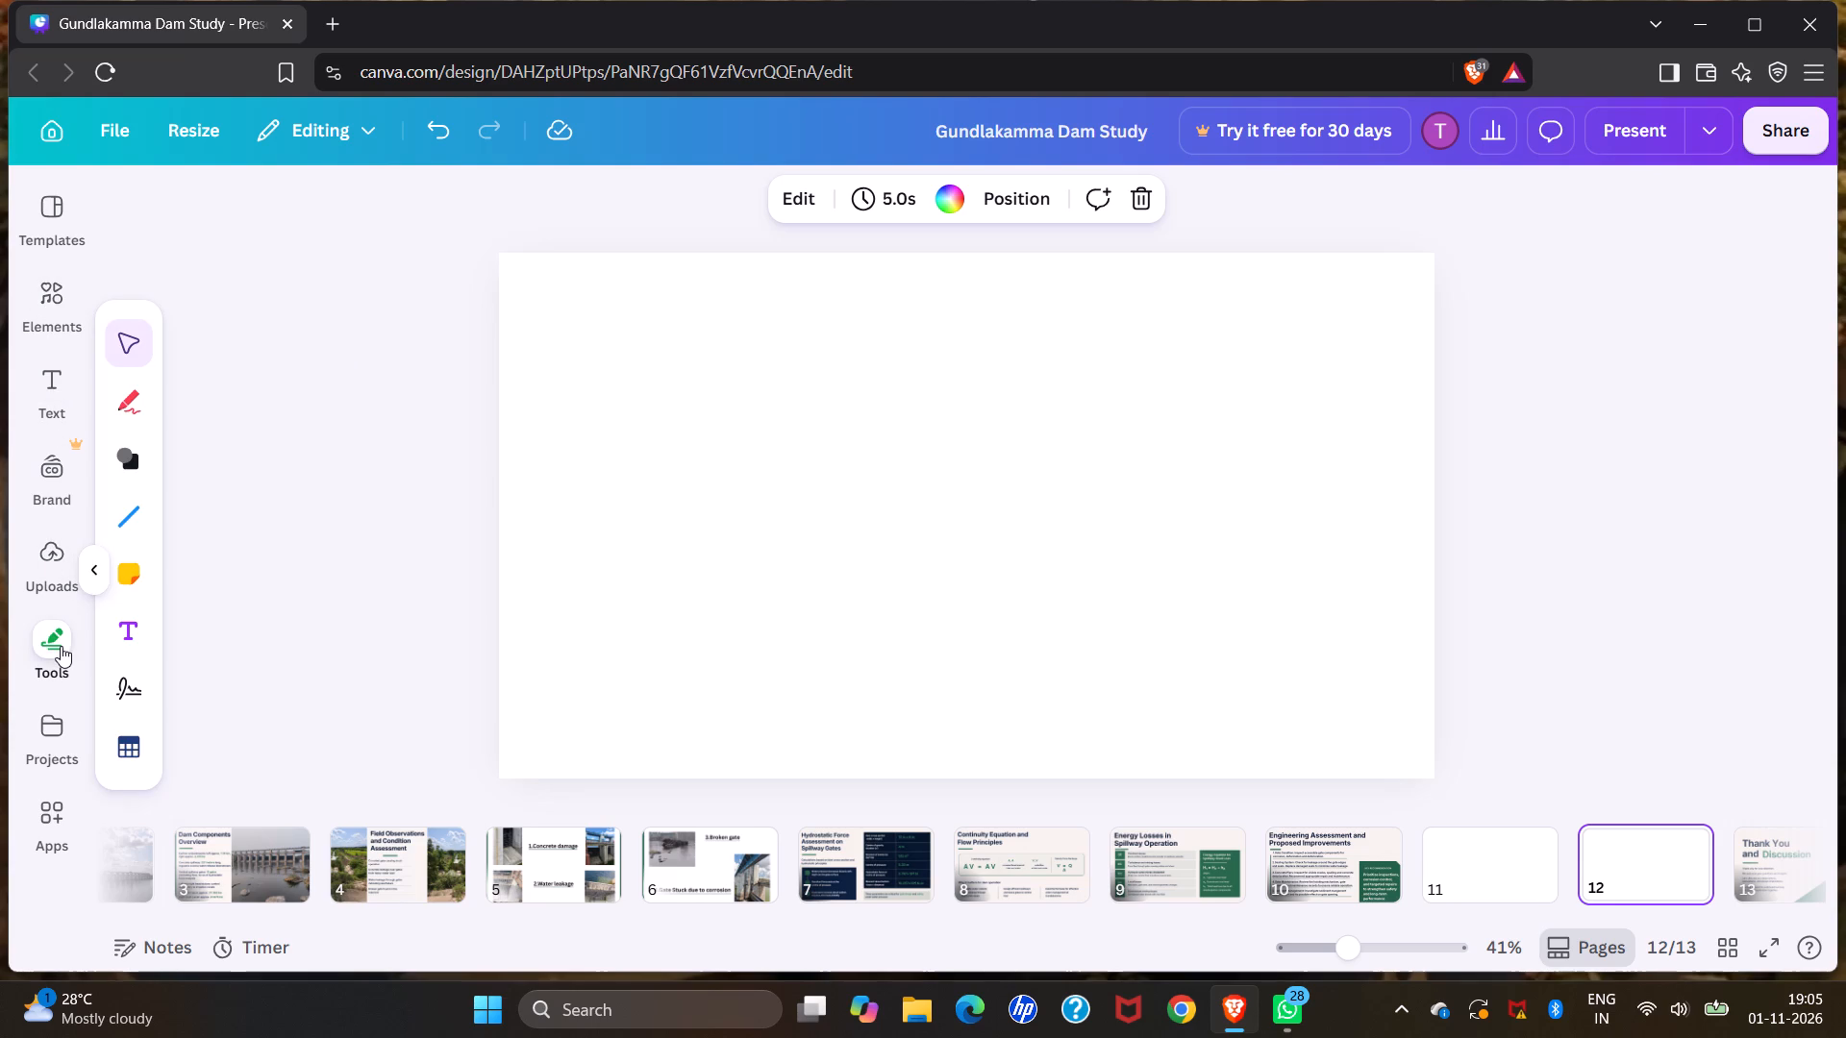
{"action": "left_click", "coordinate": [125, 463]}
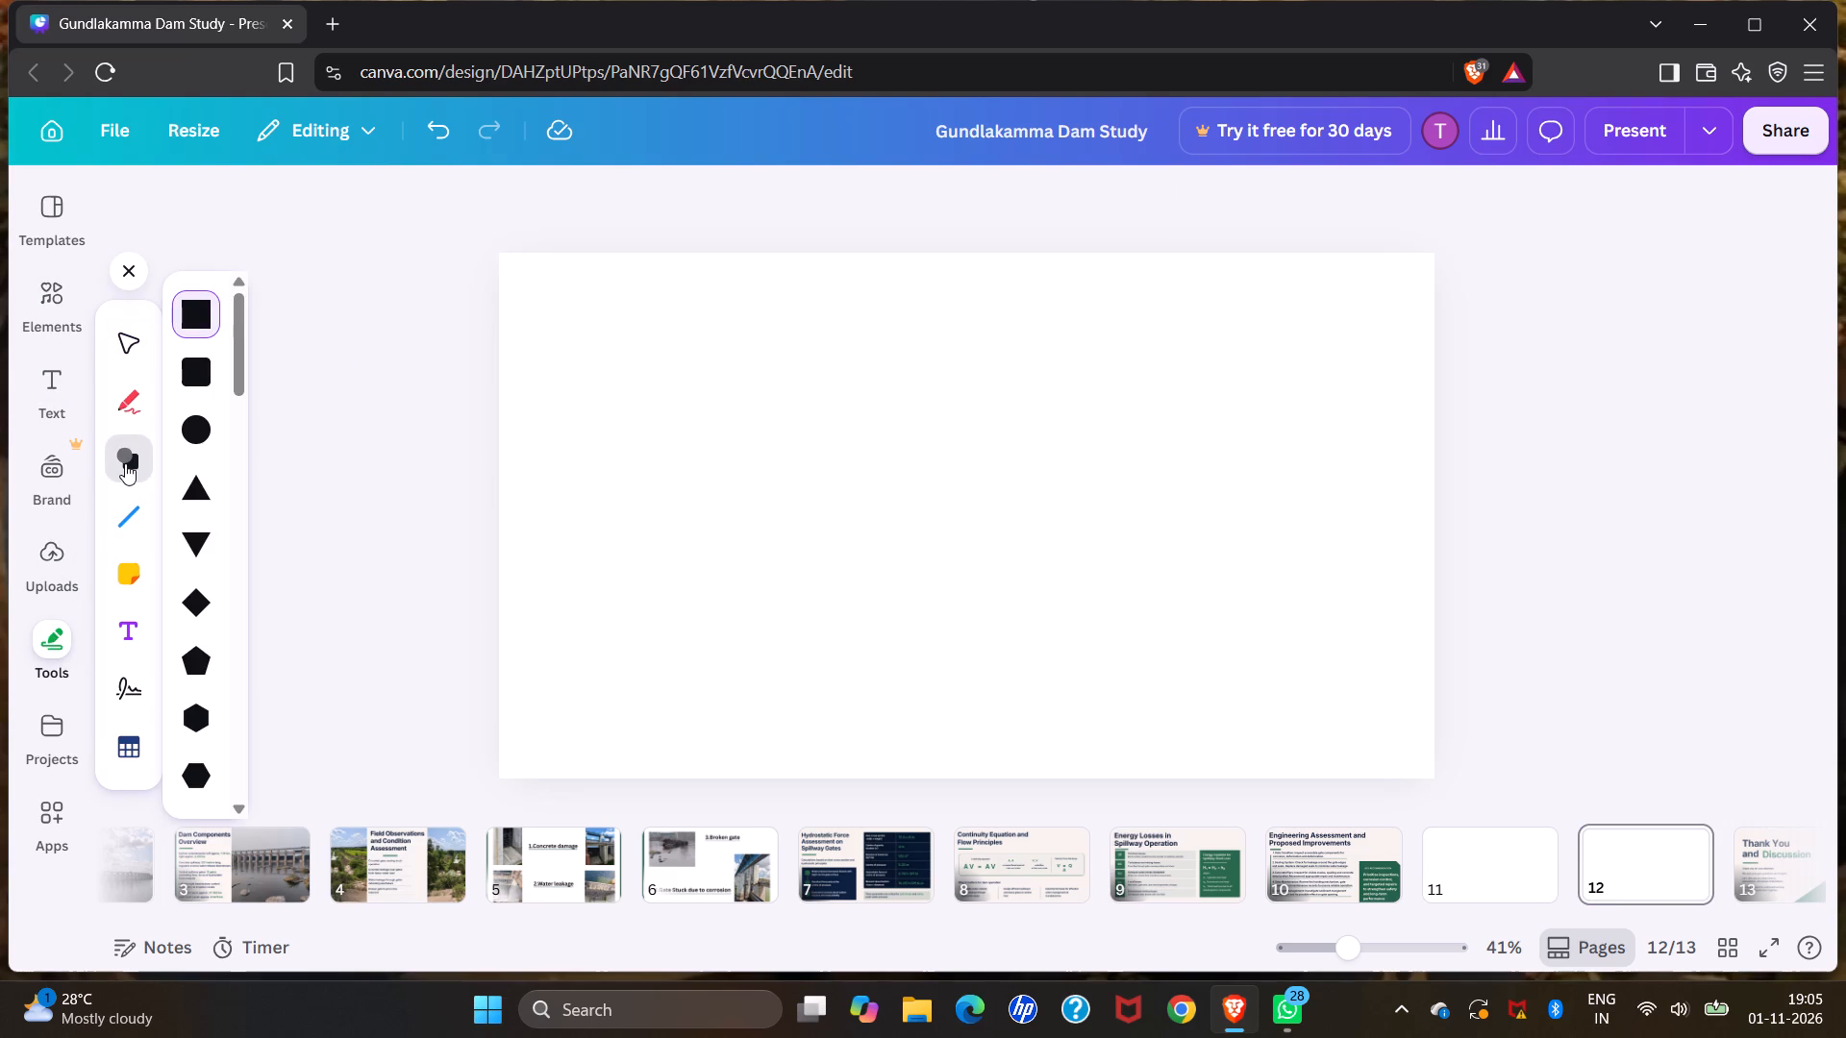
{"action": "left_click", "coordinate": [193, 314]}
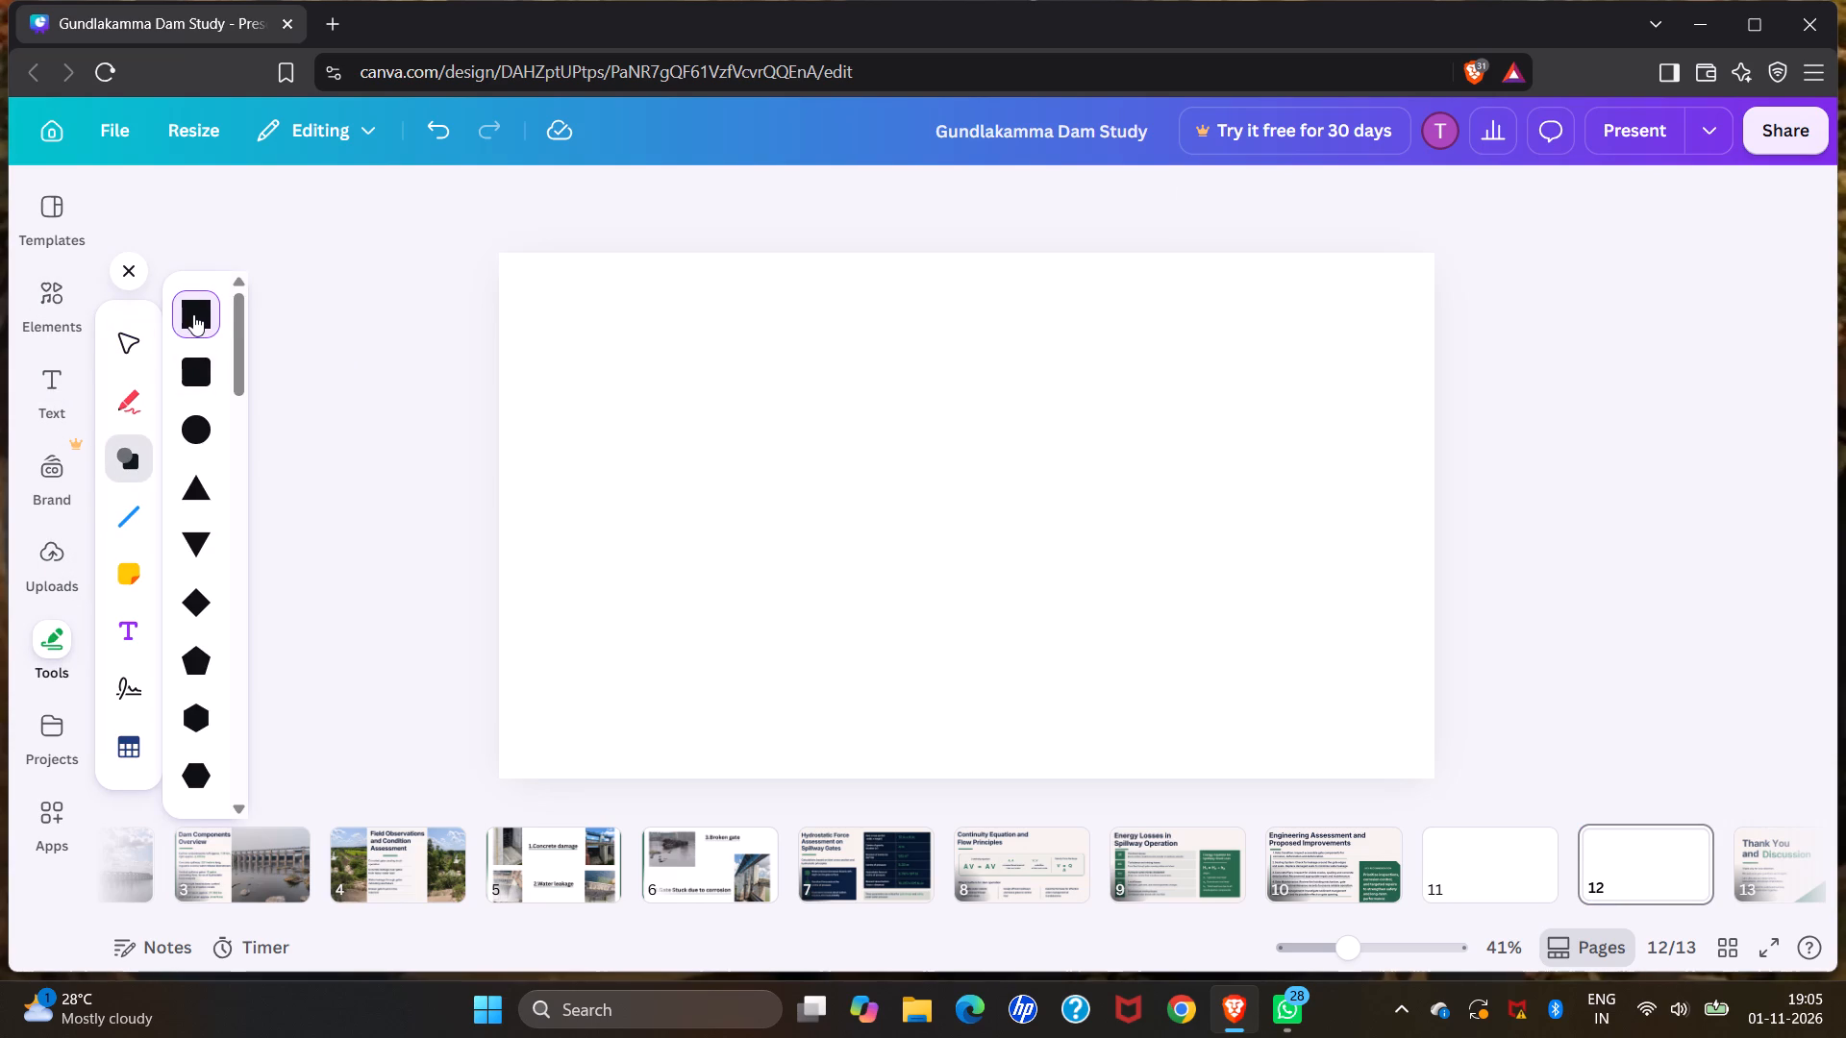
{"action": "left_click", "coordinate": [193, 314]}
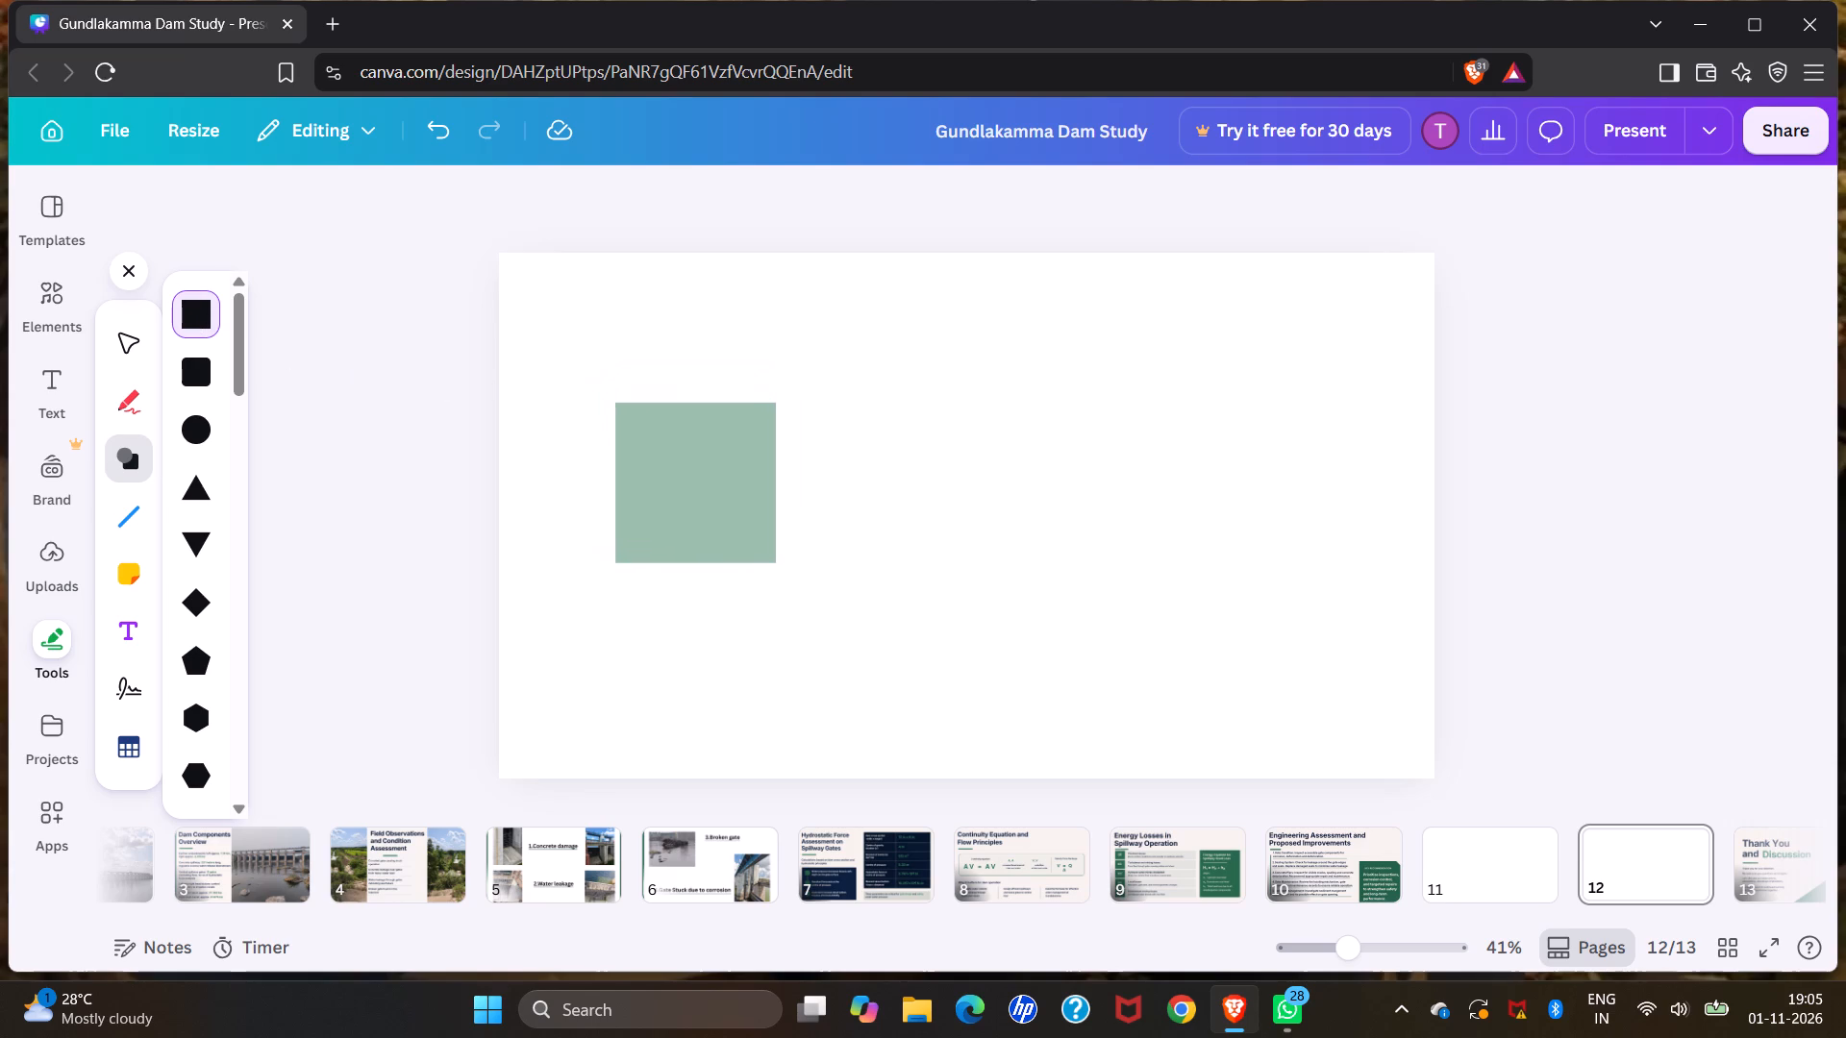
{"action": "left_click", "coordinate": [619, 393]}
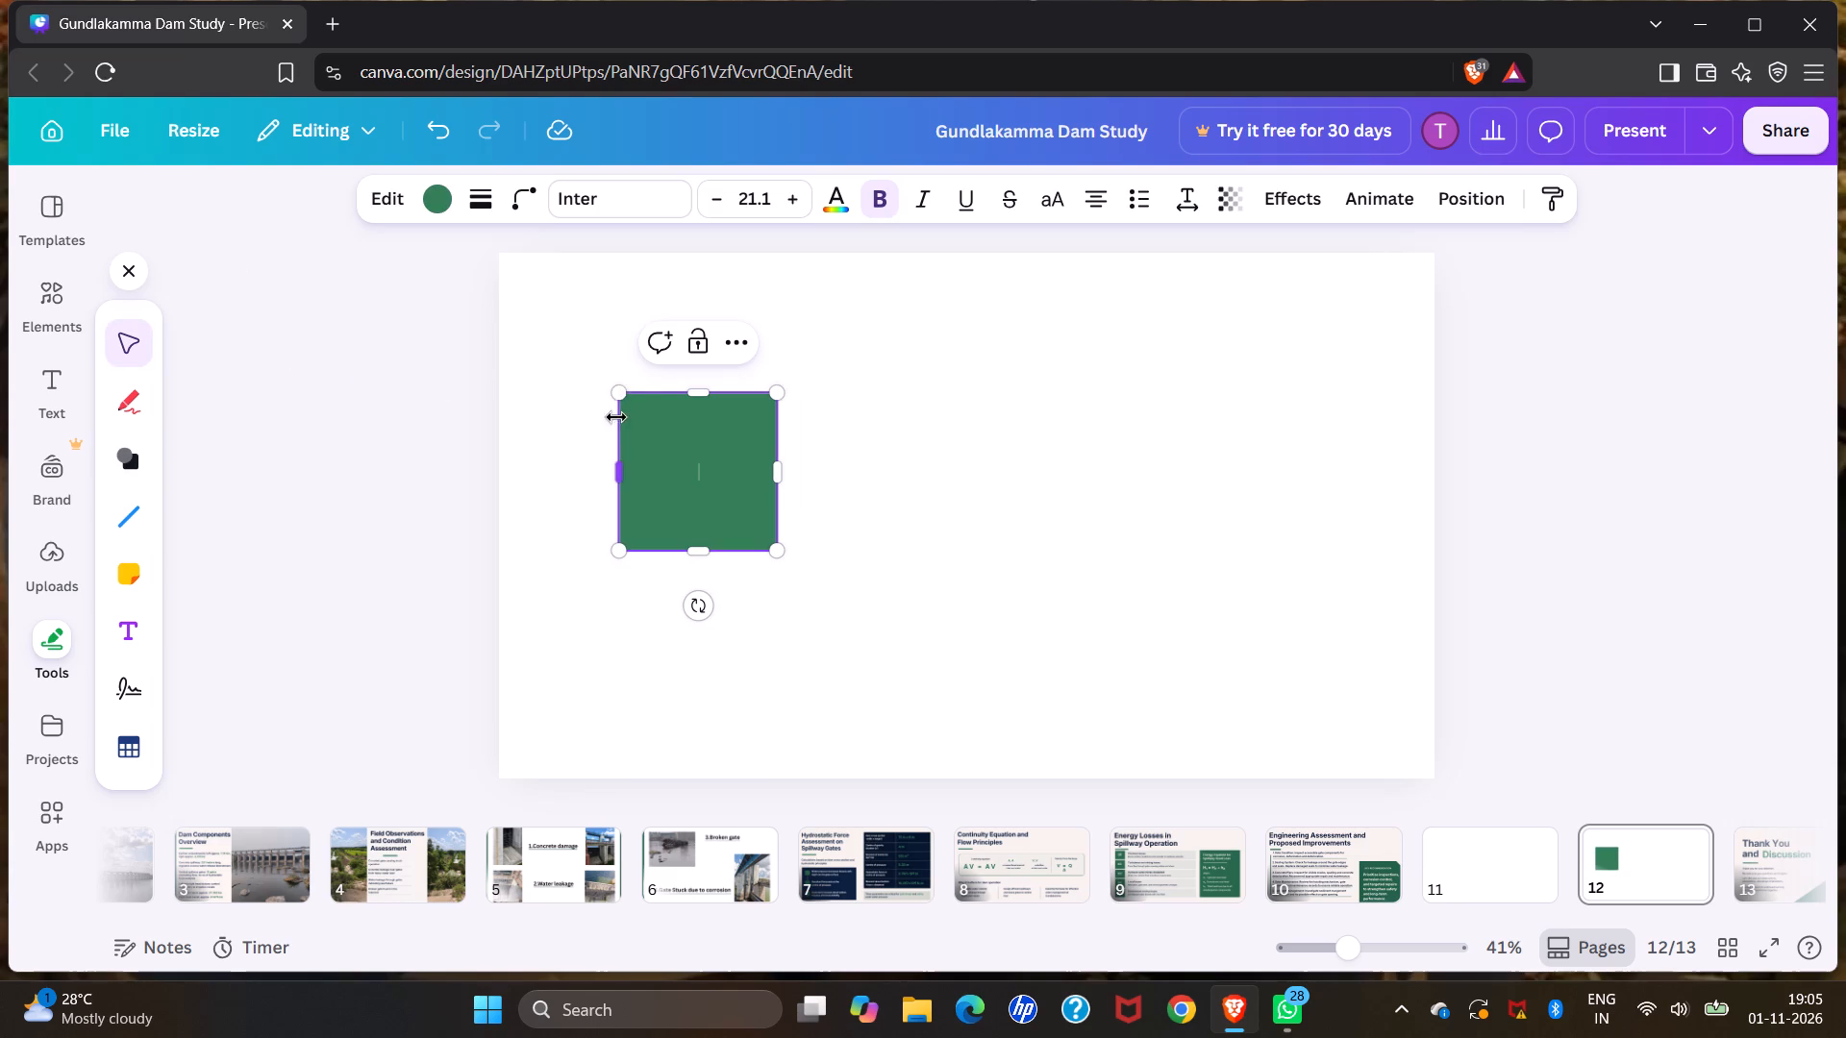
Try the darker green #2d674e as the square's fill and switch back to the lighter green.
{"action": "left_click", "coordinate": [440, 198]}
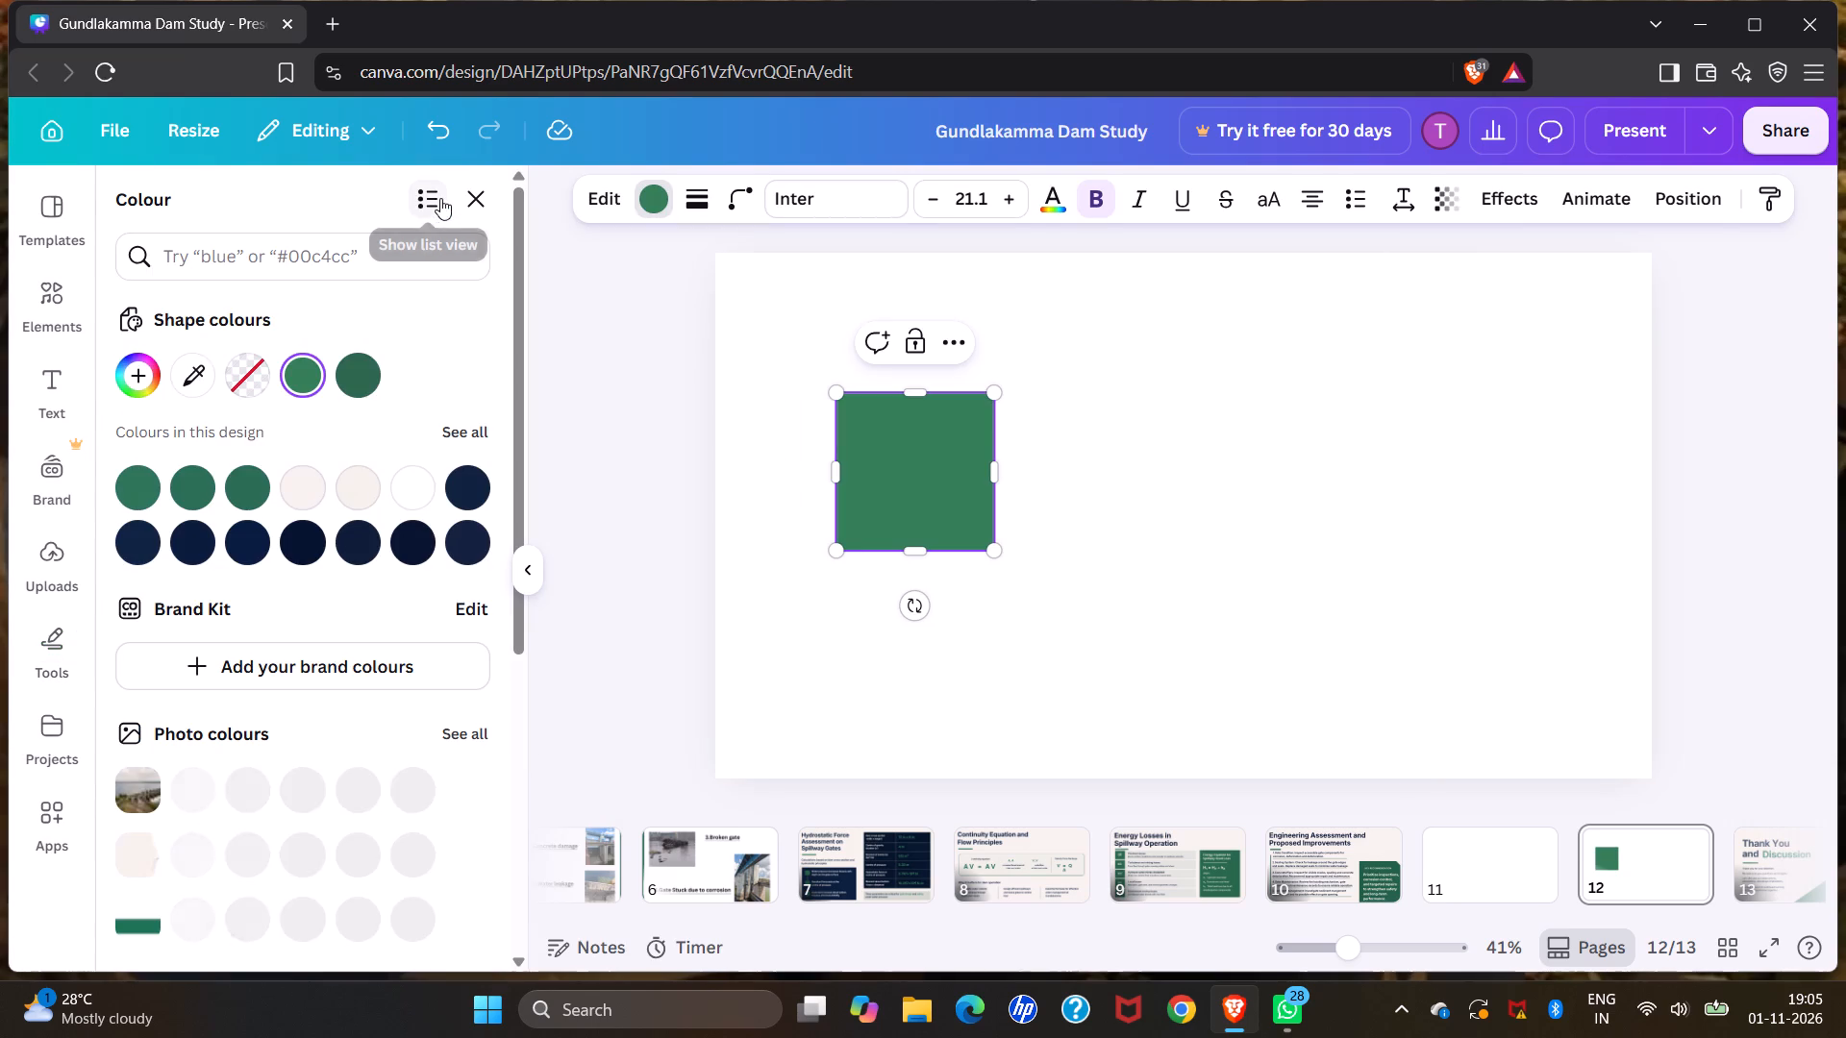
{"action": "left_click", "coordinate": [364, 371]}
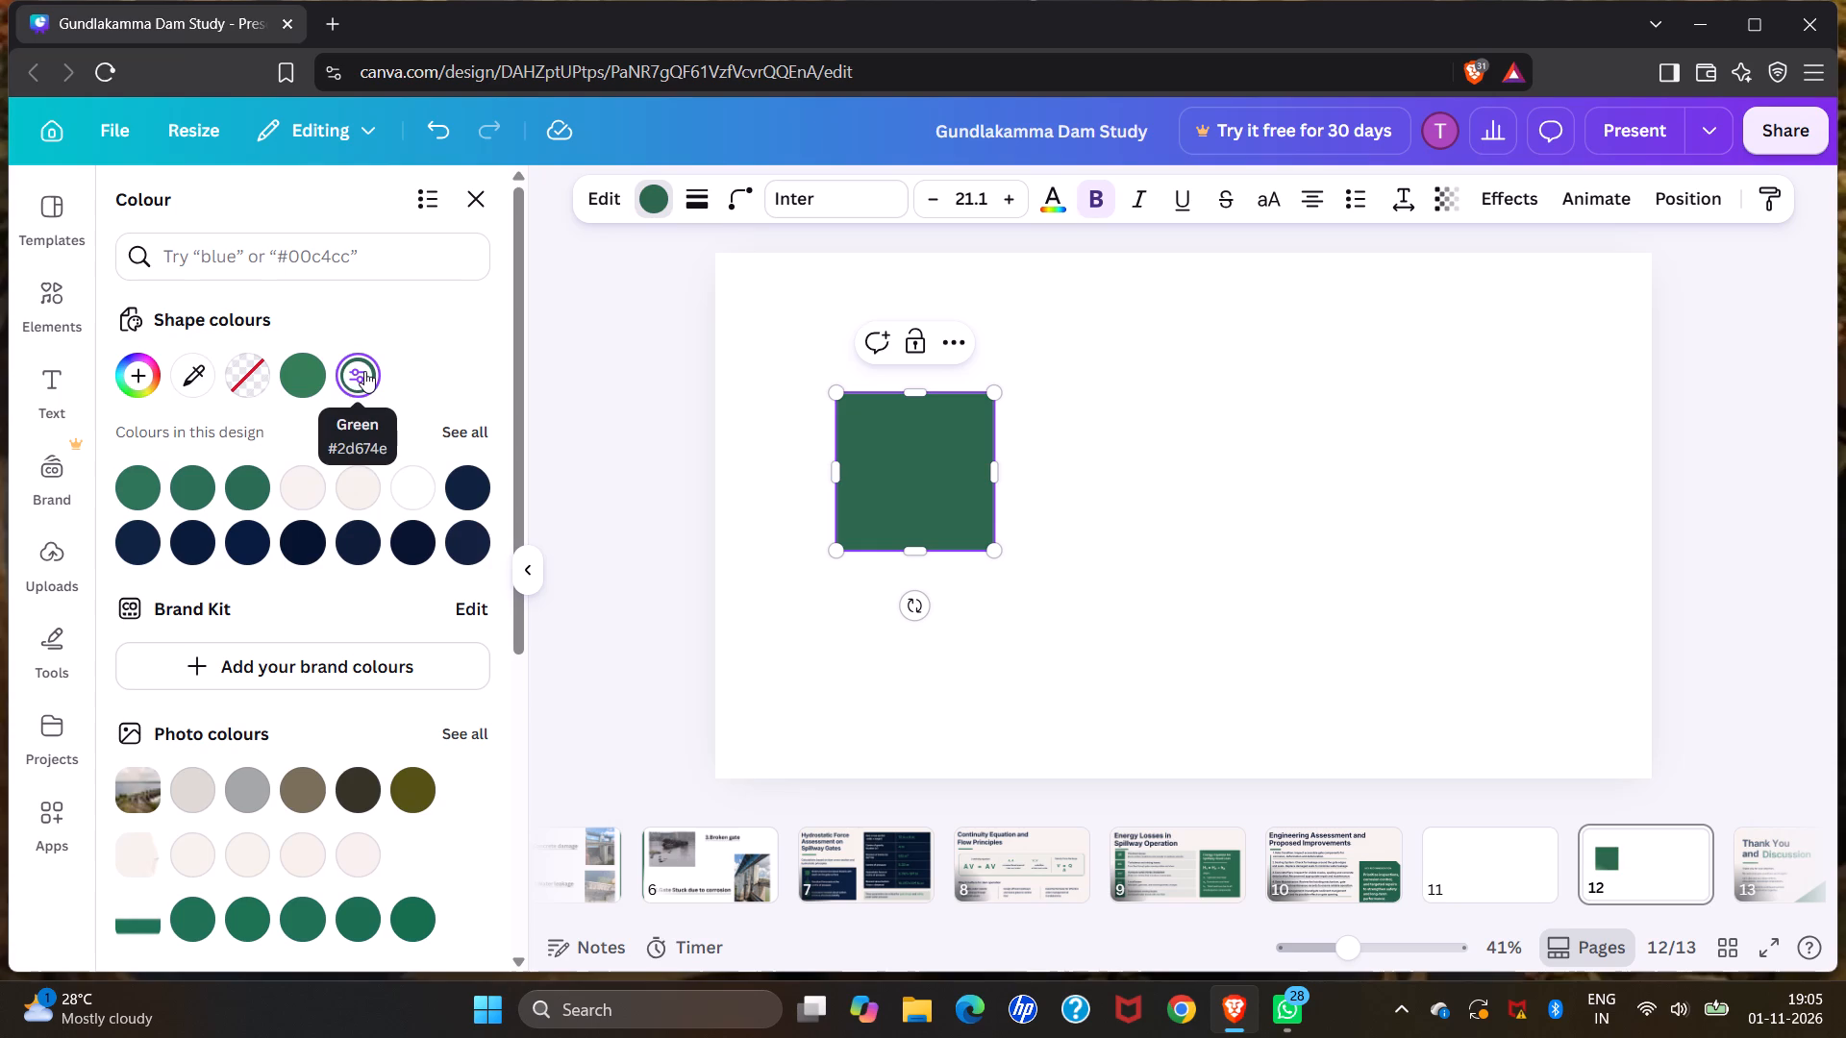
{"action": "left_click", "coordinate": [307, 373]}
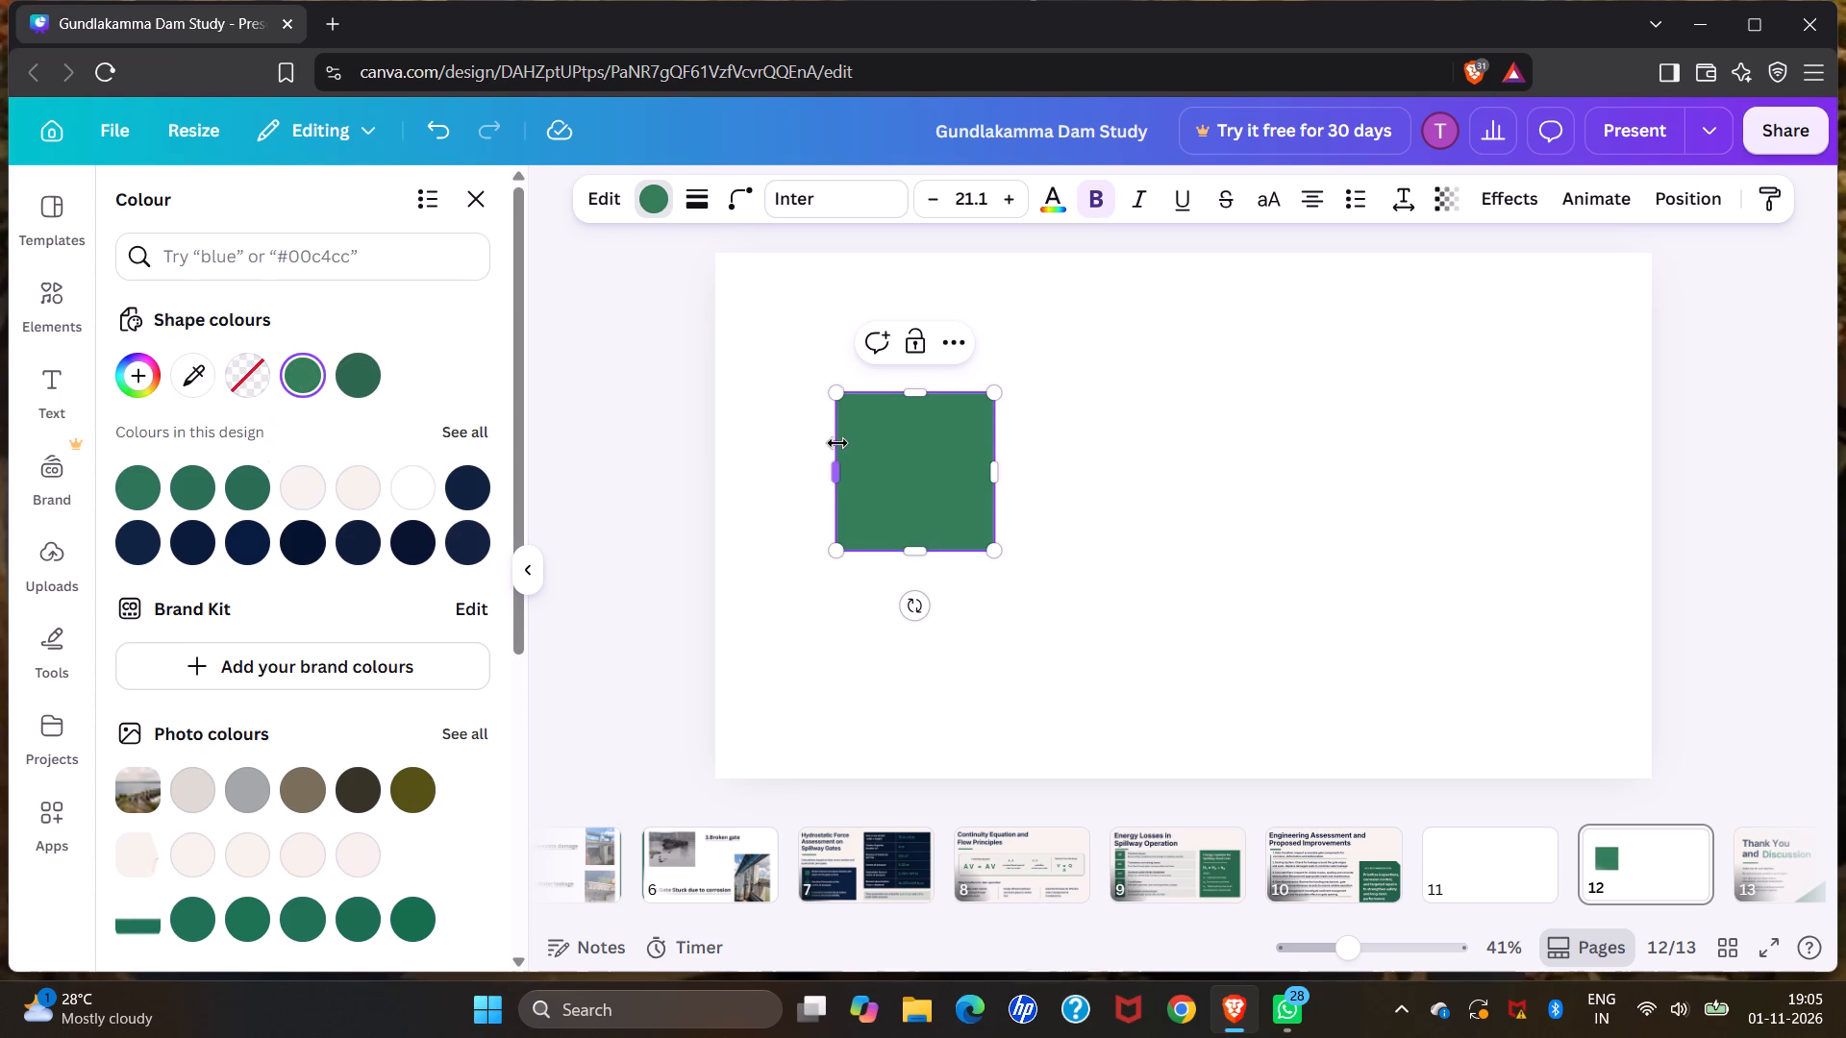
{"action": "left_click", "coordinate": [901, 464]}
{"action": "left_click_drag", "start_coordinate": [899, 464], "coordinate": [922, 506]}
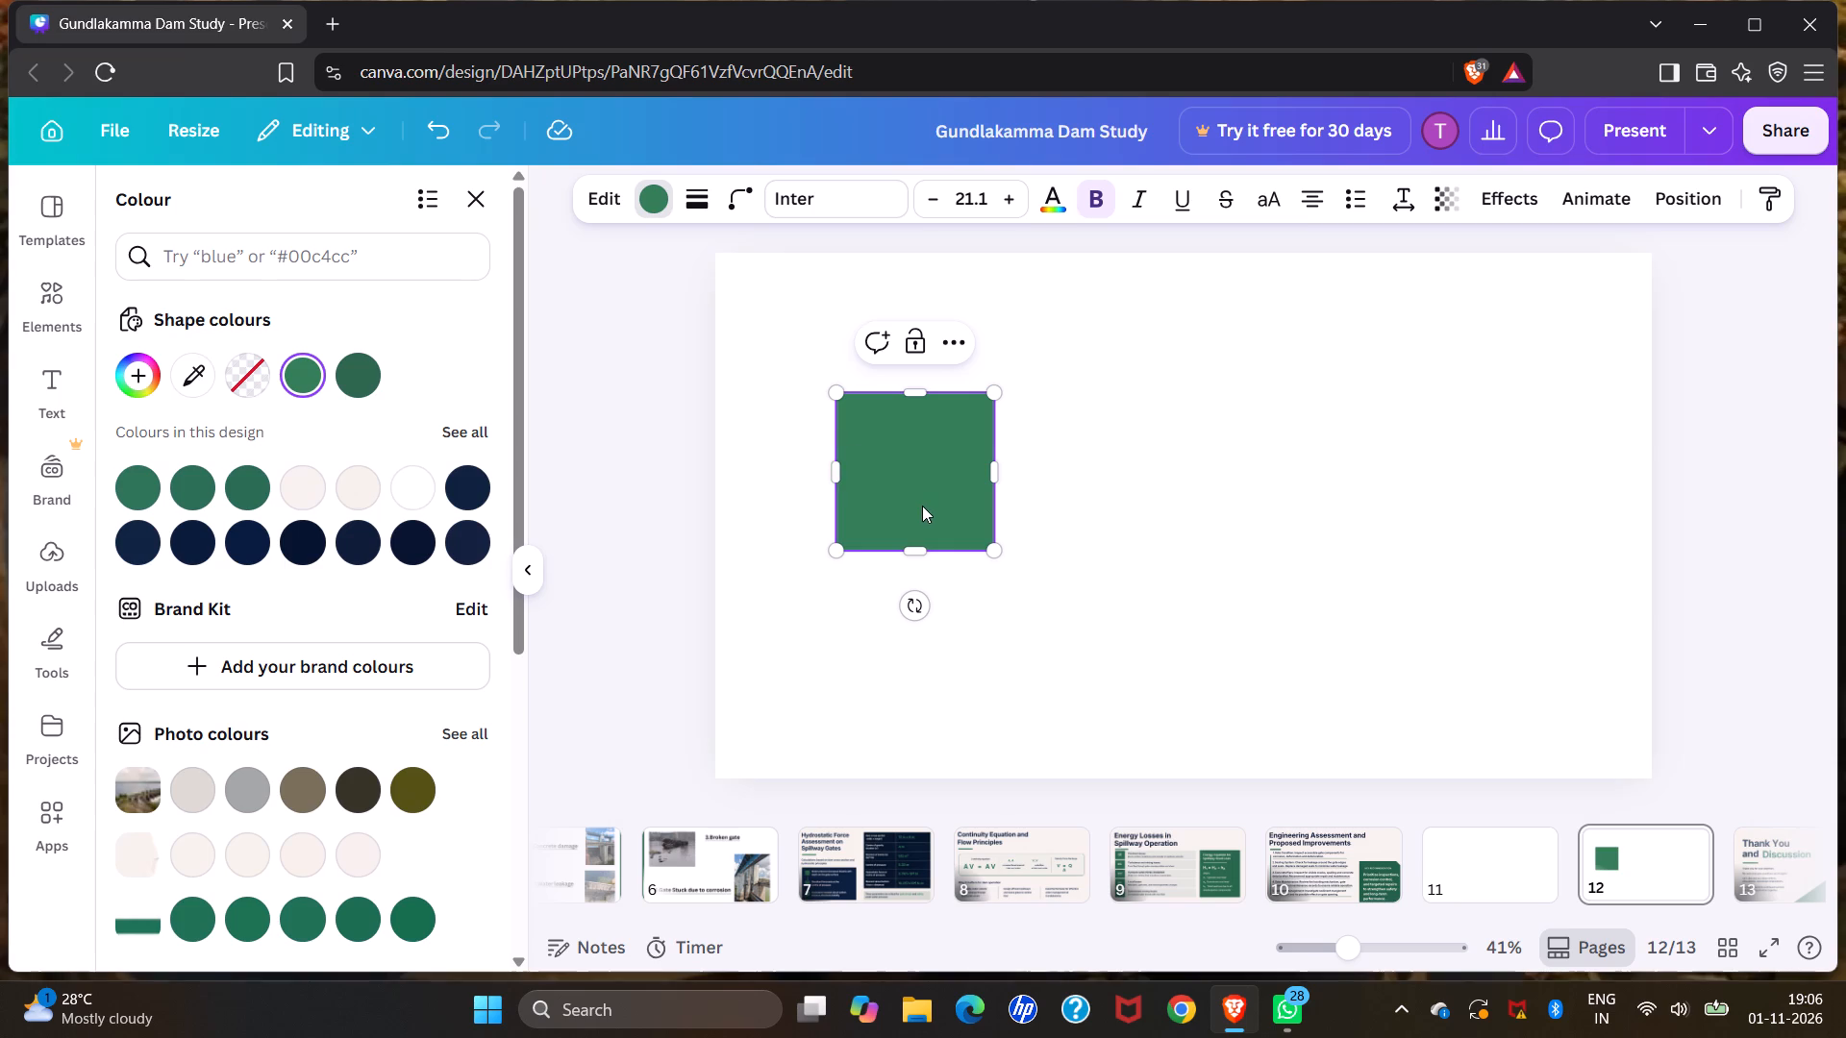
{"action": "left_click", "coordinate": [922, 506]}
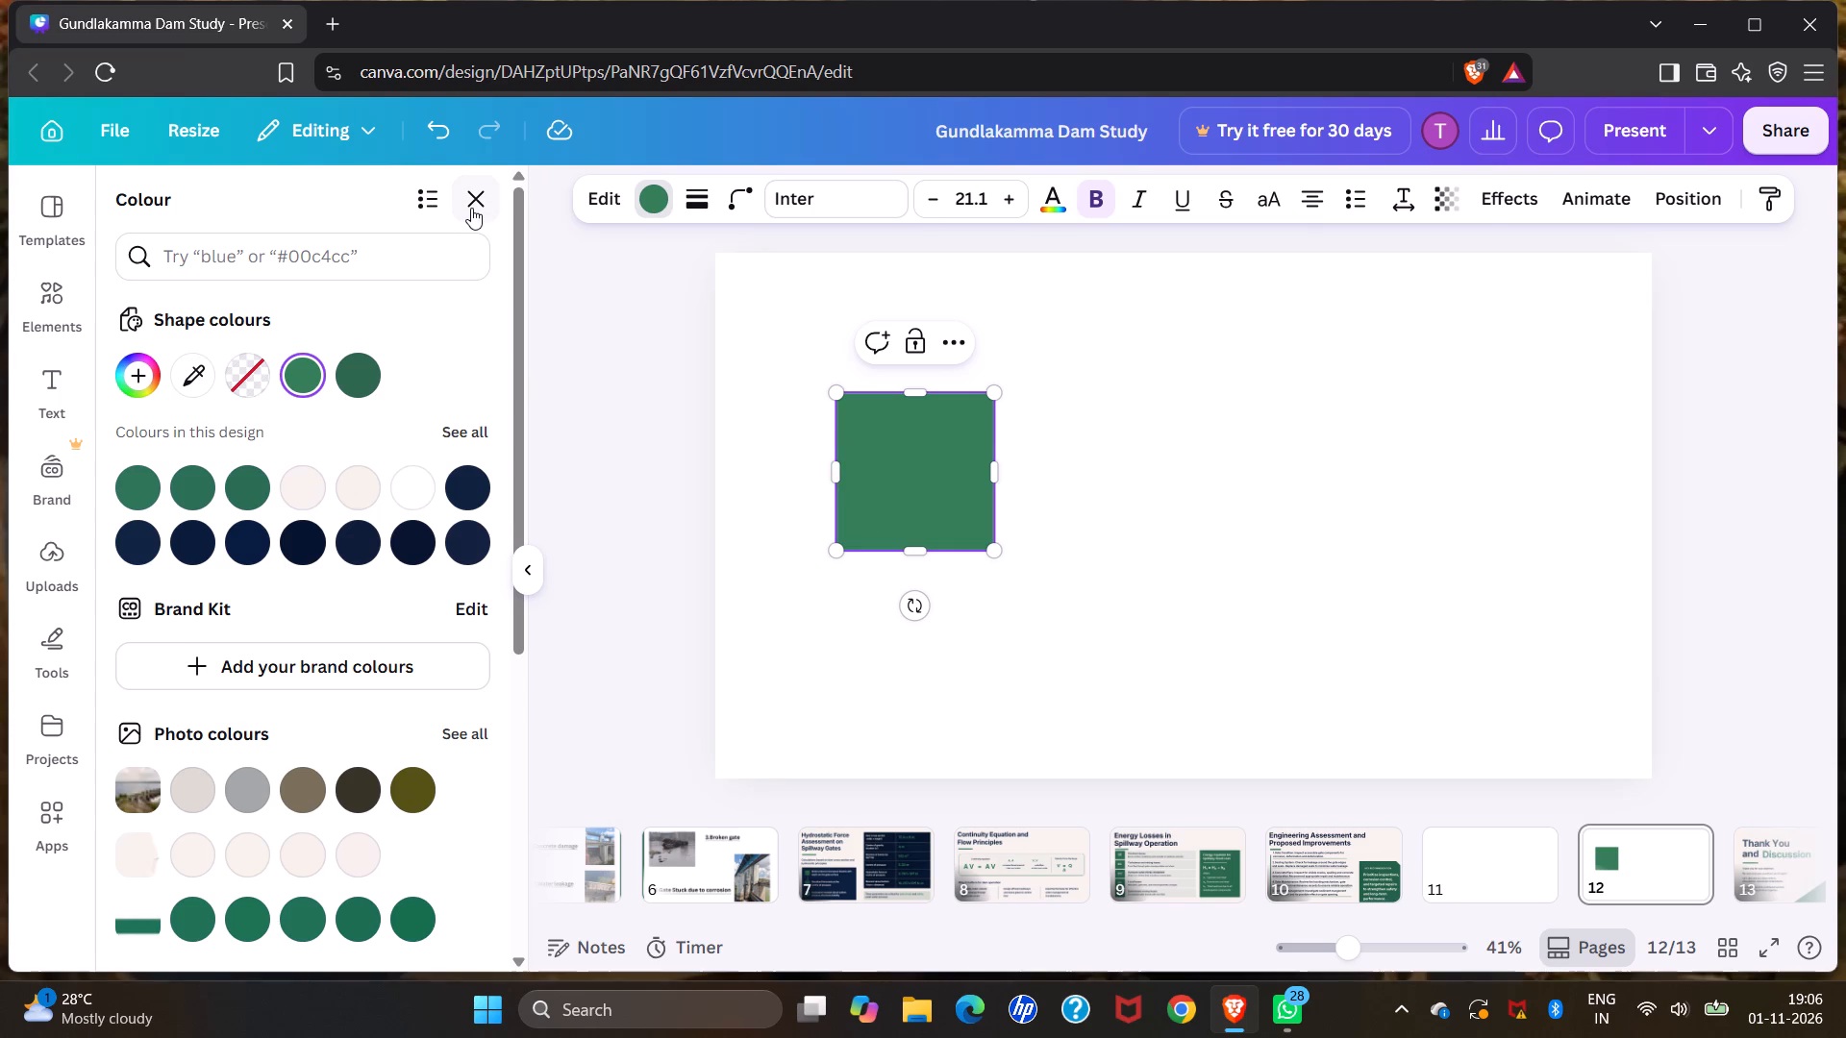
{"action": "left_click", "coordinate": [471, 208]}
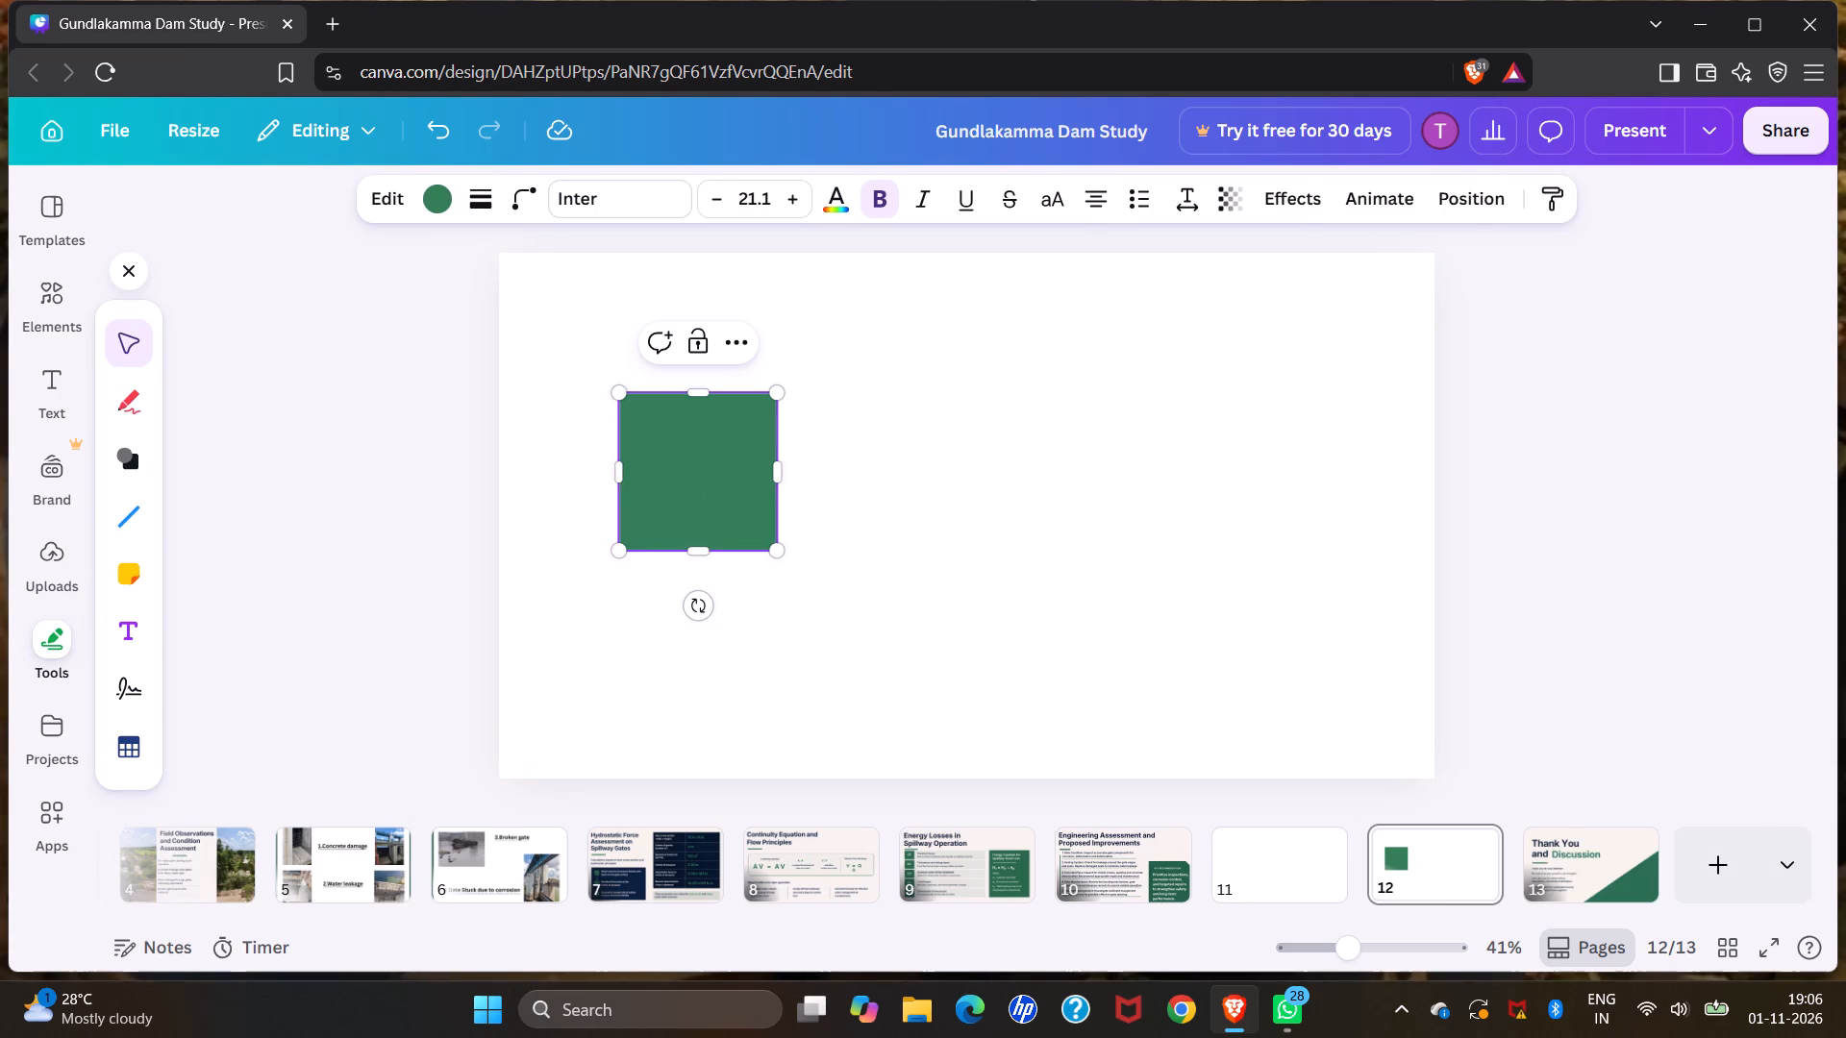
Stretch the green square into a tall rectangle about 423 wide and 1,056 high, reaching the slide's top edge.
{"action": "left_click_drag", "start_coordinate": [697, 471], "coordinate": [621, 478]}
{"action": "left_click_drag", "start_coordinate": [621, 478], "coordinate": [538, 436]}
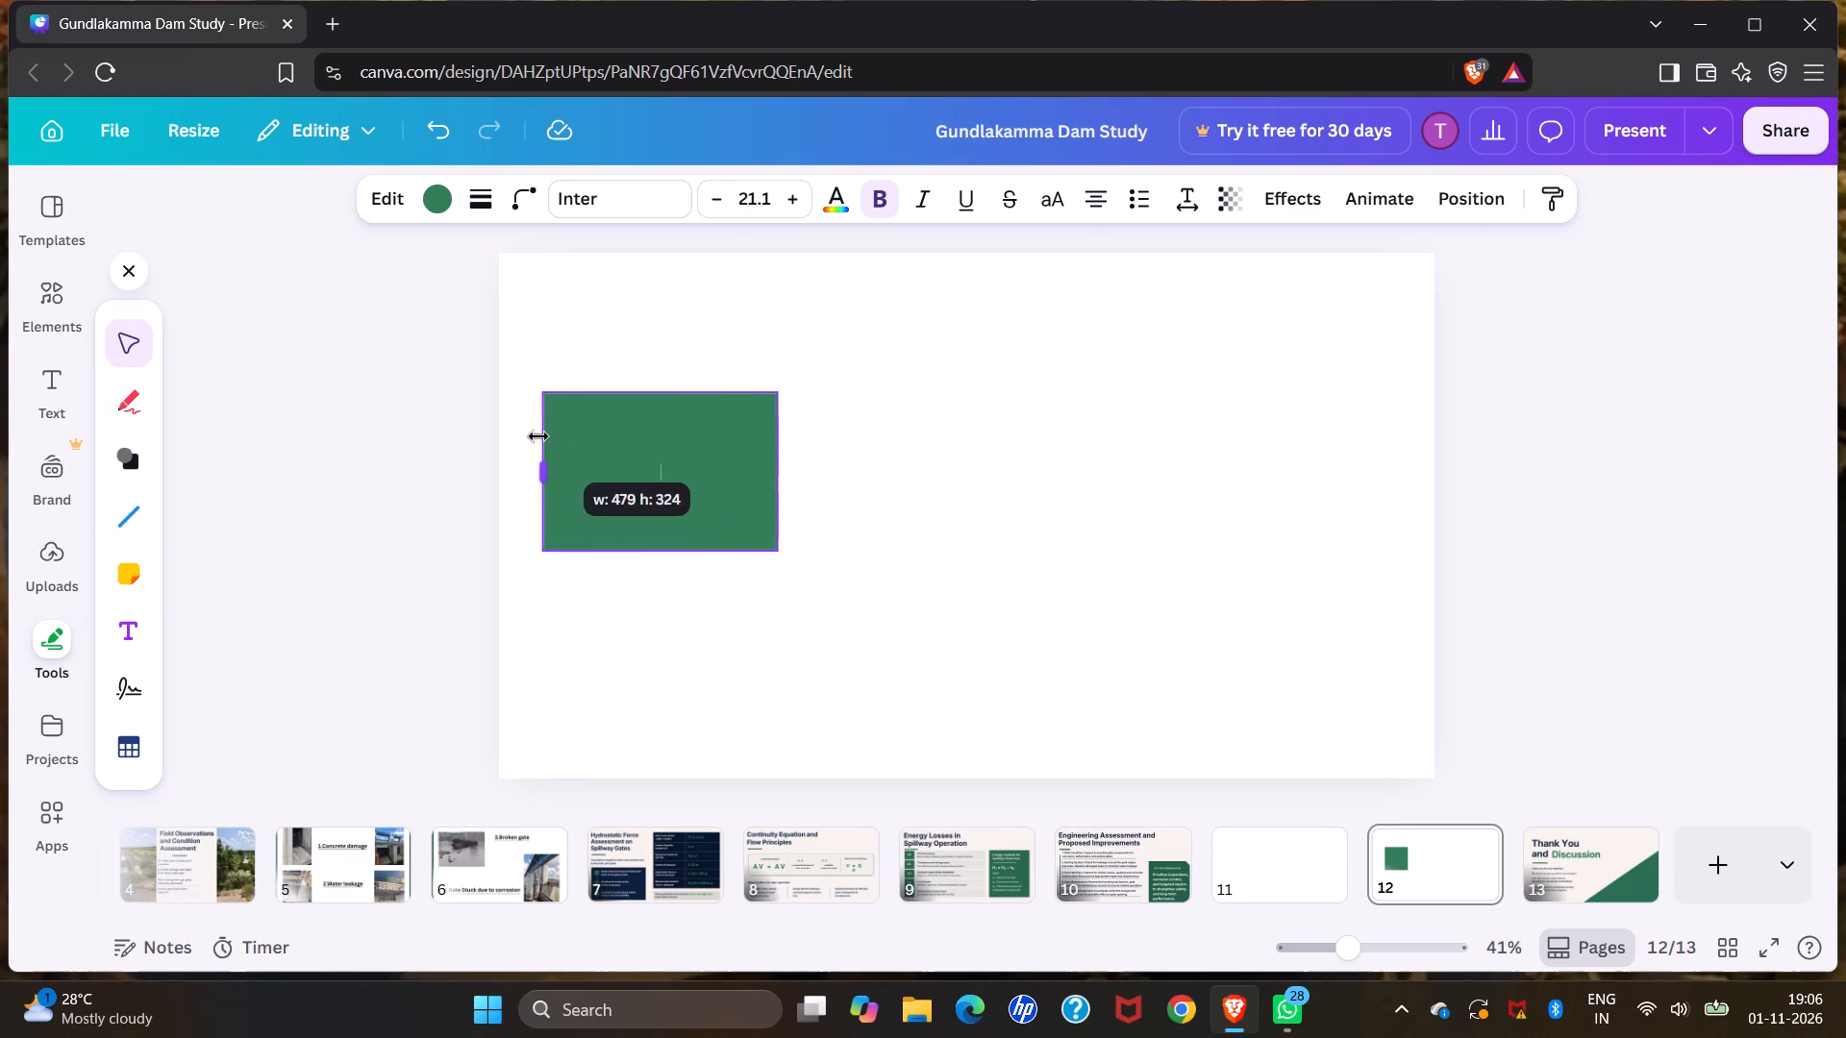
{"action": "left_click_drag", "start_coordinate": [538, 436], "coordinate": [598, 448]}
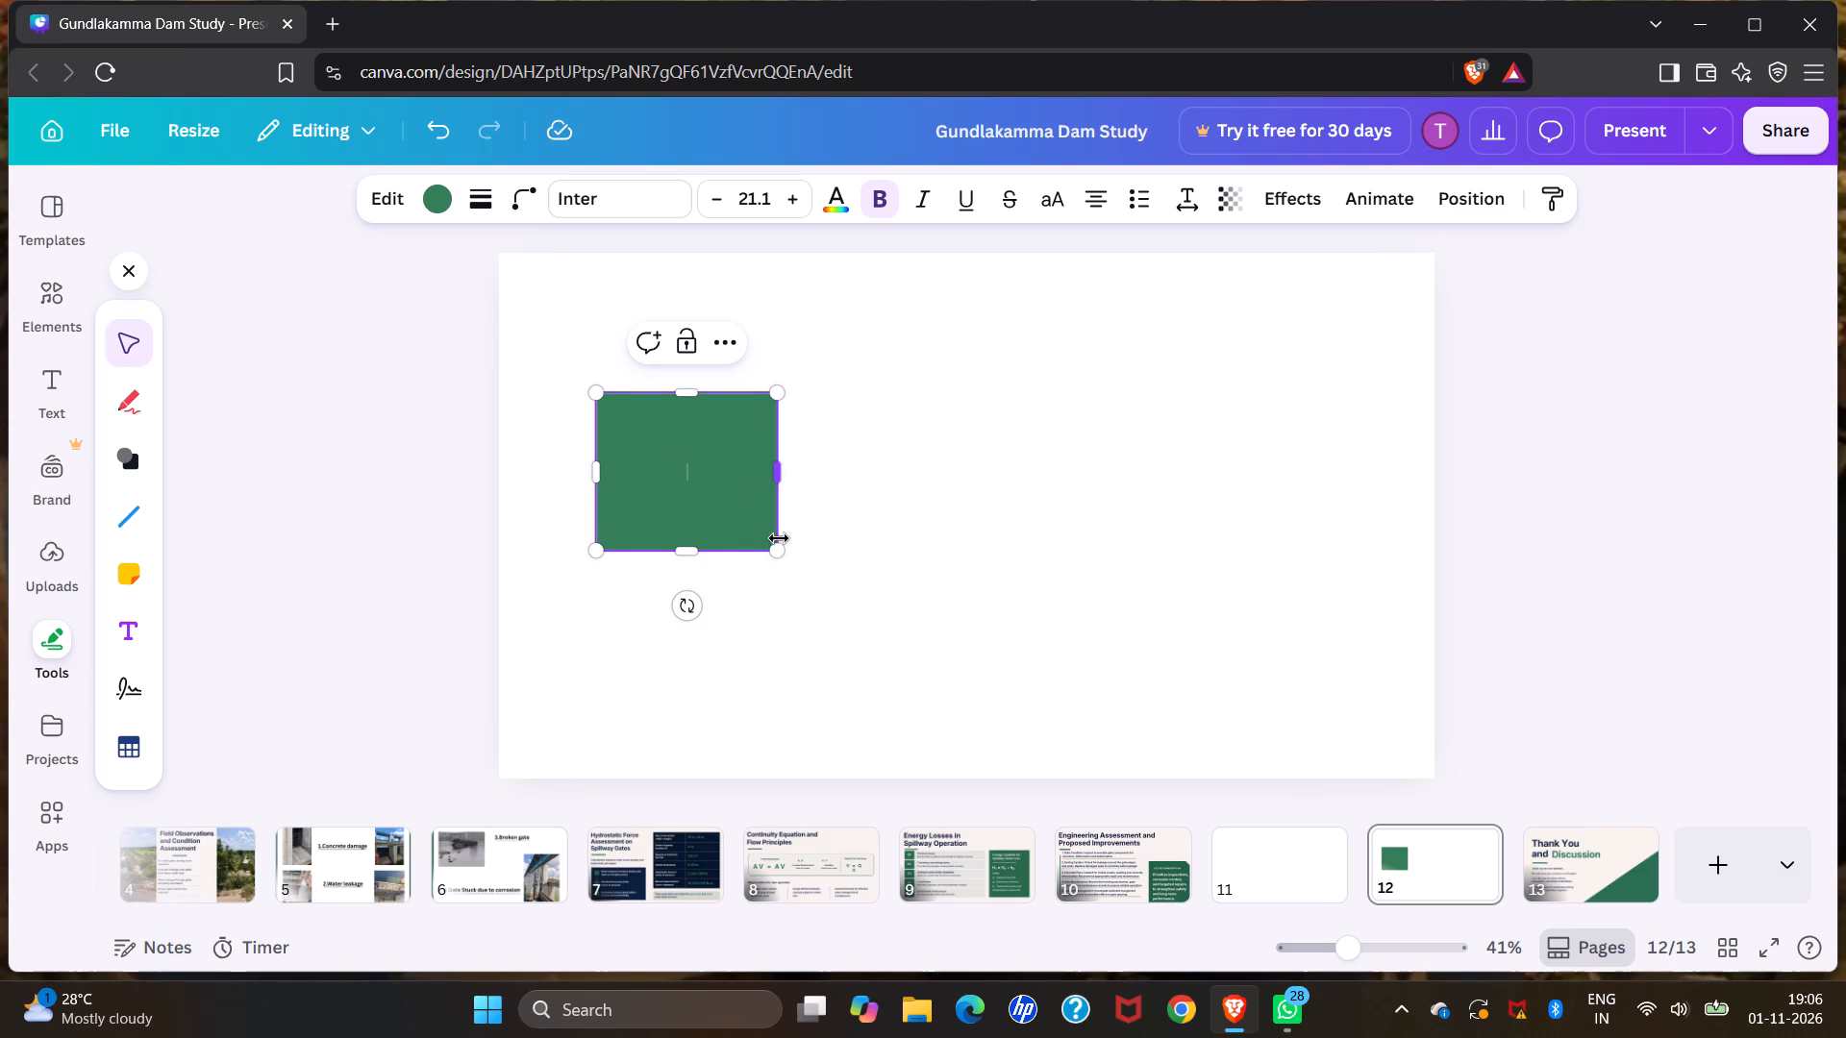
{"action": "left_click_drag", "start_coordinate": [780, 472], "coordinate": [753, 472]}
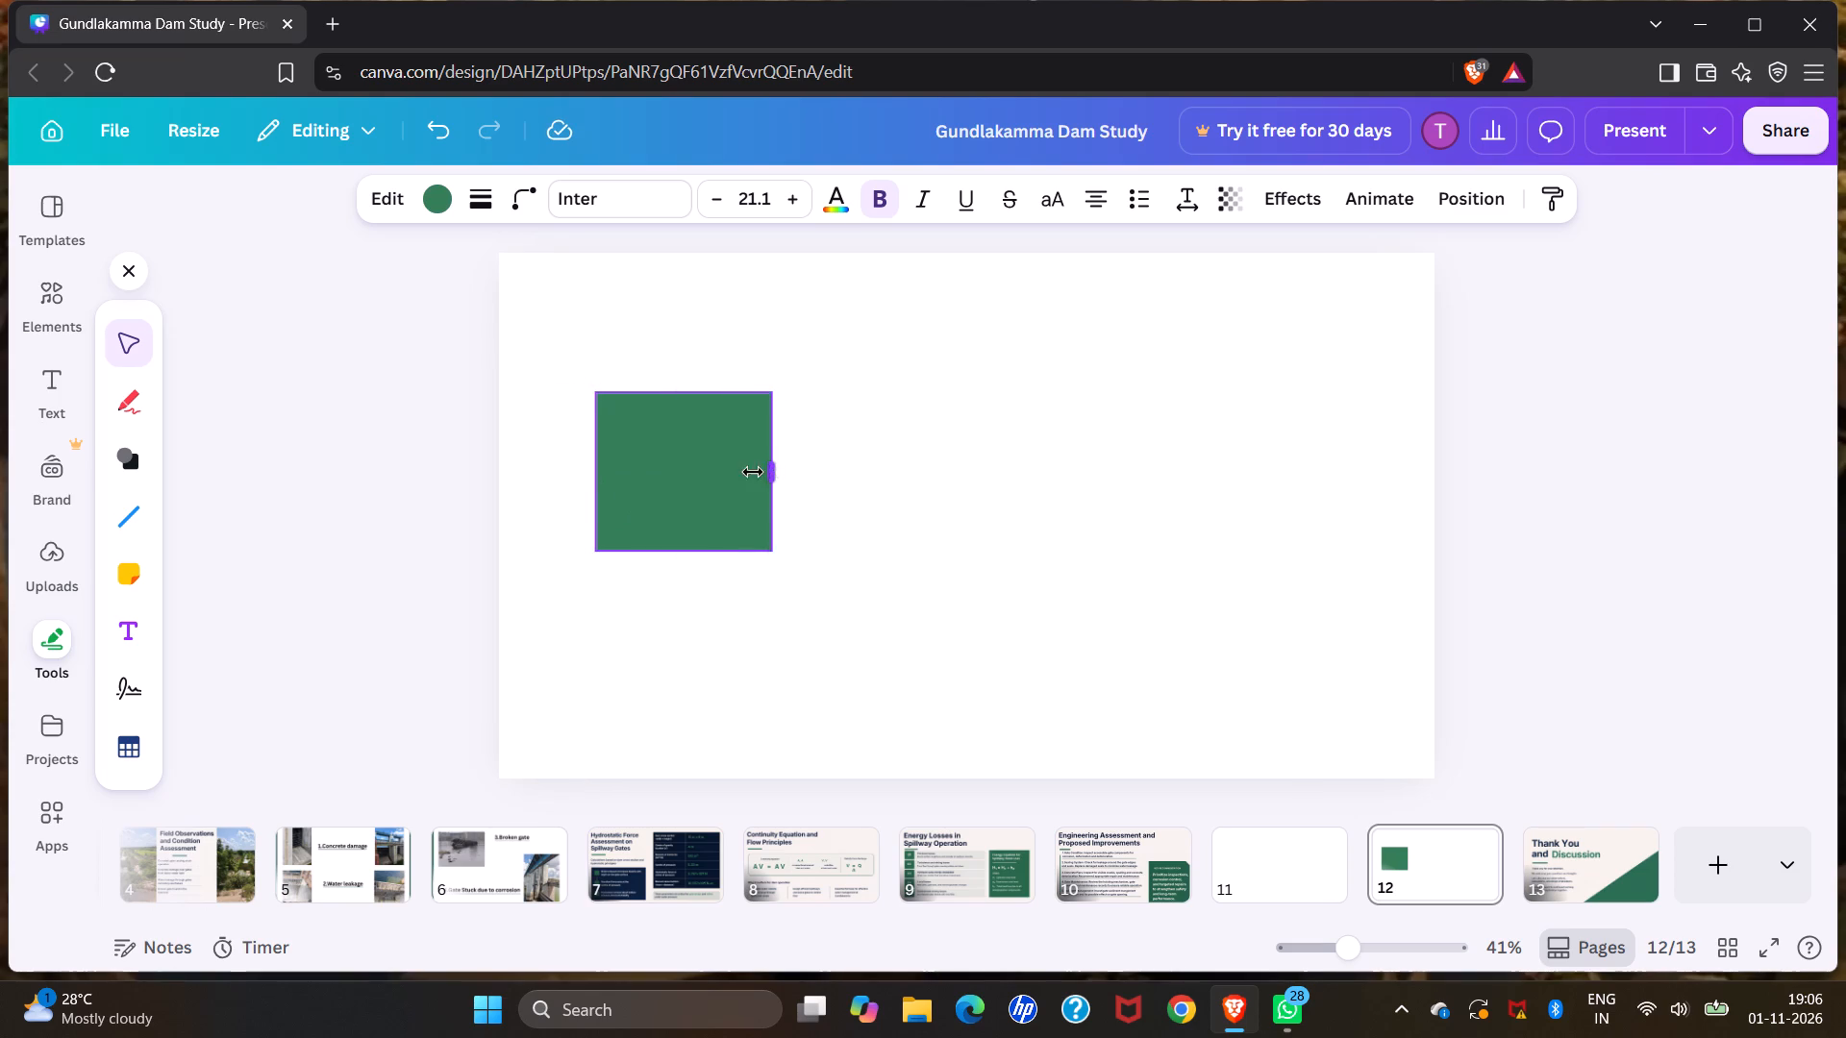
{"action": "left_click_drag", "start_coordinate": [753, 472], "coordinate": [769, 480]}
{"action": "left_click_drag", "start_coordinate": [597, 388], "coordinate": [561, 346]}
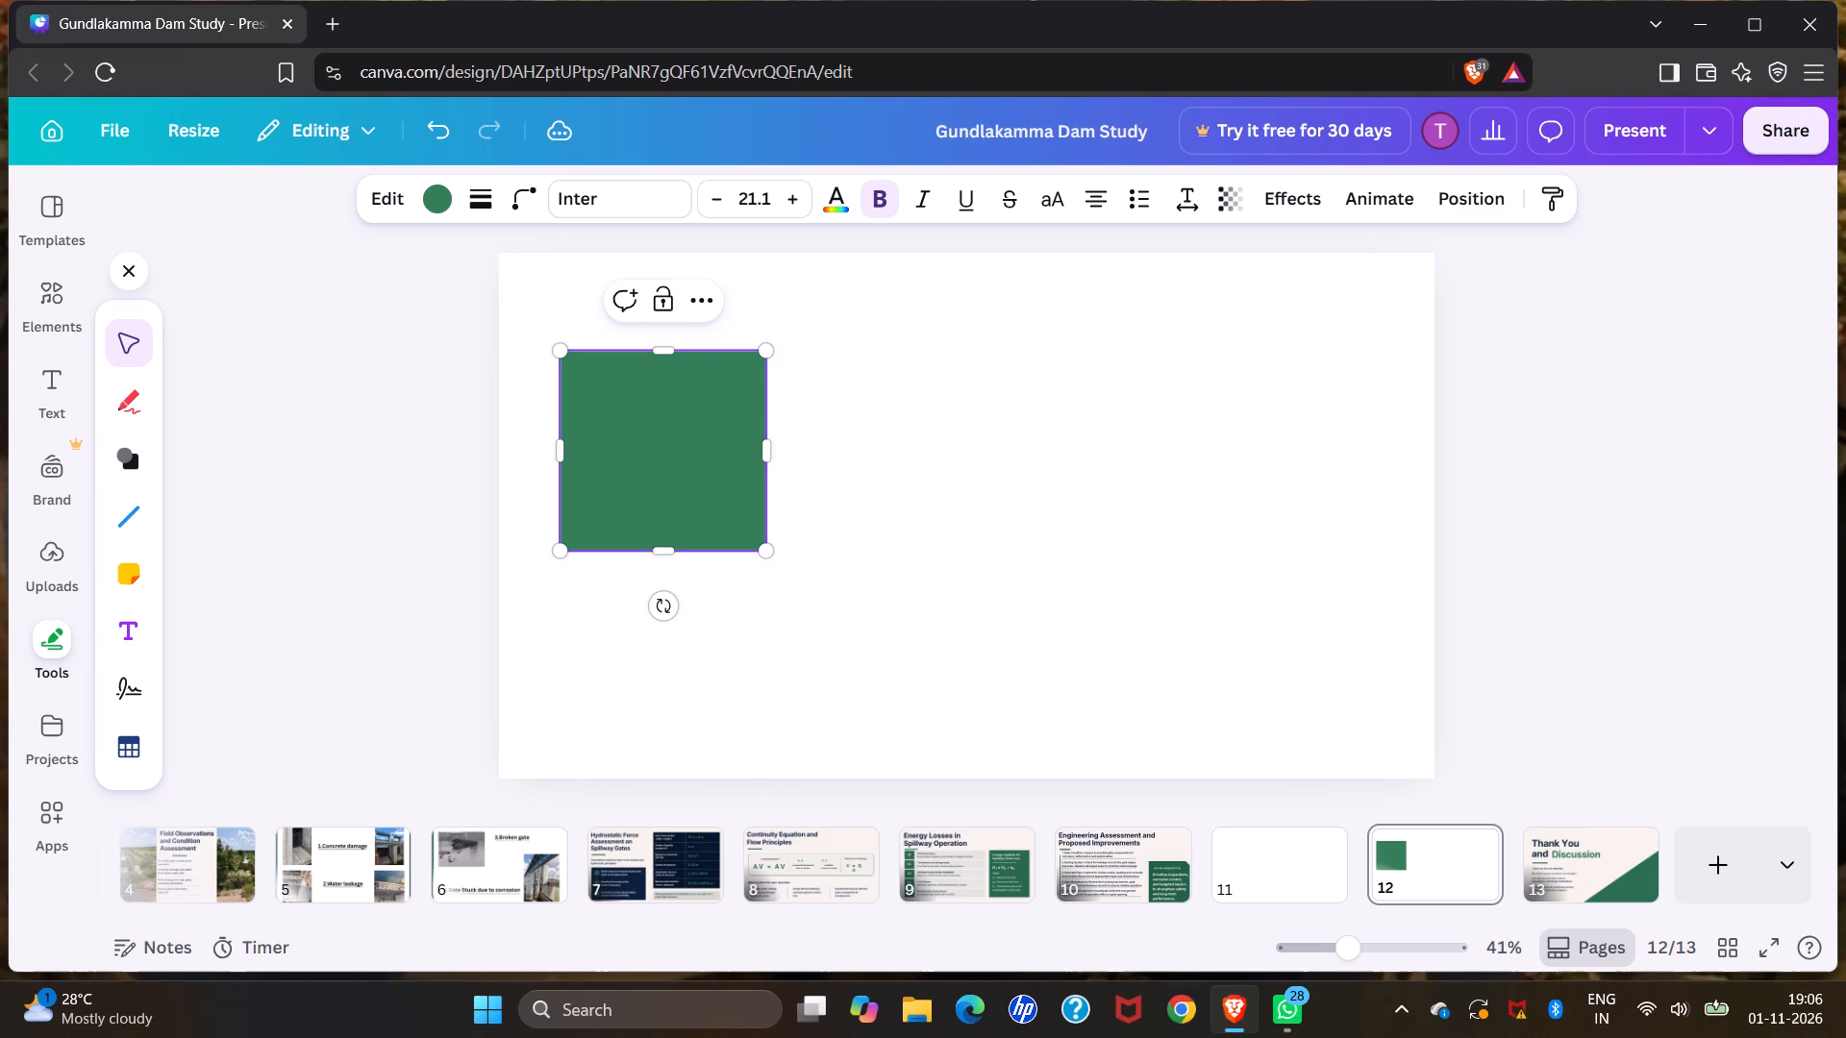
{"action": "left_click", "coordinate": [636, 453]}
{"action": "left_click_drag", "start_coordinate": [636, 453], "coordinate": [638, 462]}
{"action": "left_click", "coordinate": [638, 462]}
{"action": "left_click_drag", "start_coordinate": [638, 462], "coordinate": [666, 605]}
{"action": "left_click", "coordinate": [666, 605]}
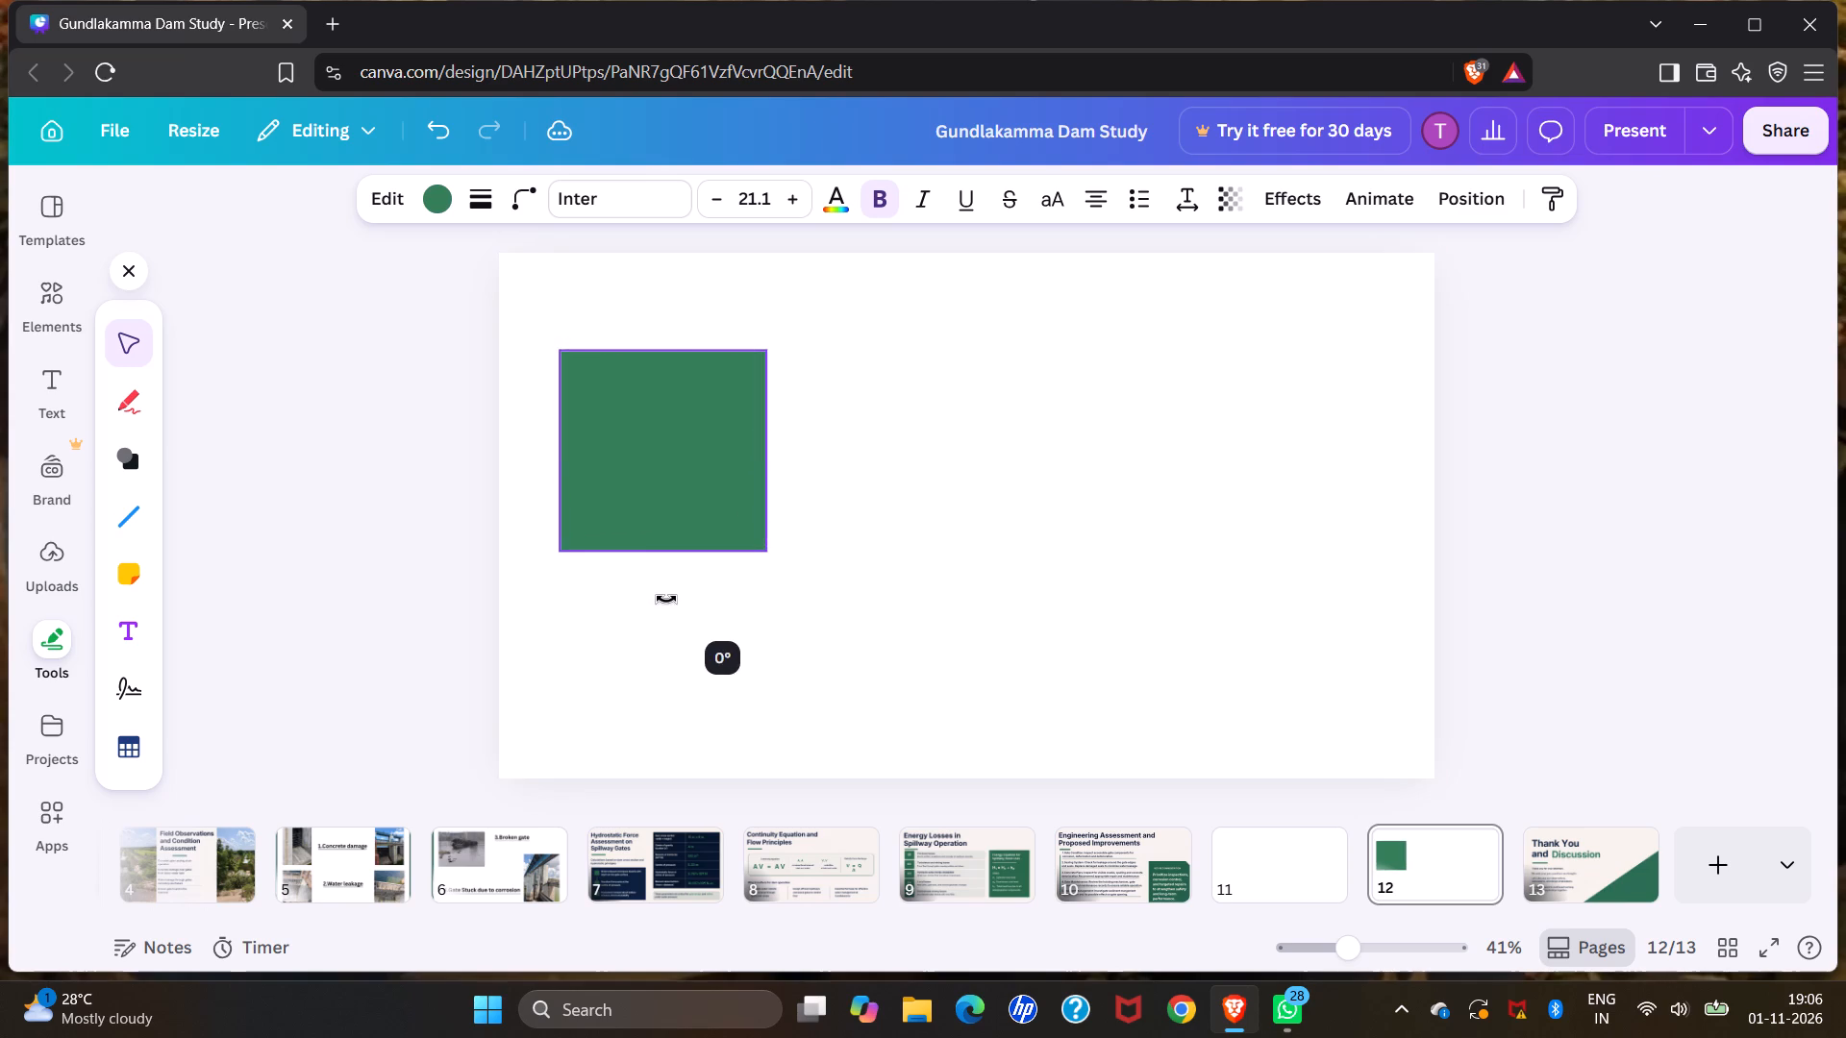
{"action": "left_click_drag", "start_coordinate": [659, 551], "coordinate": [627, 656]}
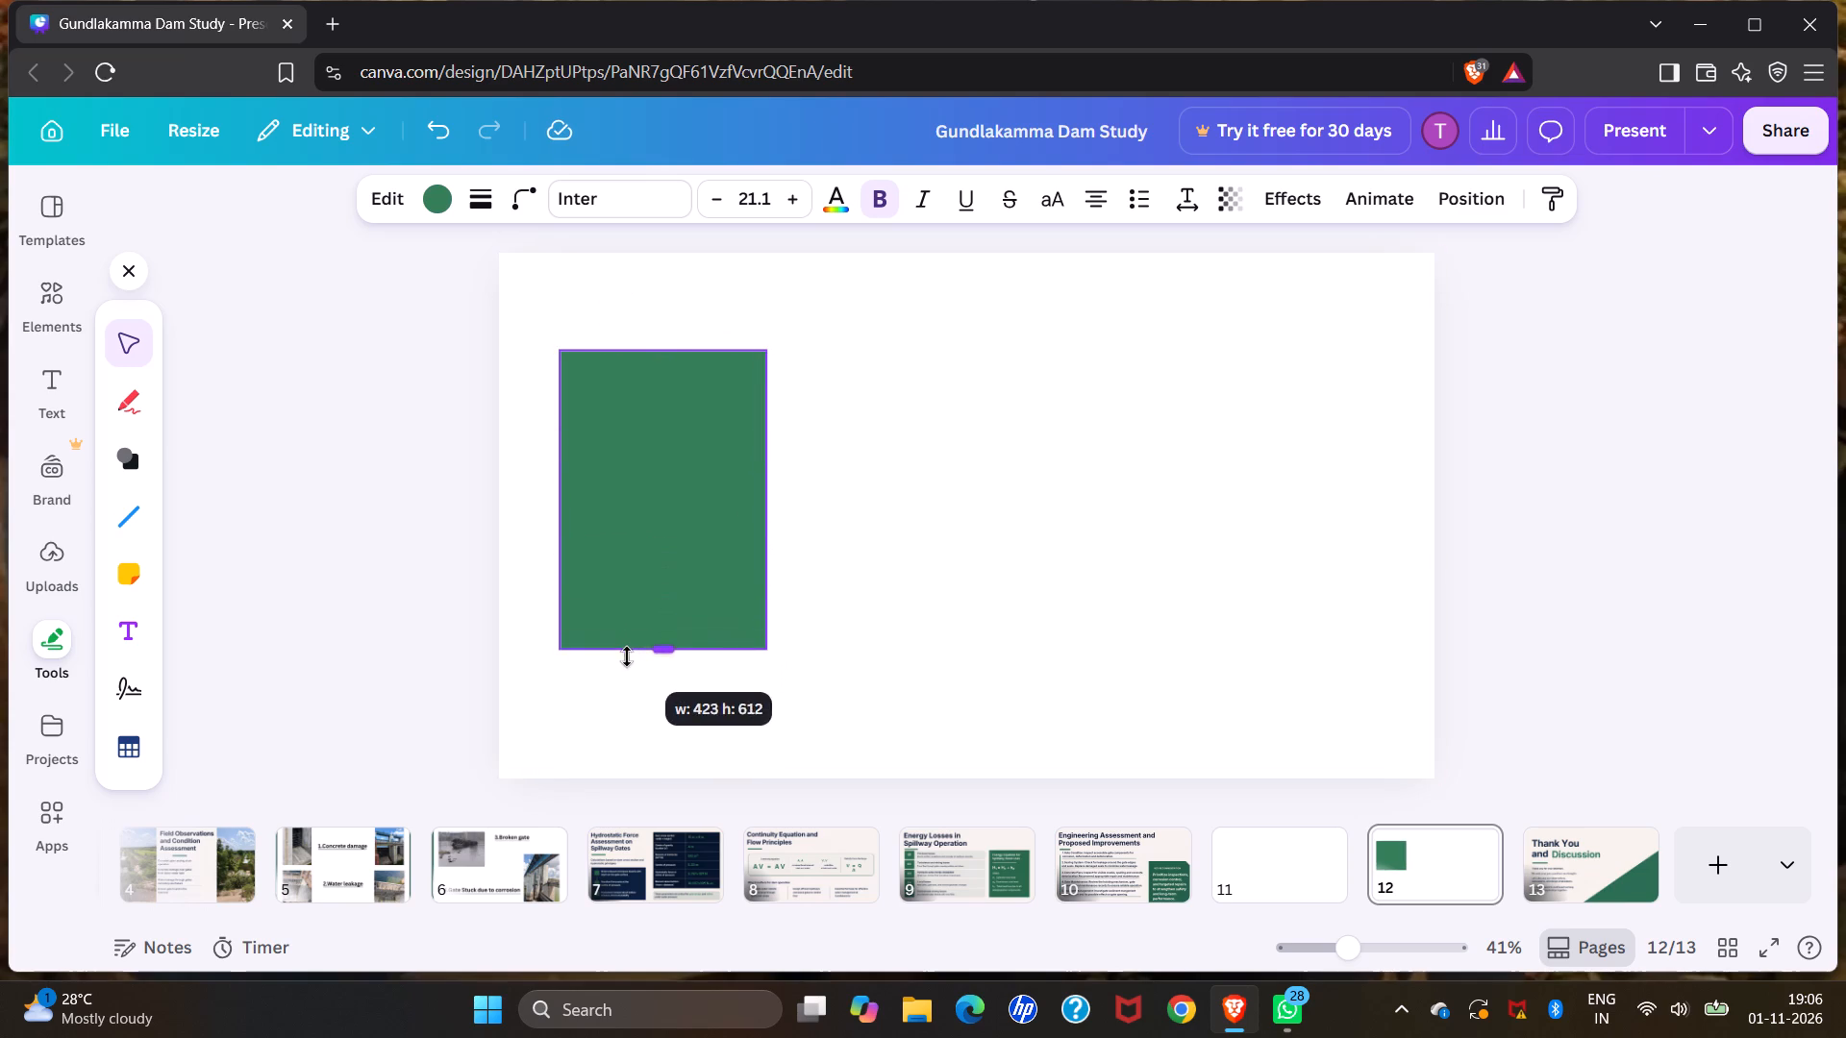
{"action": "left_click_drag", "start_coordinate": [627, 656], "coordinate": [614, 767]}
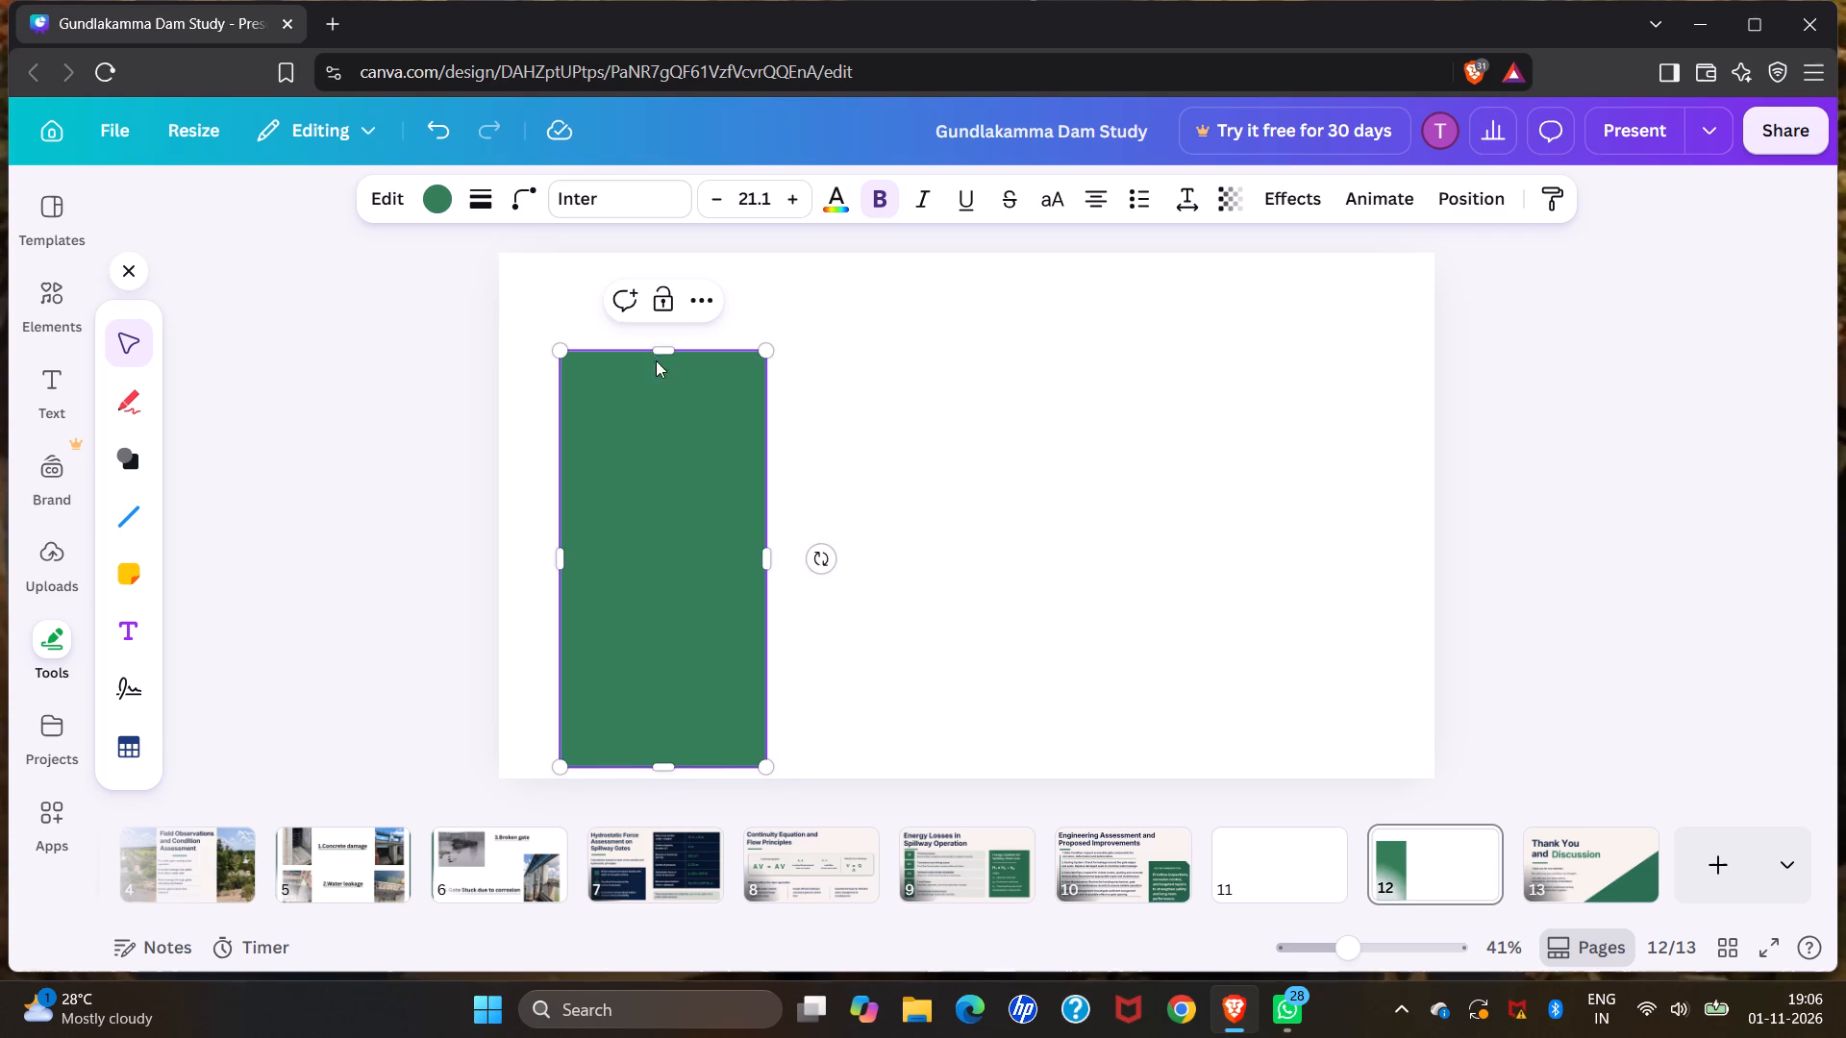
{"action": "left_click_drag", "start_coordinate": [664, 341], "coordinate": [661, 354]}
{"action": "left_click_drag", "start_coordinate": [661, 354], "coordinate": [670, 277]}
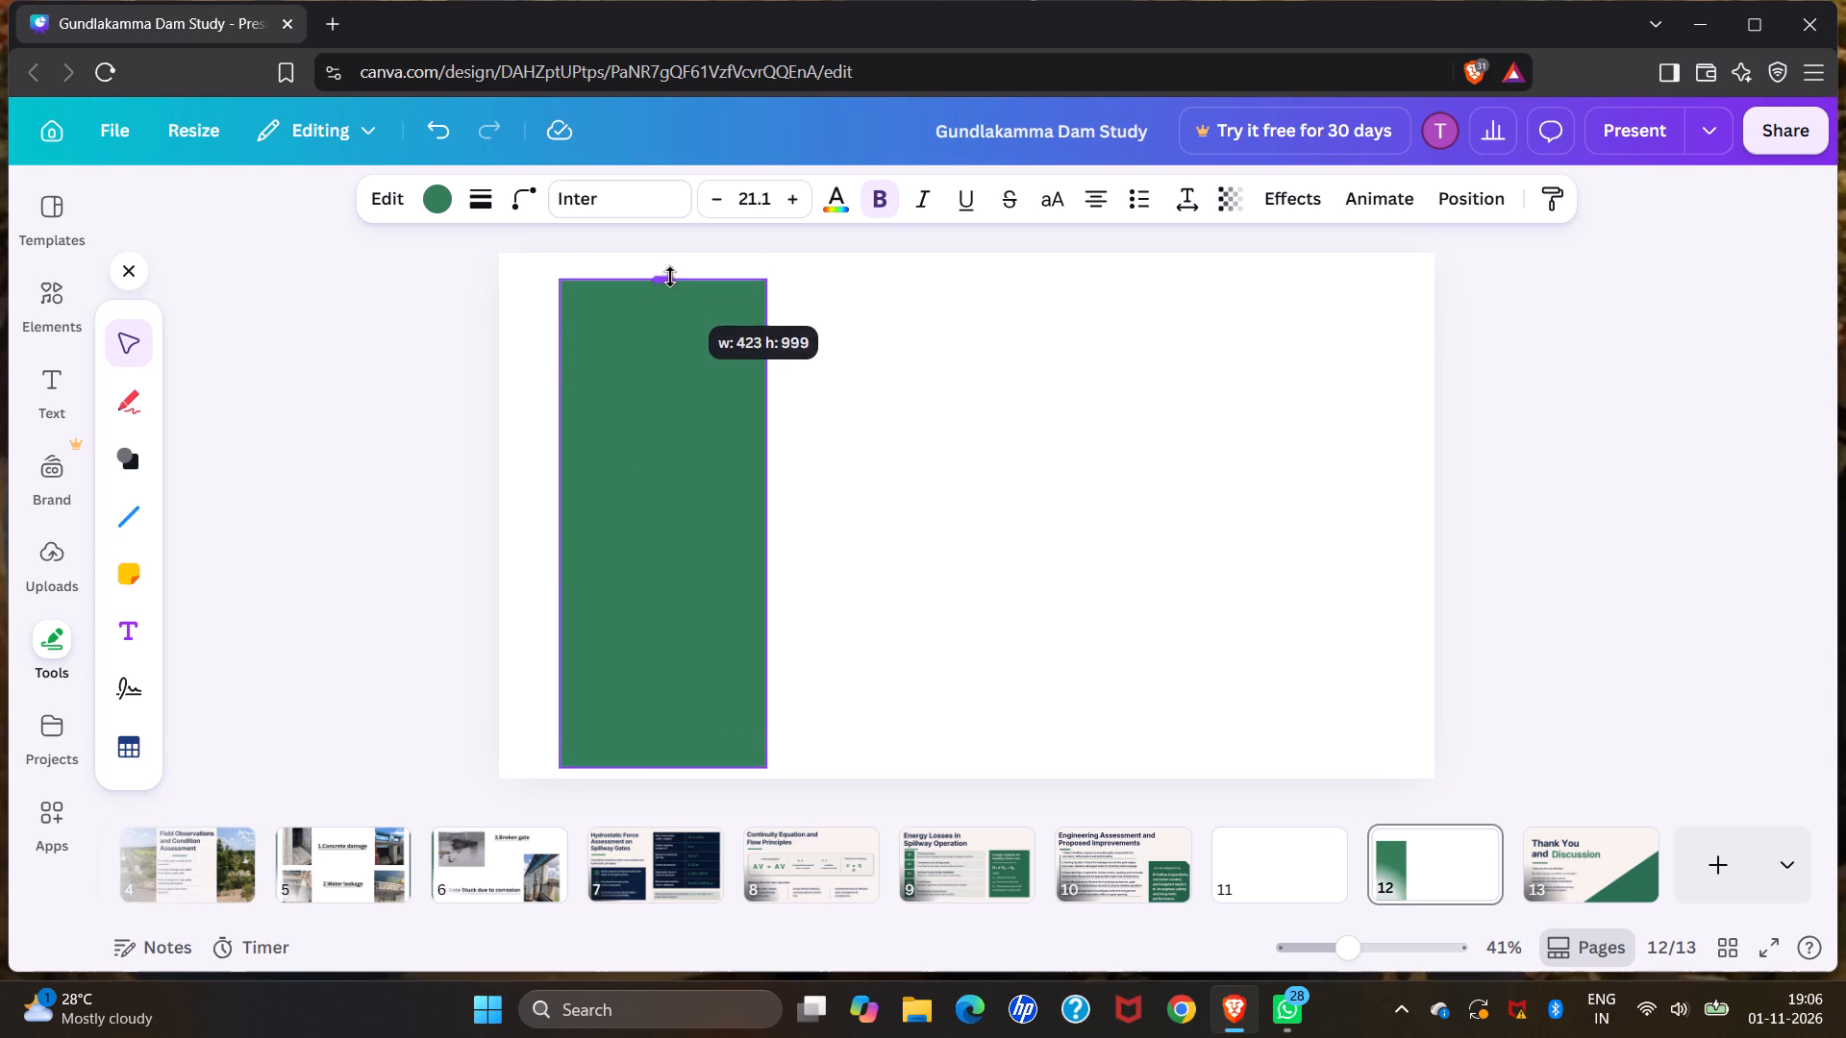
{"action": "left_click_drag", "start_coordinate": [670, 277], "coordinate": [668, 253]}
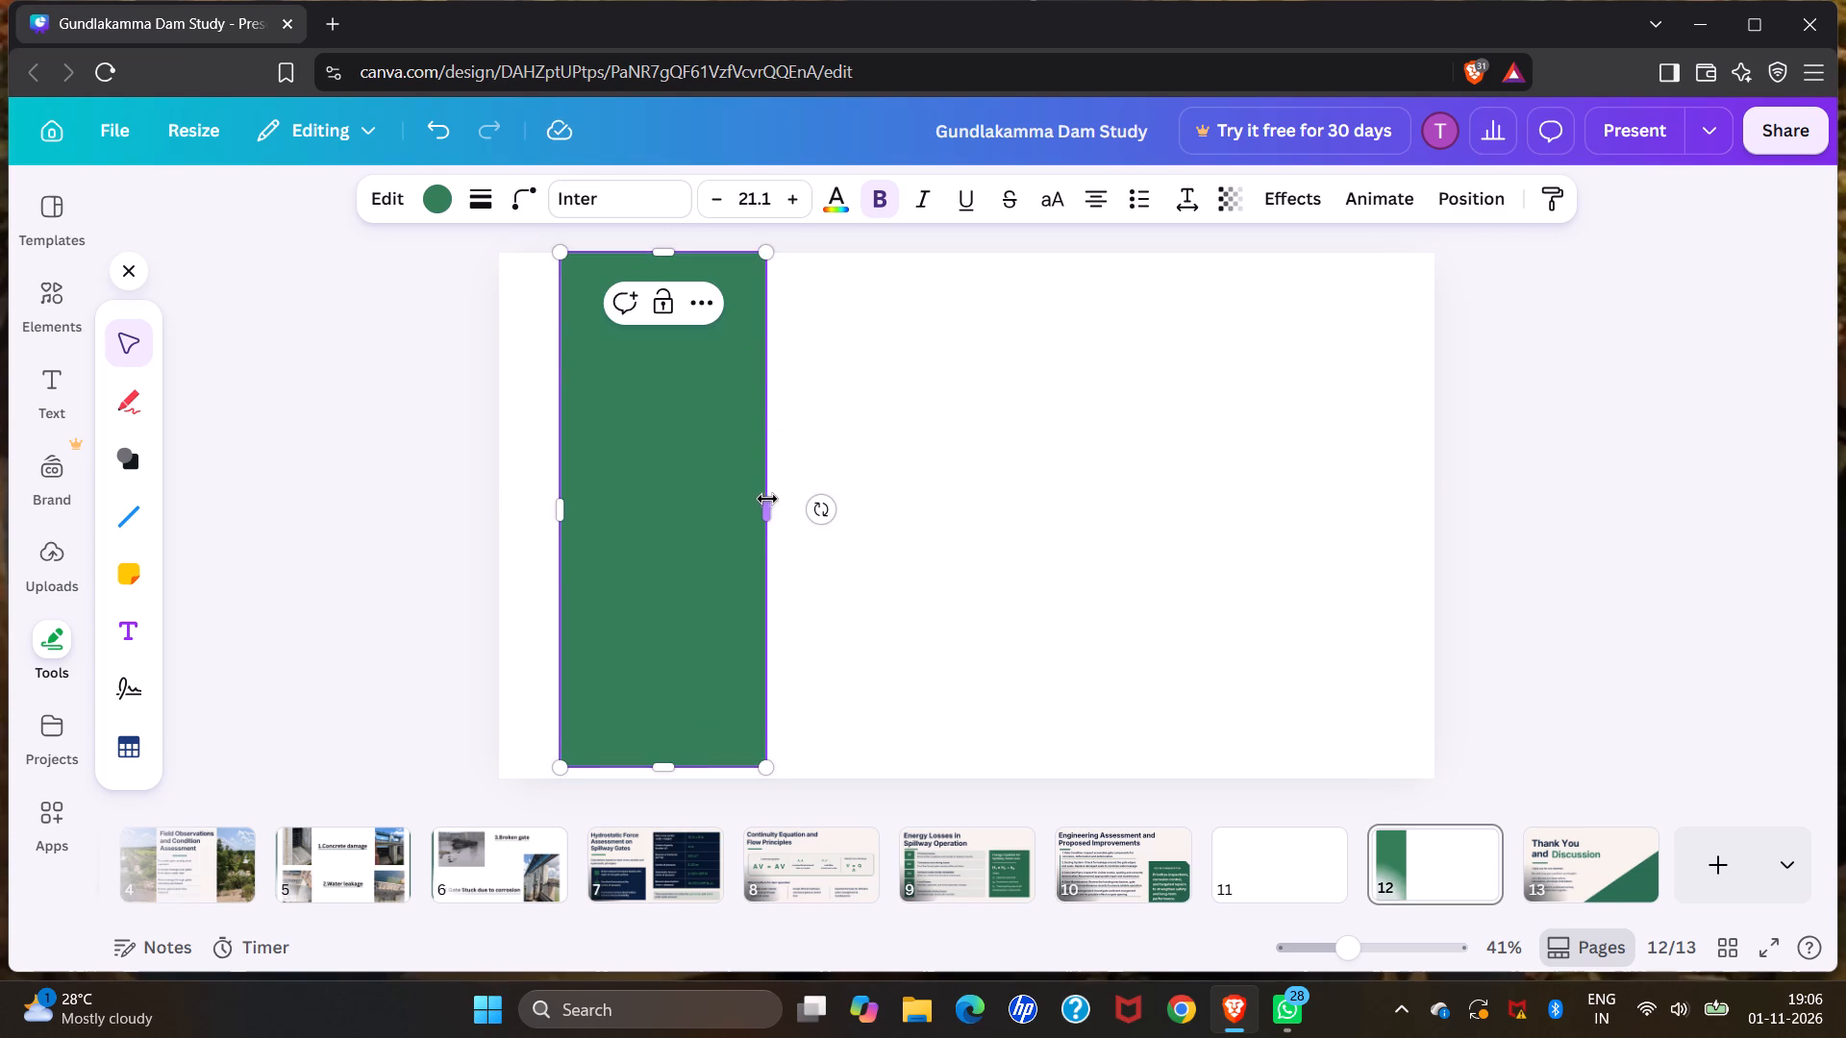
Narrow the green rectangle to about 85 wide and extend it past the slide's left edge, leaving a thin vertical strip.
{"action": "left_click_drag", "start_coordinate": [768, 509], "coordinate": [619, 512]}
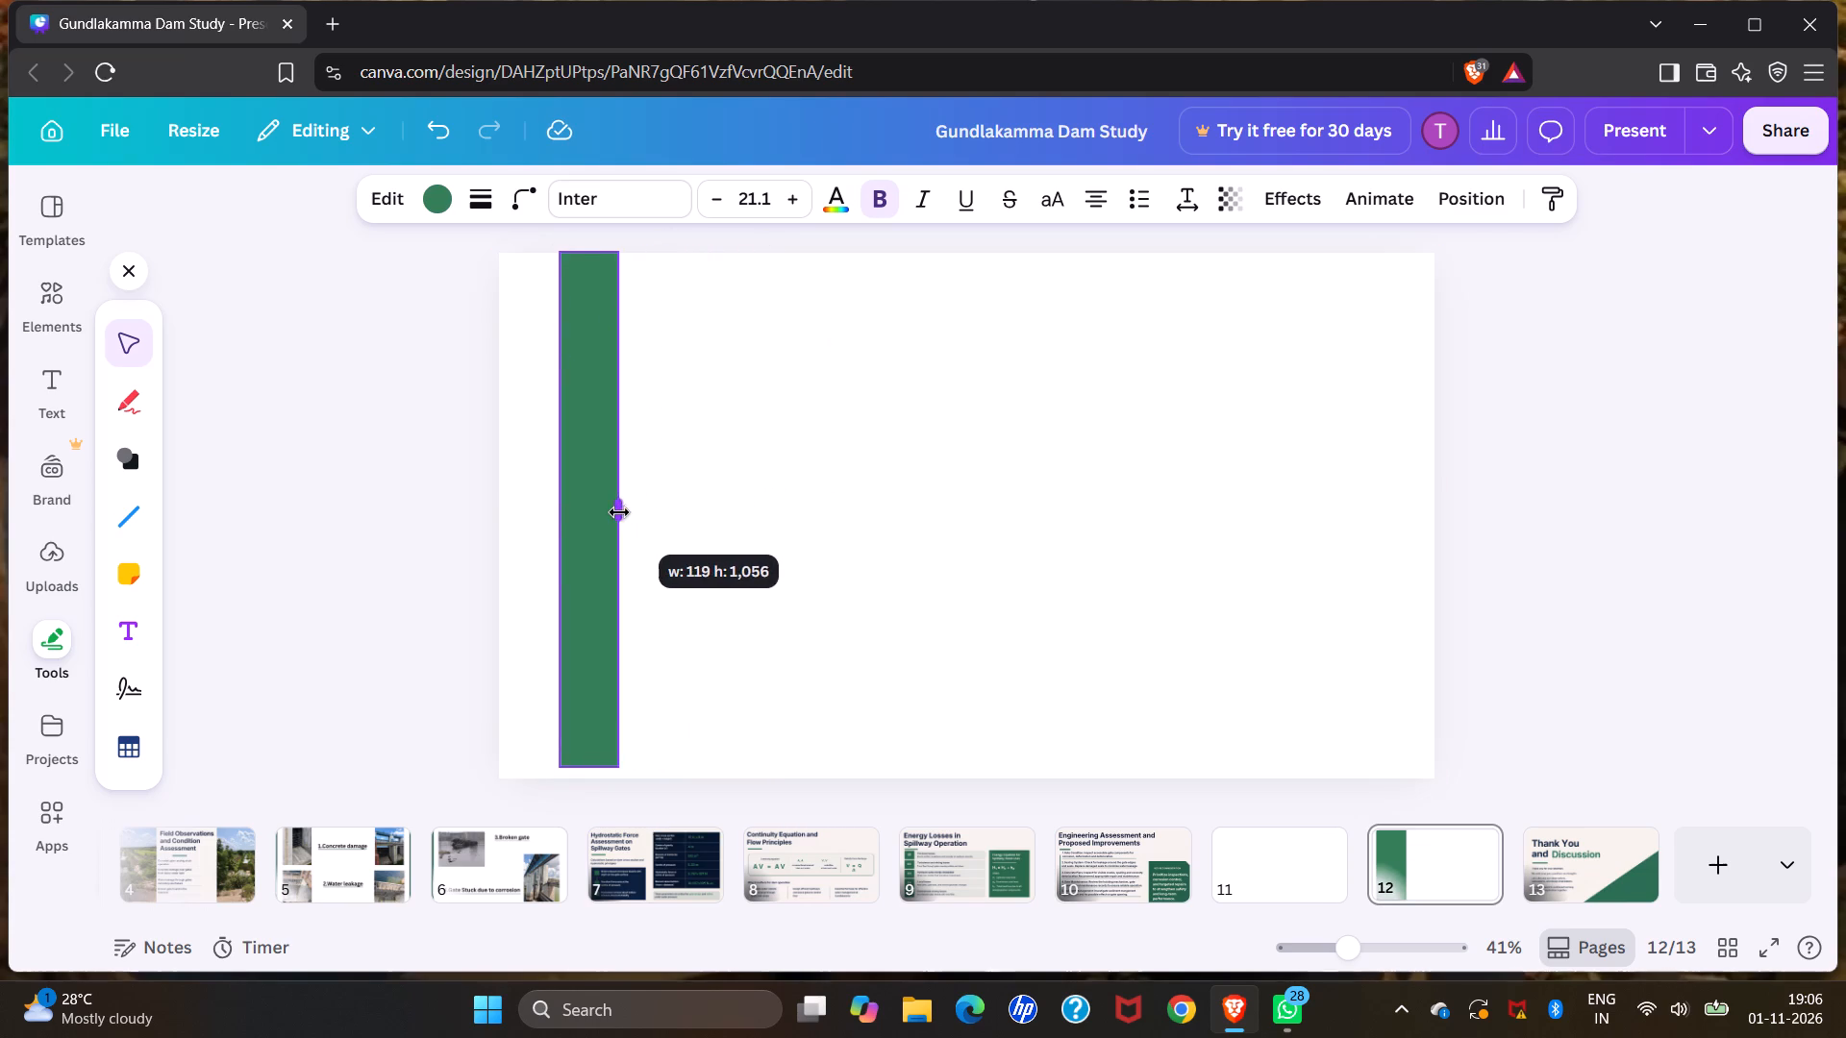
{"action": "left_click_drag", "start_coordinate": [619, 512], "coordinate": [592, 512]}
{"action": "left_click_drag", "start_coordinate": [559, 511], "coordinate": [474, 507]}
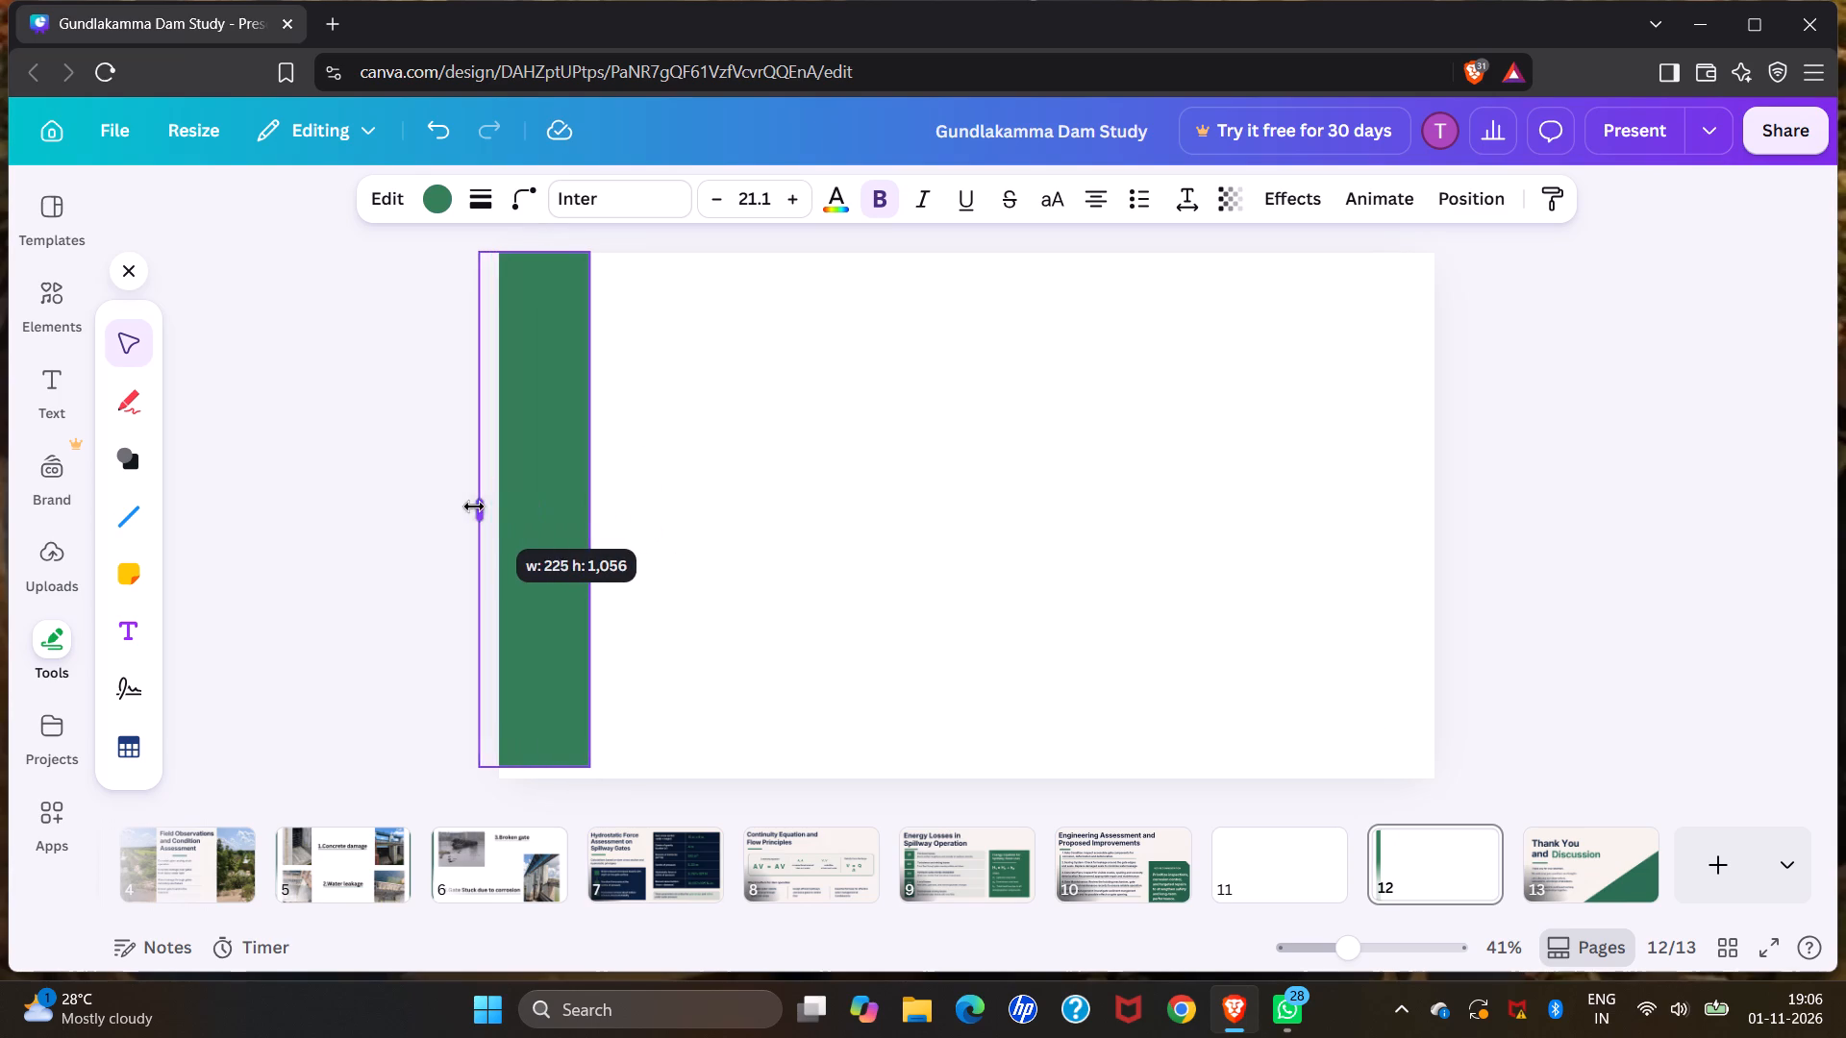
{"action": "left_click_drag", "start_coordinate": [474, 507], "coordinate": [467, 507]}
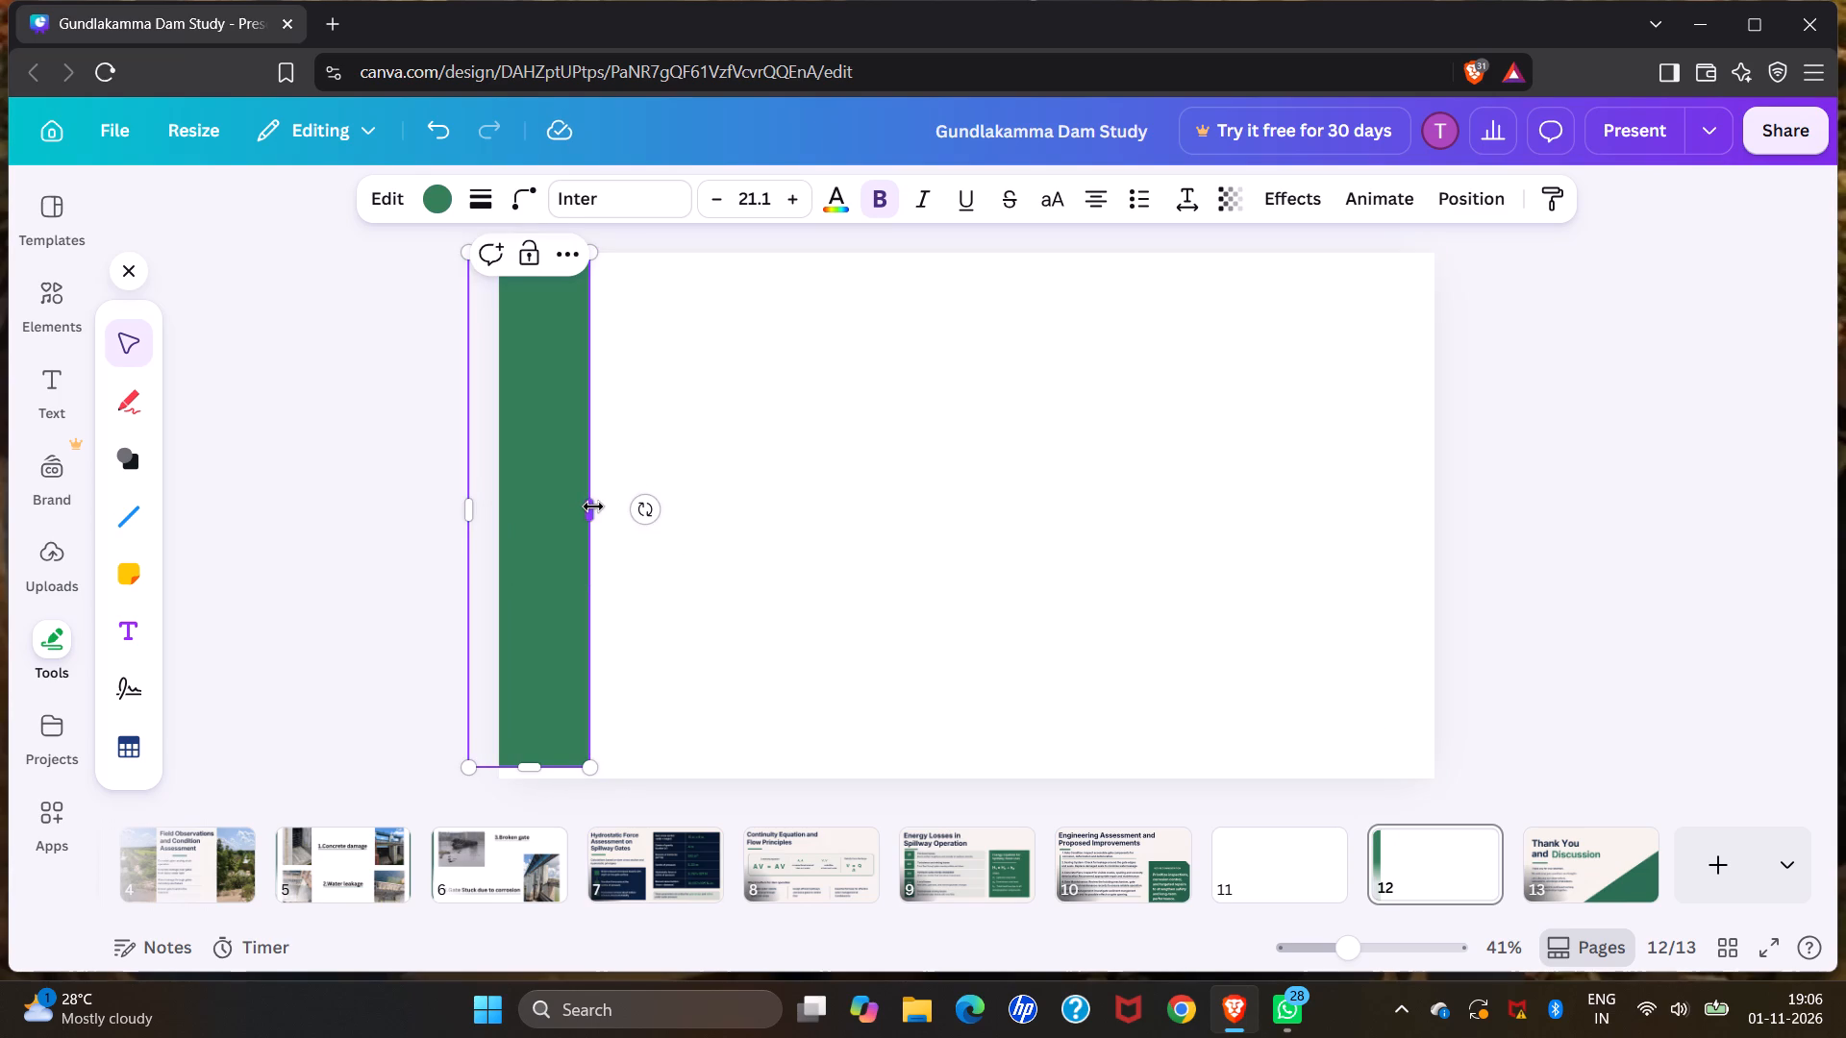
{"action": "left_click_drag", "start_coordinate": [593, 507], "coordinate": [517, 497]}
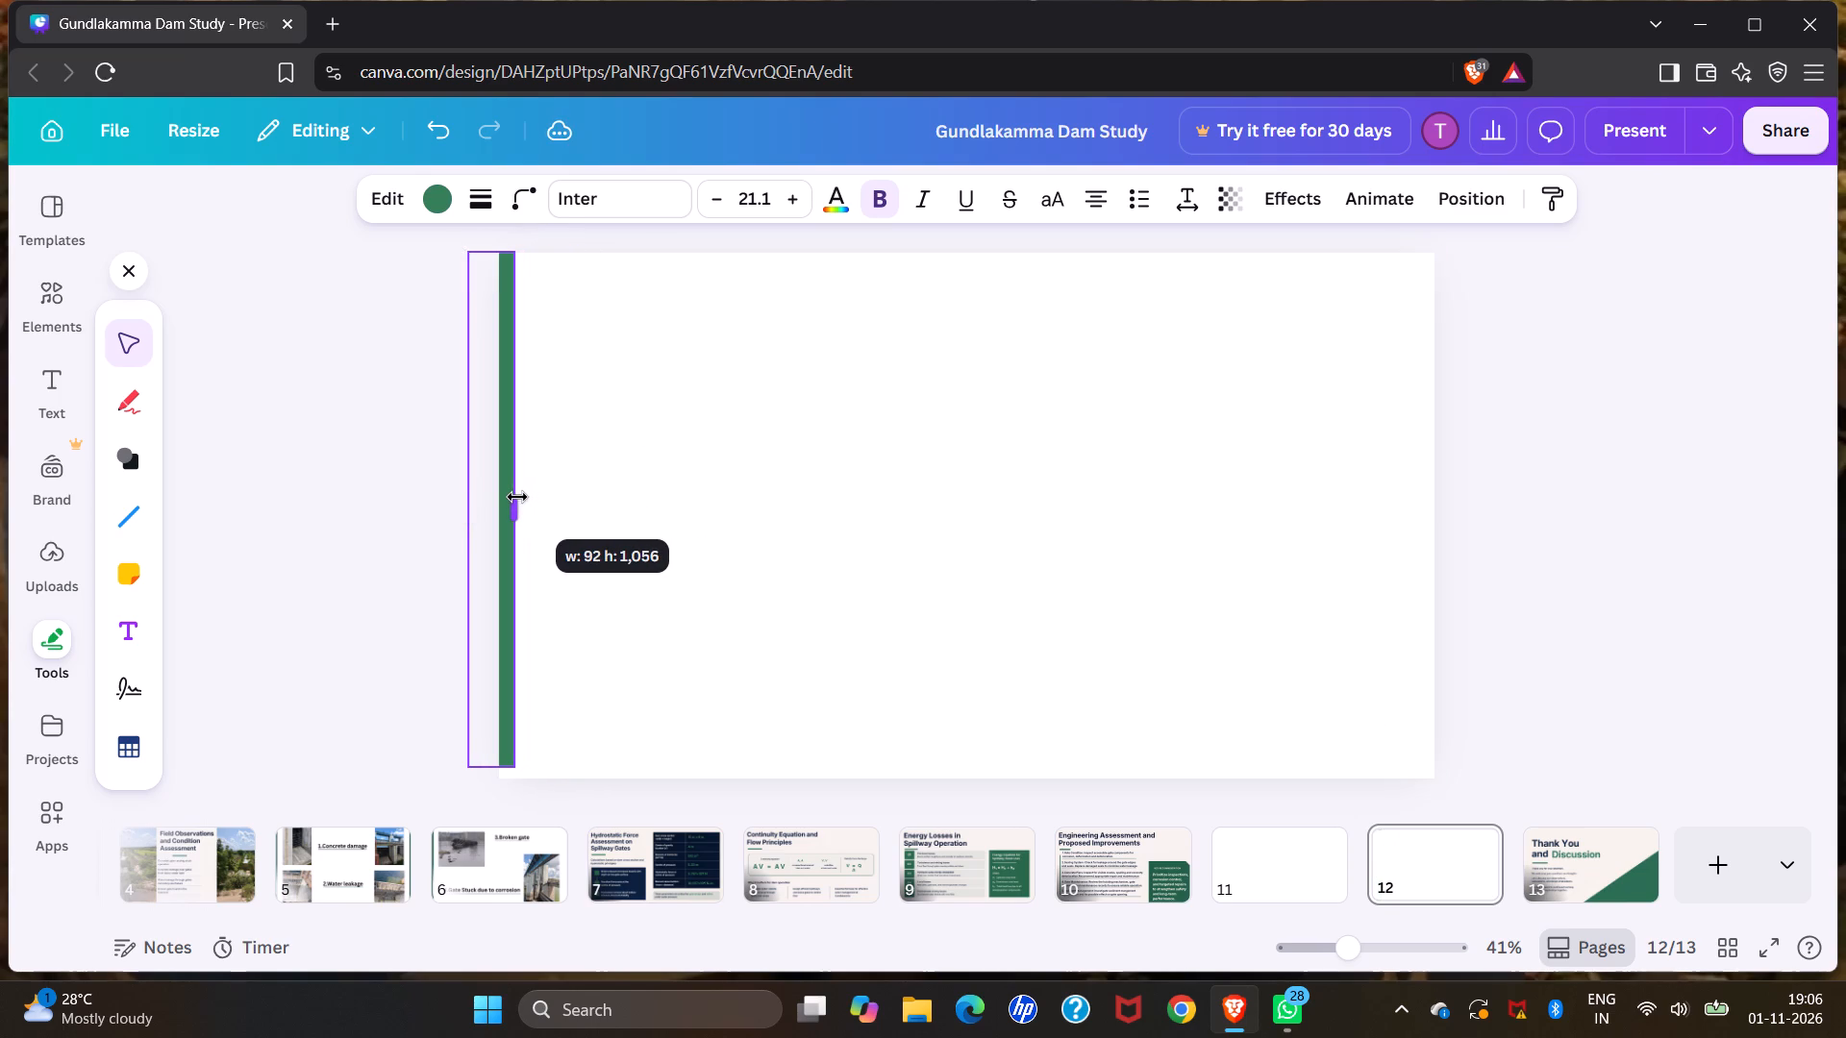
{"action": "left_click_drag", "start_coordinate": [517, 497], "coordinate": [515, 497]}
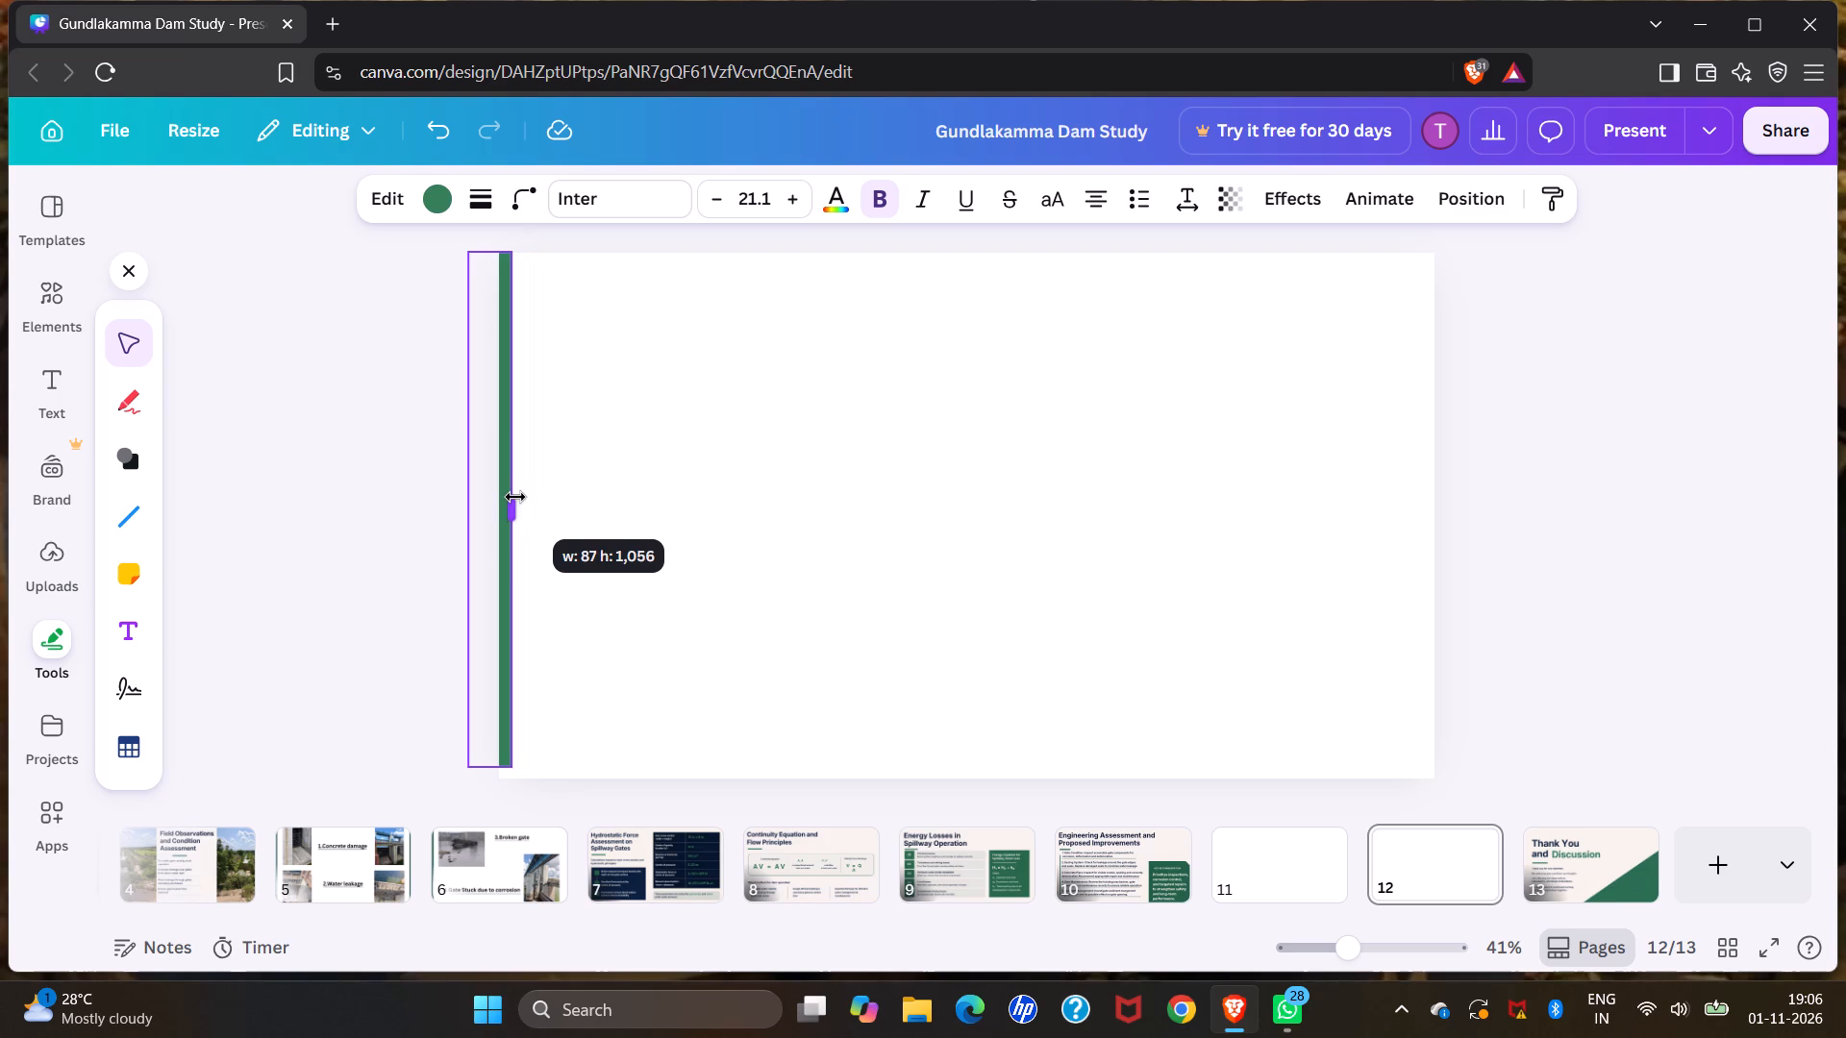
{"action": "left_click_drag", "start_coordinate": [515, 497], "coordinate": [513, 497]}
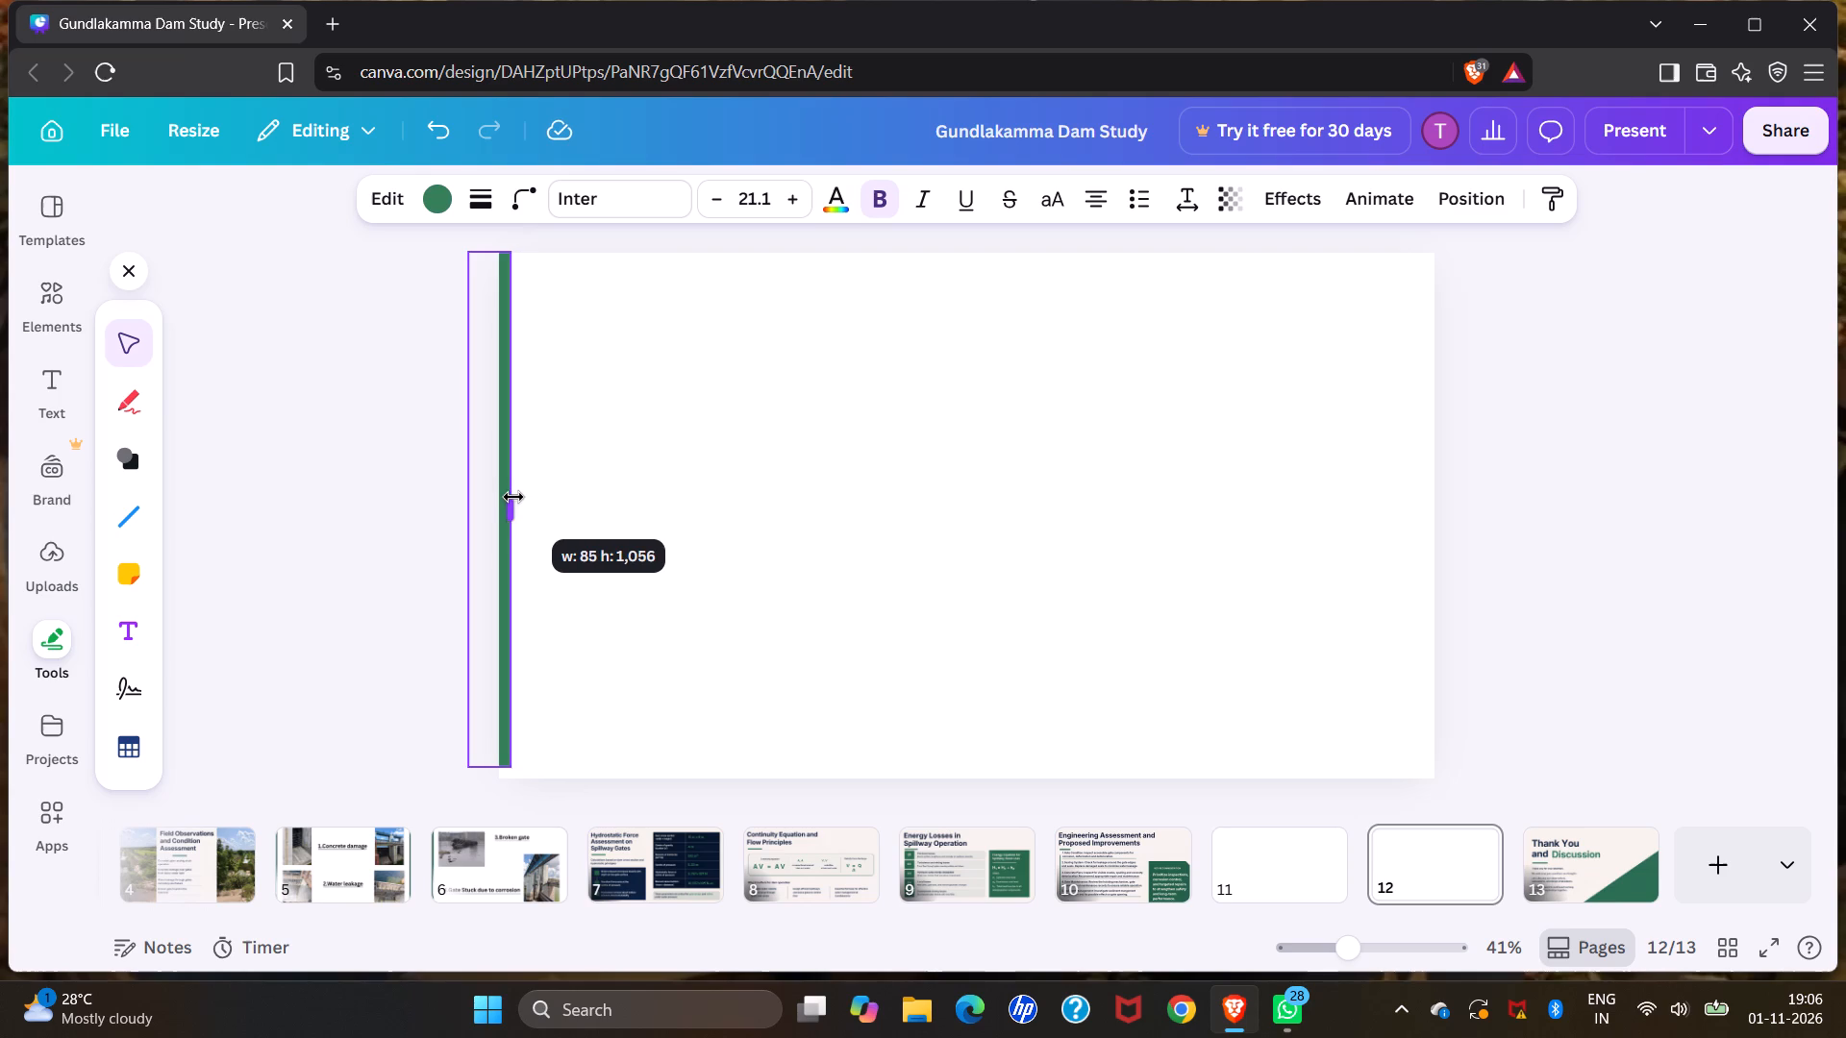
{"action": "left_click_drag", "start_coordinate": [513, 497], "coordinate": [511, 498]}
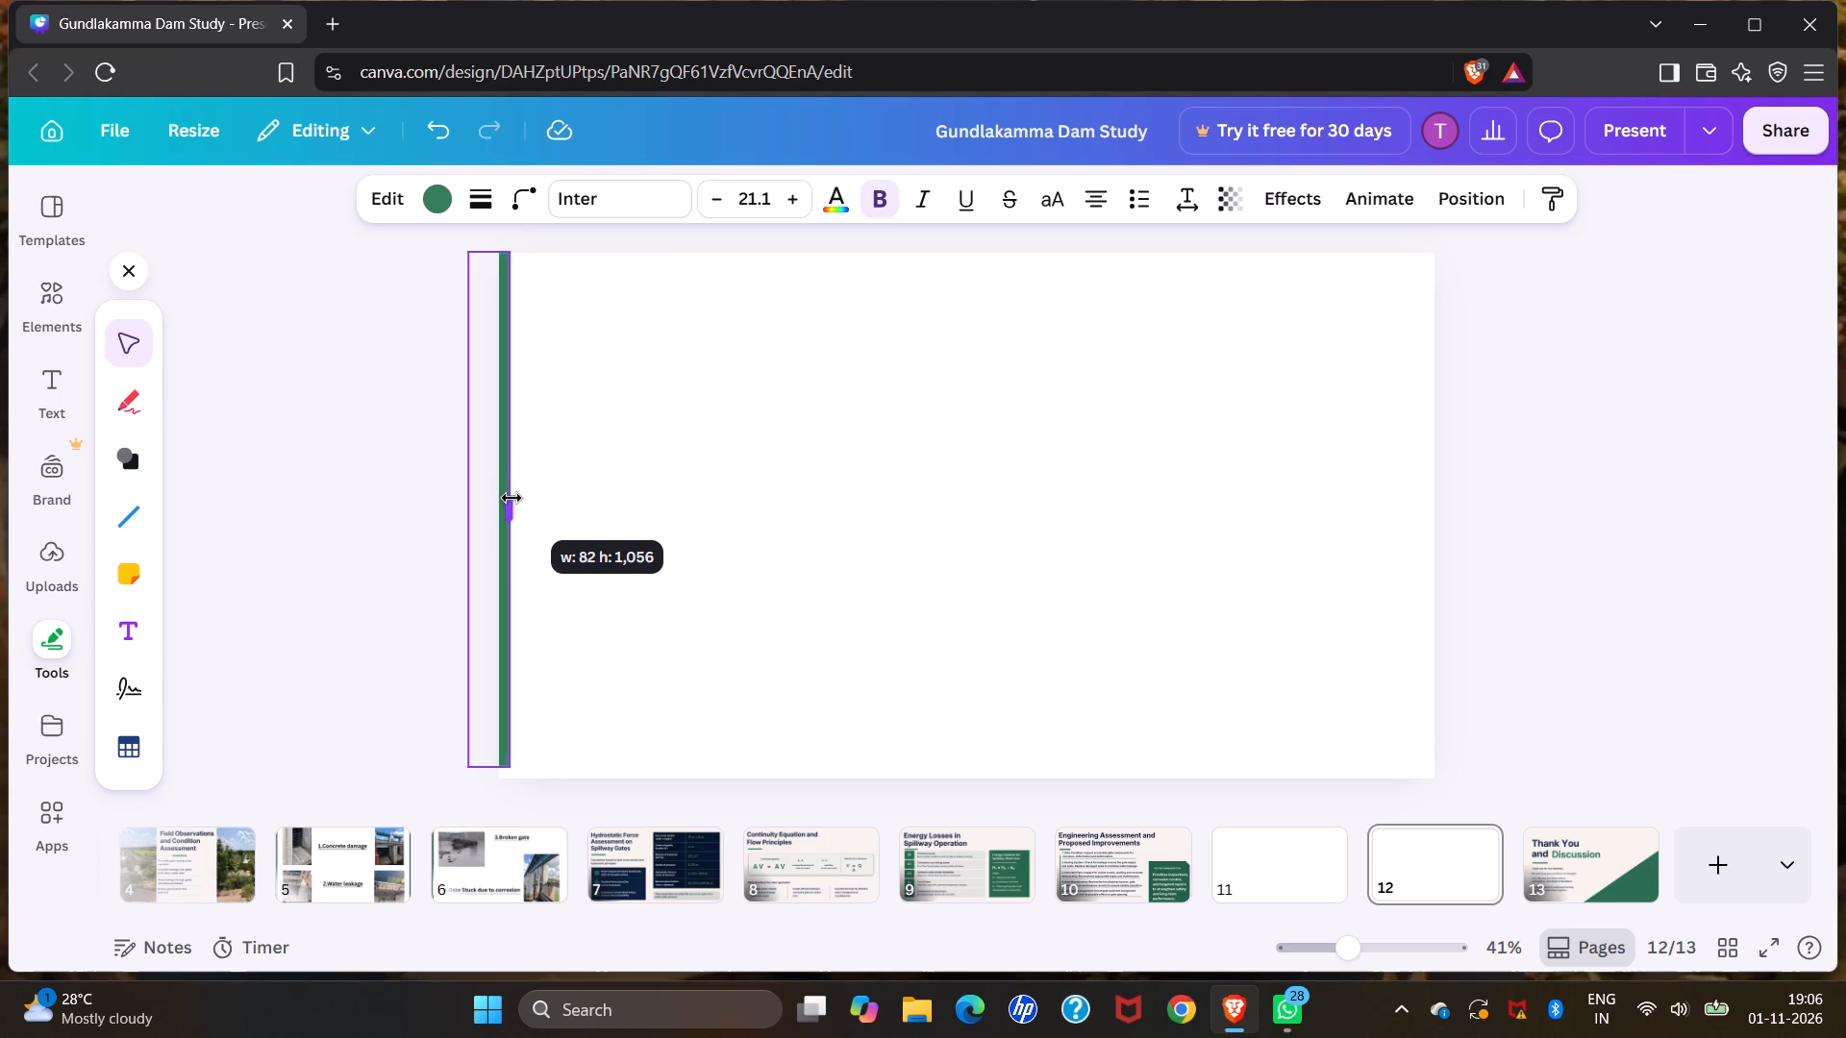
{"action": "left_click_drag", "start_coordinate": [511, 498], "coordinate": [514, 499]}
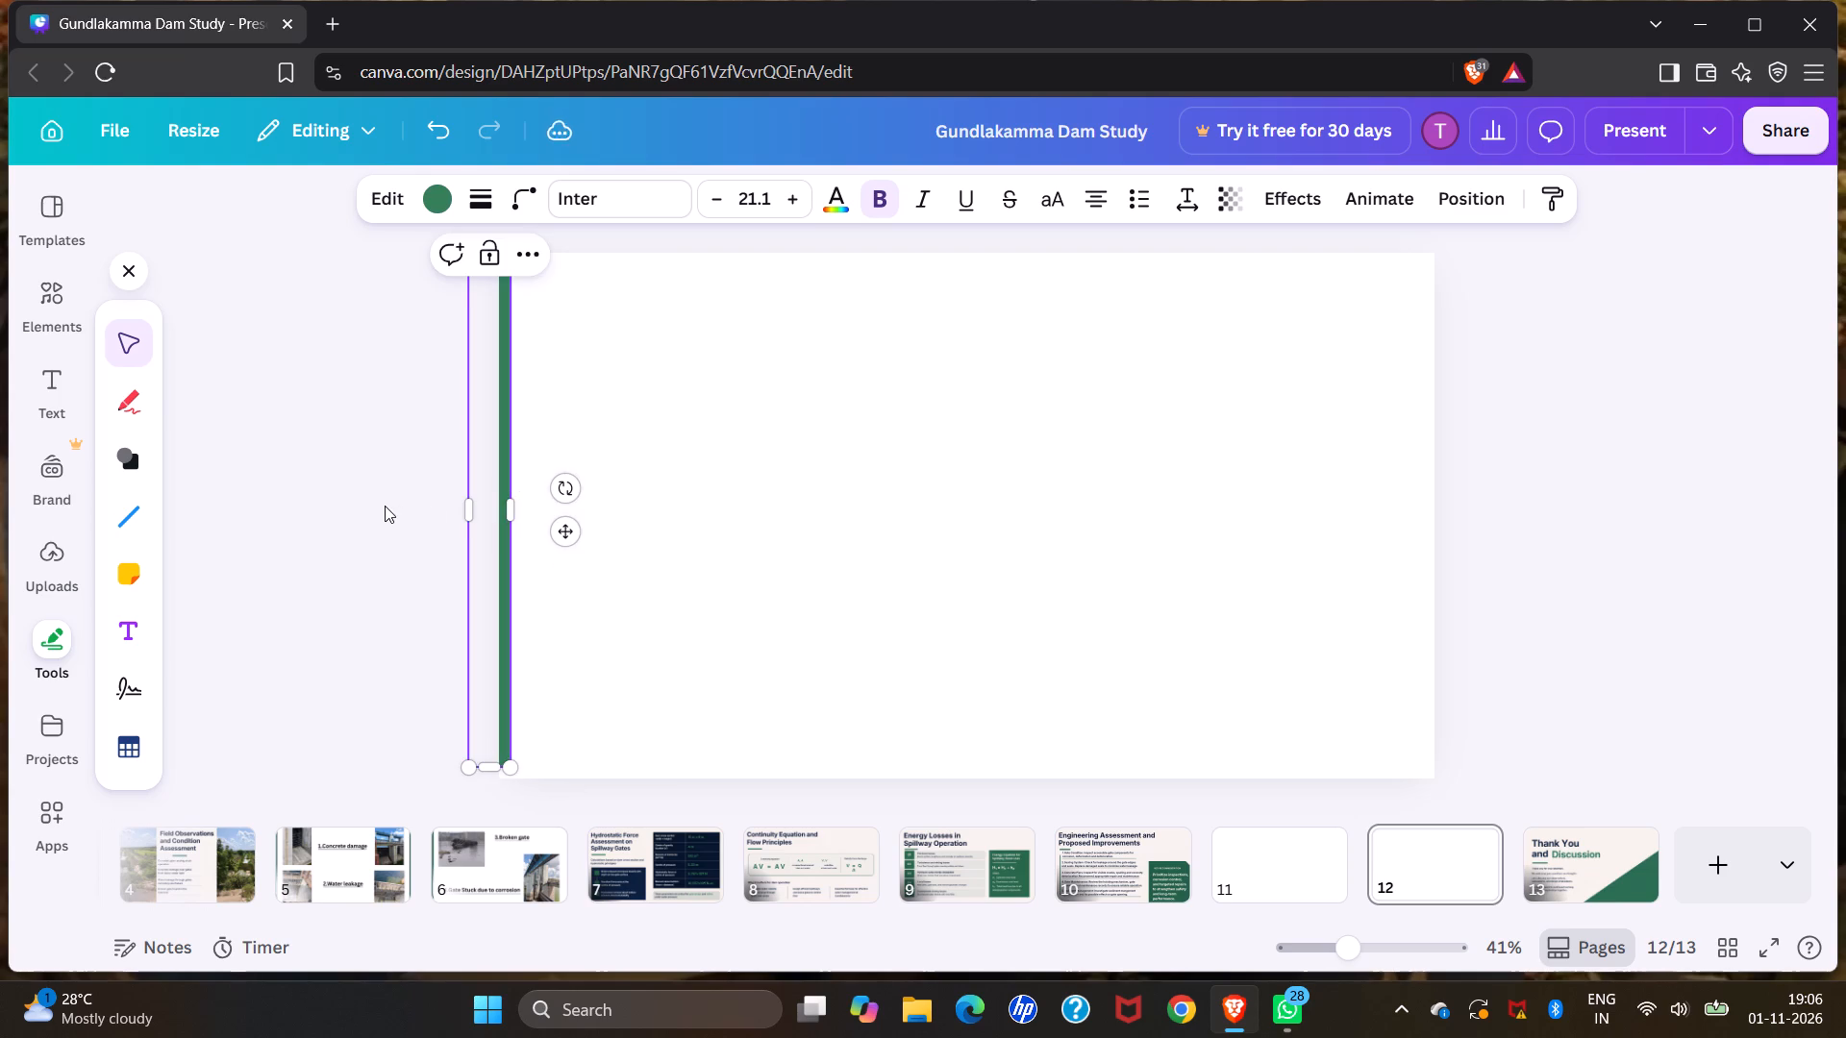
{"action": "left_click", "coordinate": [385, 506]}
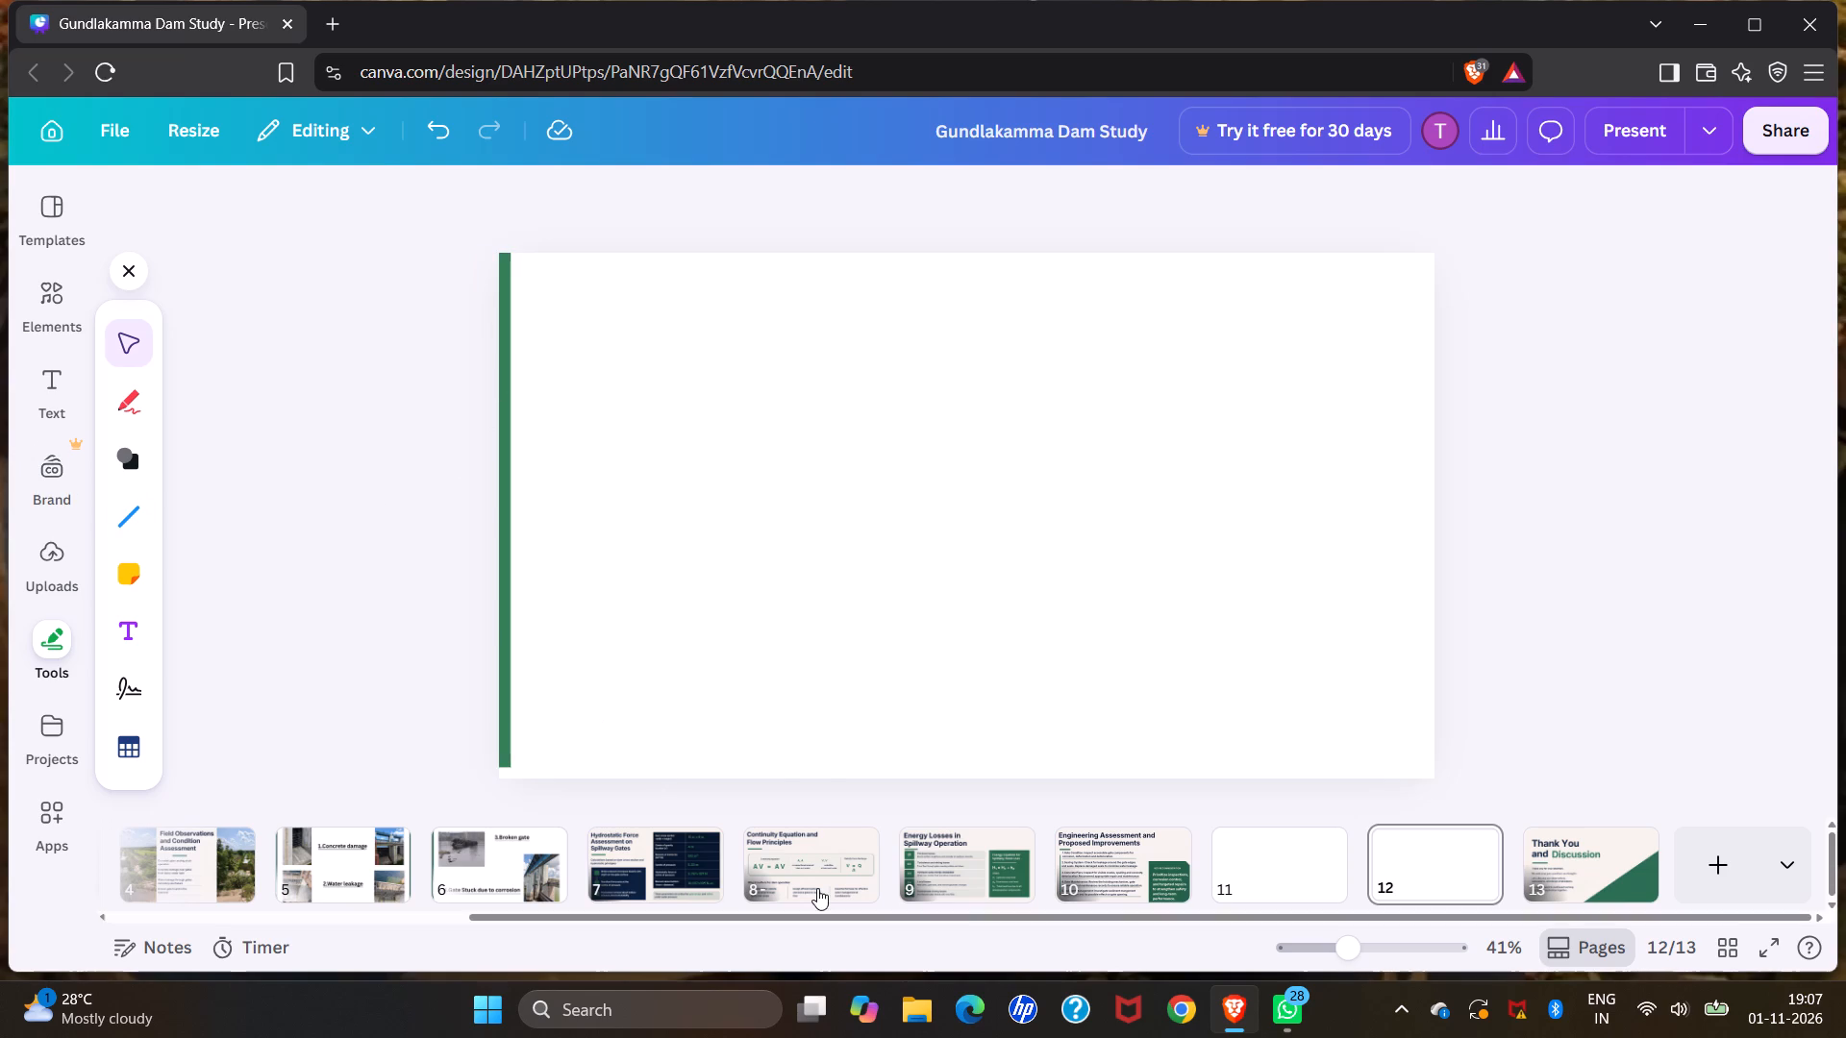
Copy the title text box "Engineering Assessment and Proposed Improvements" from slide 10.
{"action": "left_click", "coordinate": [1097, 872]}
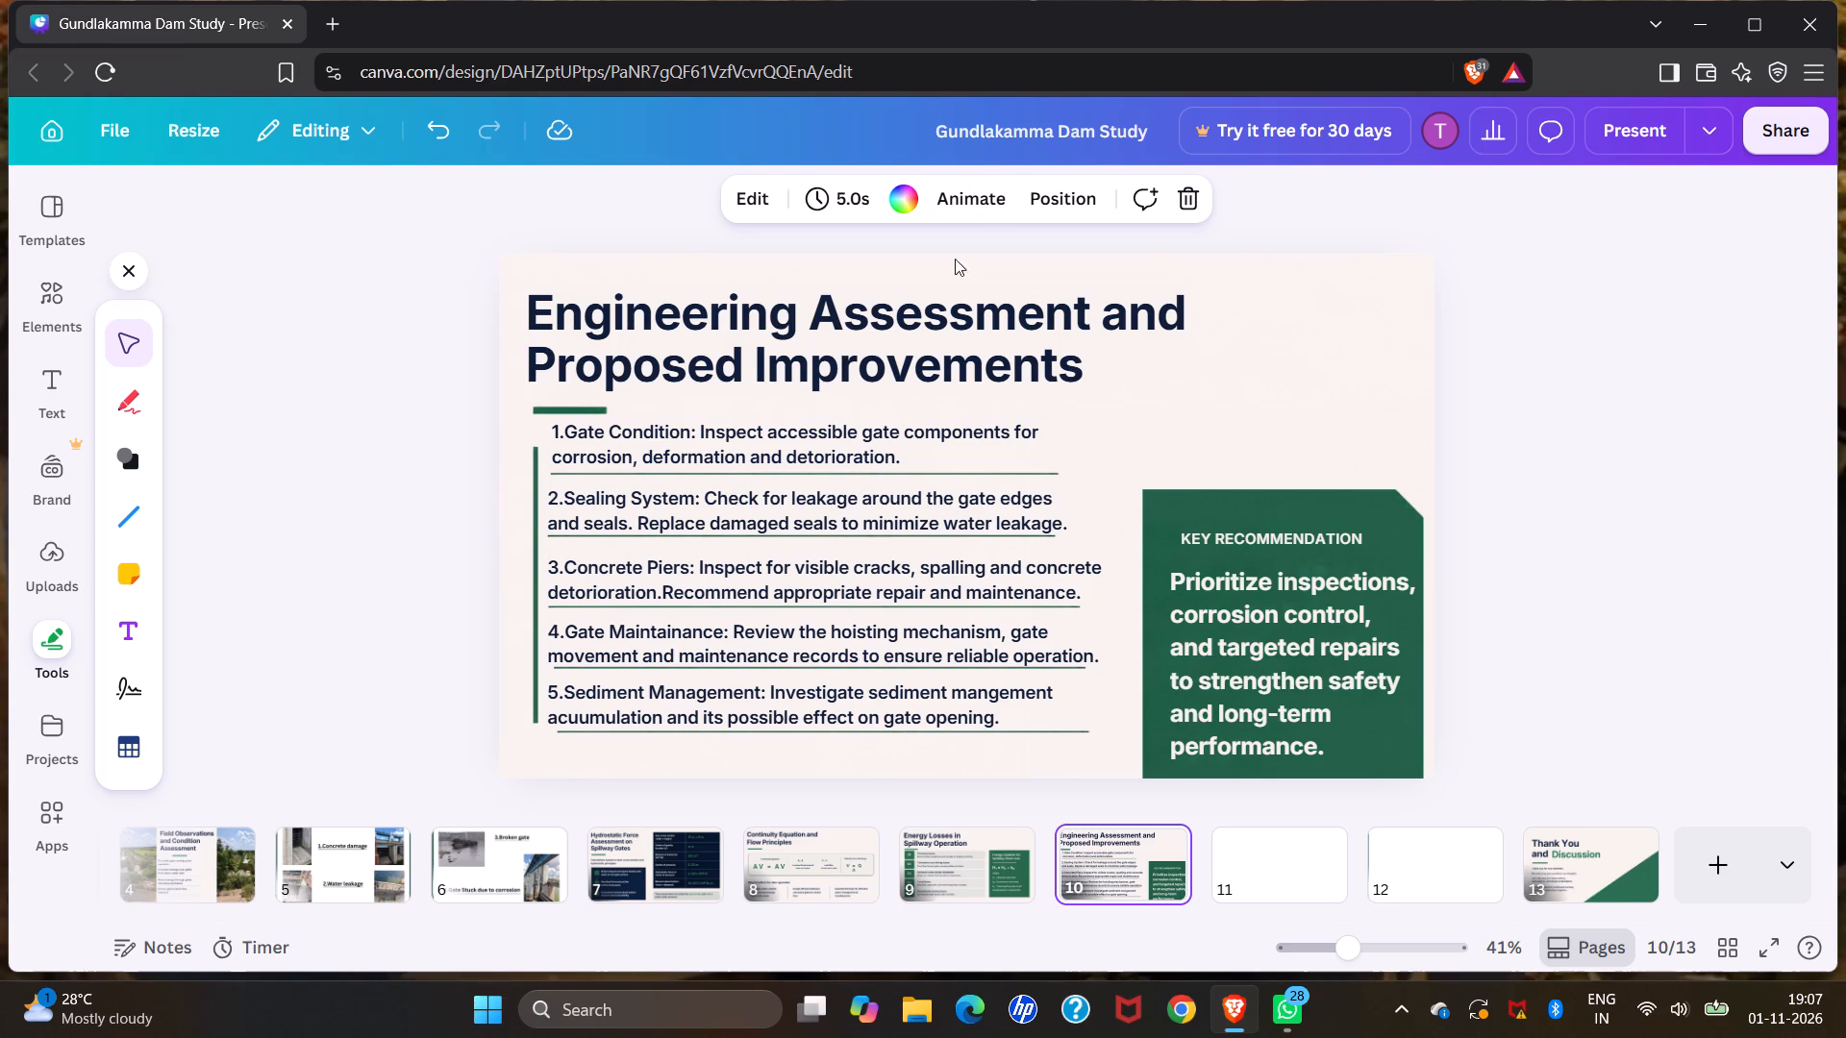
{"action": "right_click", "coordinate": [903, 338]}
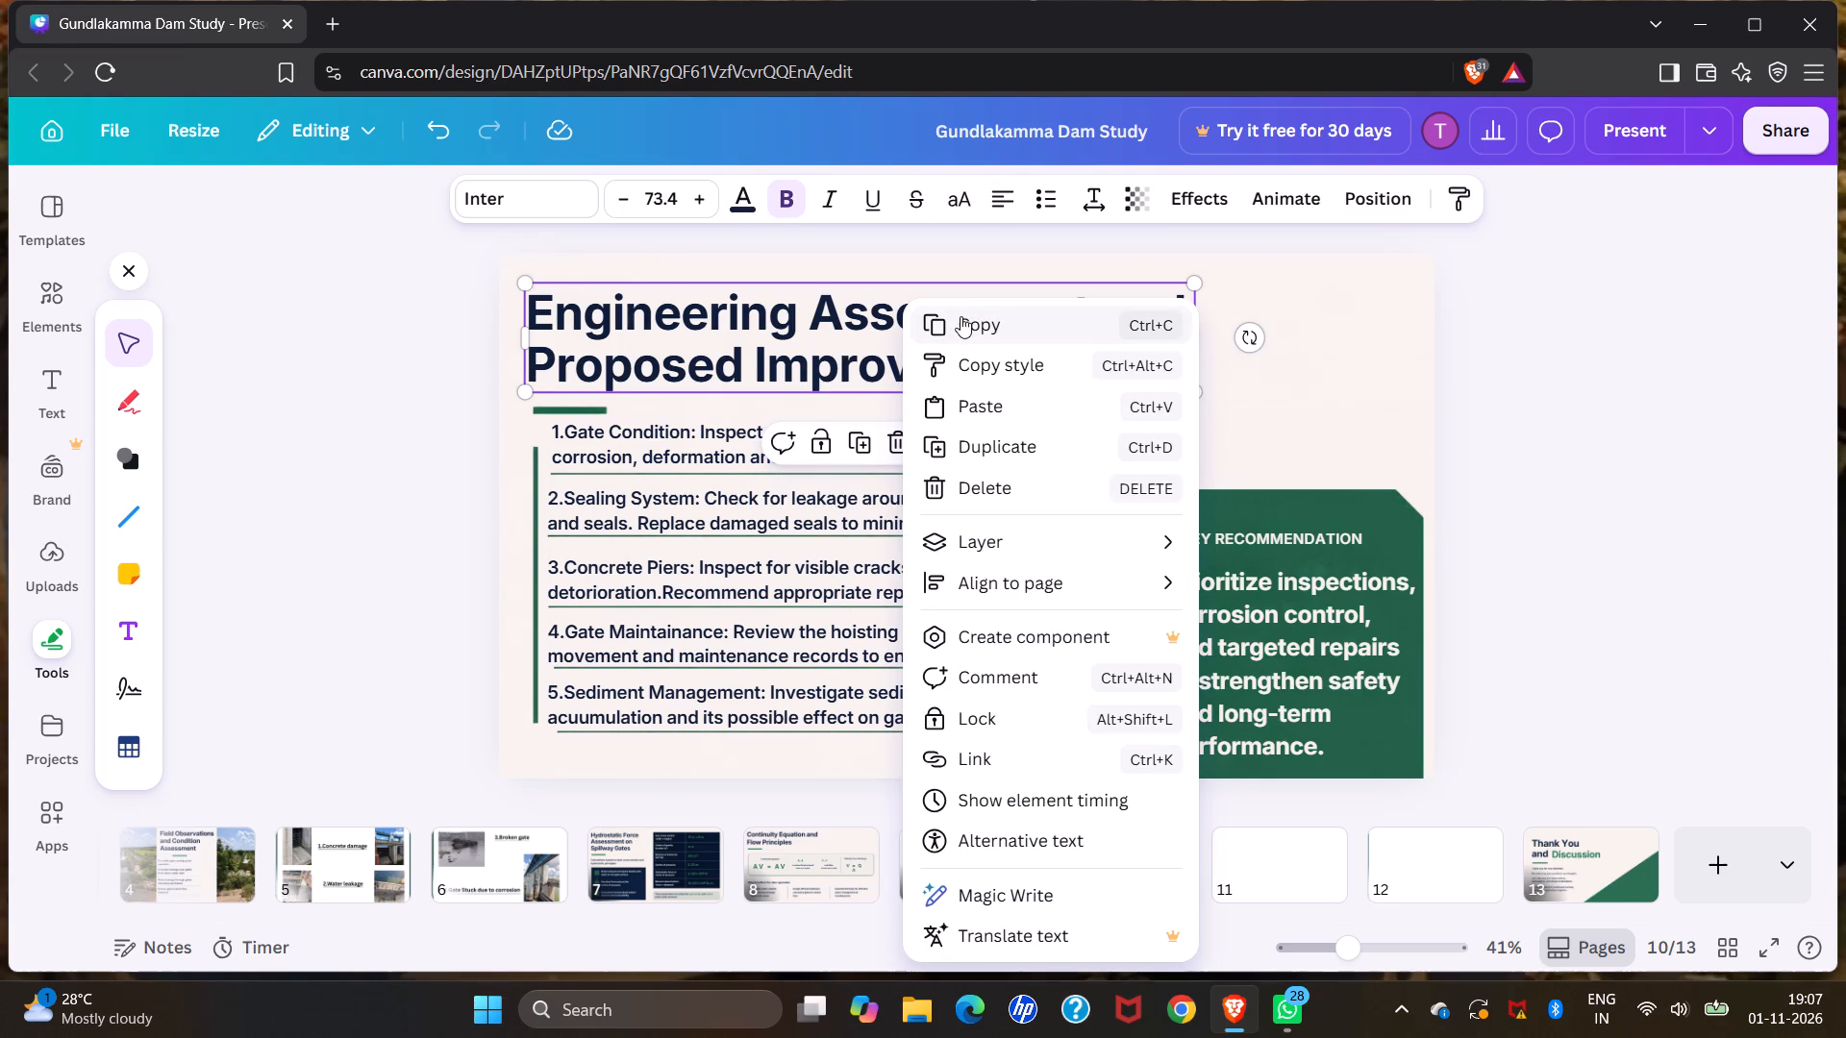
{"action": "left_click", "coordinate": [960, 315]}
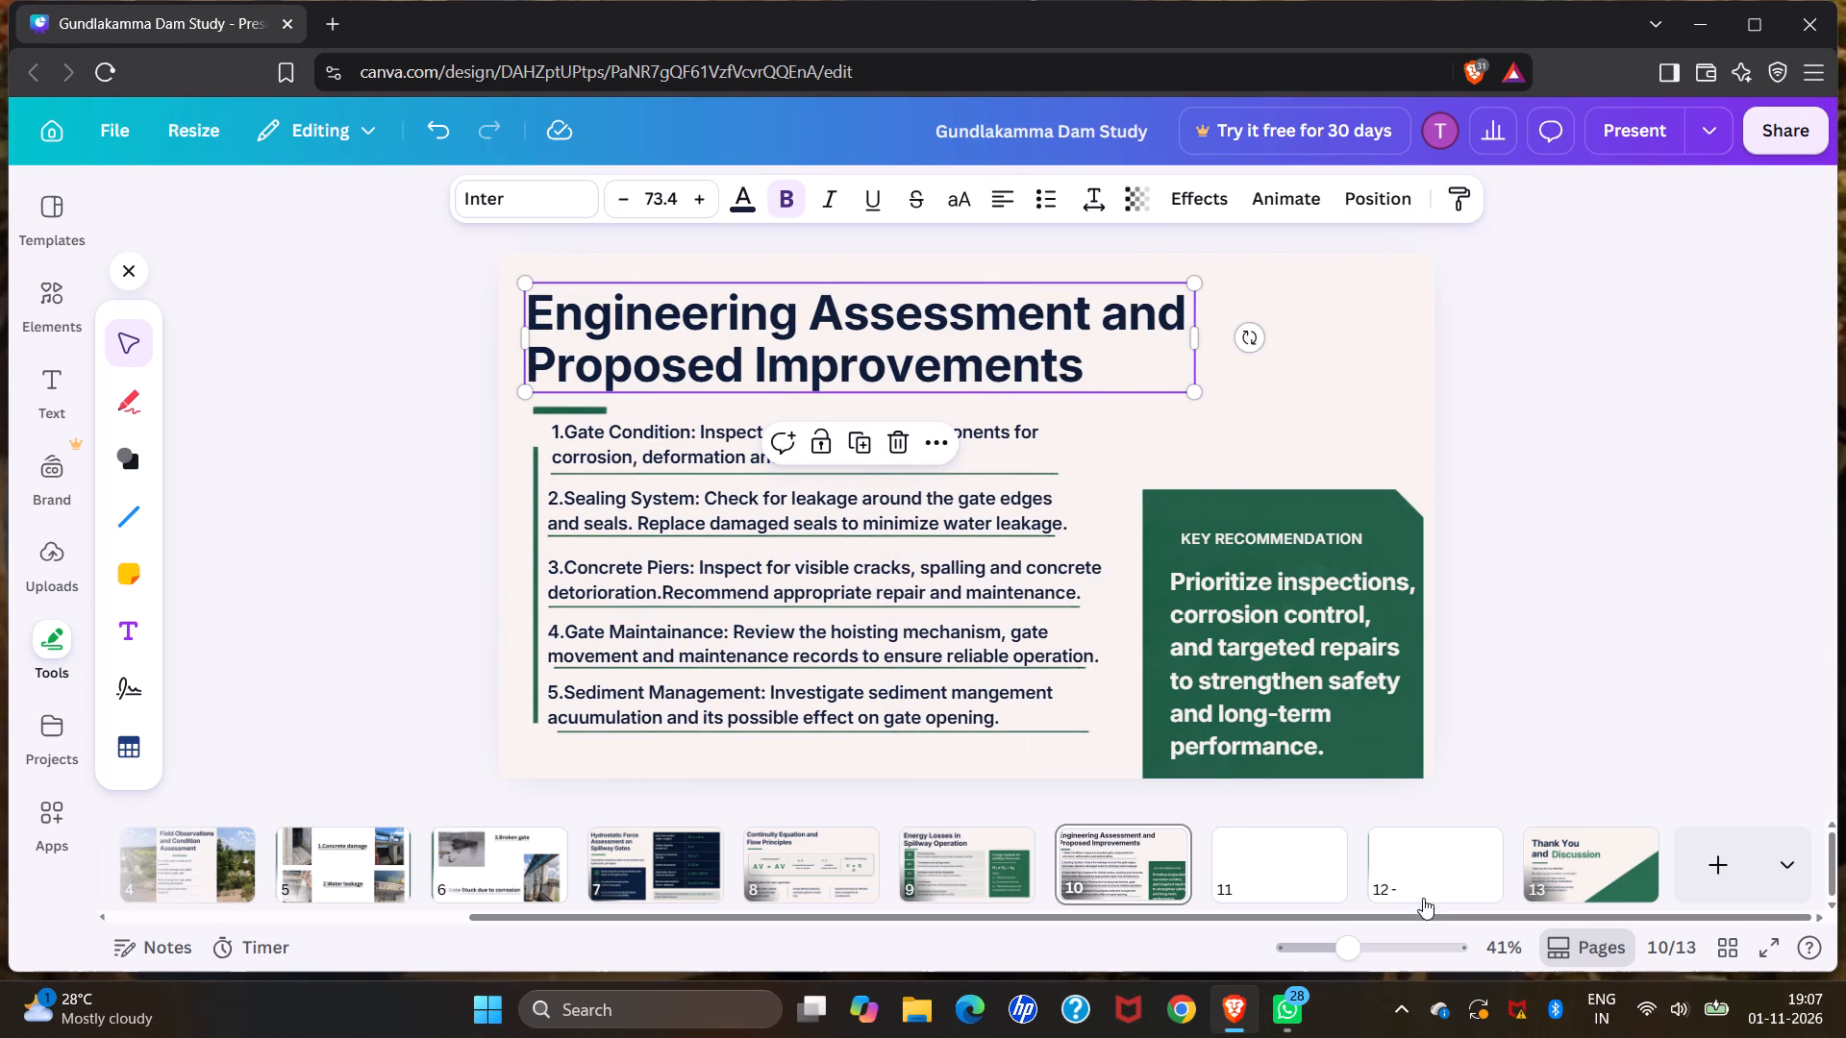
Paste the copied title text box onto slide 12, allowing the site clipboard access.
{"action": "left_click", "coordinate": [1426, 877]}
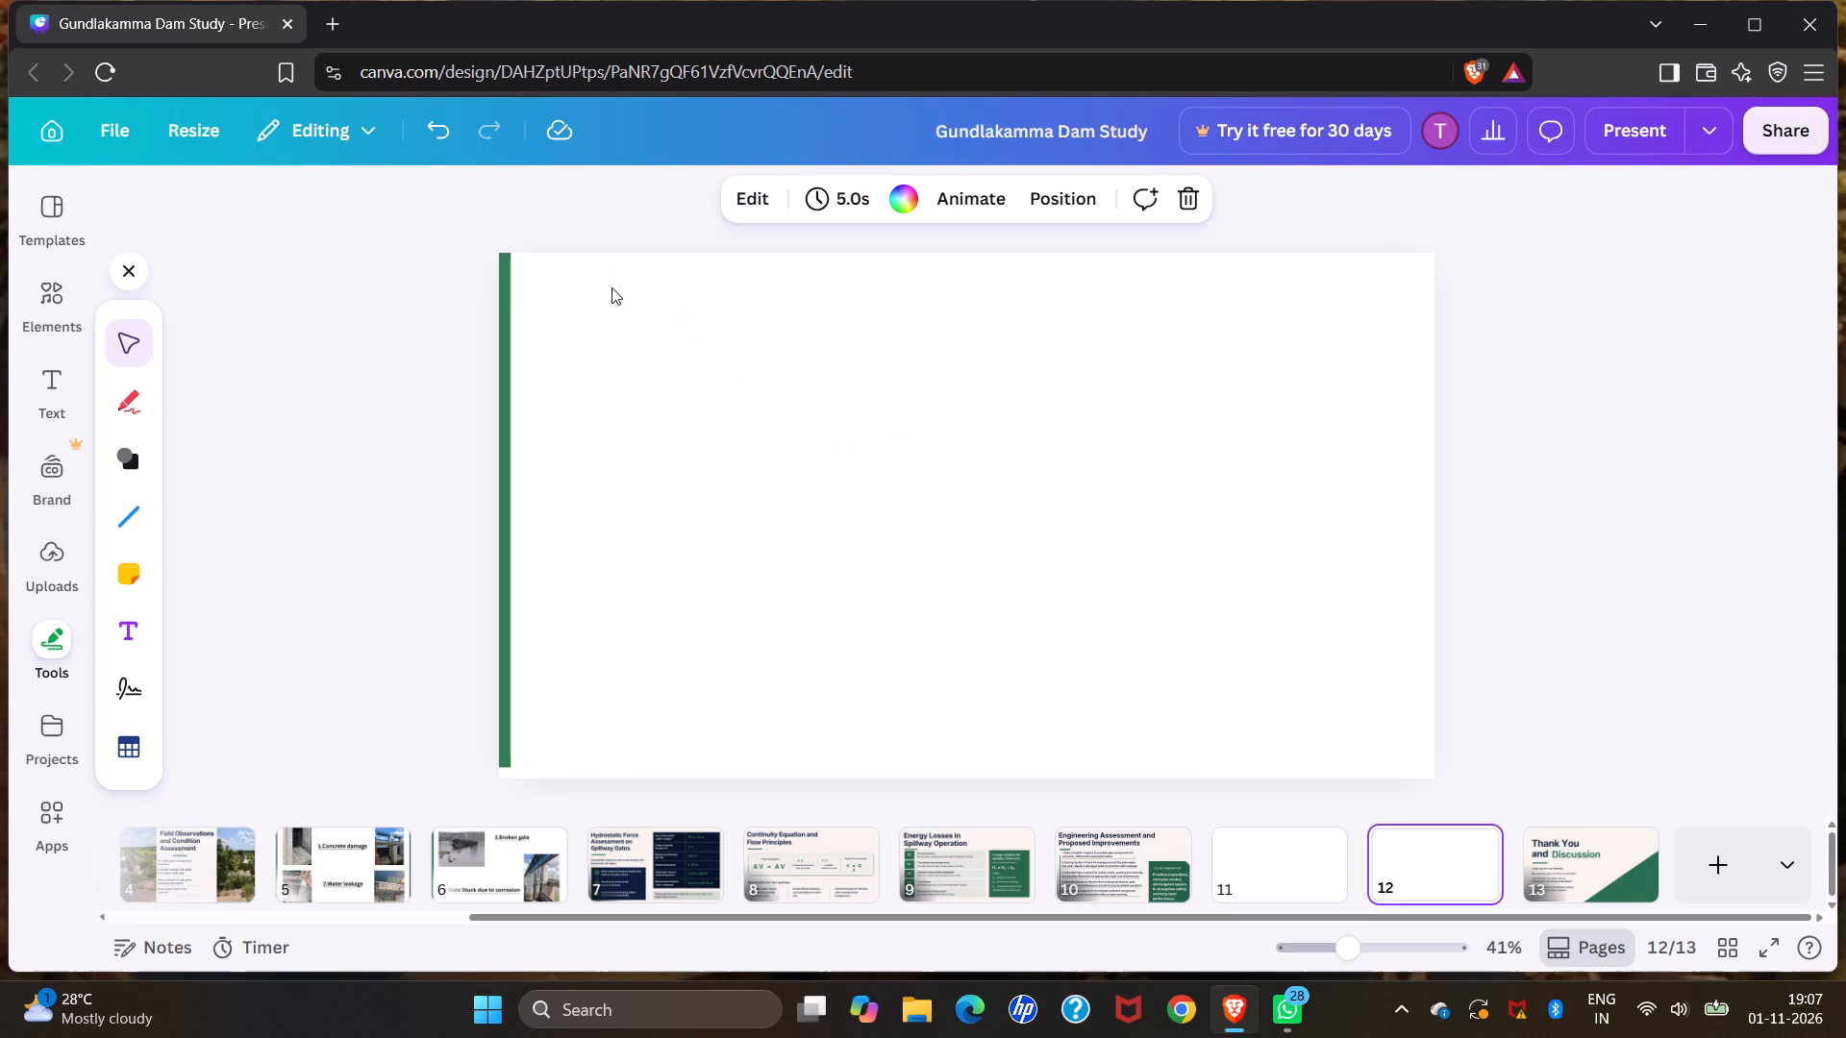
{"action": "left_click", "coordinate": [611, 287]}
{"action": "right_click", "coordinate": [610, 300]}
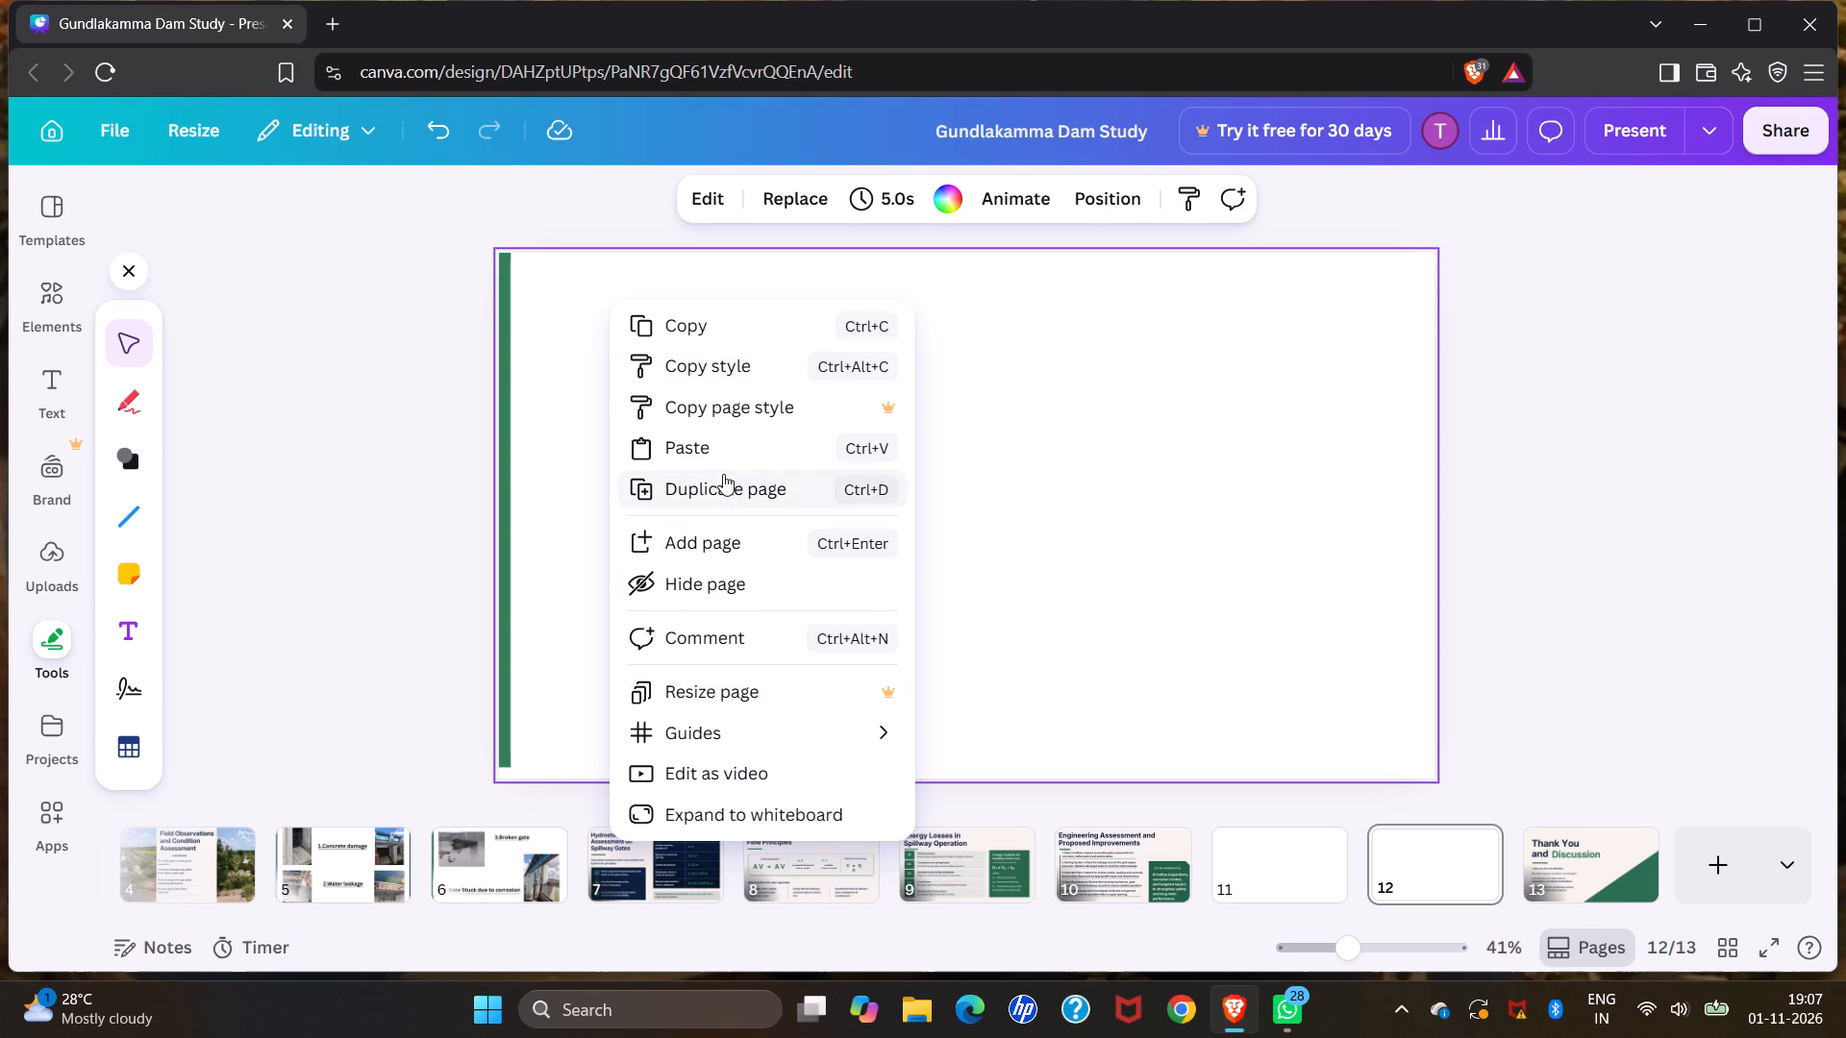
{"action": "left_click", "coordinate": [716, 447]}
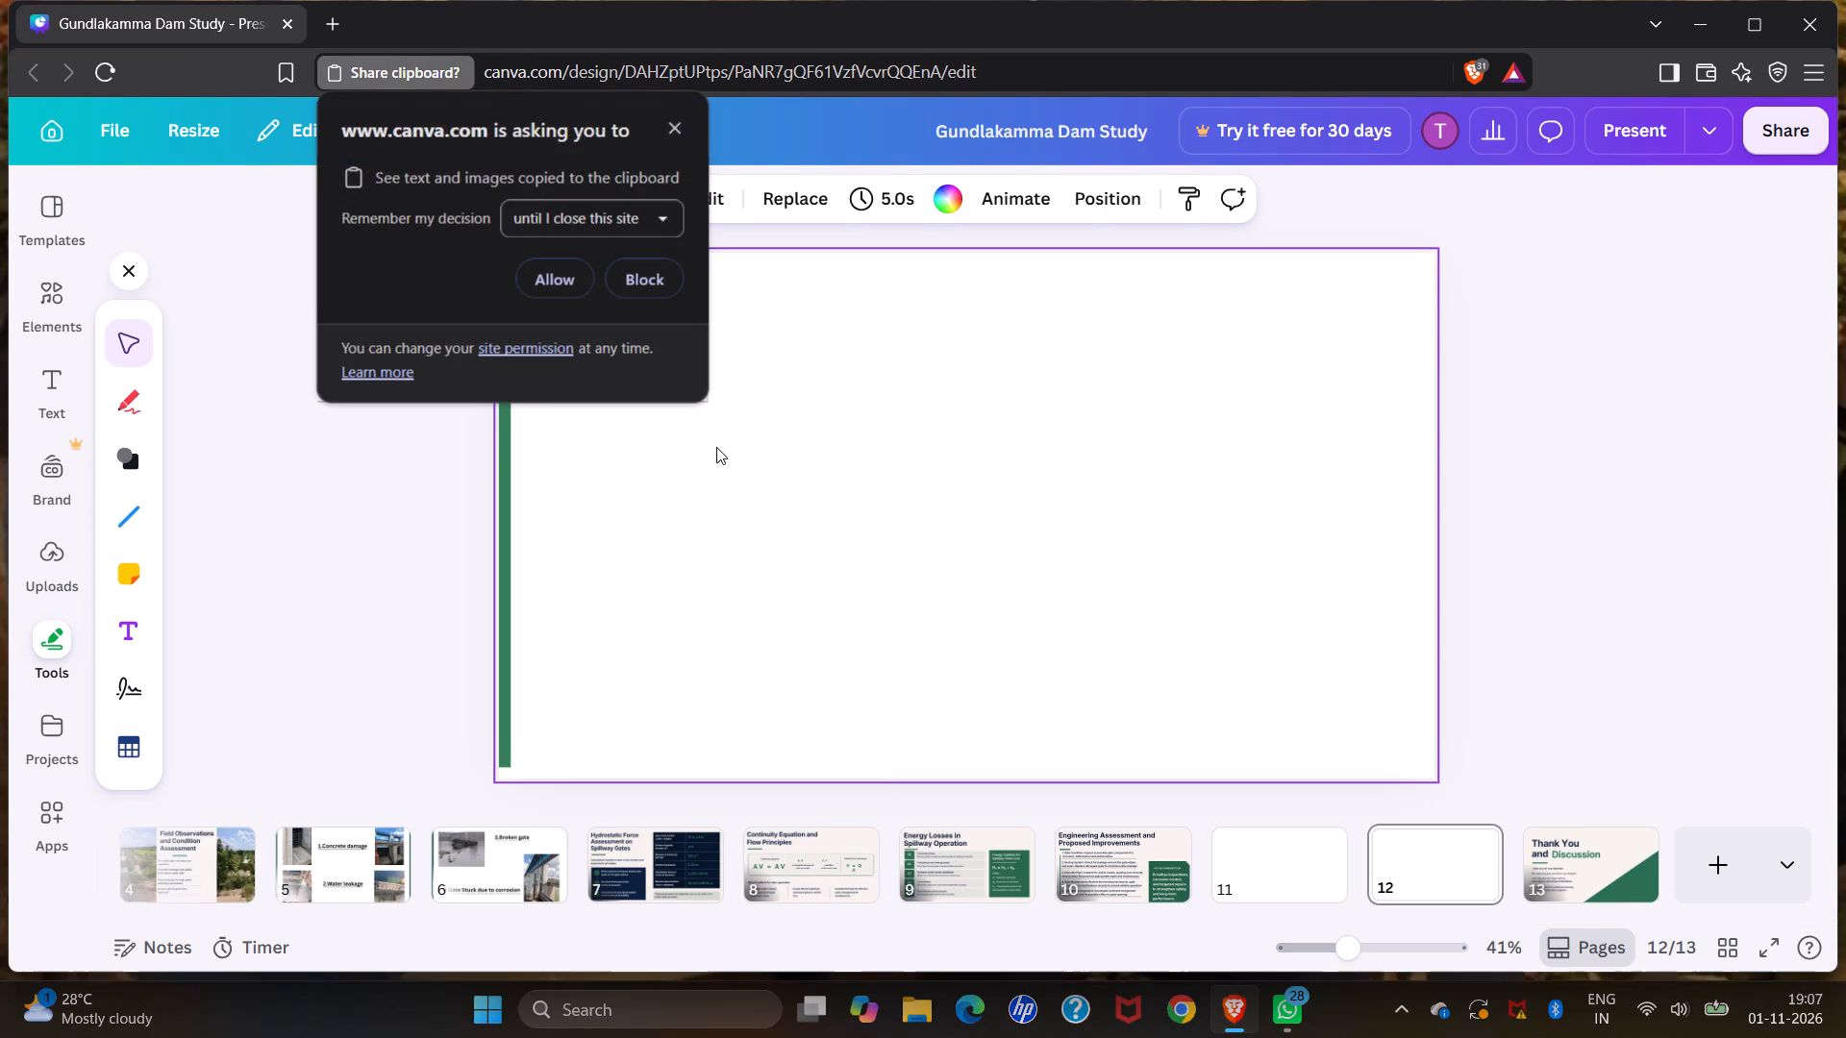
{"action": "left_click", "coordinate": [577, 280]}
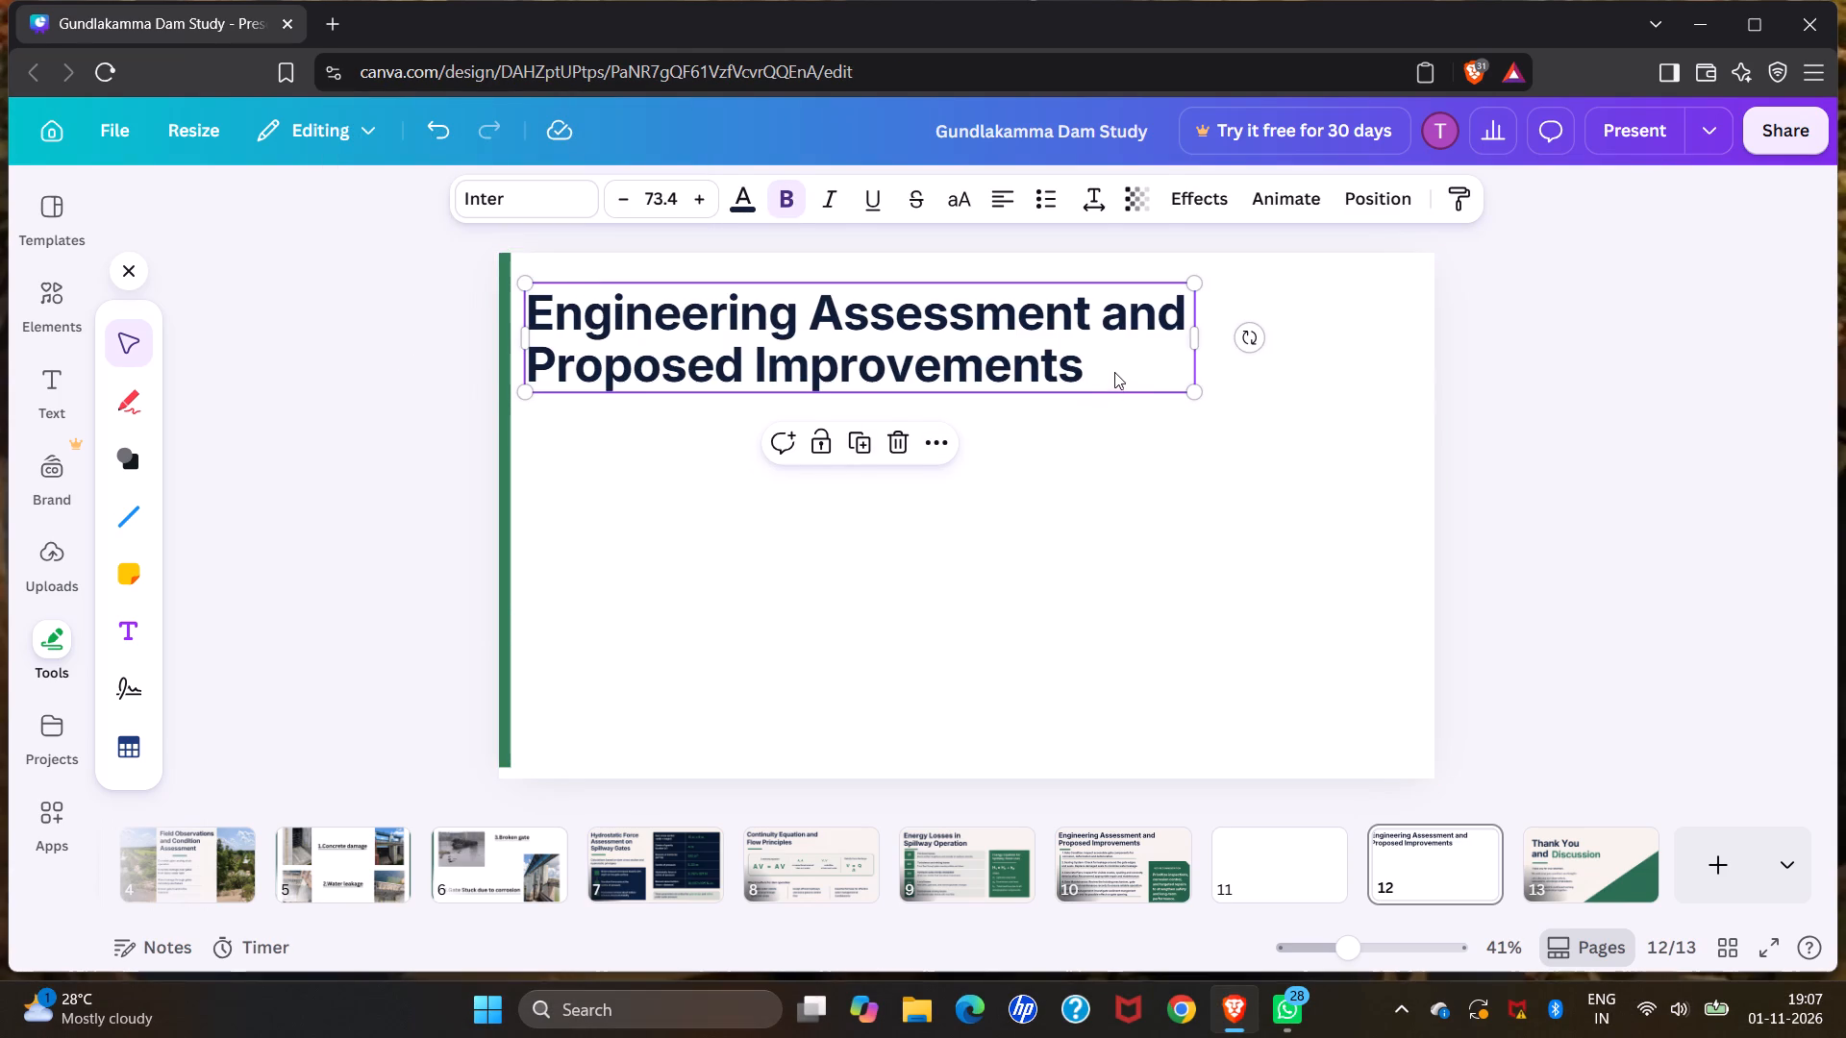
Replace the pasted title's text on slide 12 with "Material Alternative and Proposed Selection".
{"action": "left_click", "coordinate": [1113, 369]}
{"action": "key", "text": "BackSpace"}
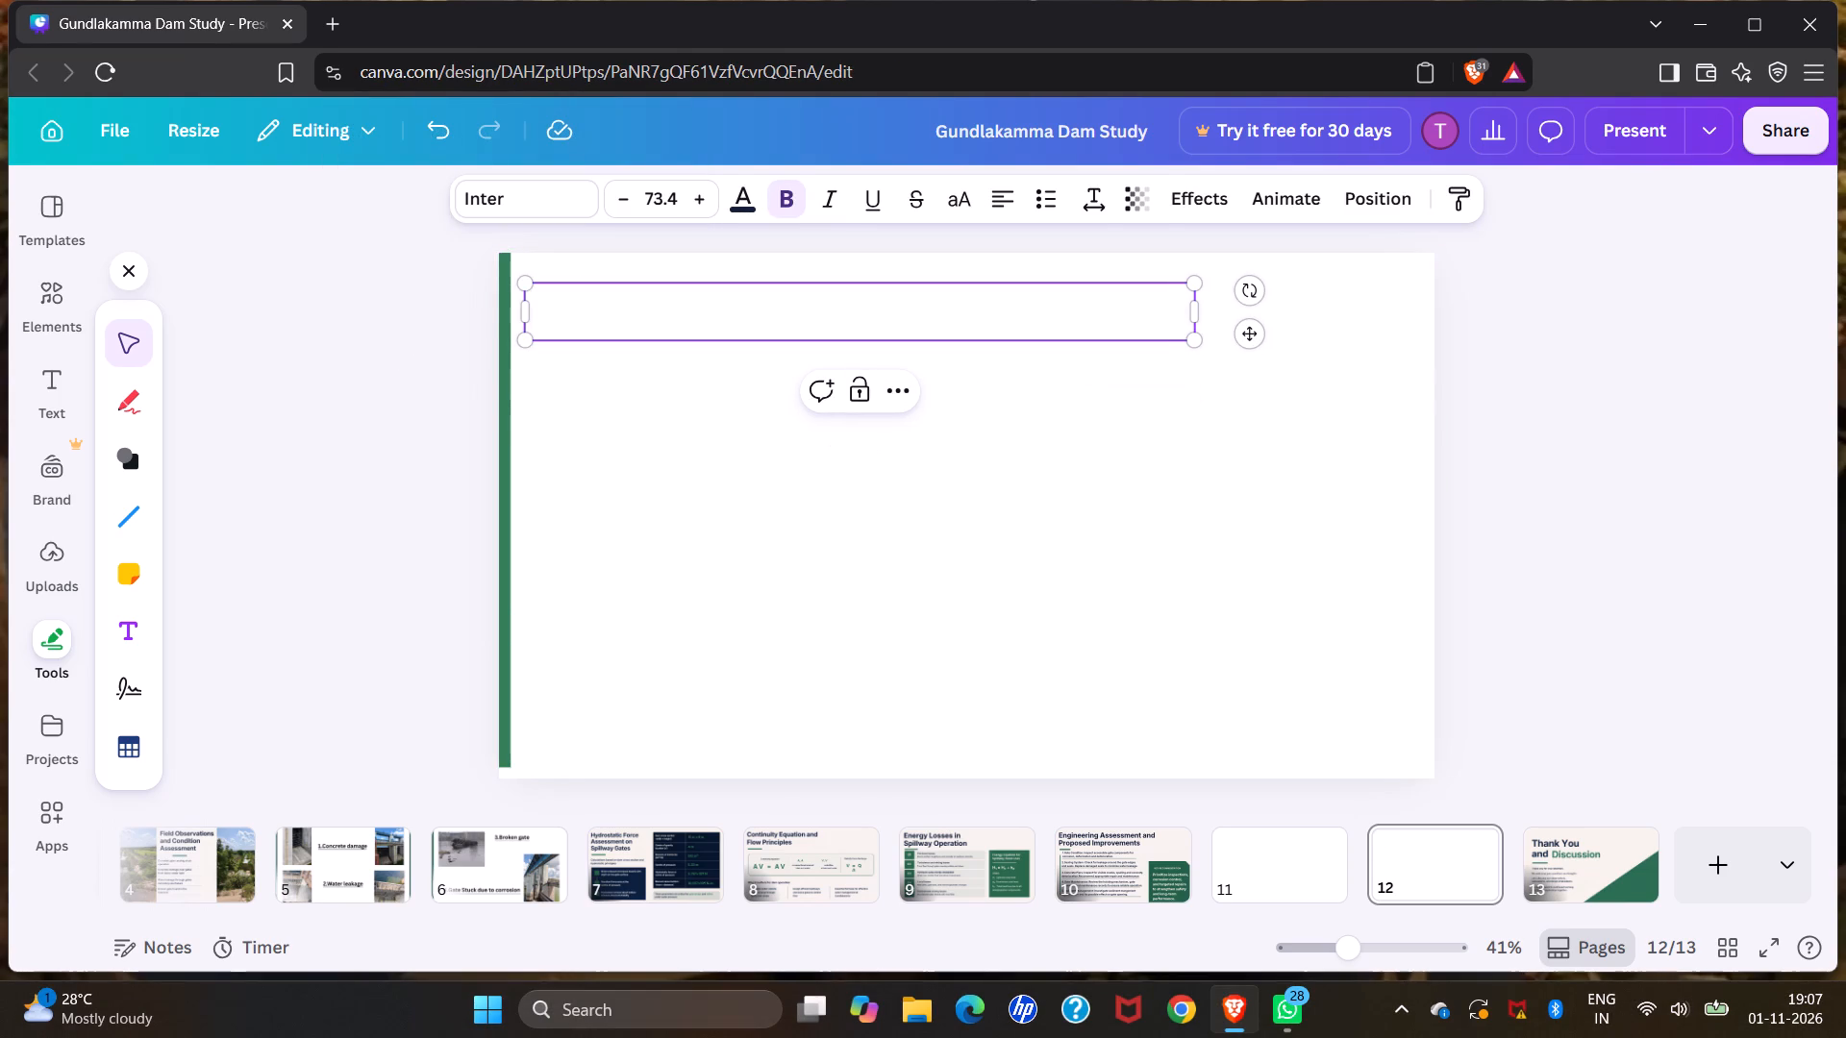
{"action": "type", "text": "aterial"}
{"action": "key", "text": "space"}
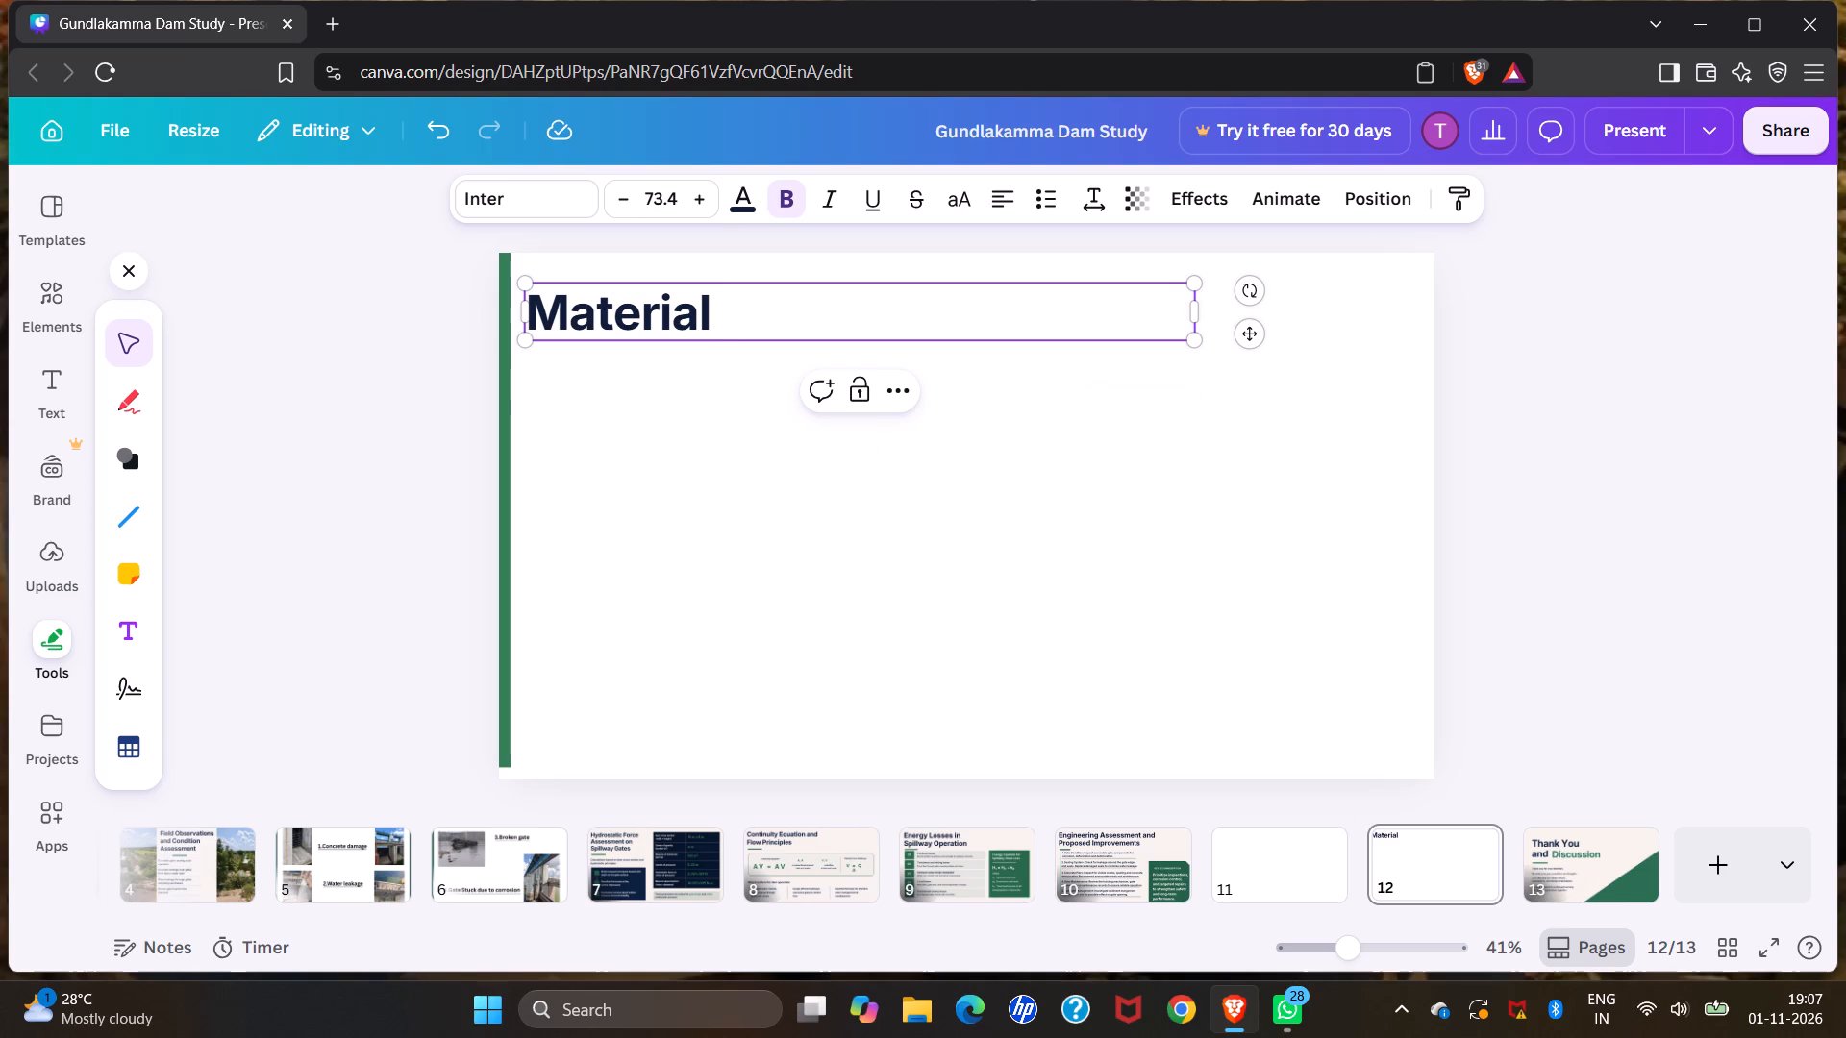
{"action": "key", "text": "a"}
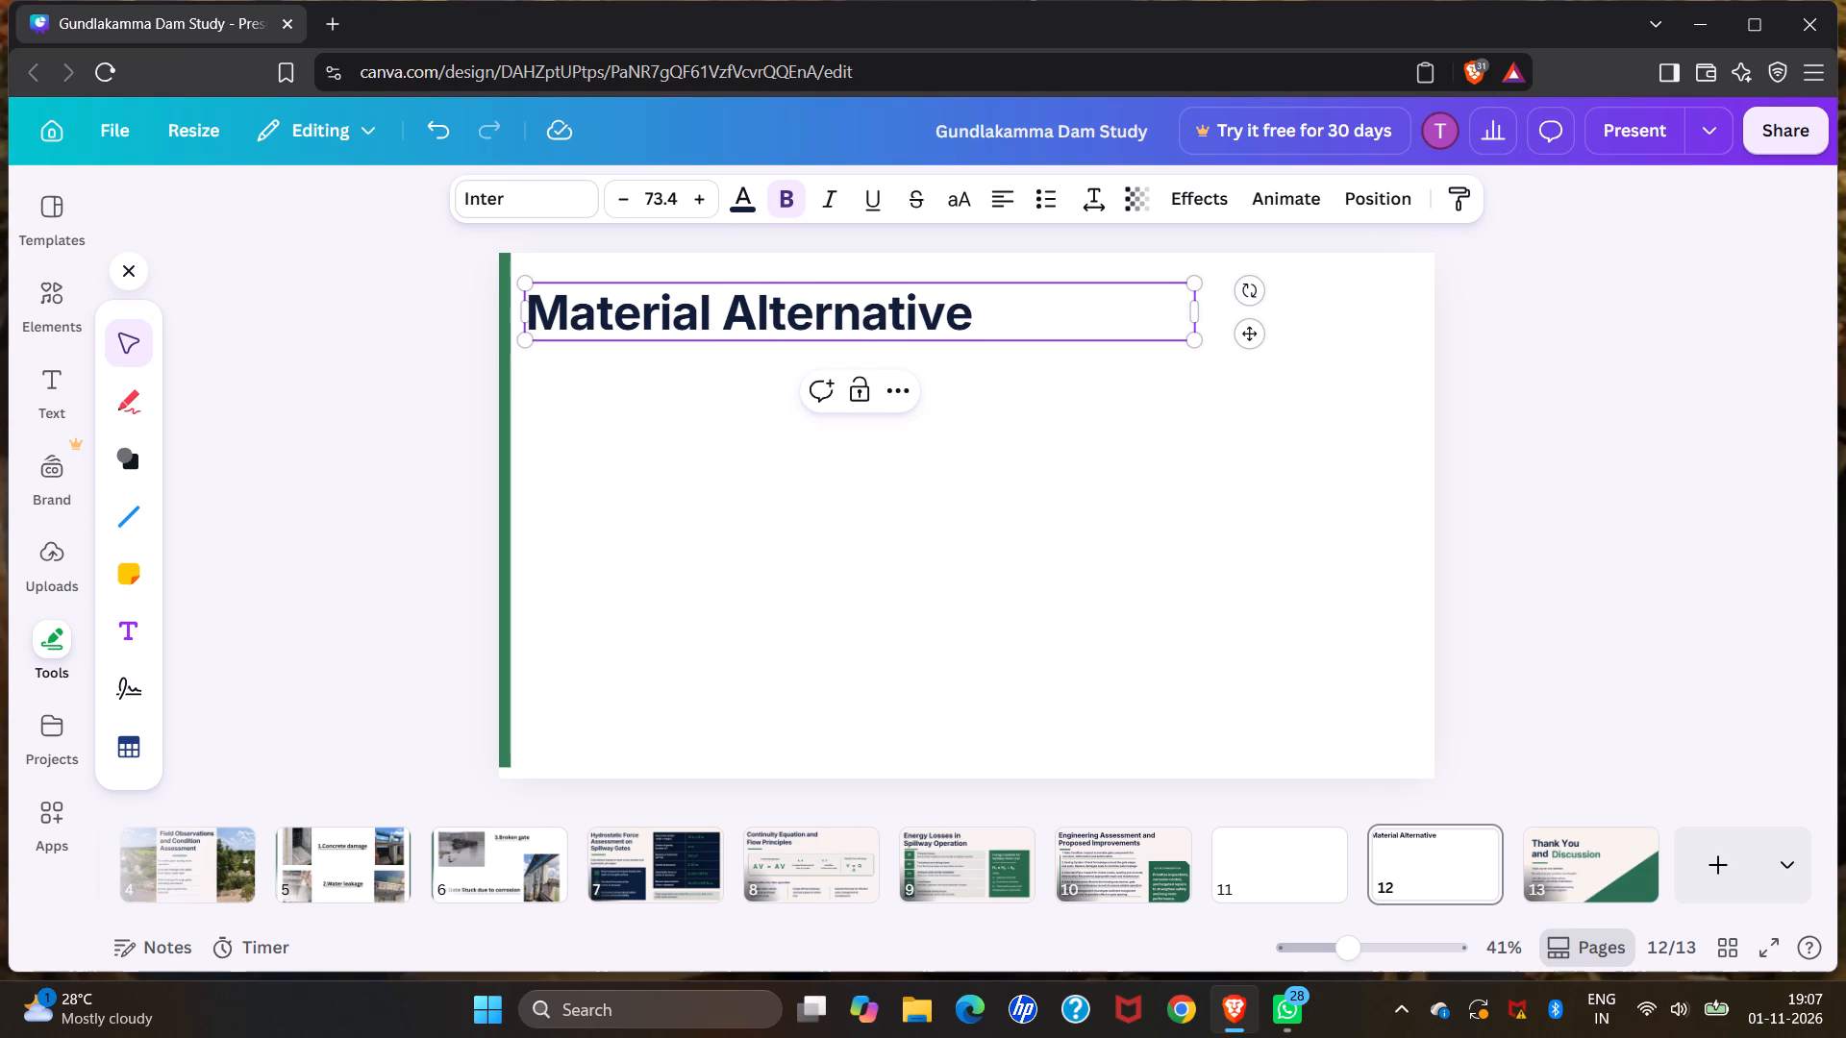
{"action": "key", "text": "space"}
{"action": "type", "text": "and"}
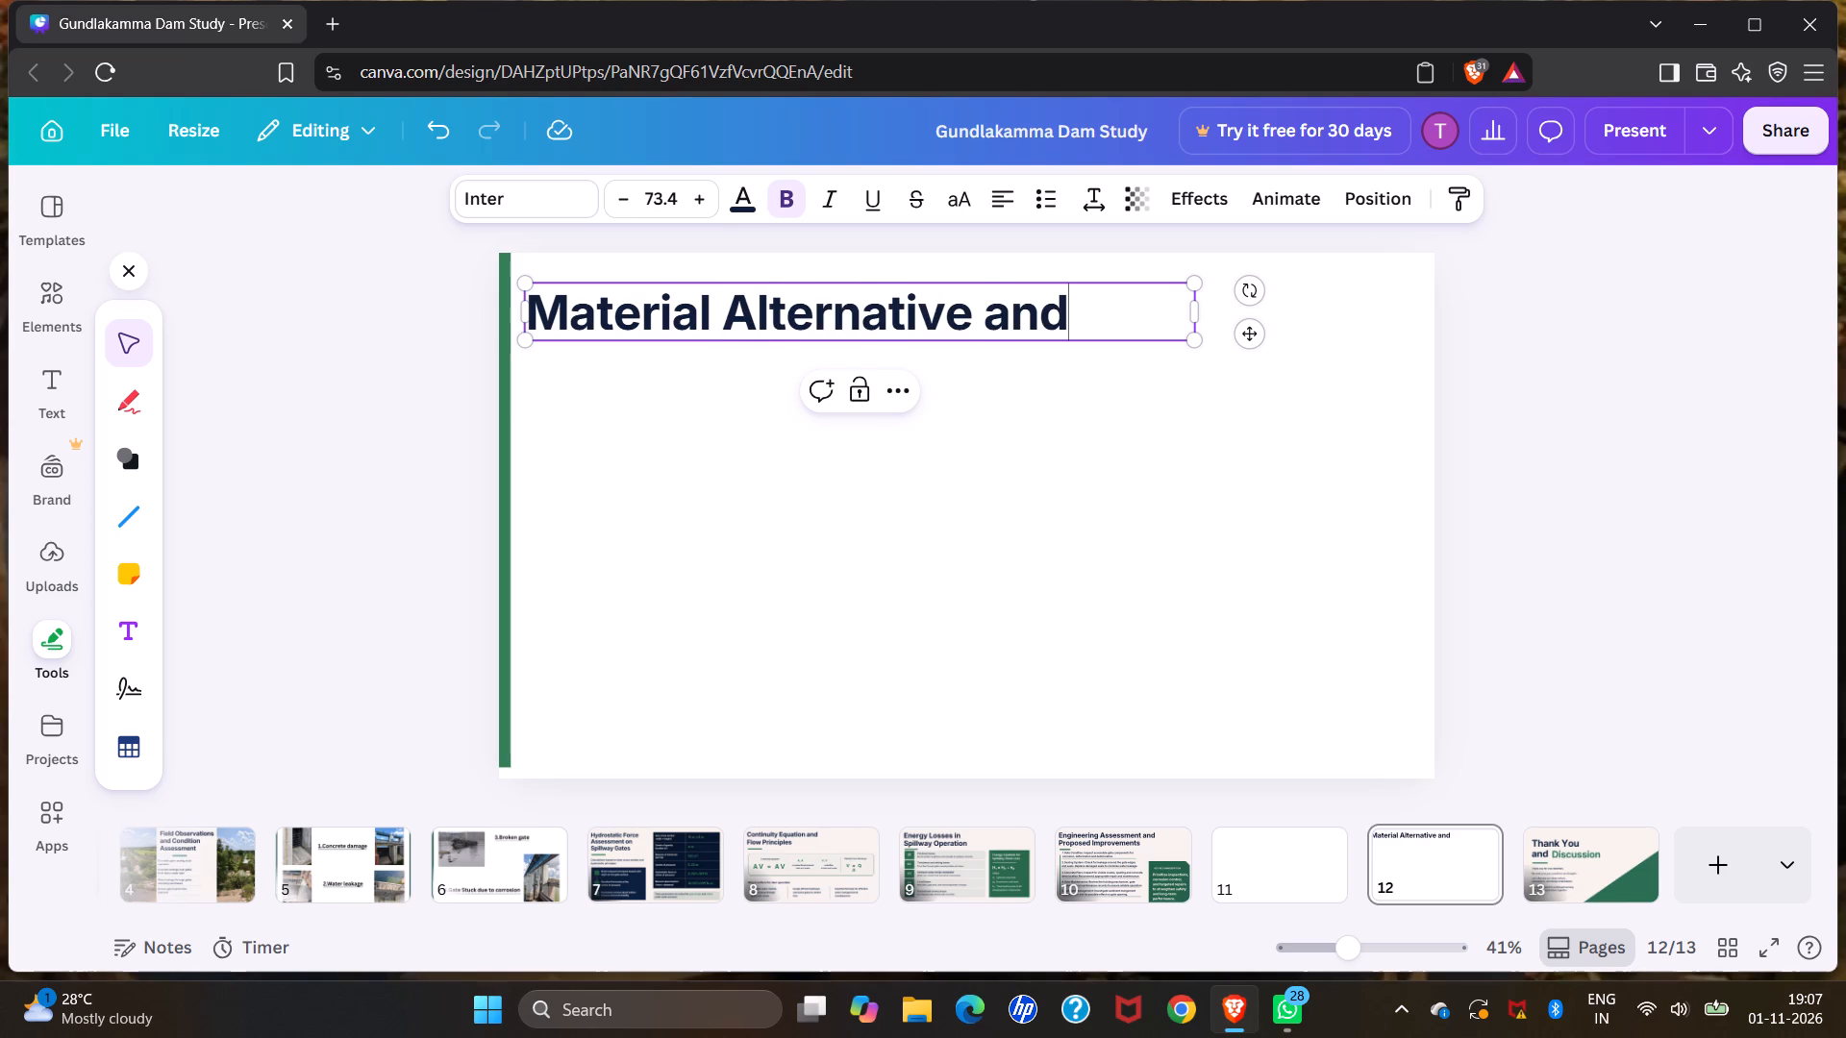
{"action": "key", "text": "p"}
{"action": "key", "text": "BackSpace"}
{"action": "key", "text": "space"}
{"action": "type", "text": "roposed"}
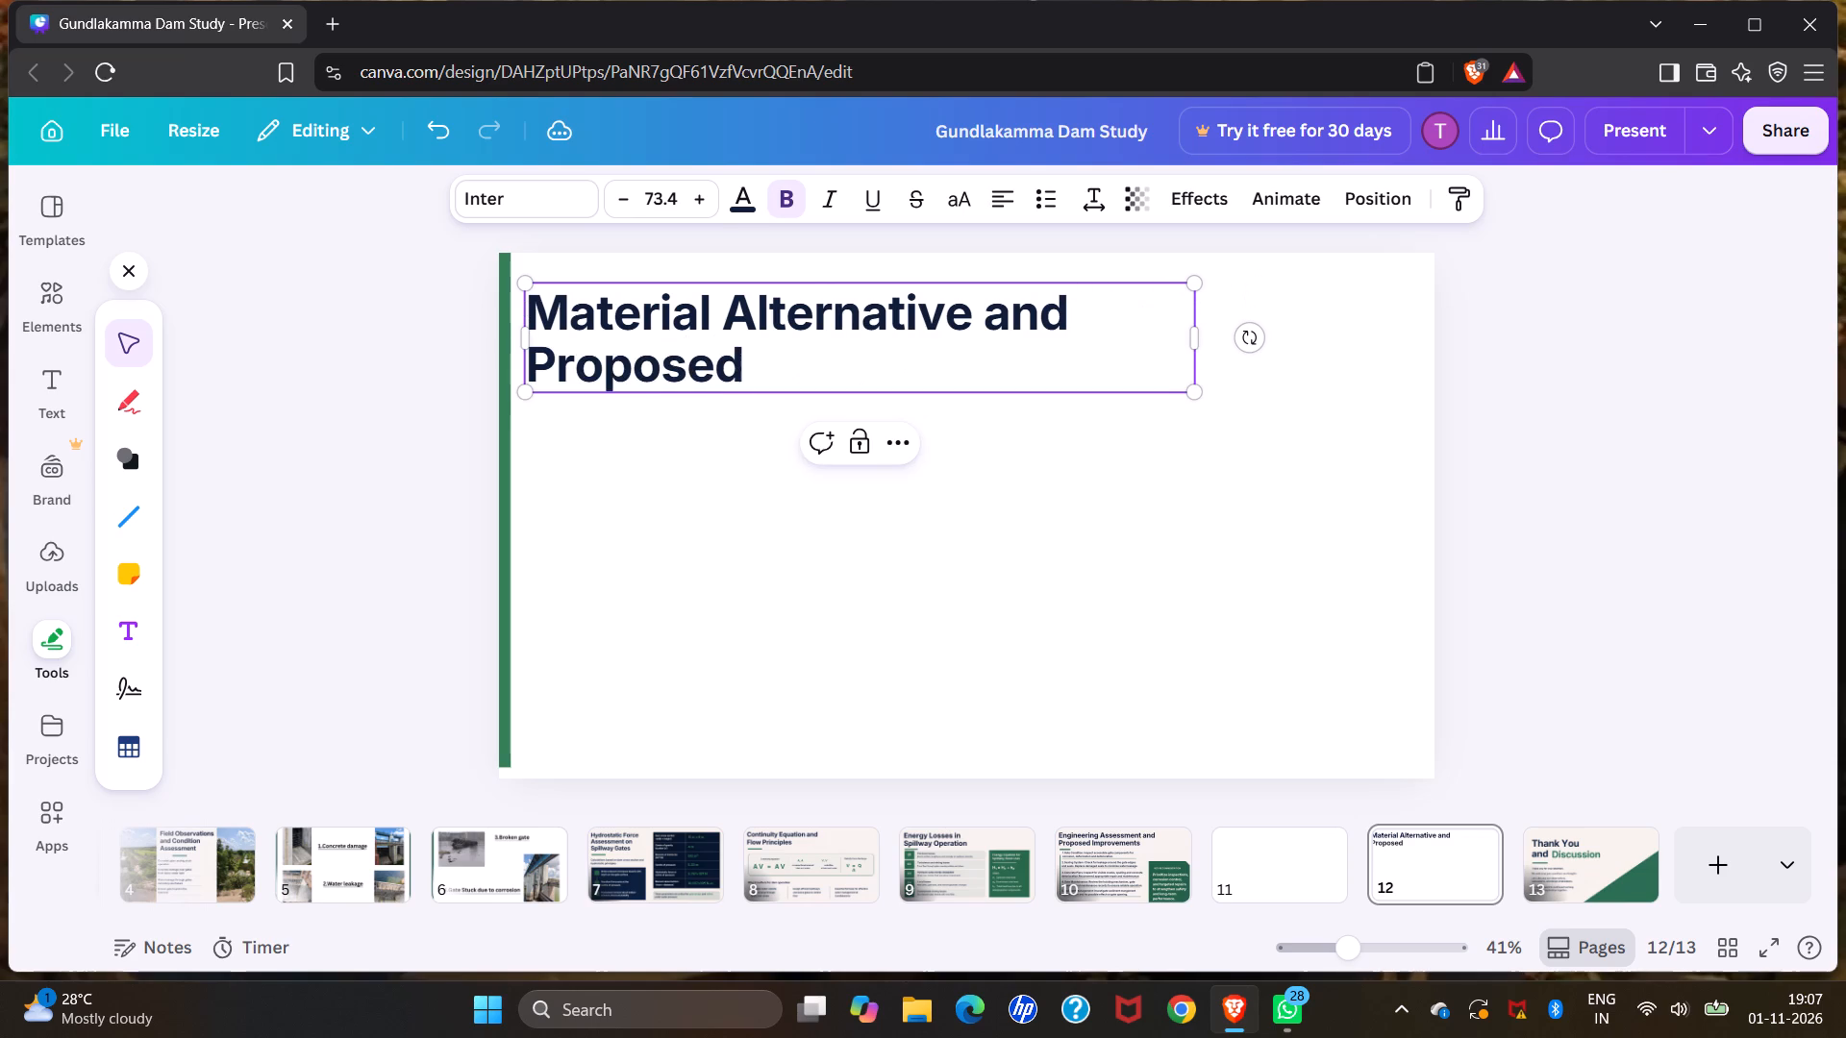
{"action": "key", "text": "space"}
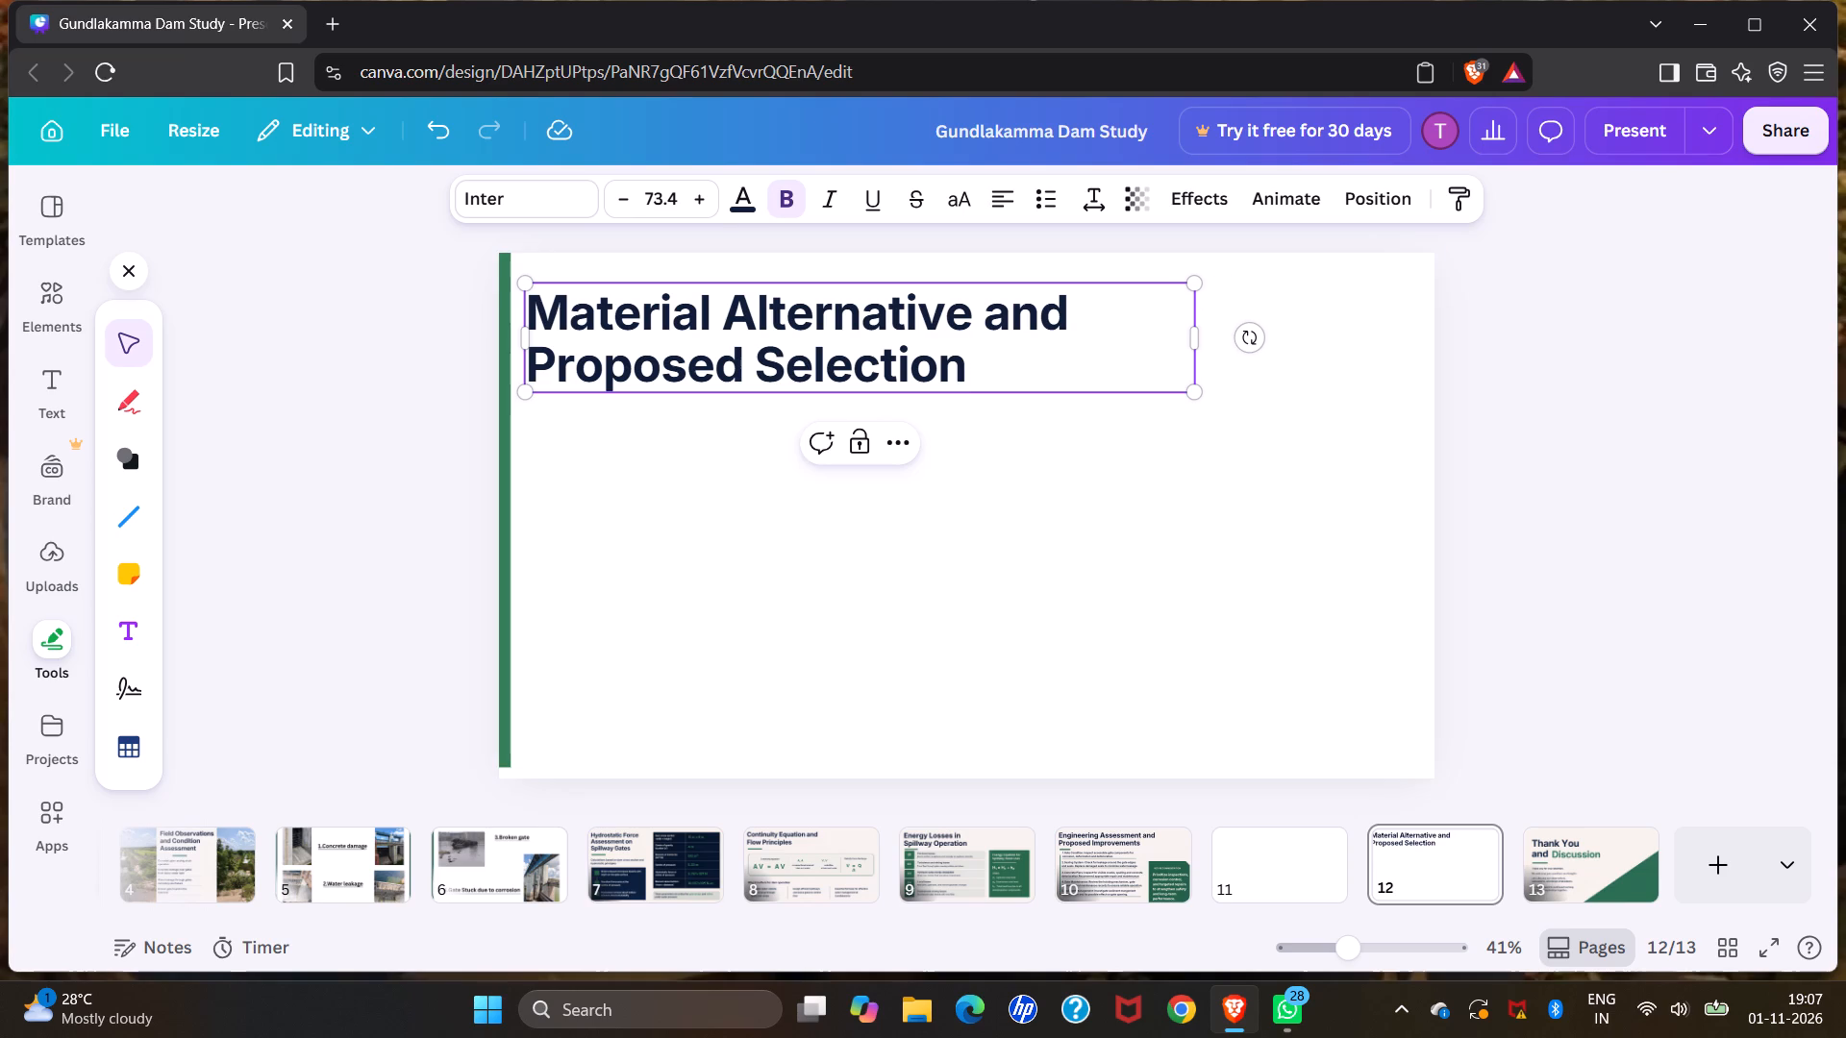
Widen the title text box to about 1,757 so that "Proposed" fits on the first line.
{"action": "left_click_drag", "start_coordinate": [1199, 334], "coordinate": [1298, 311]}
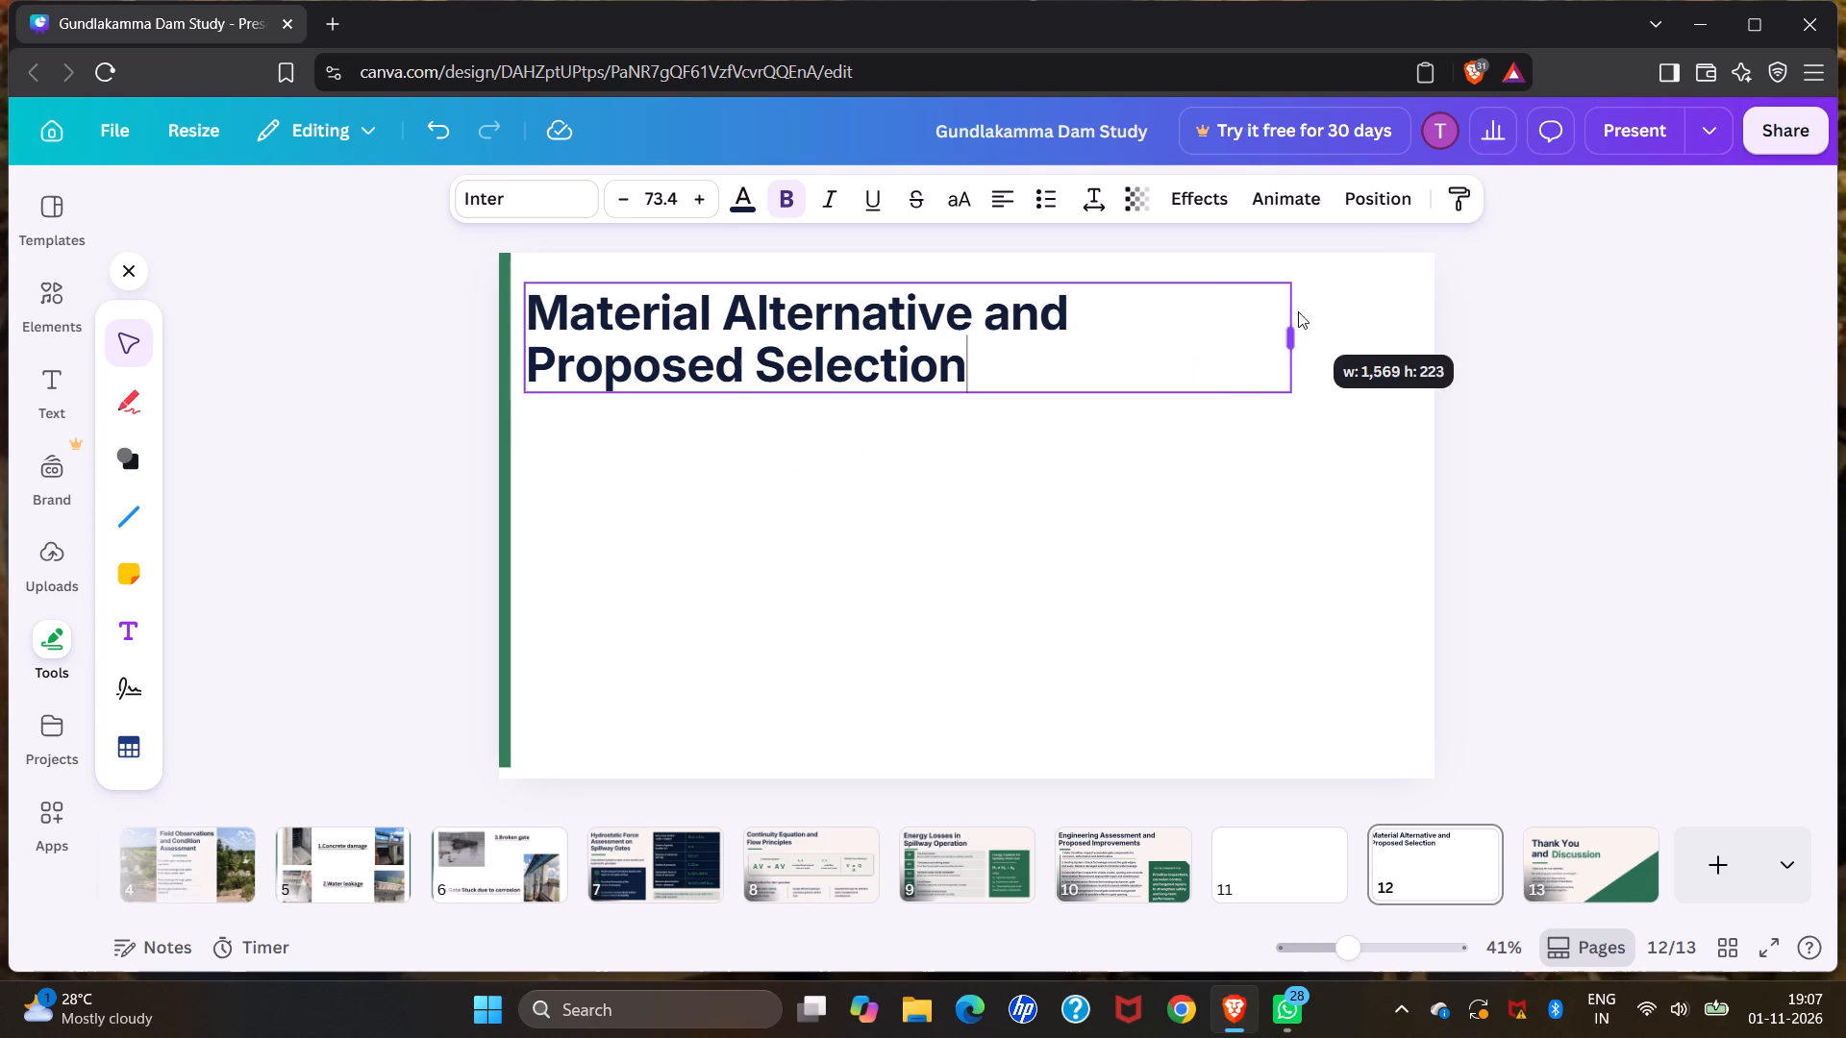
{"action": "left_click_drag", "start_coordinate": [1298, 311], "coordinate": [1385, 297]}
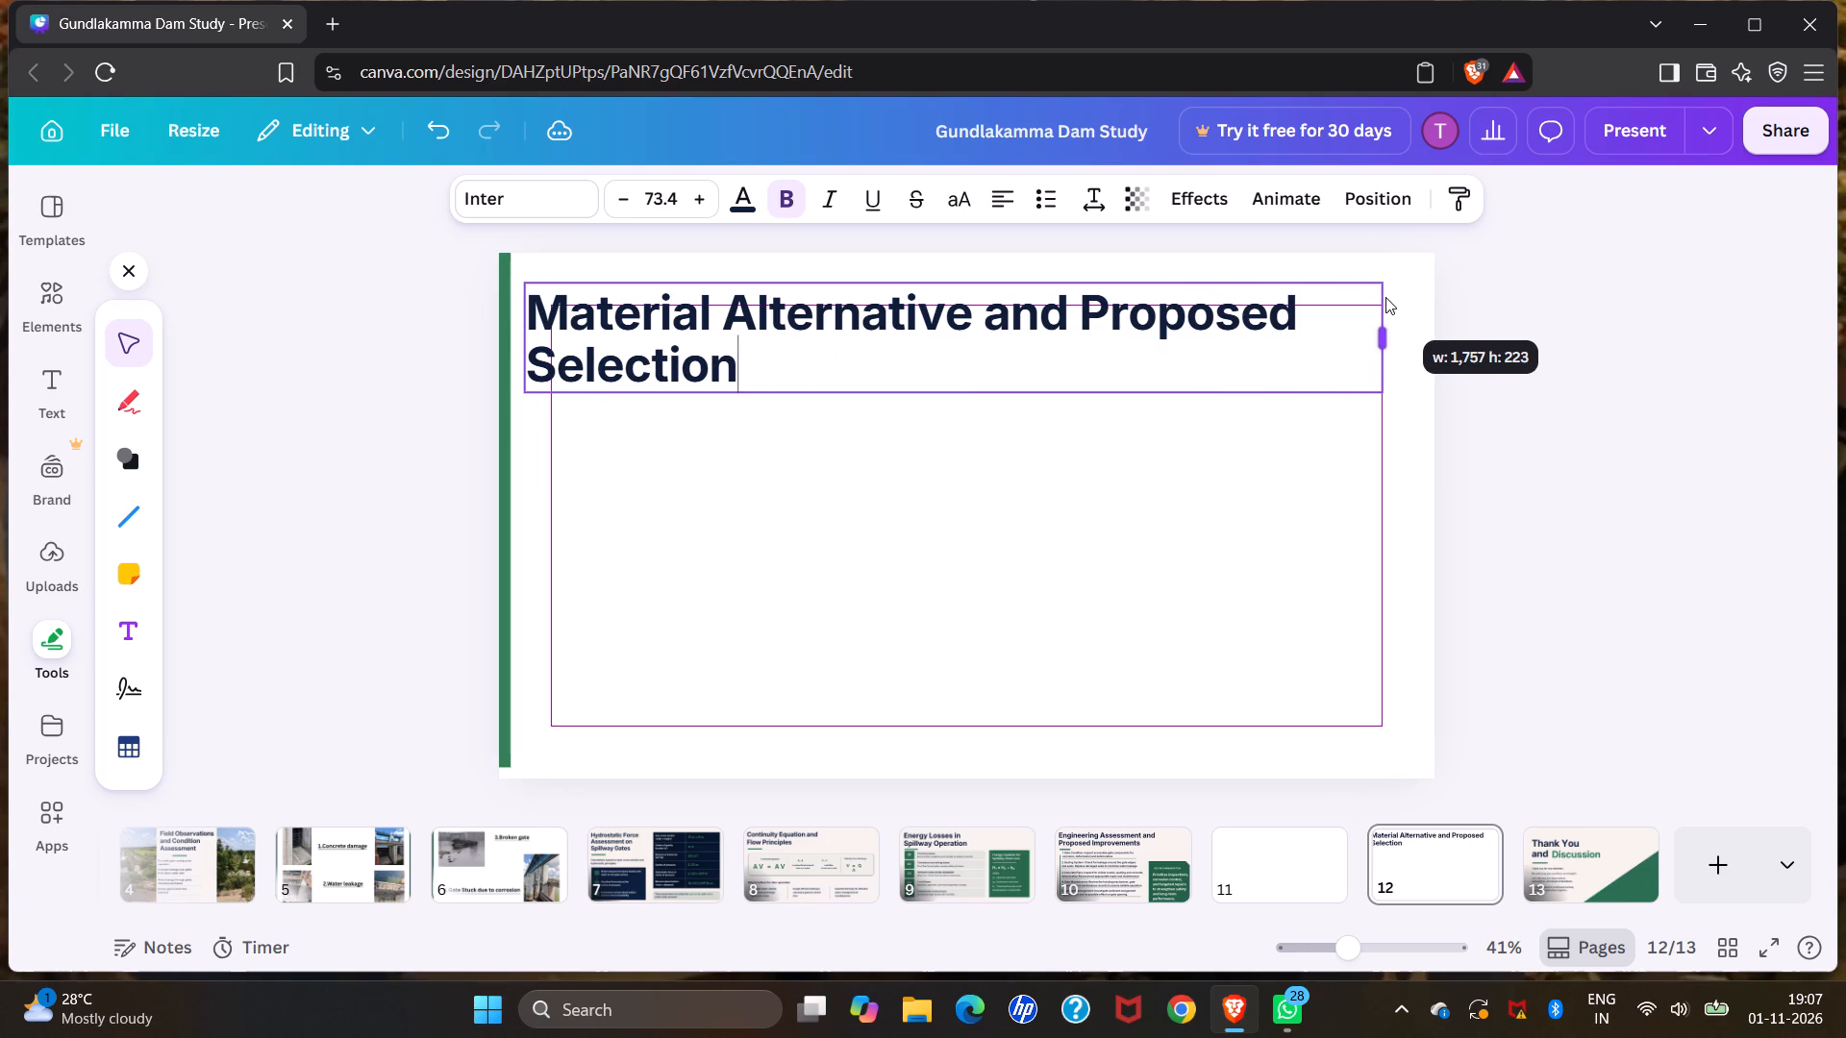
{"action": "left_click_drag", "start_coordinate": [1385, 297], "coordinate": [1385, 296]}
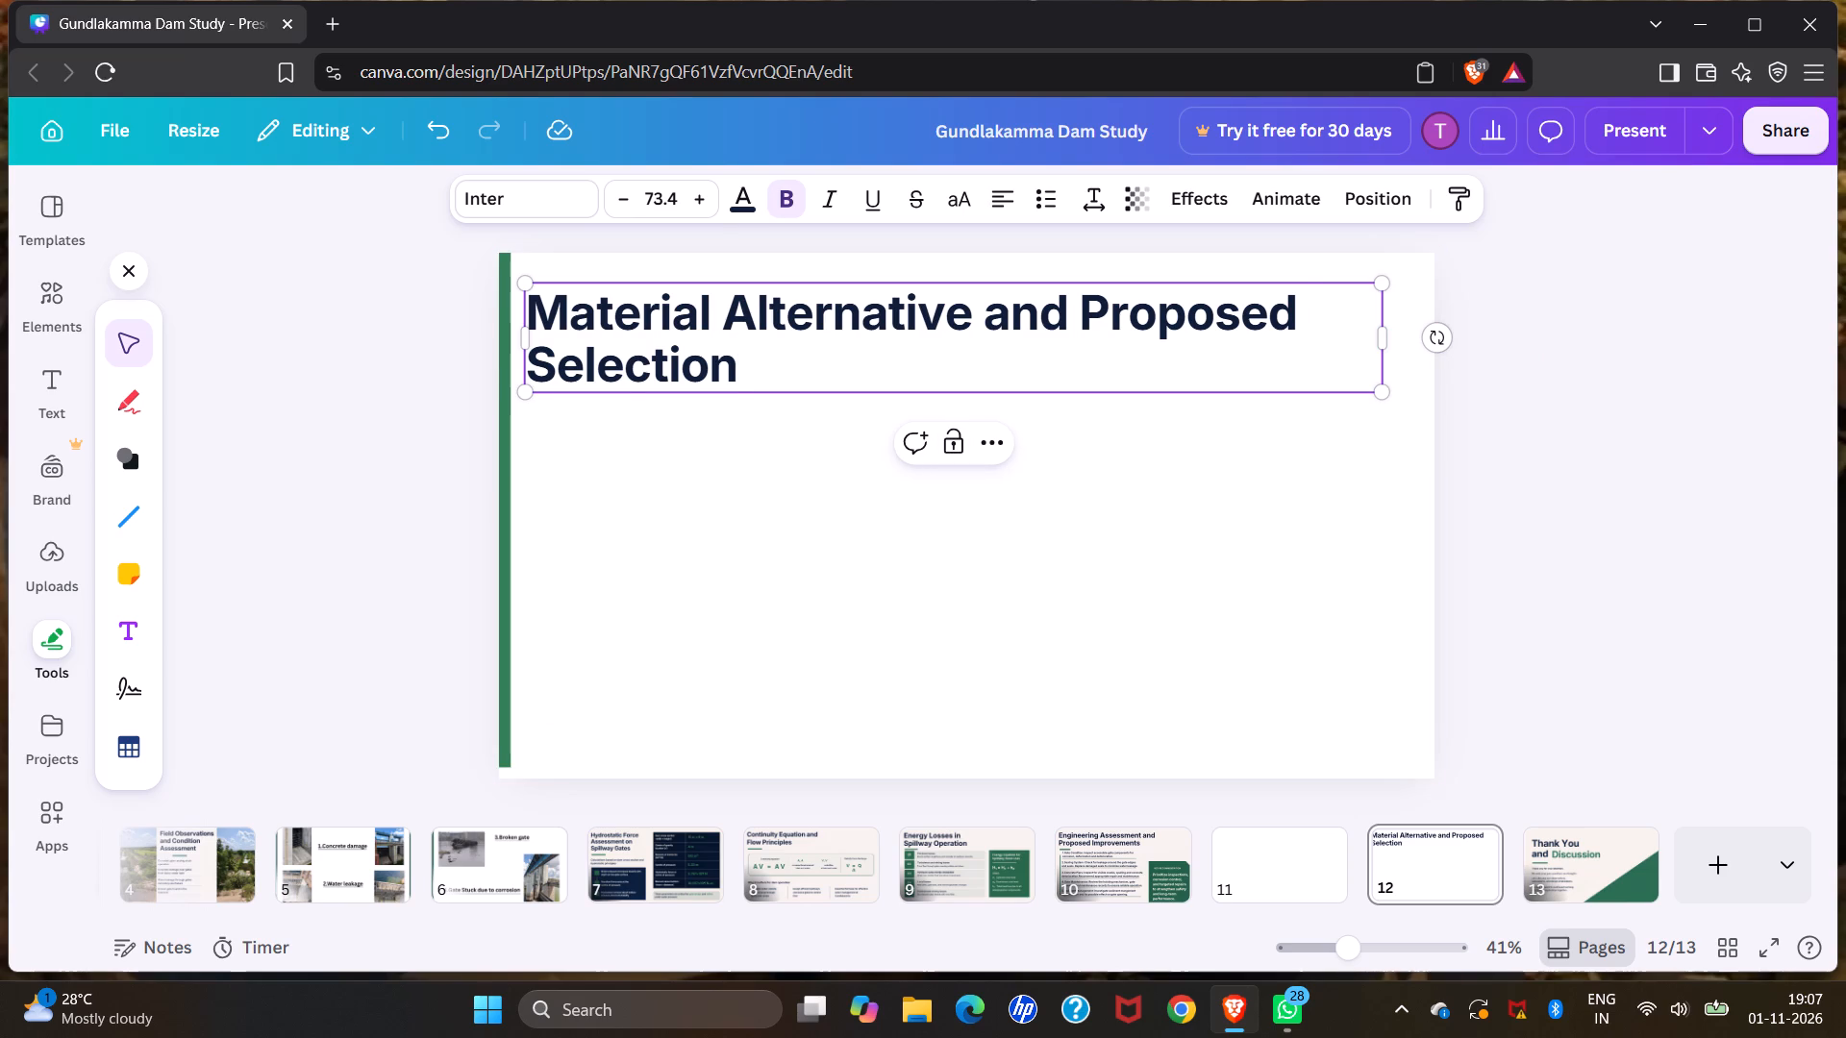
{"action": "left_click_drag", "start_coordinate": [1216, 346], "coordinate": [1210, 357]}
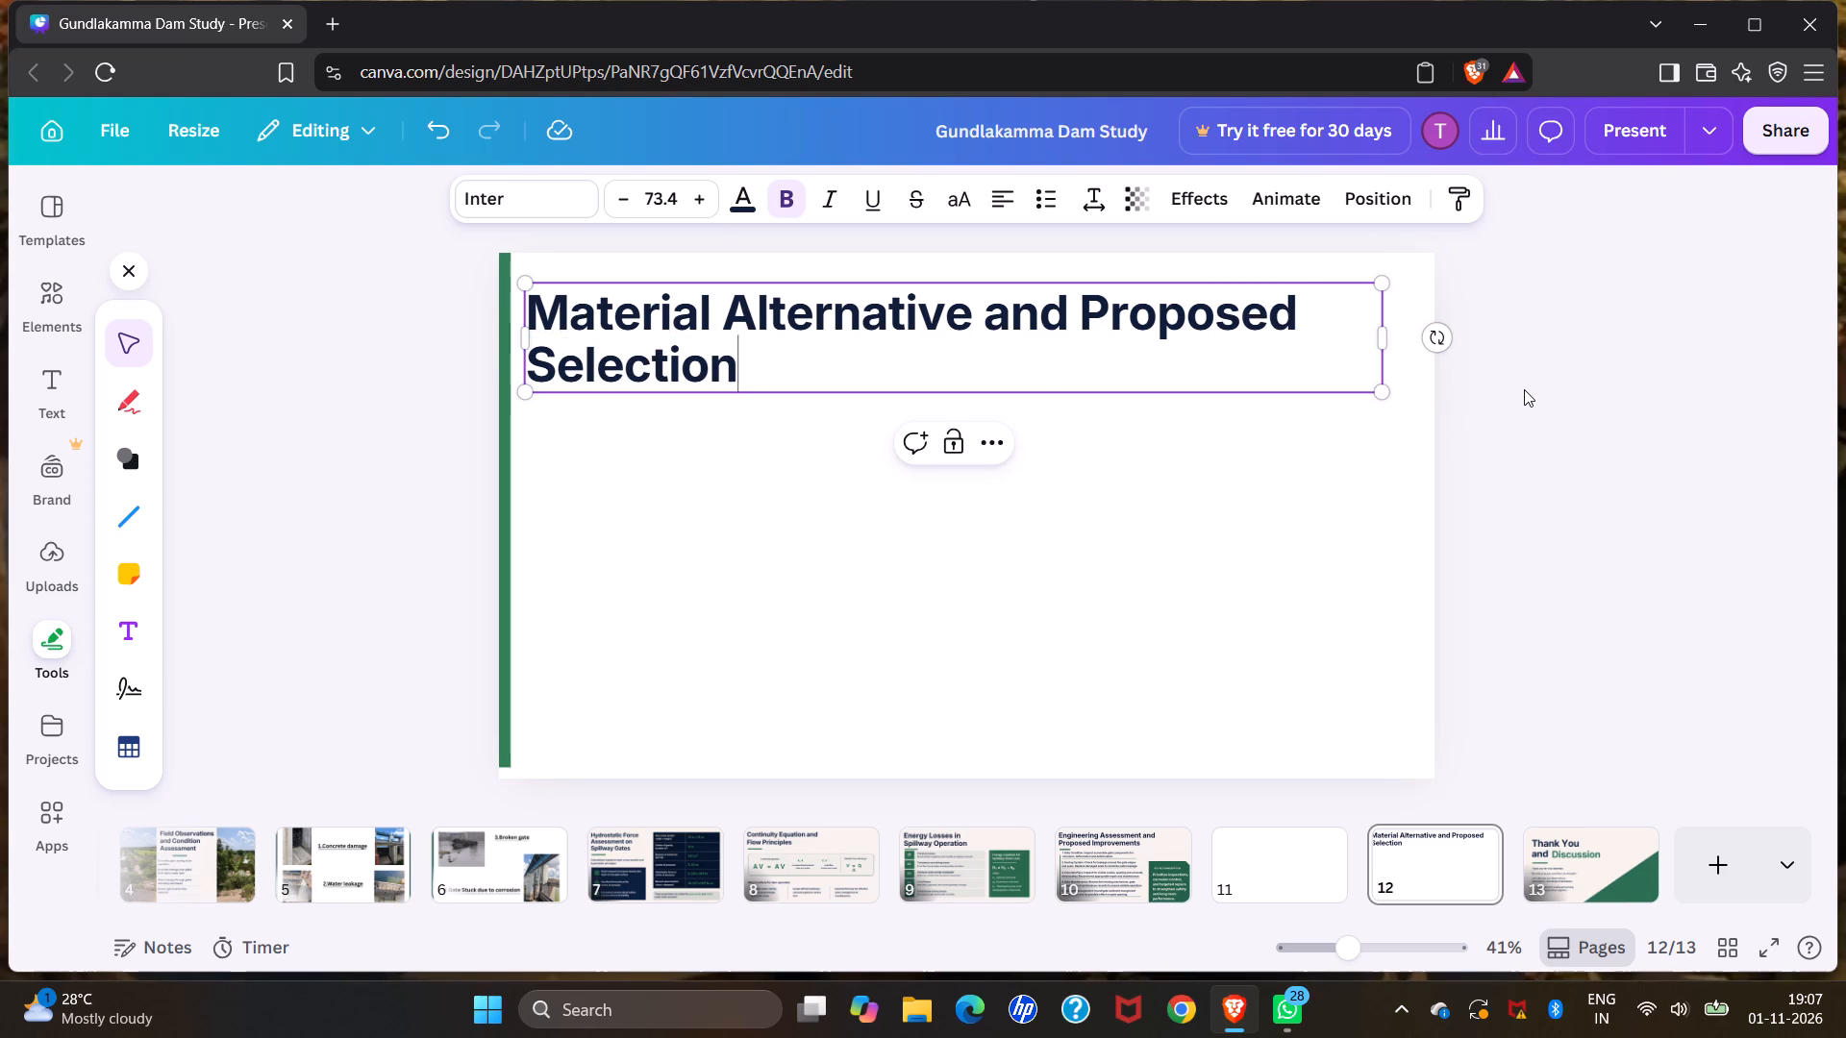
Move the title text box slightly up, closer to the slide's top edge, and deselect it.
{"action": "left_click", "coordinate": [1524, 389]}
{"action": "left_click", "coordinate": [1229, 363]}
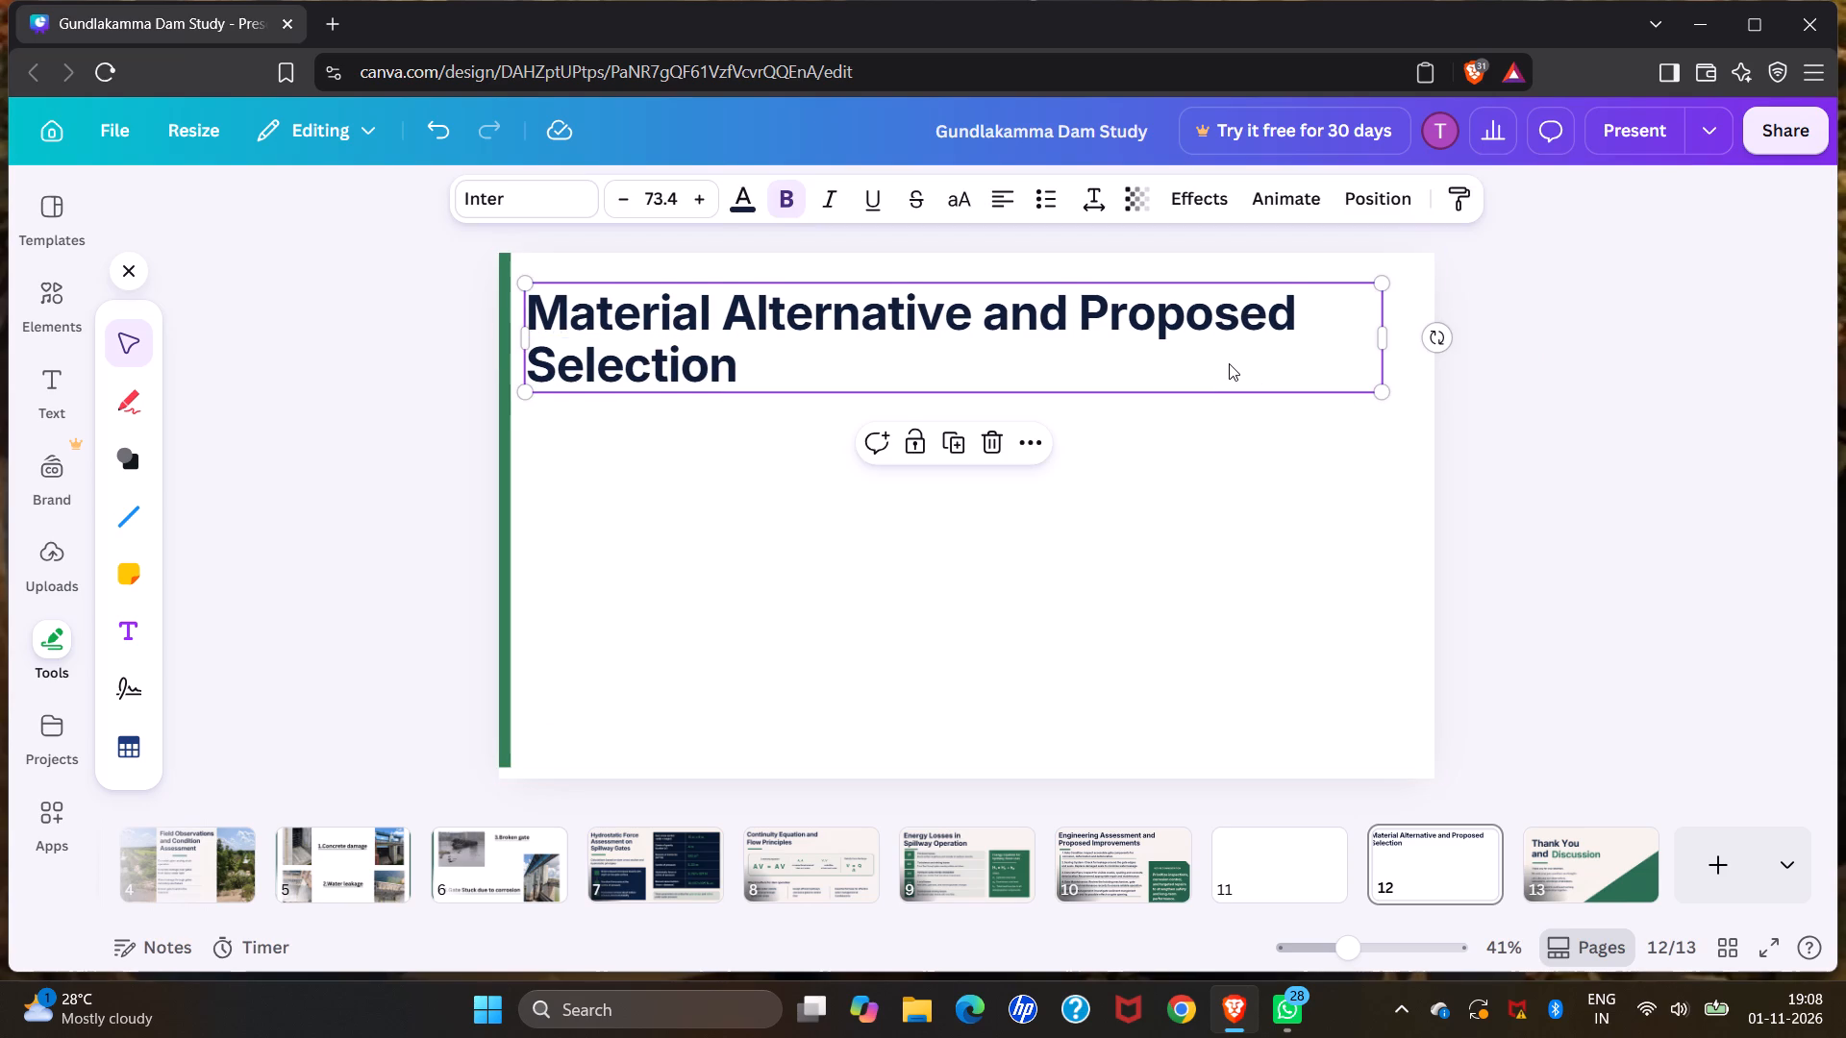
{"action": "left_click_drag", "start_coordinate": [1229, 363], "coordinate": [1232, 343]}
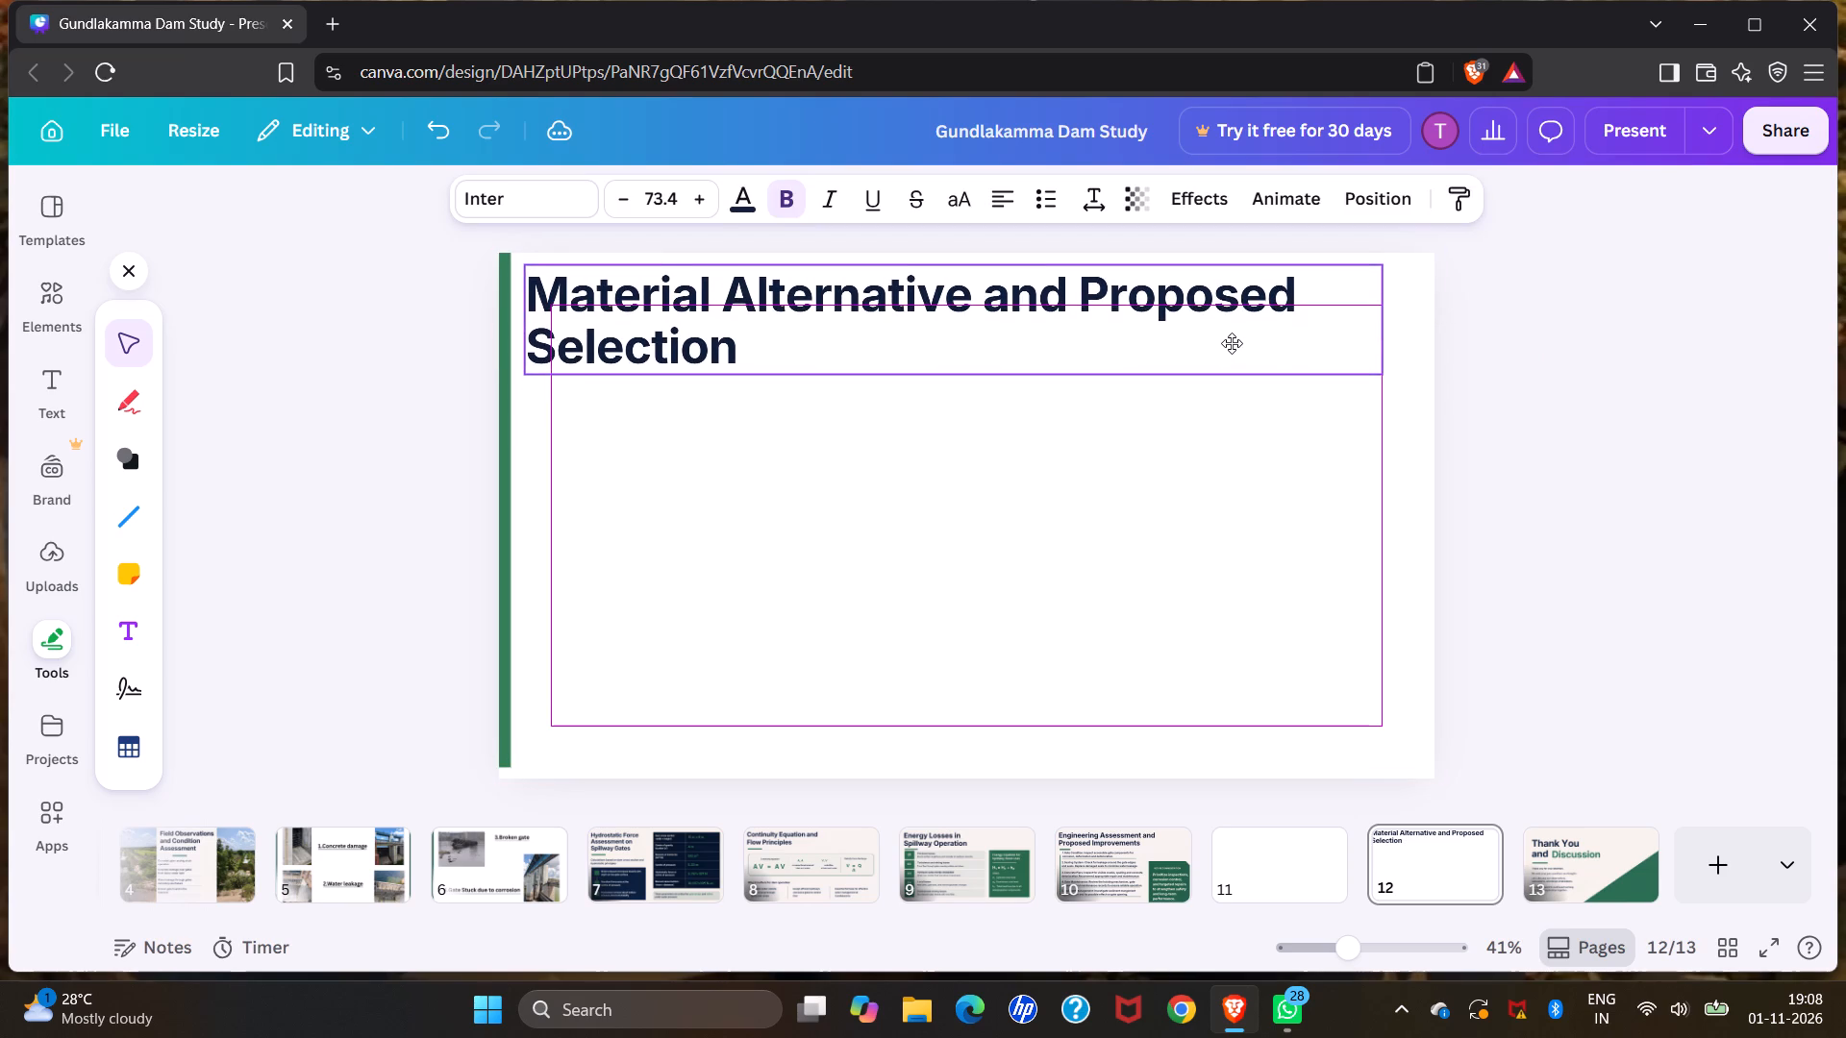
{"action": "left_click_drag", "start_coordinate": [1232, 343], "coordinate": [1232, 339]}
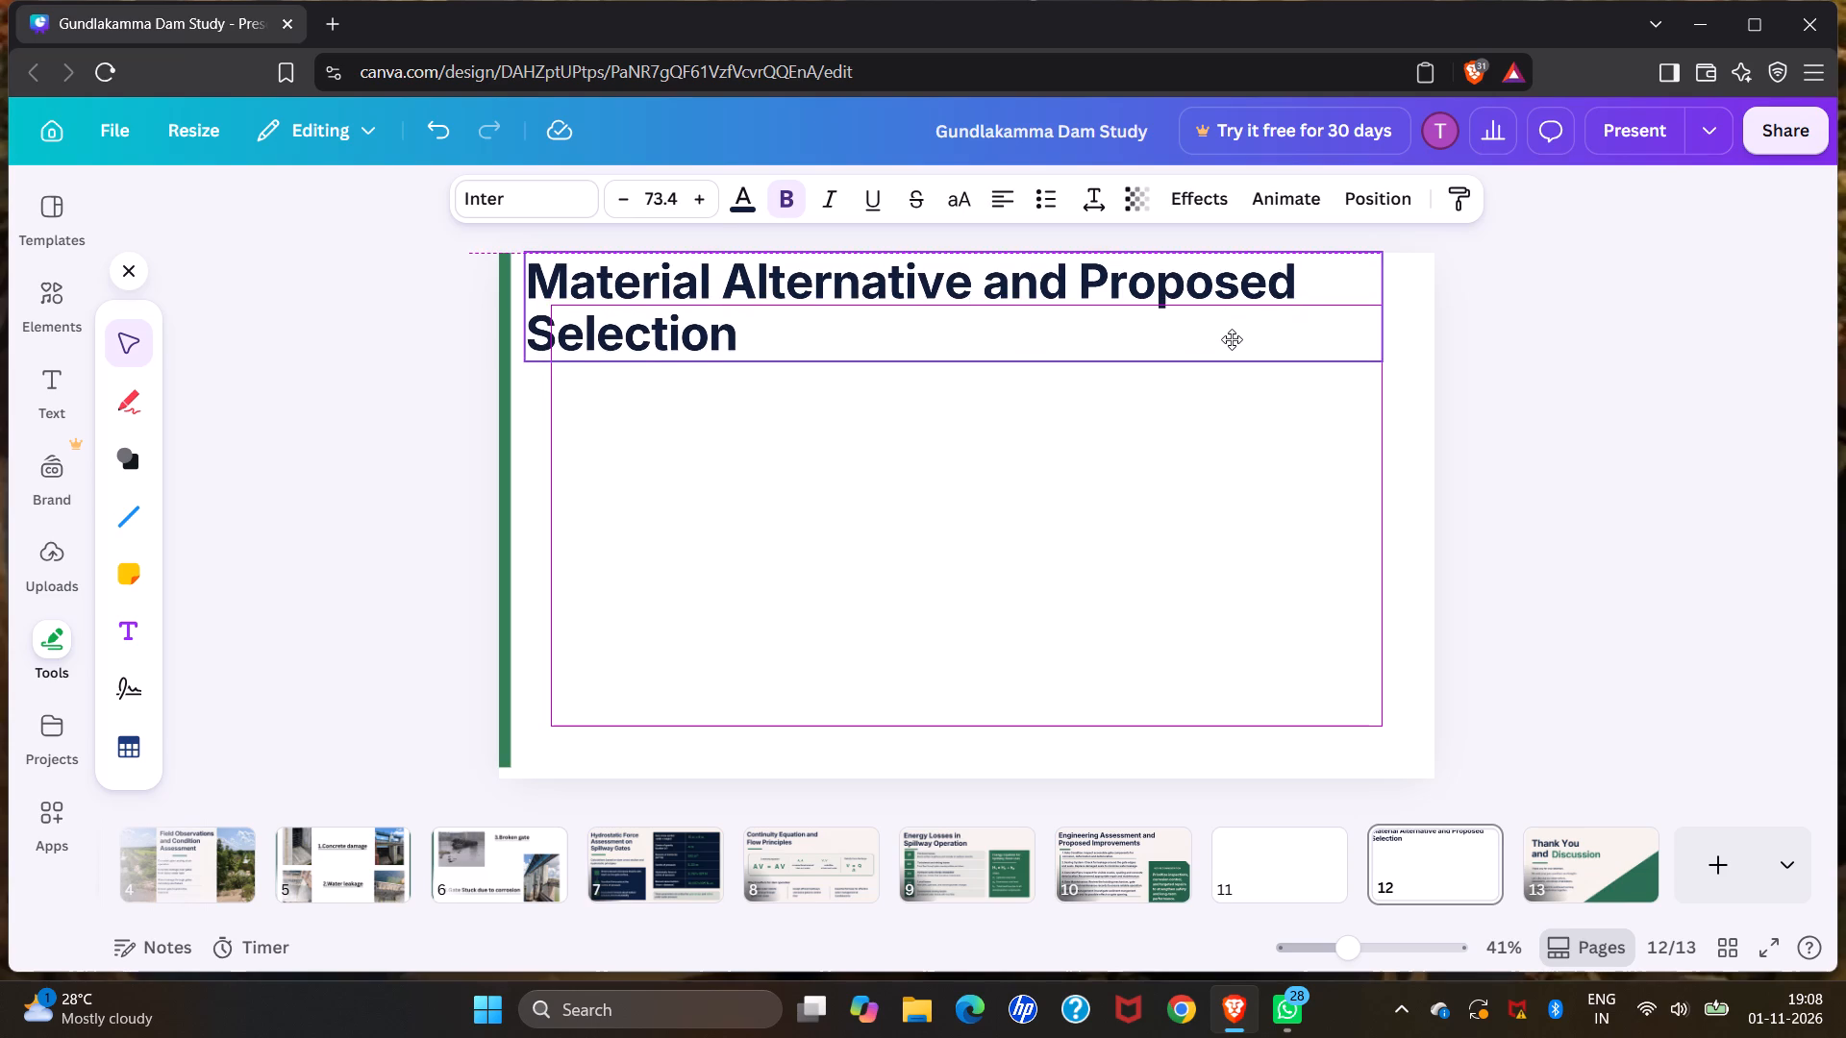
{"action": "left_click_drag", "start_coordinate": [1232, 339], "coordinate": [1231, 341]}
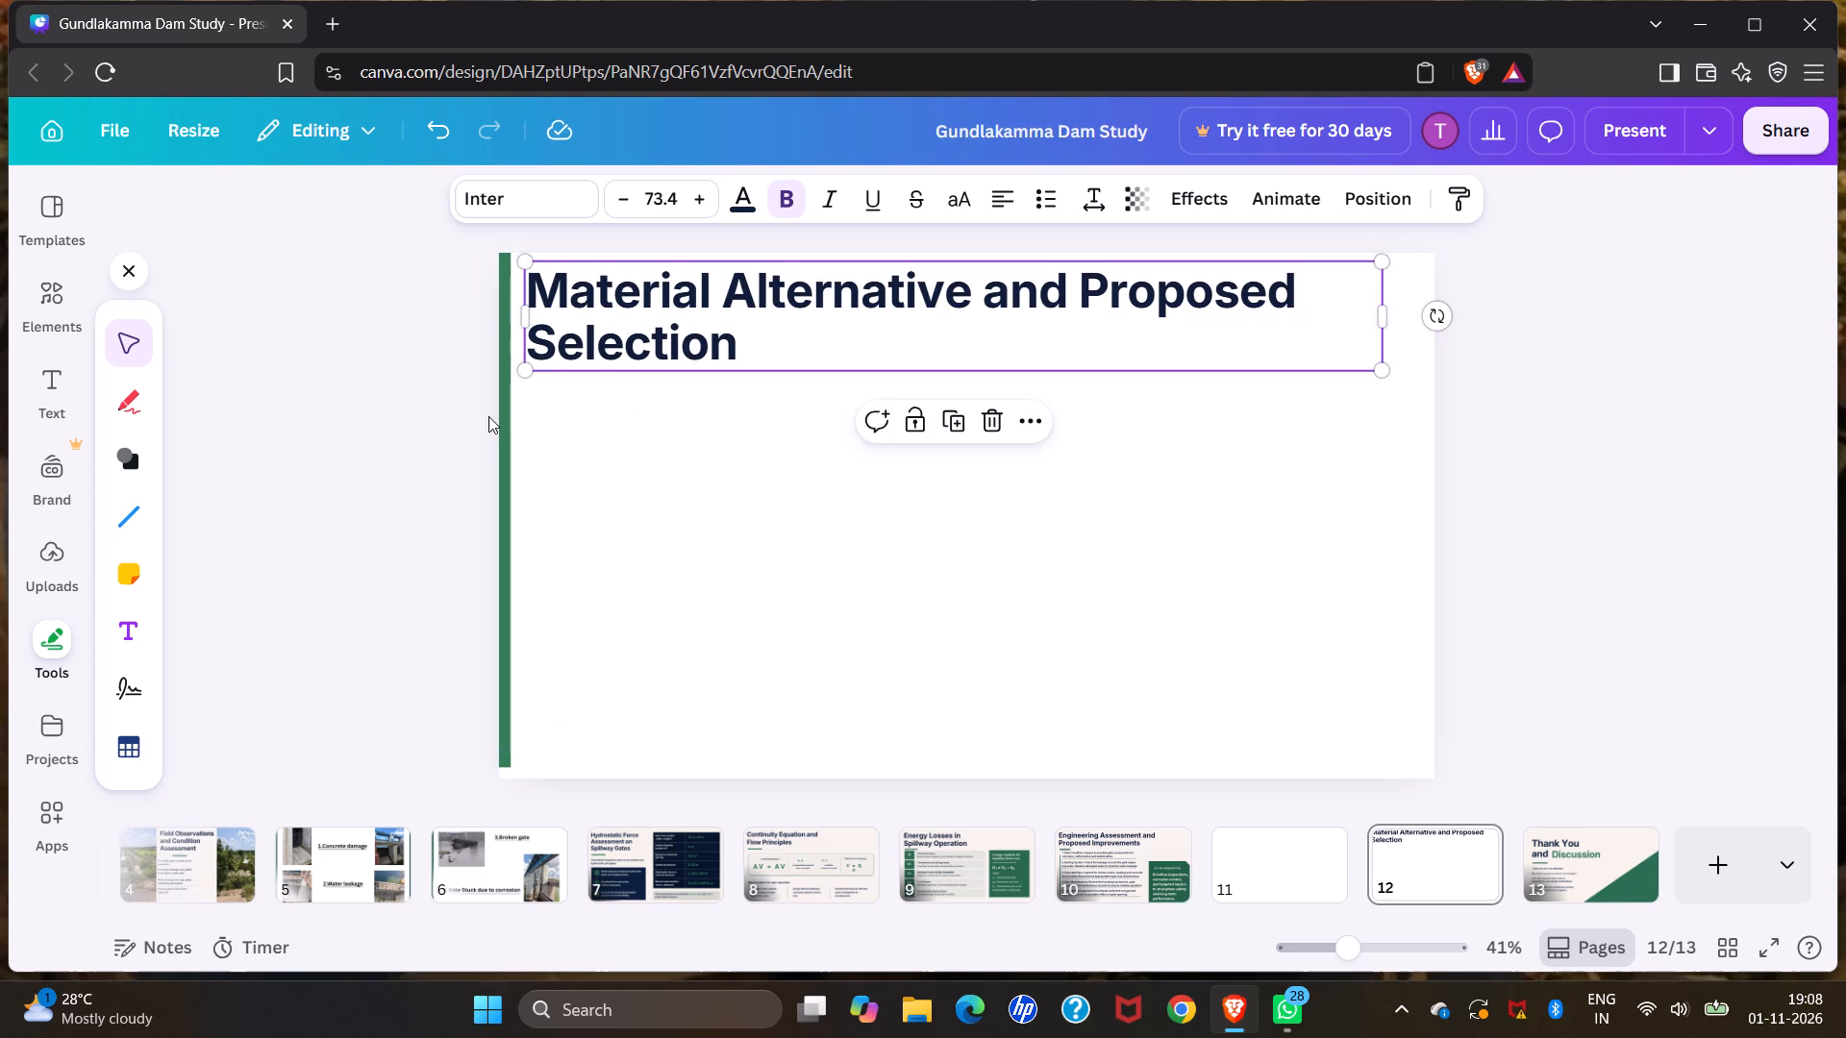
{"action": "left_click", "coordinate": [371, 403]}
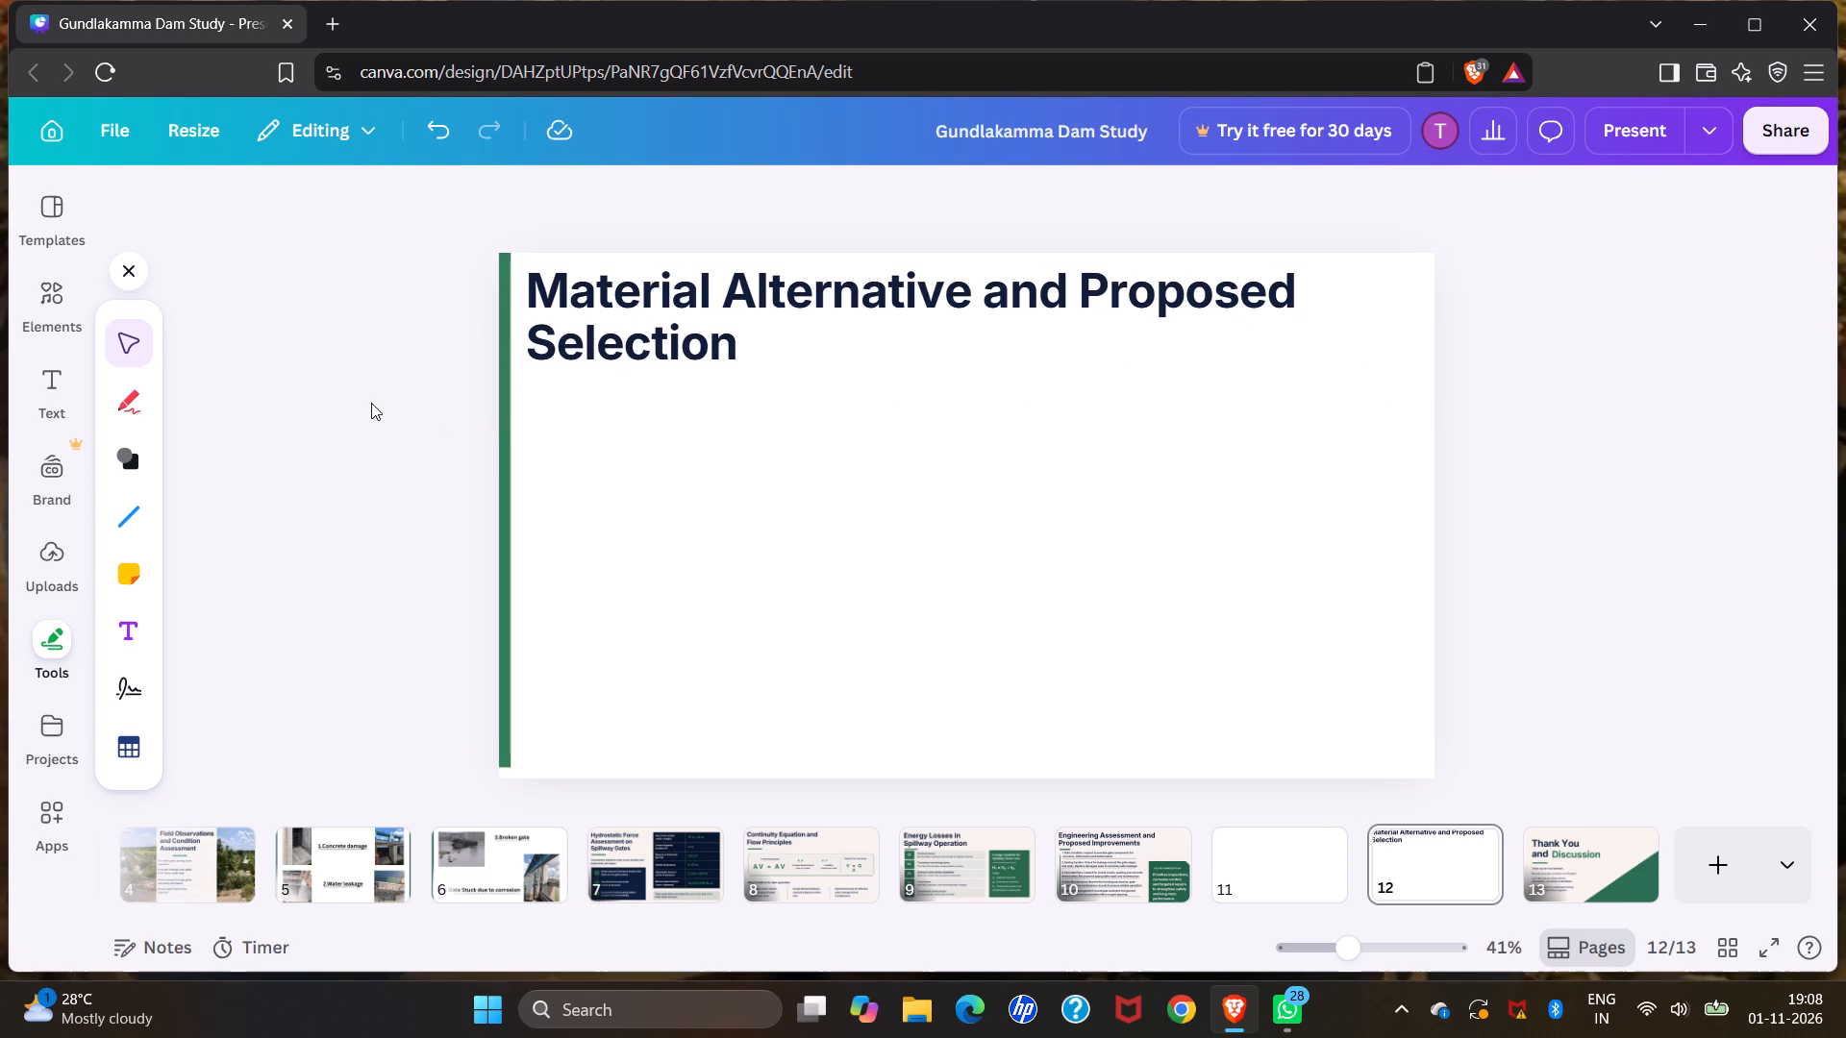